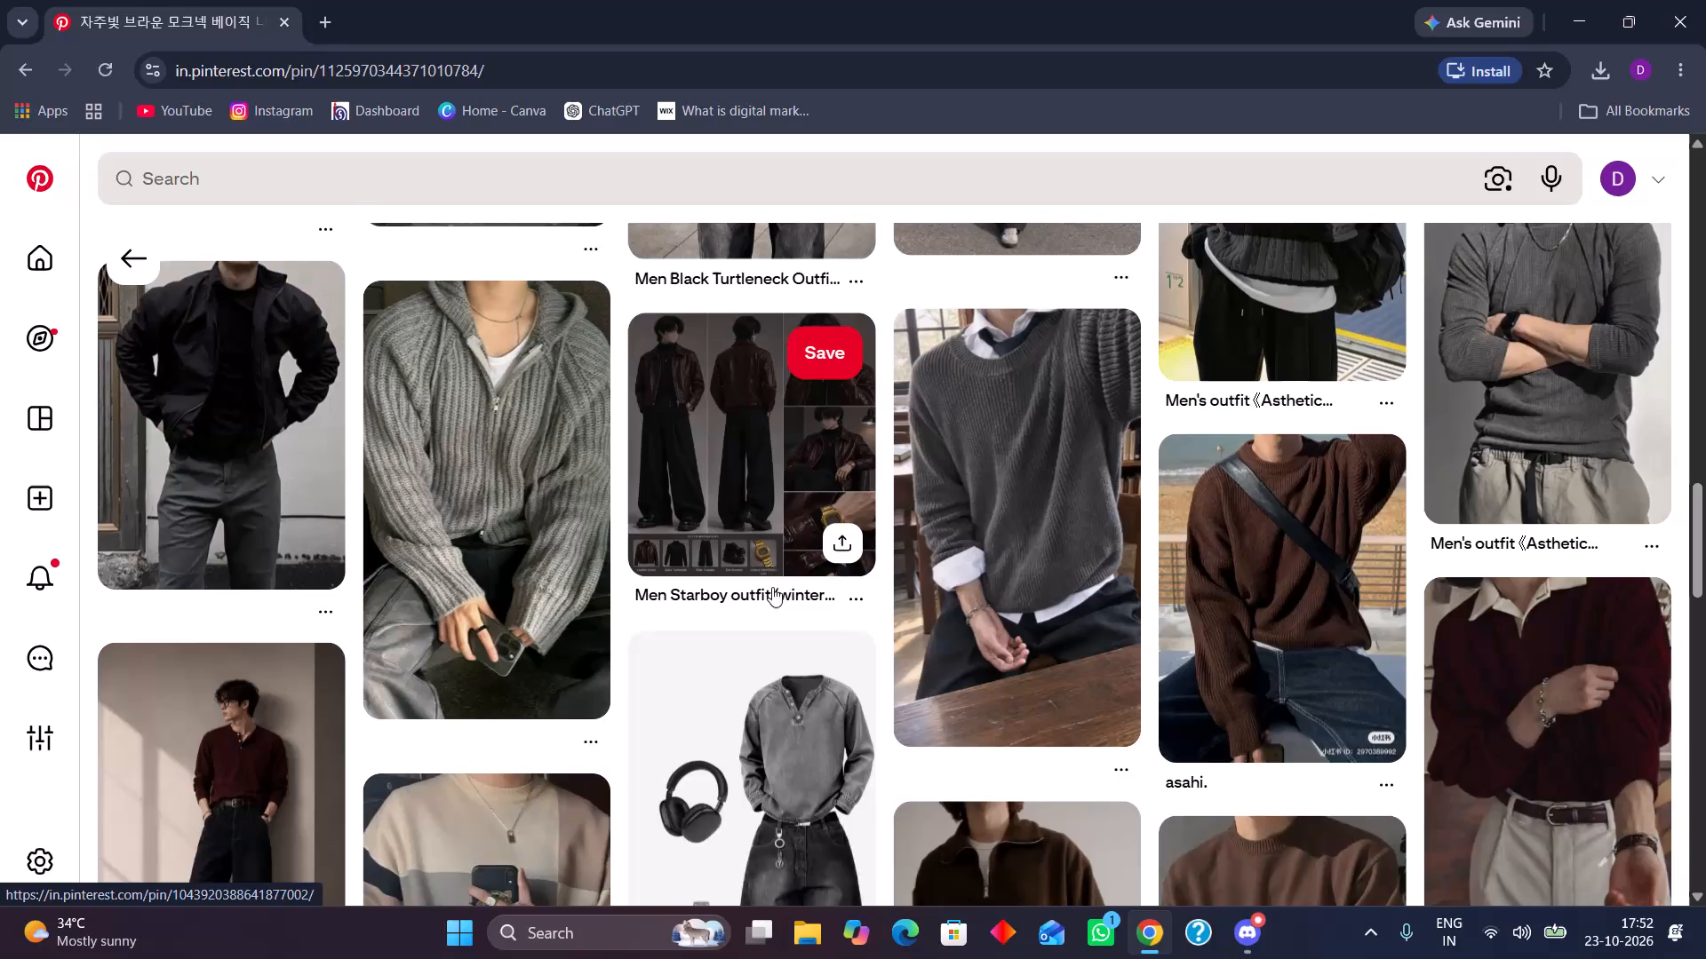
# Look through the men's outfit pins shown with the brown mock-neck knit sweater pin.
pyautogui.scroll(1, 772, 587)
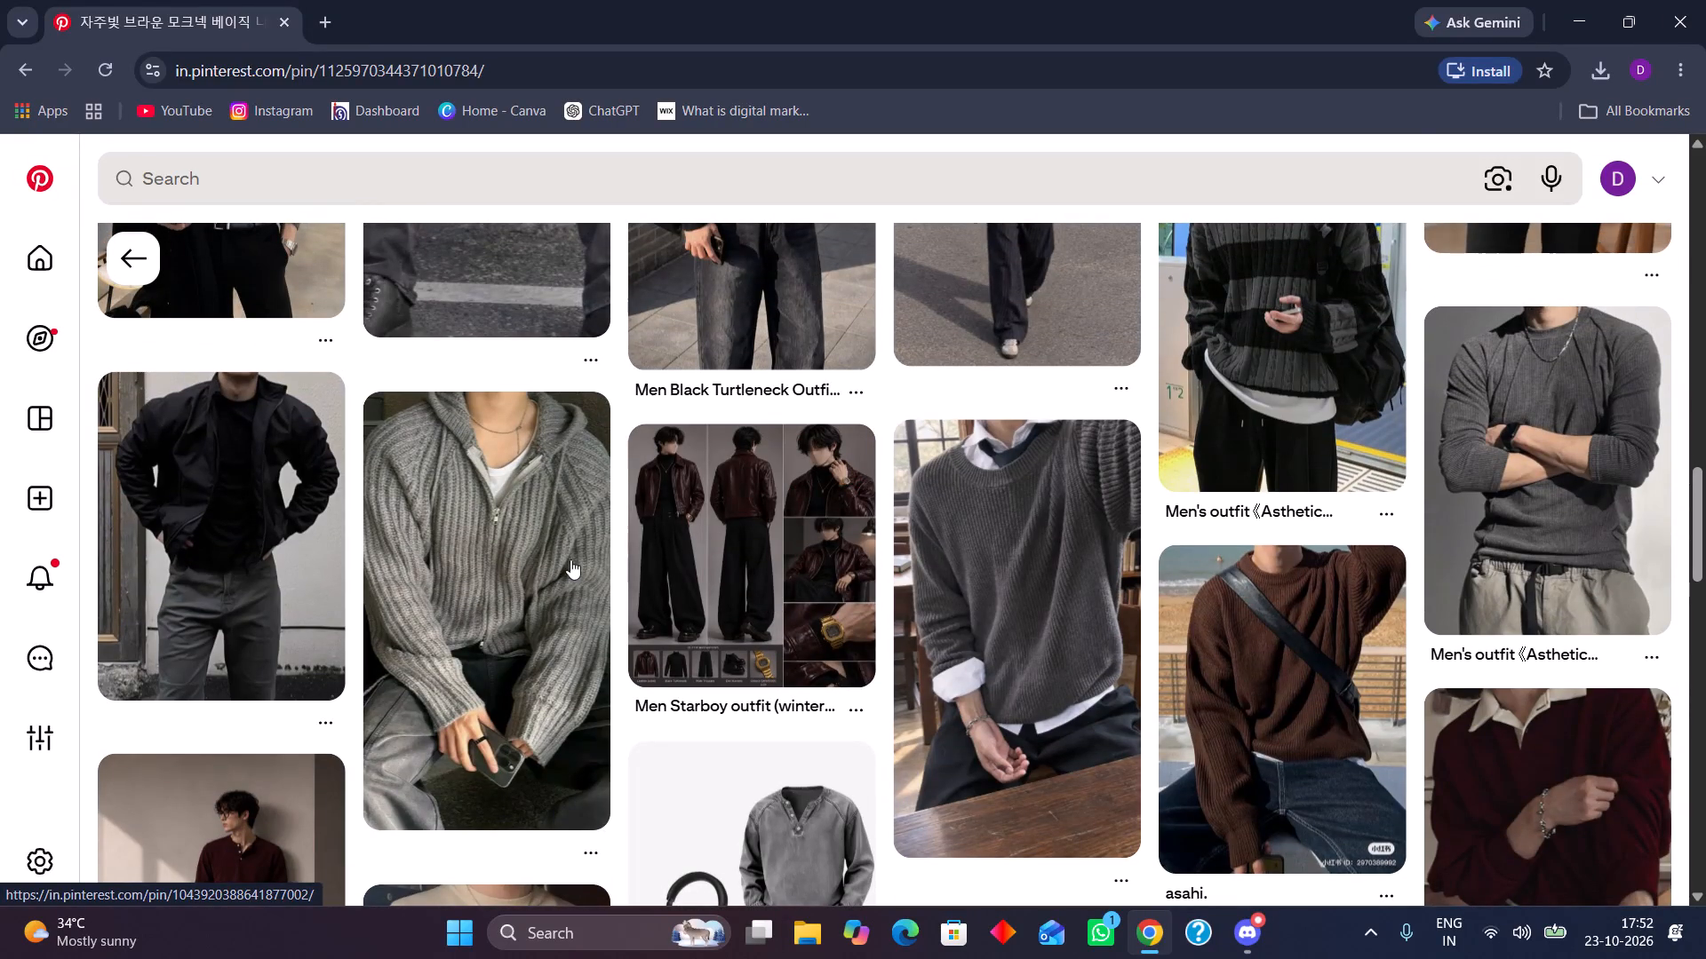
pyautogui.scroll(4, 1043, 622)
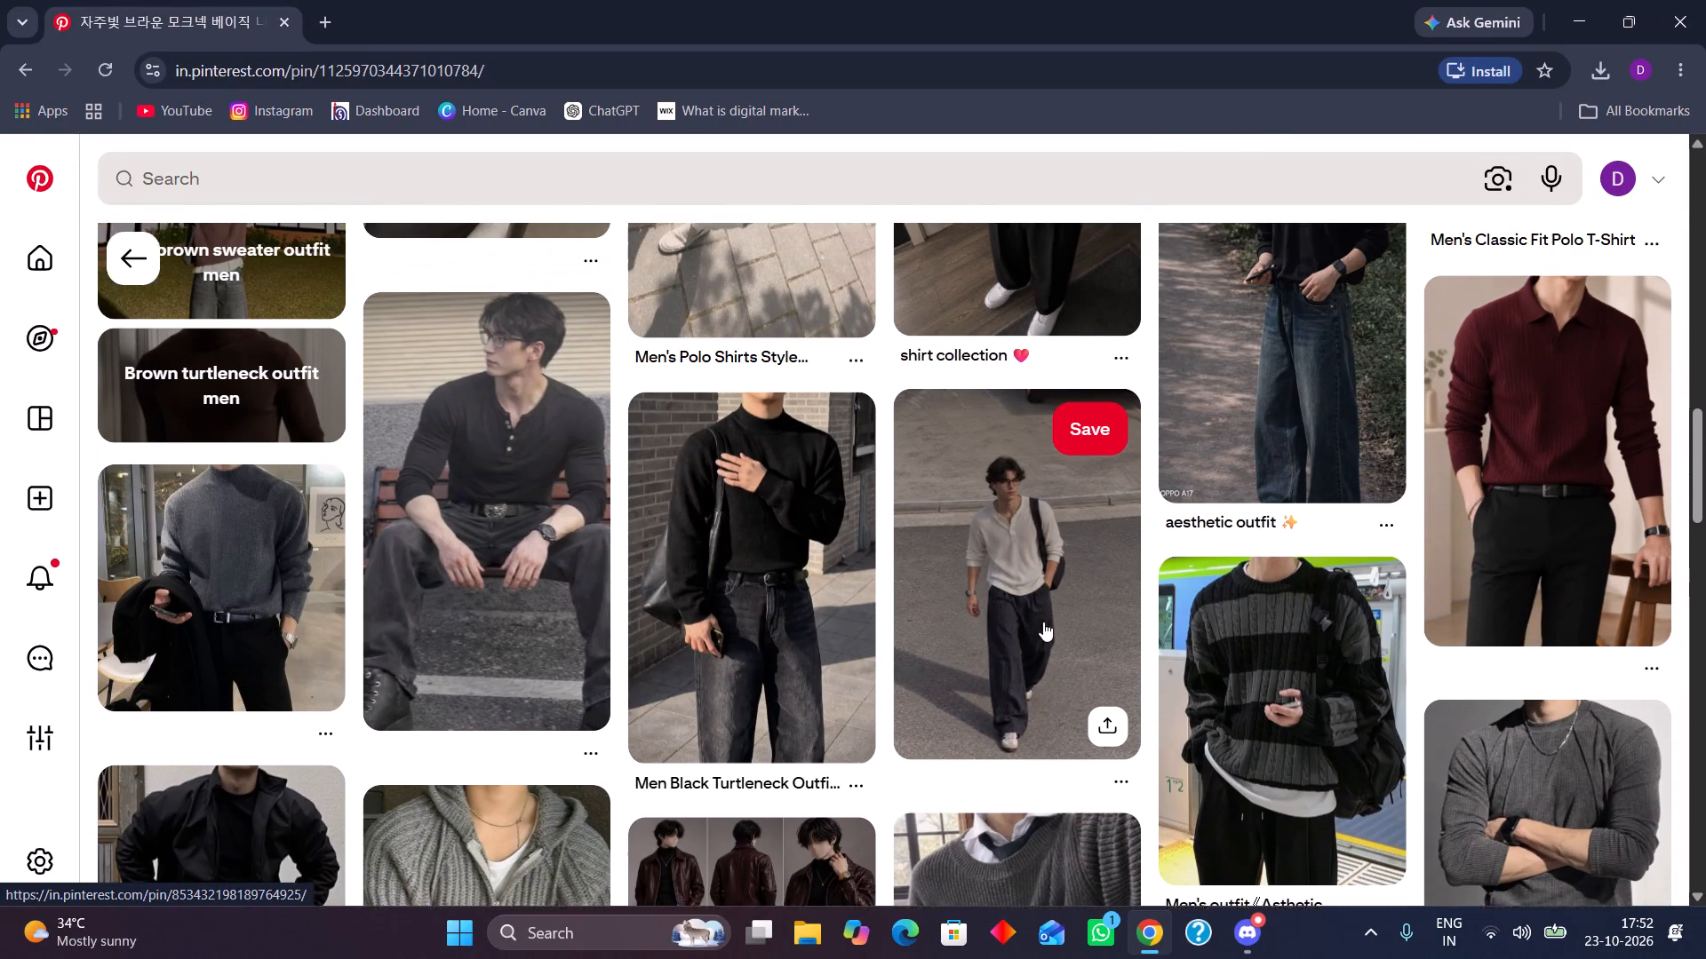
pyautogui.scroll(4, 1032, 622)
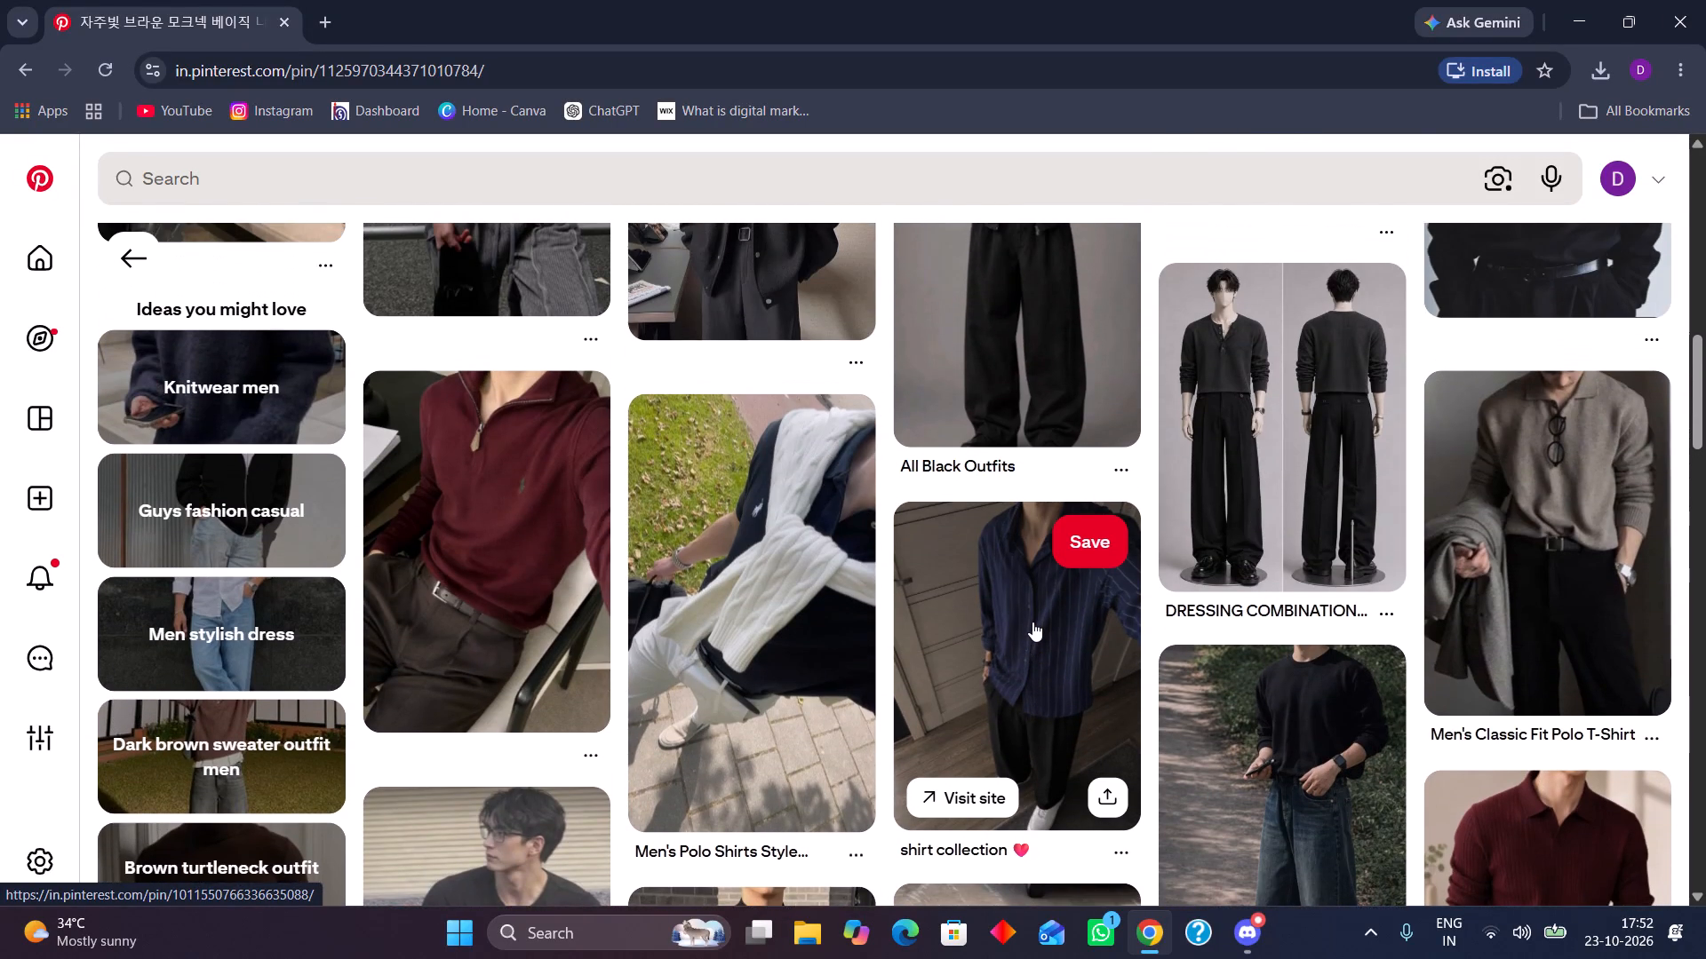
pyautogui.scroll(5, 1030, 622)
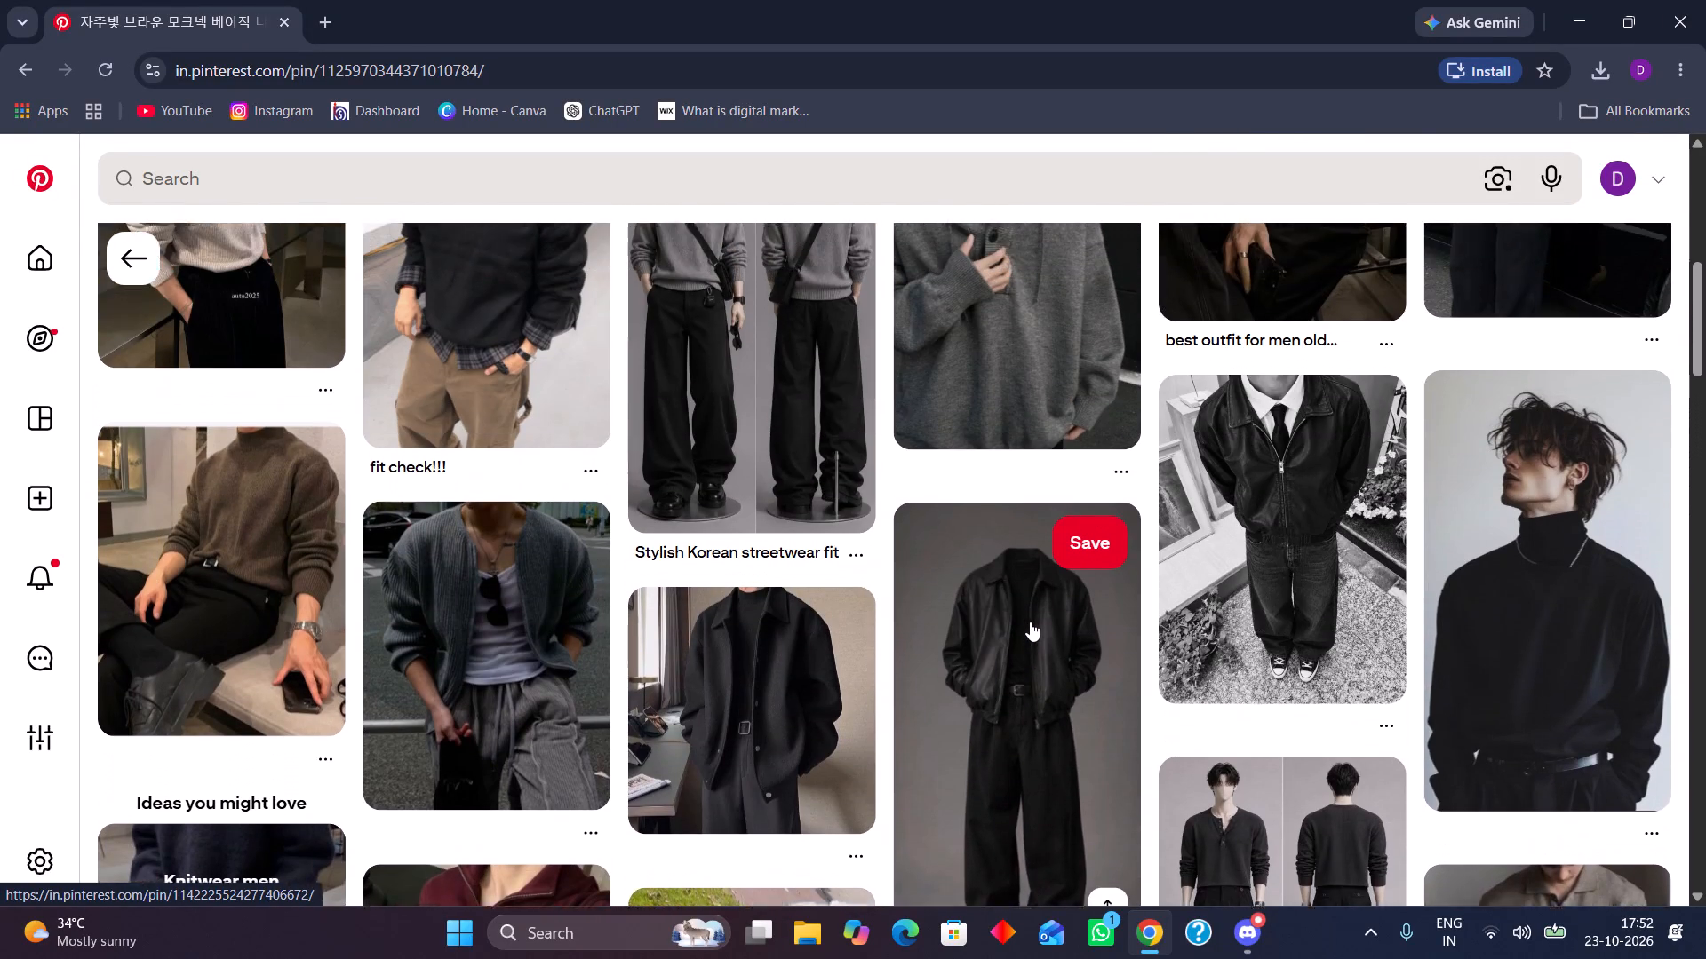
pyautogui.scroll(4, 1030, 622)
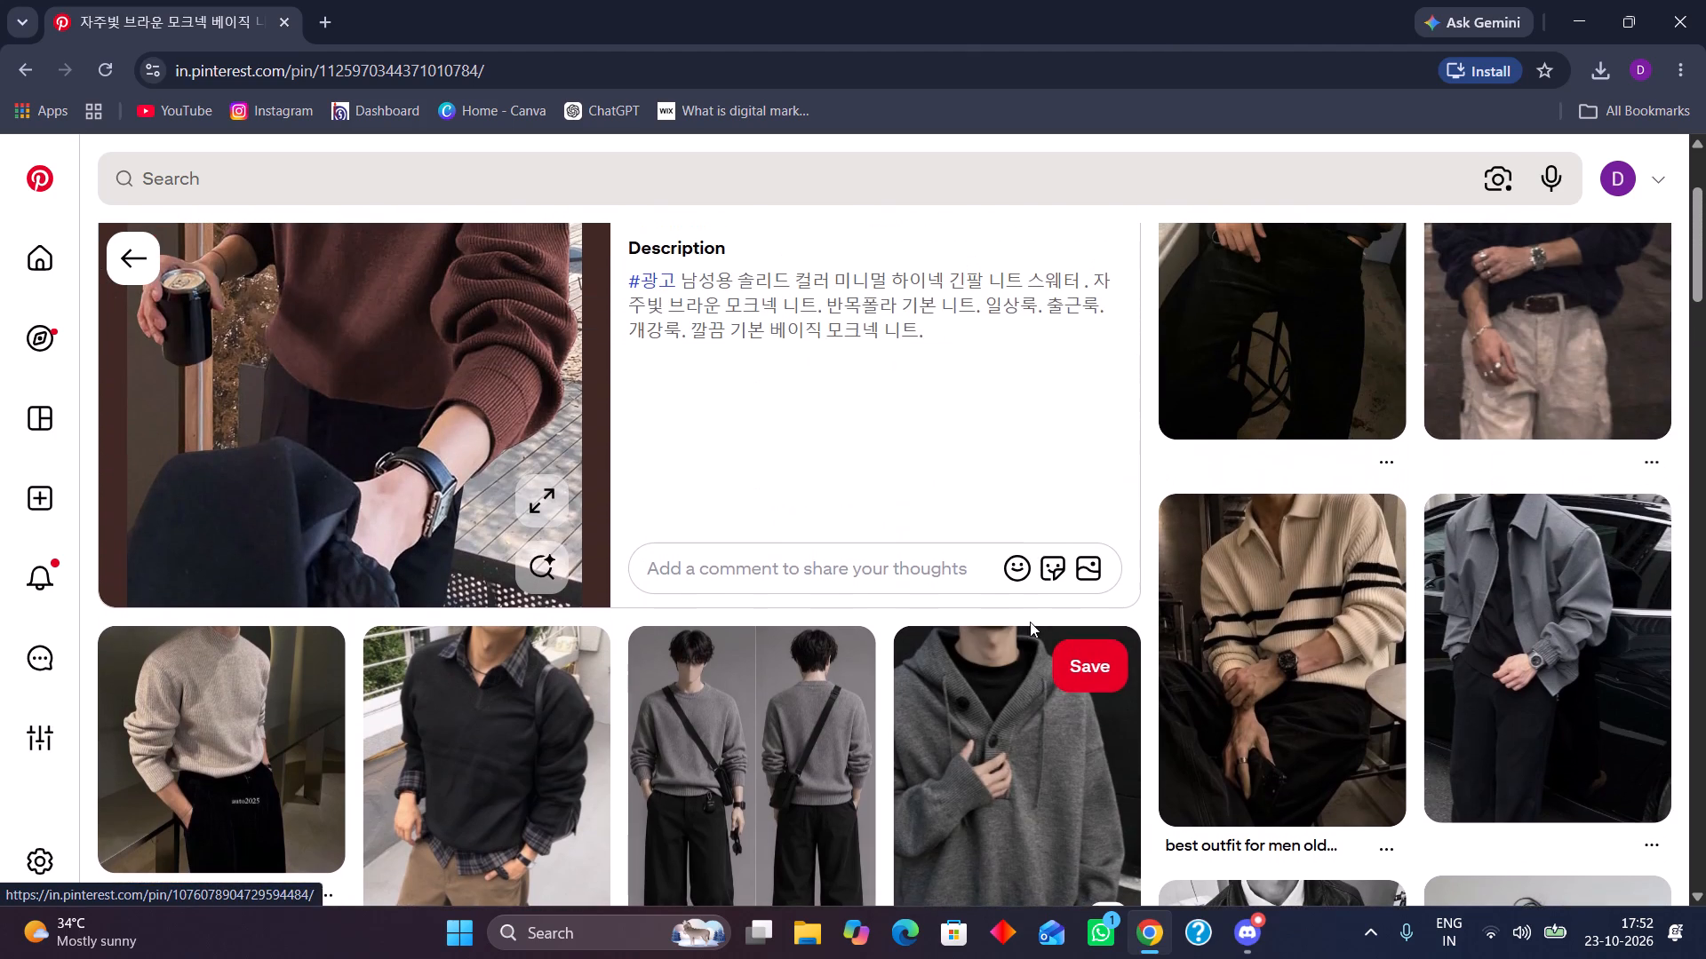
pyautogui.scroll(3, 1700, 860)
pyautogui.scroll(1, 1568, 820)
pyautogui.scroll(-4, 1223, 637)
pyautogui.scroll(-3, 390, 623)
pyautogui.scroll(2, 185, 237)
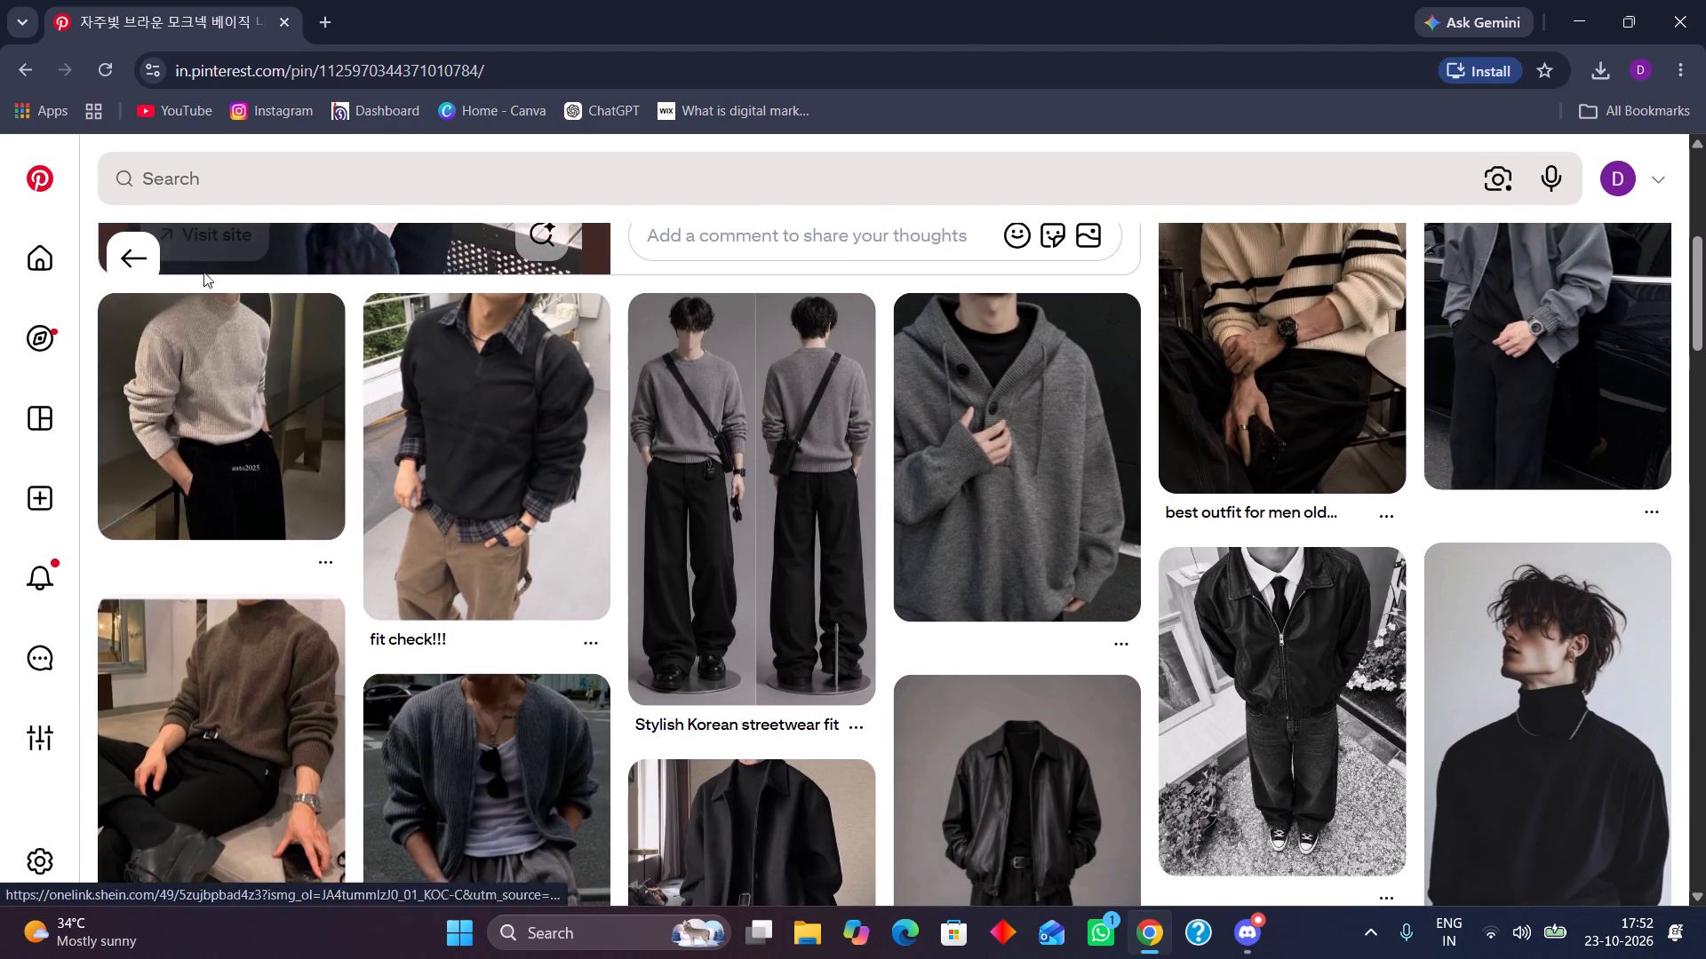
pyautogui.scroll(-2, 251, 638)
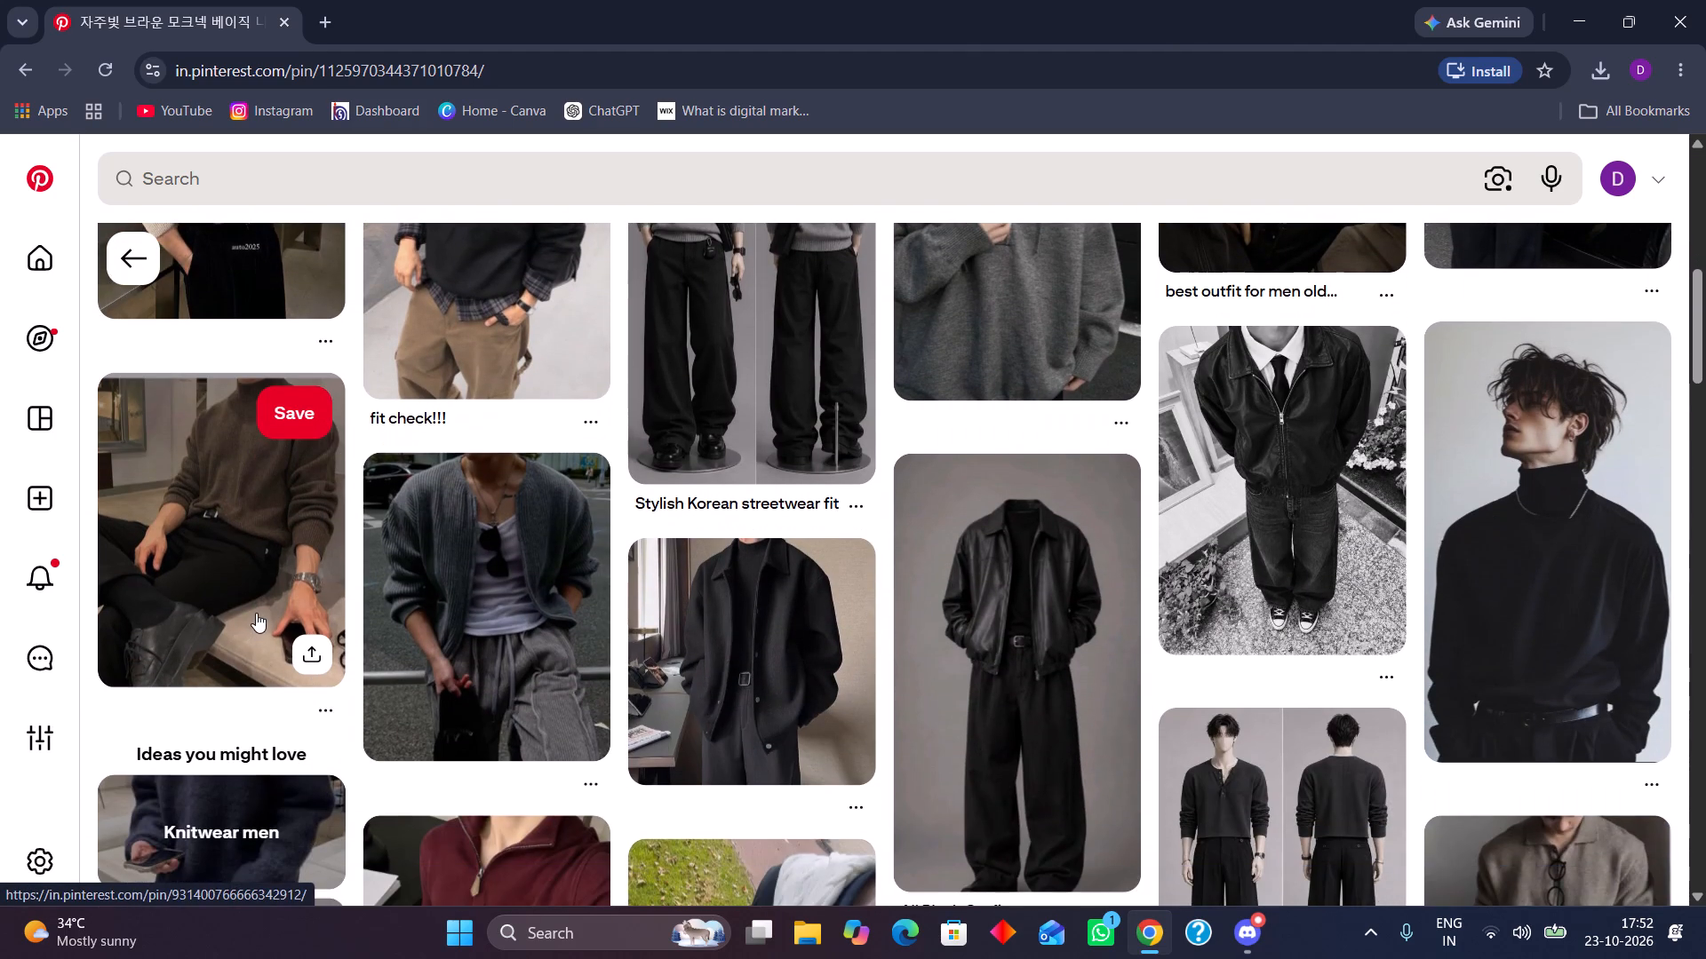
pyautogui.scroll(-1, 256, 613)
pyautogui.scroll(3, 258, 607)
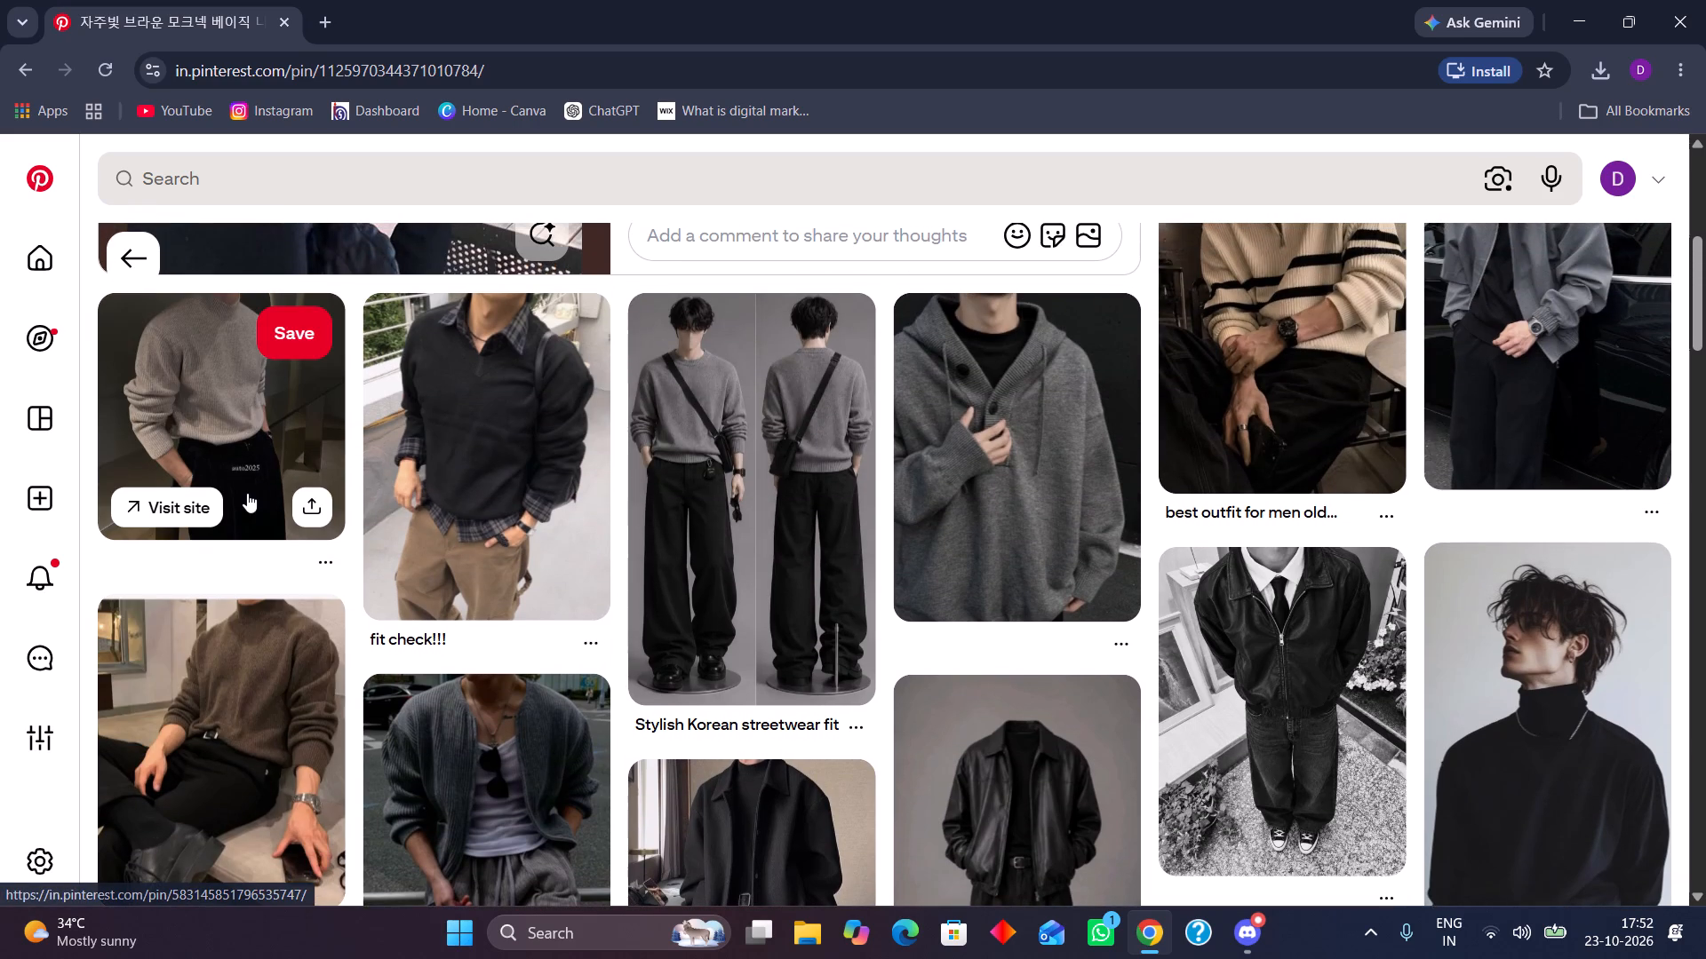
# Open the pin of the beige mock-neck sweater with black trousers and browse its related outfits.
pyautogui.click(265, 448)
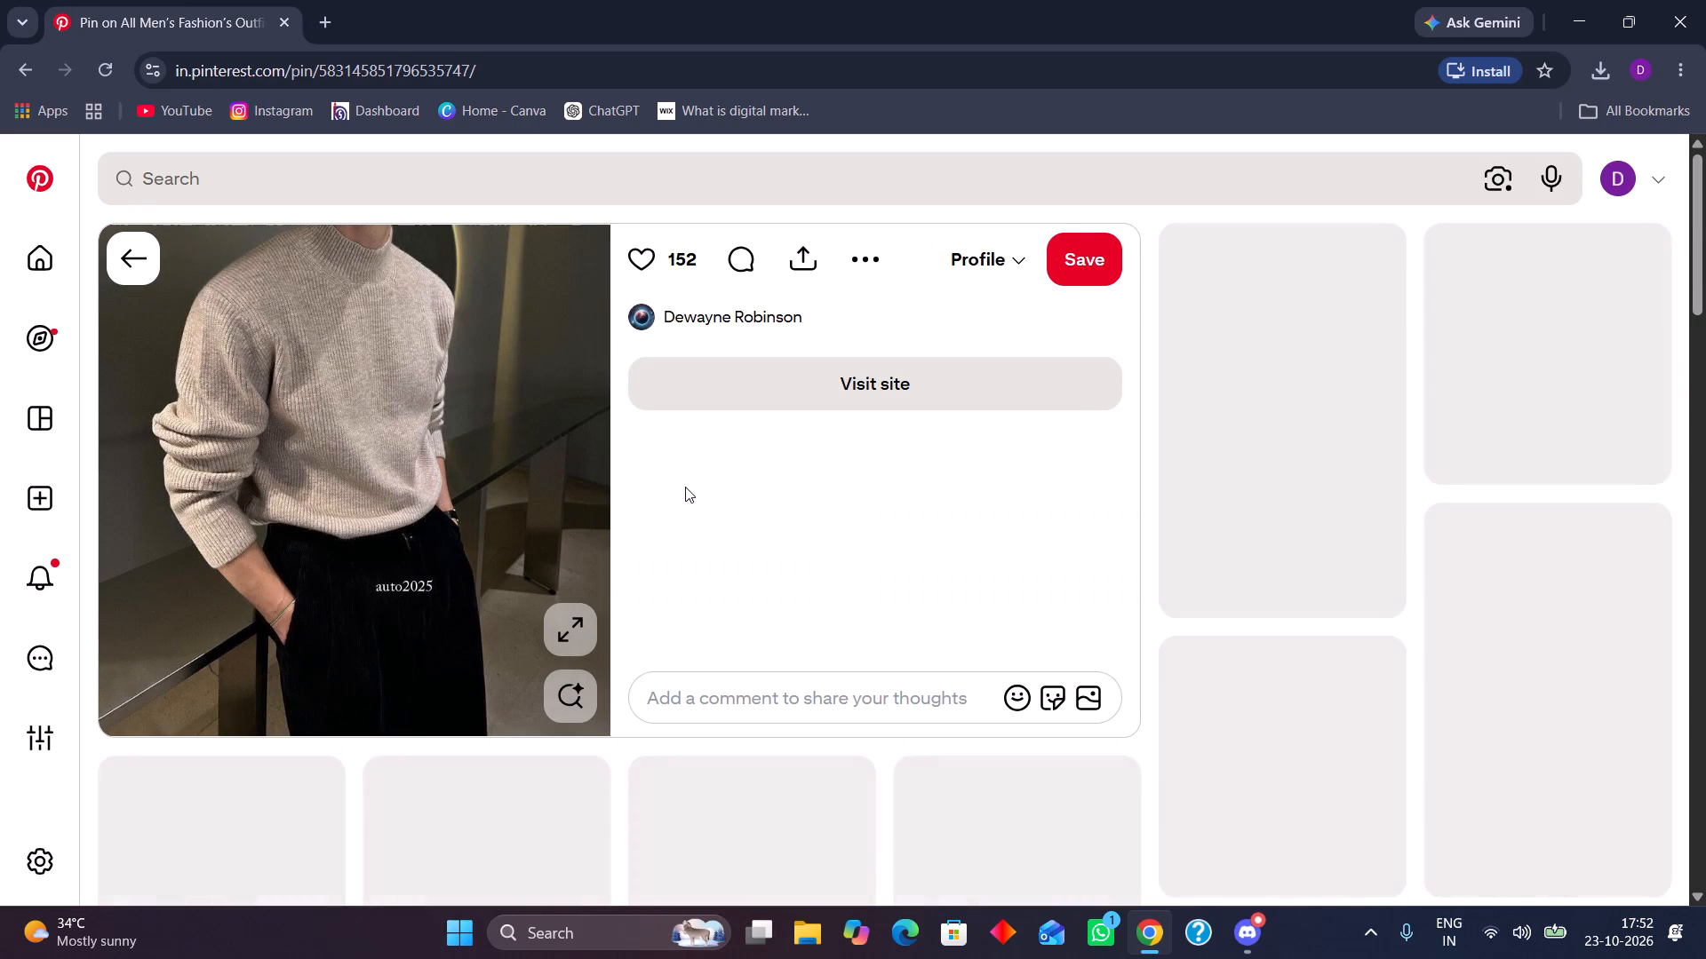
pyautogui.scroll(-2, 1017, 535)
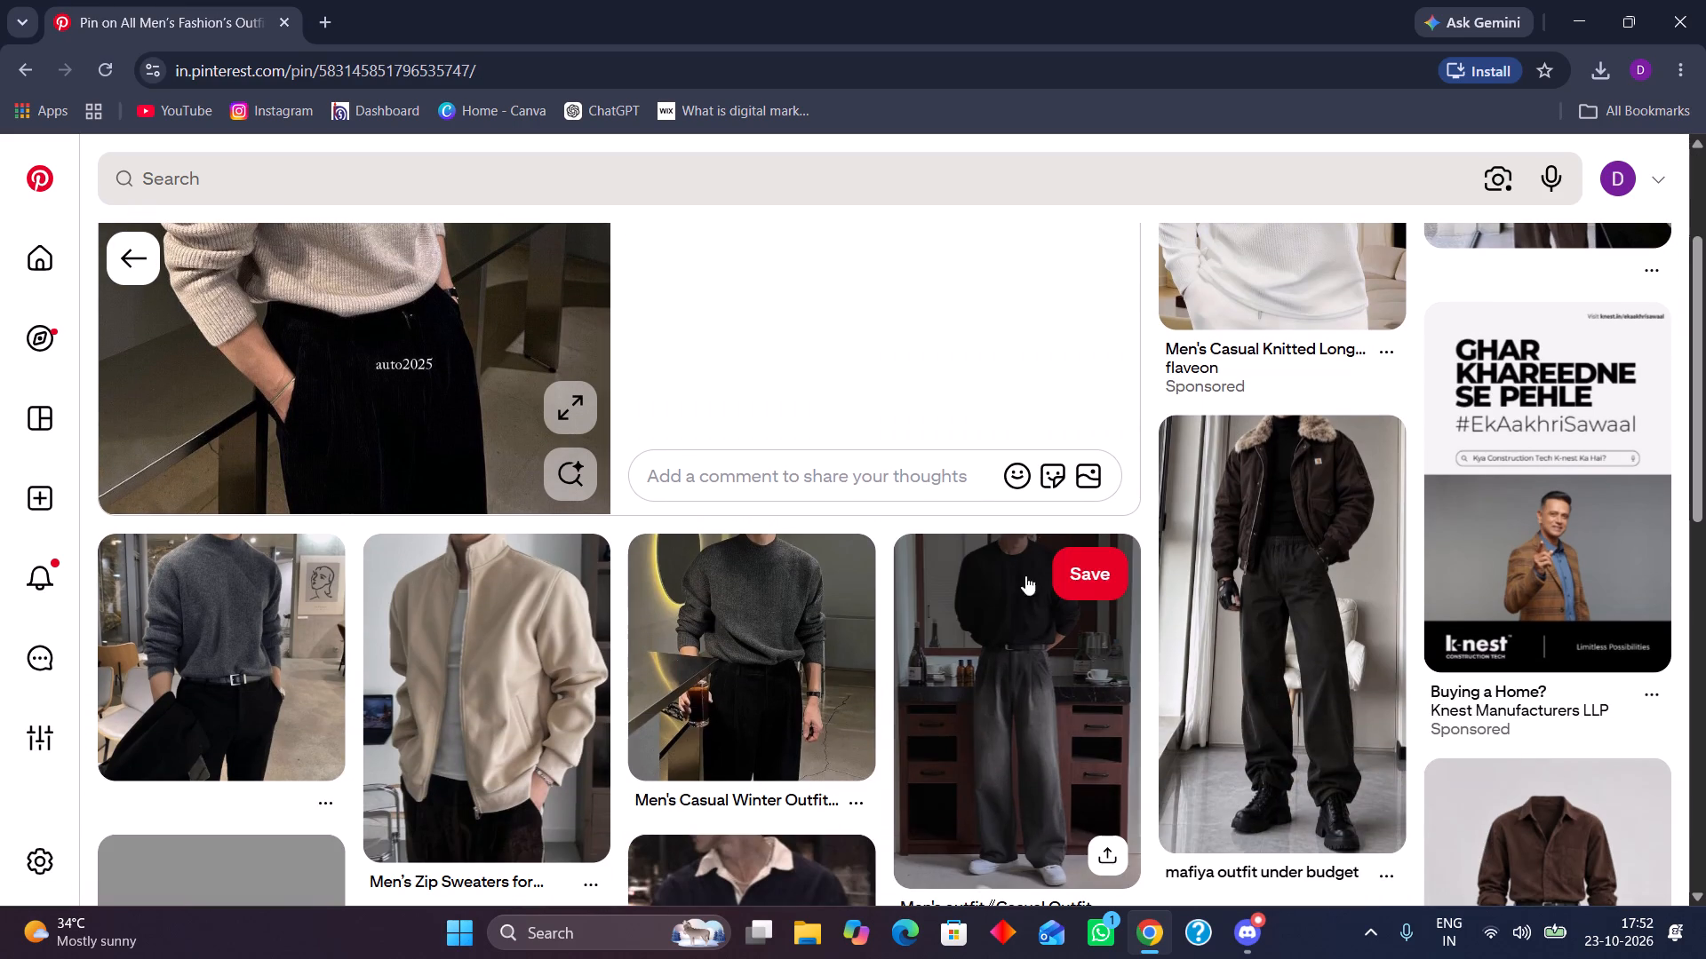
pyautogui.scroll(-1, 548, 639)
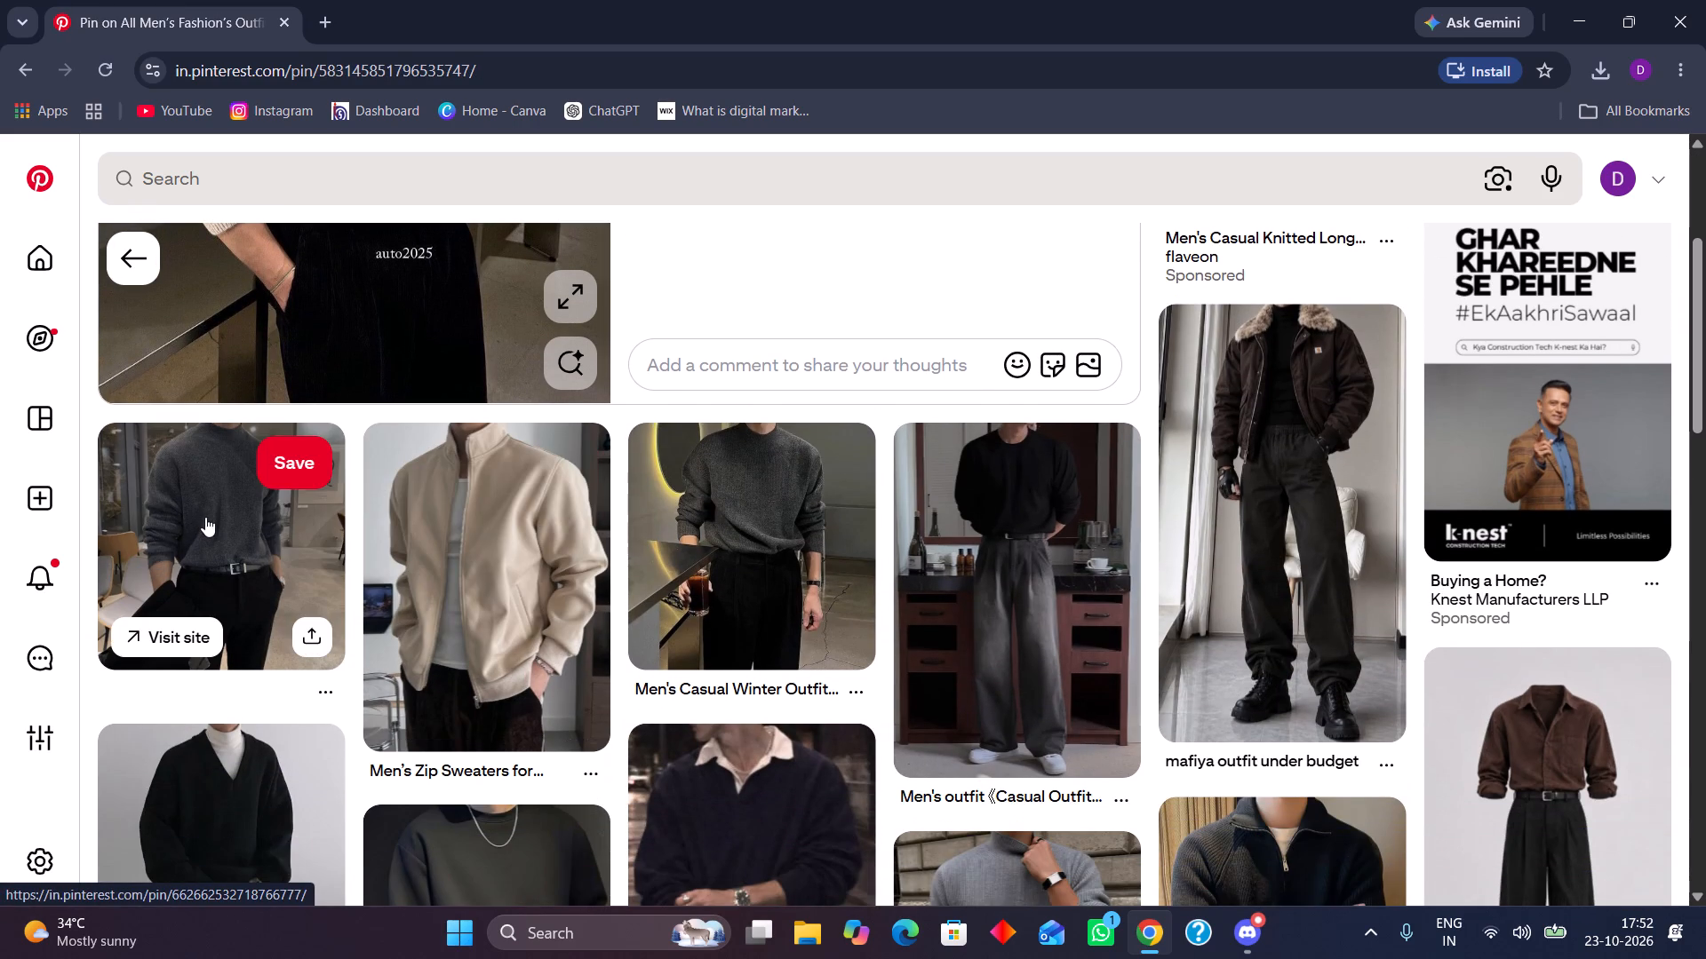
pyautogui.scroll(-3, 304, 568)
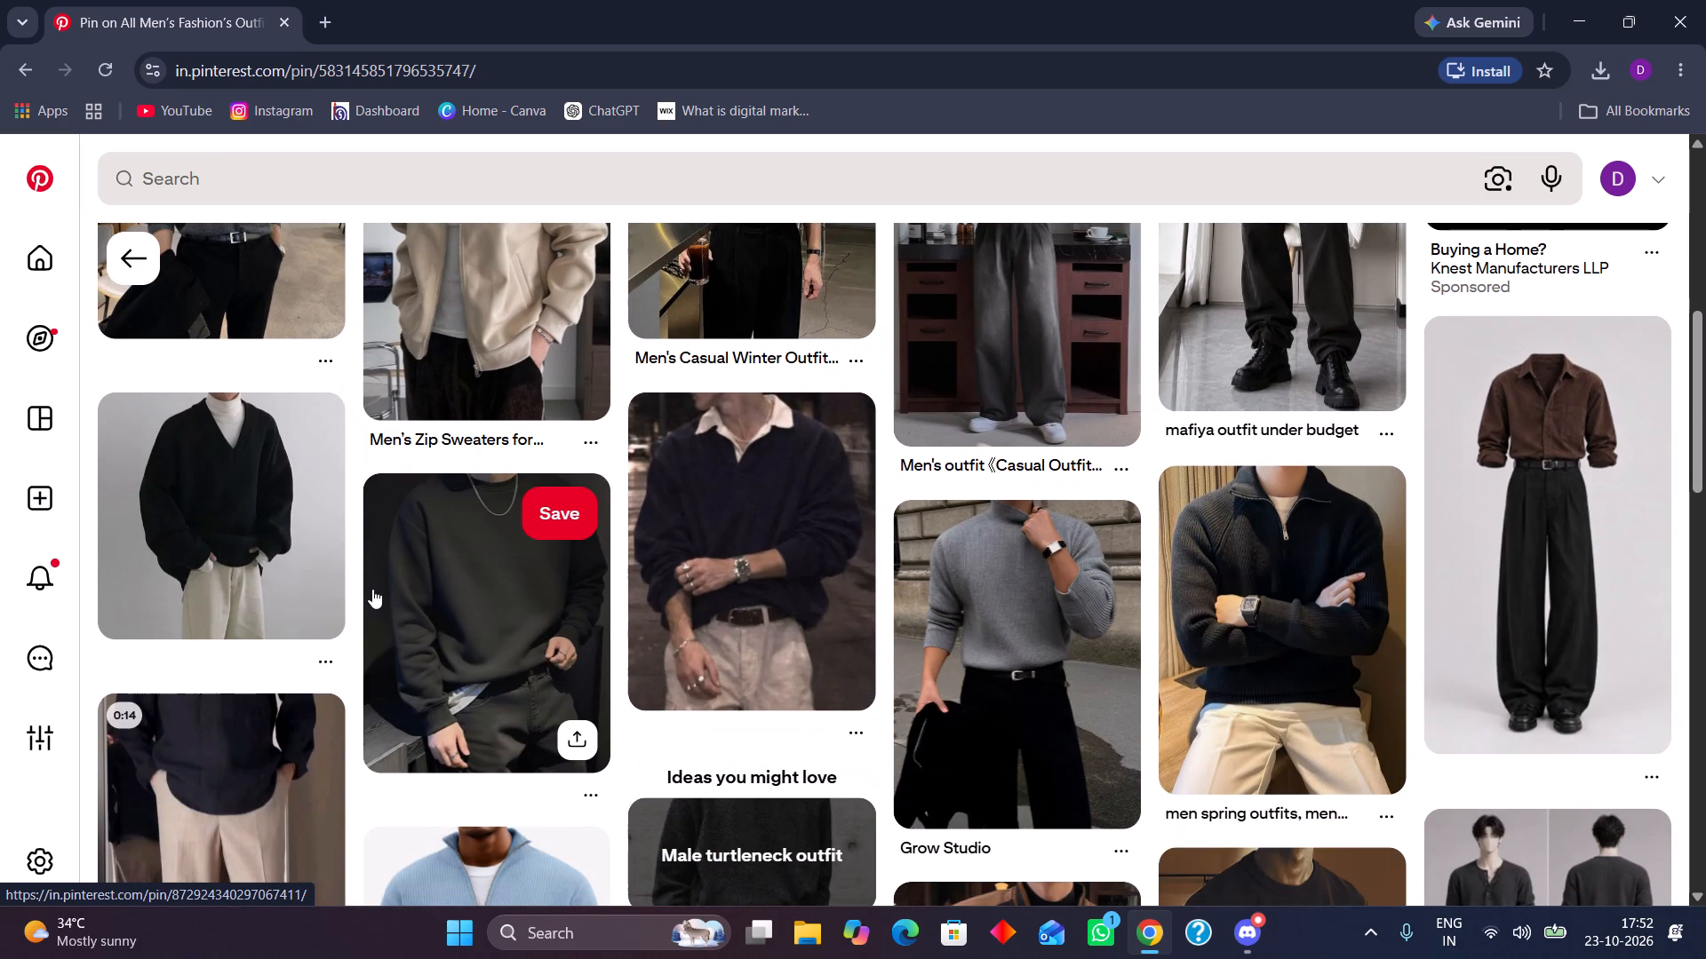
pyautogui.scroll(-4, 372, 589)
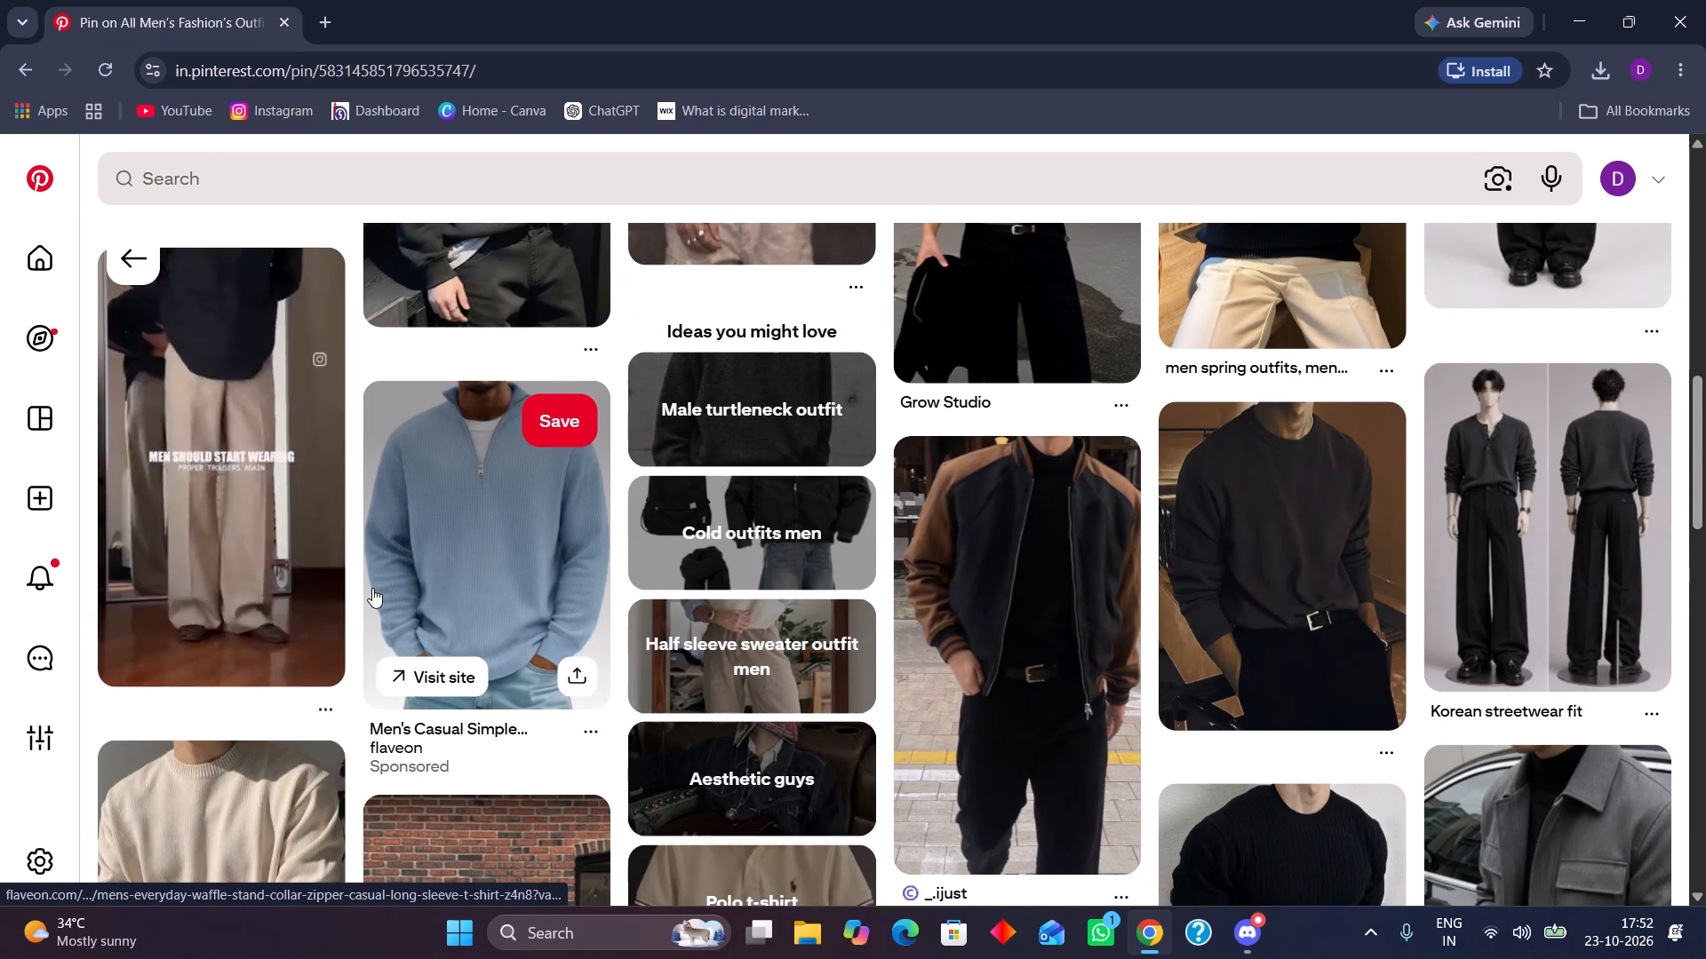
pyautogui.scroll(-4, 372, 588)
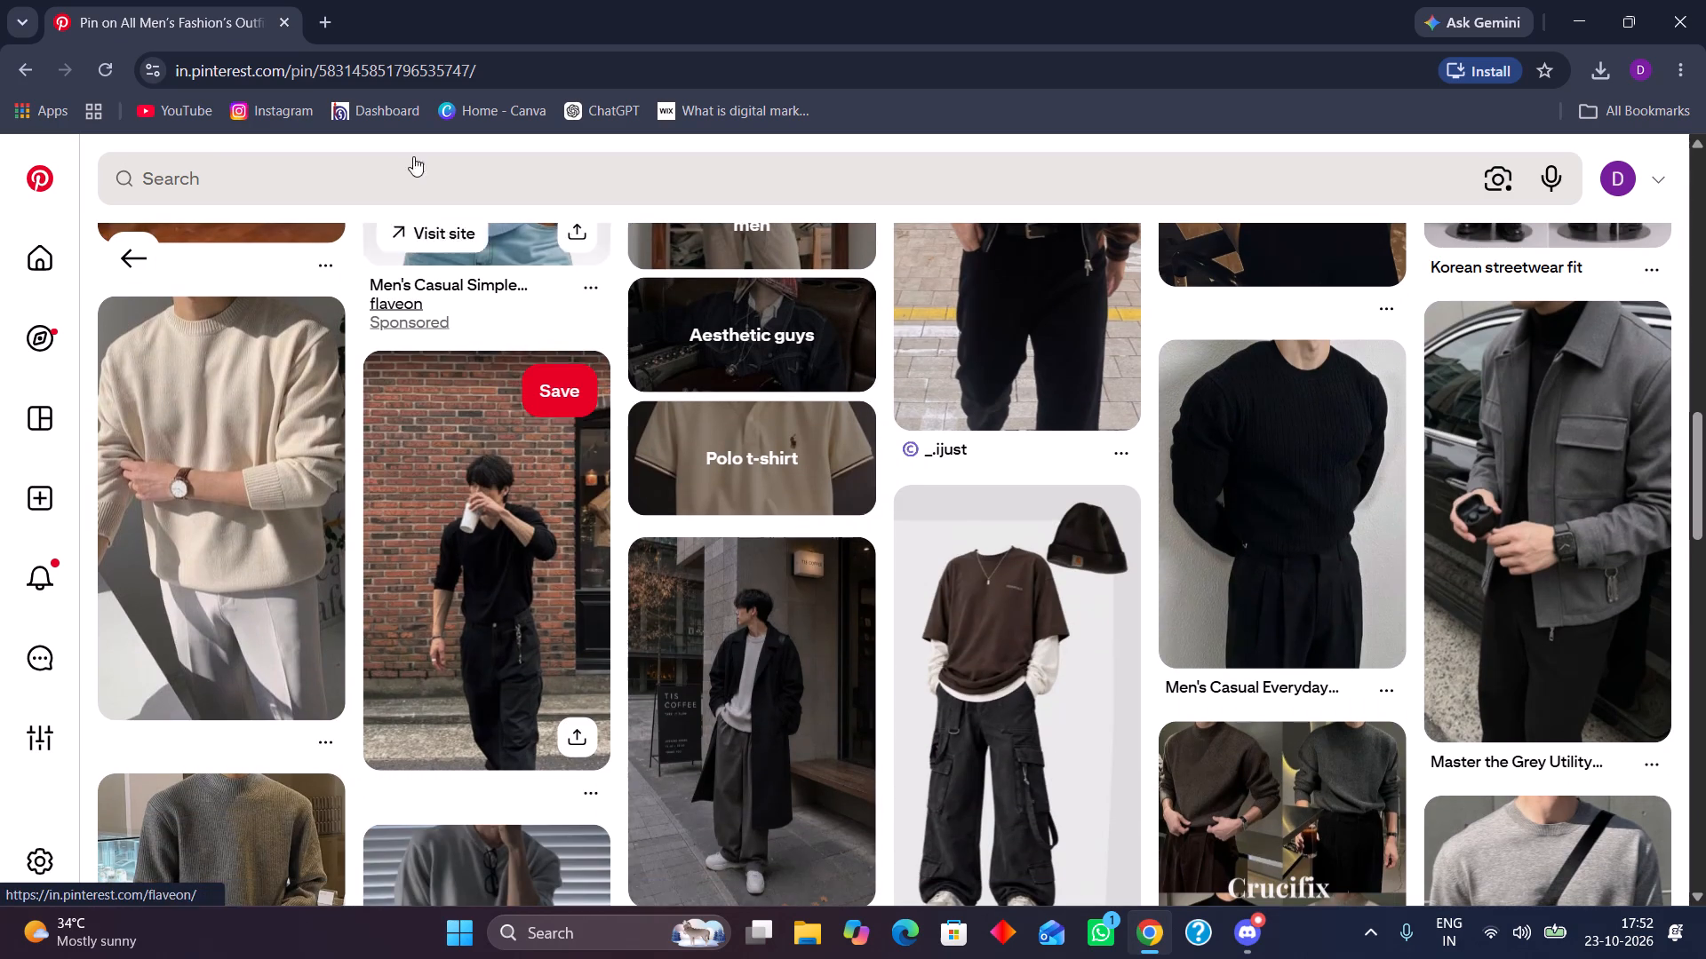
# Open a new browser tab and close the Pinterest one.
pyautogui.click(317, 14)
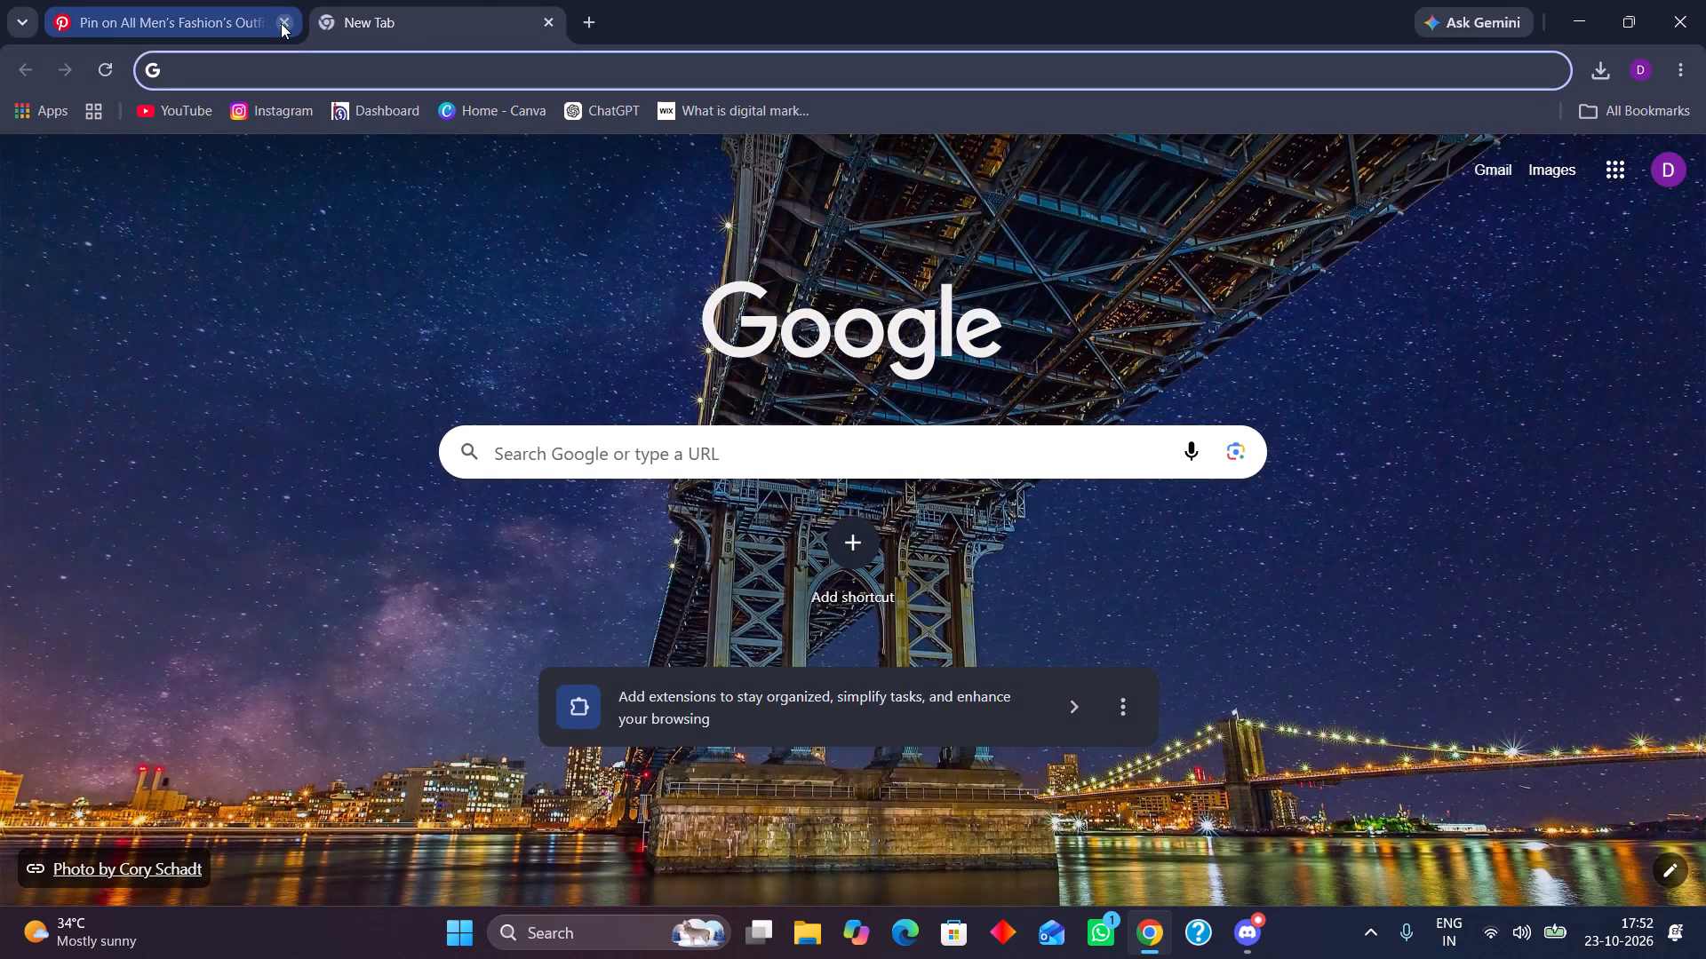
pyautogui.click(281, 23)
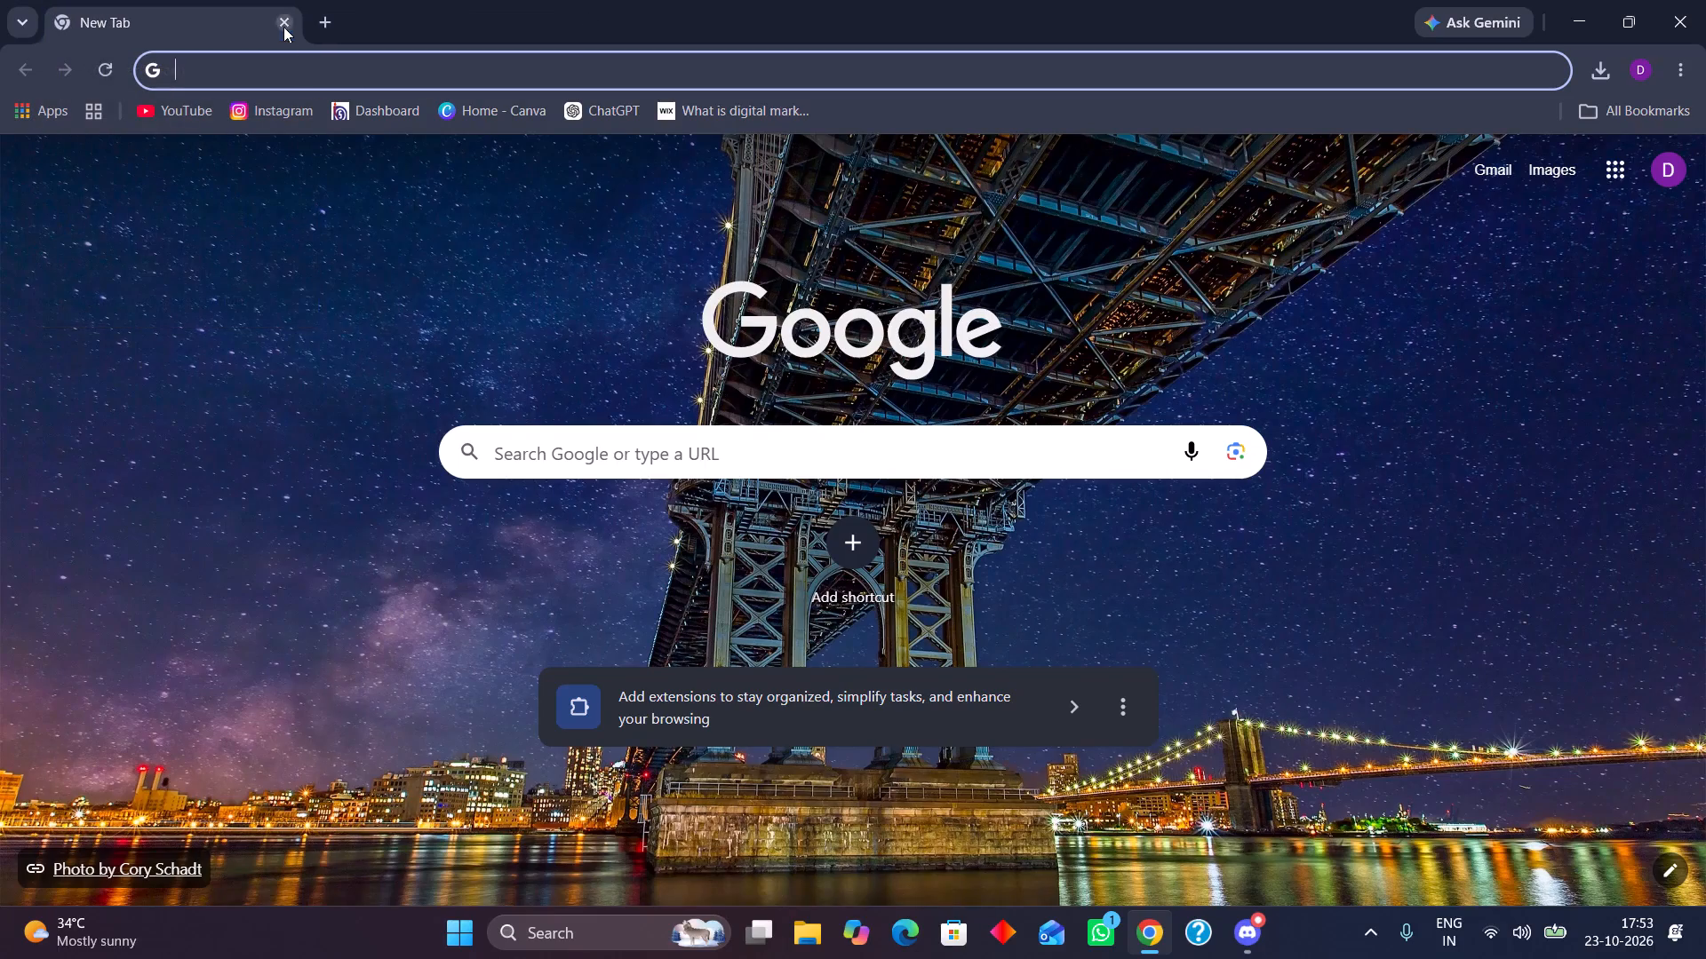
# Open the bookmarked Canva site and sign in with the remembered account, skipping the passkey setup.
pyautogui.click(450, 121)
pyautogui.scroll(-1, 40, 477)
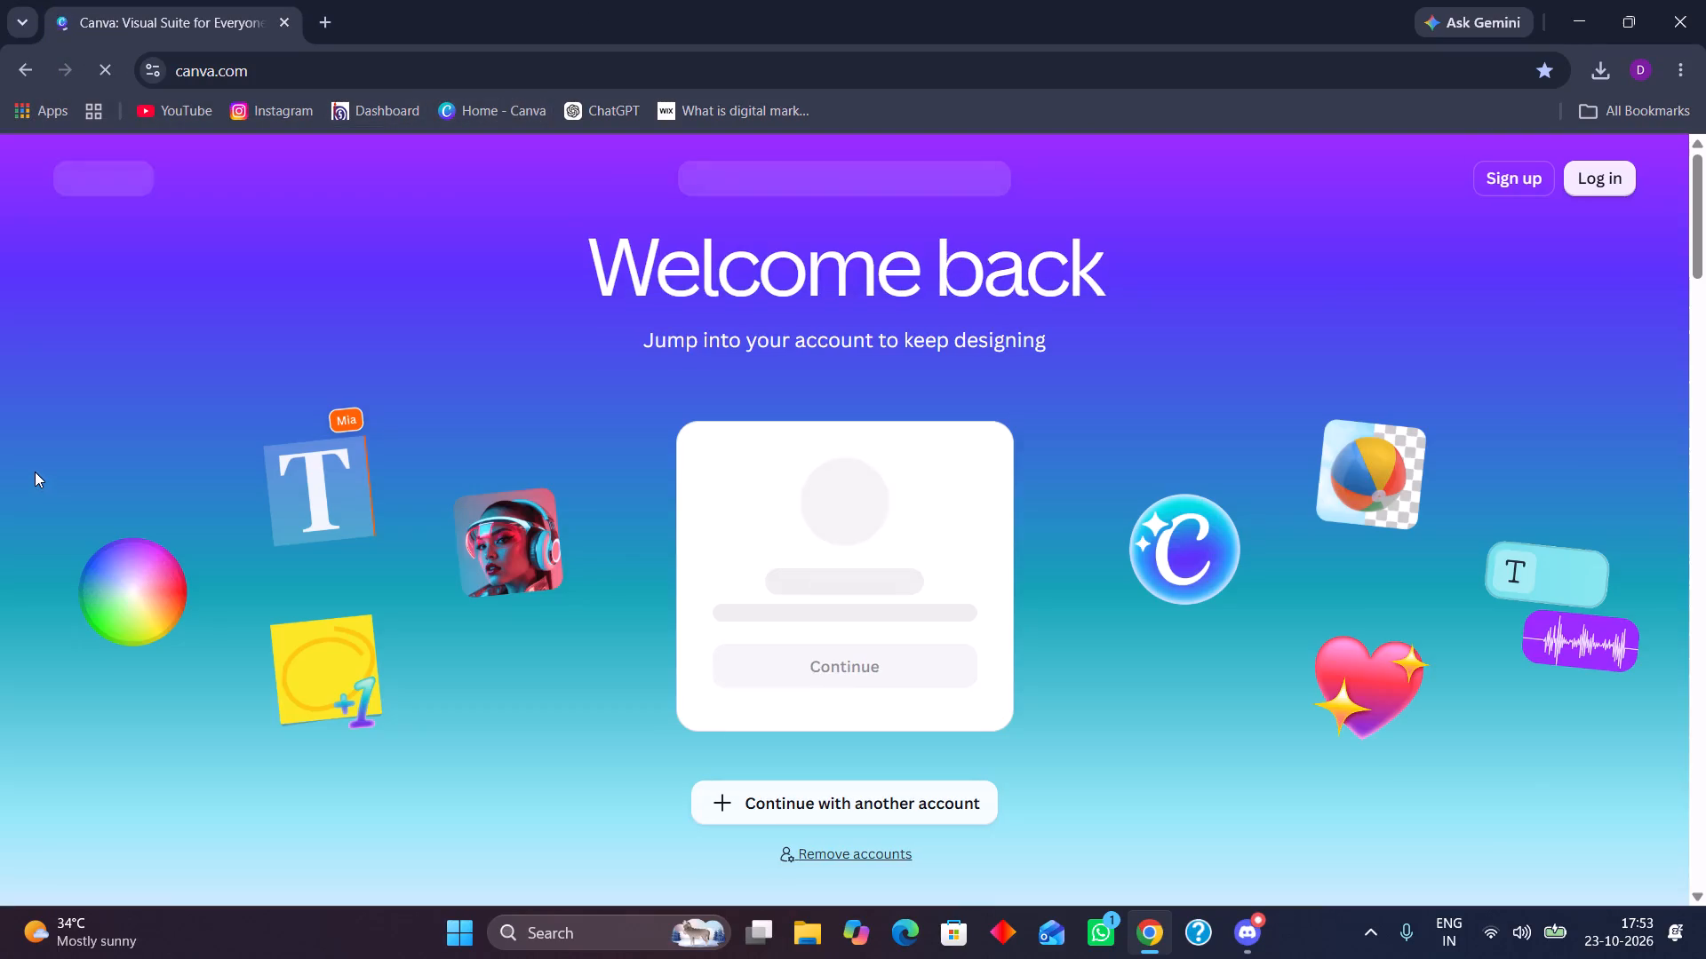
pyautogui.click(889, 674)
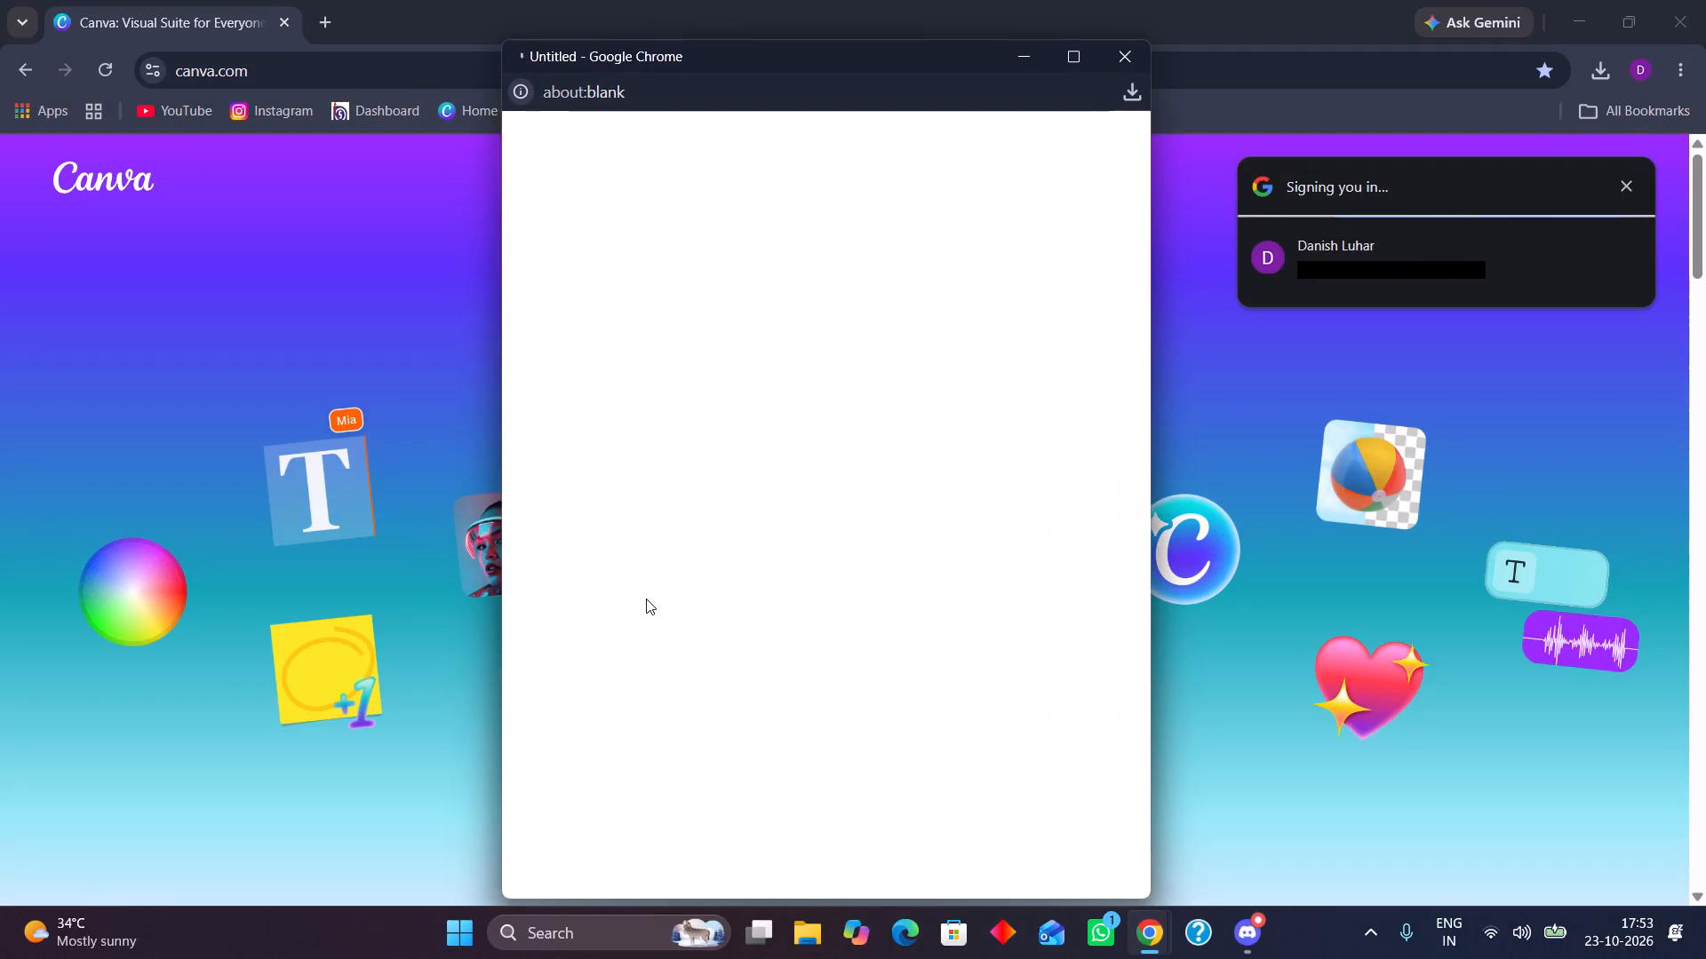
pyautogui.click(1101, 44)
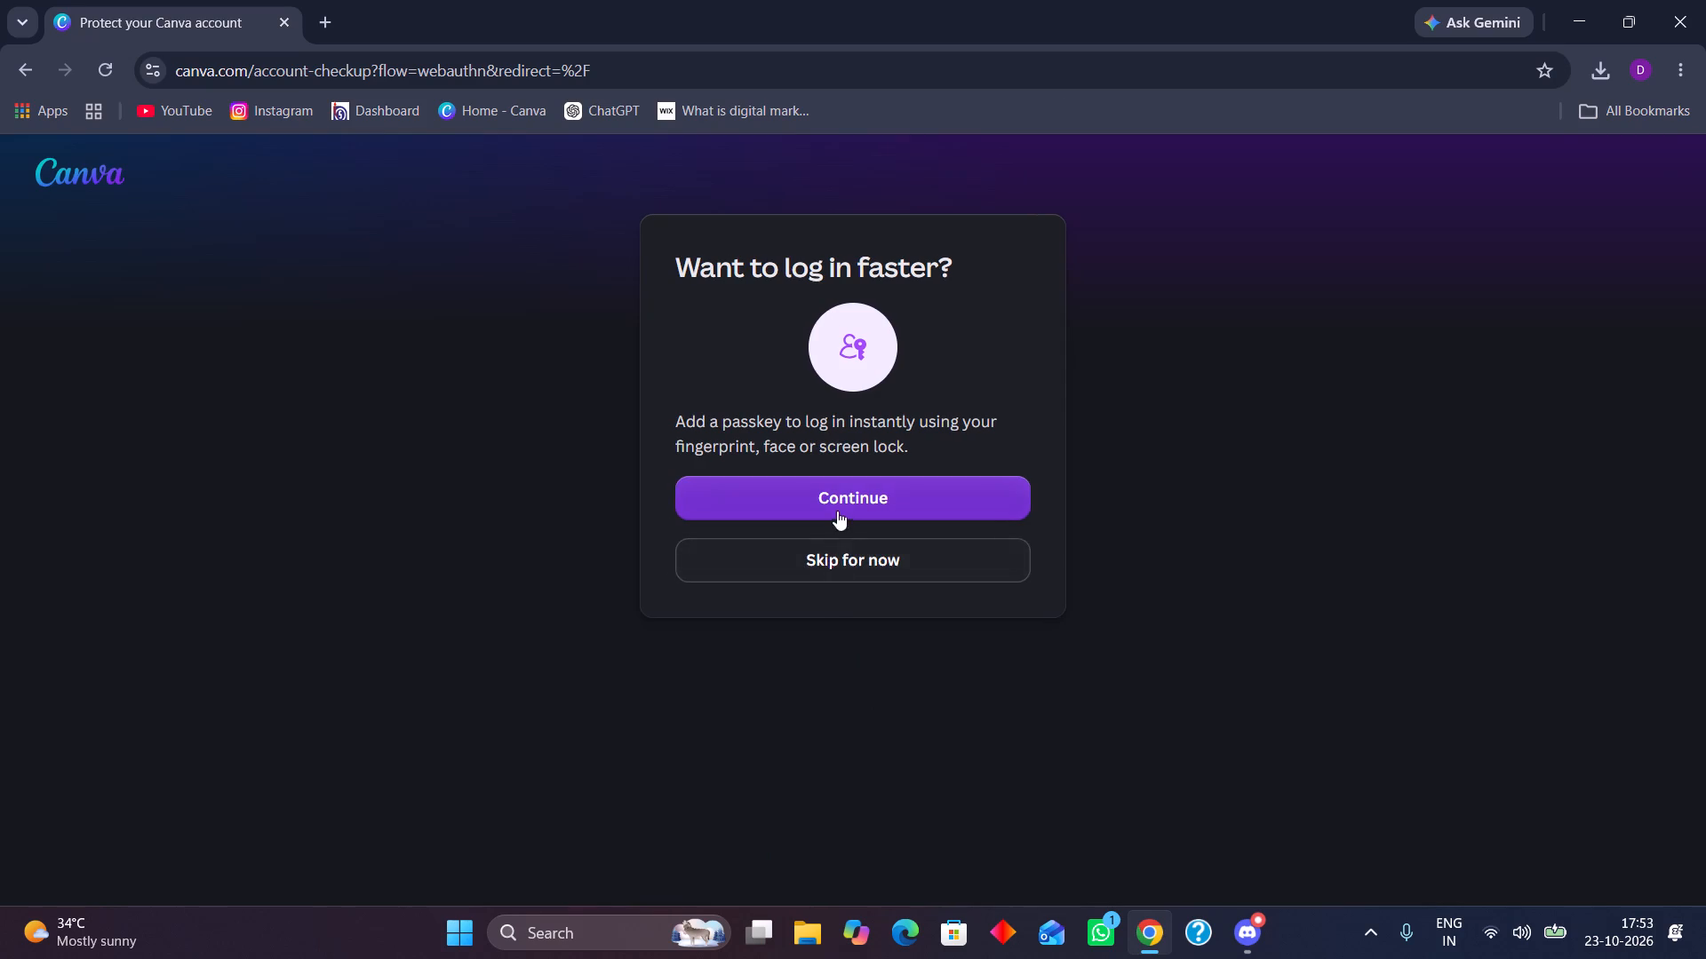
pyautogui.click(835, 557)
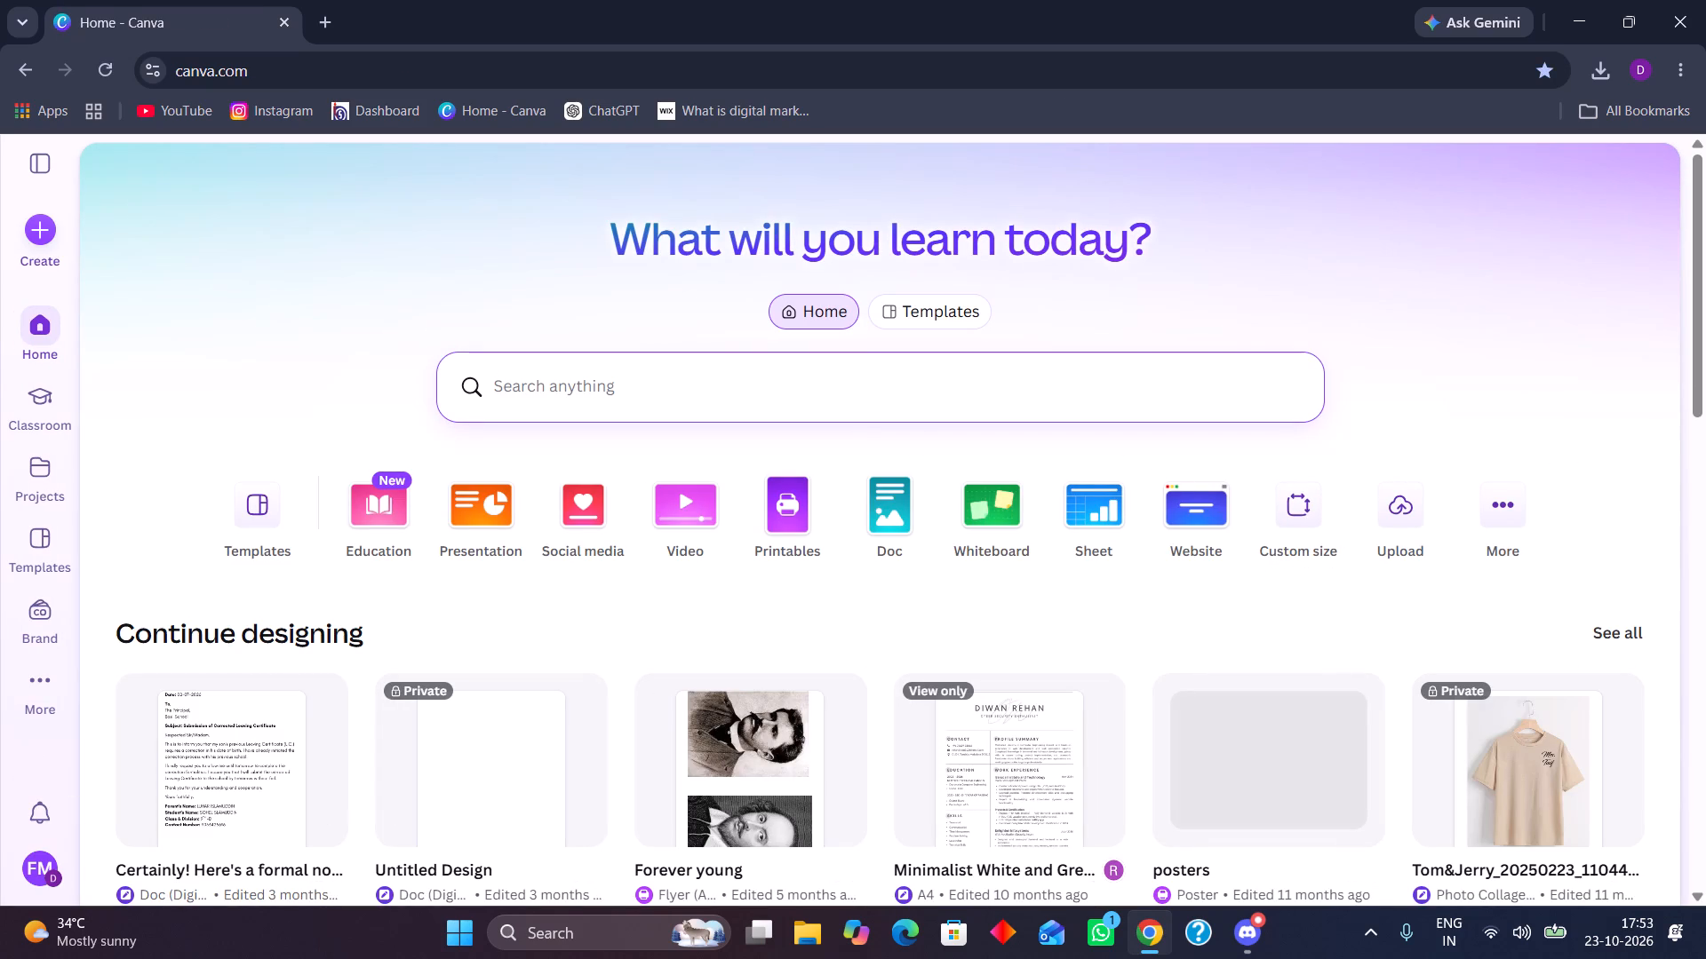
# Search Canva for "visiting card" designs.
pyautogui.click(748, 392)
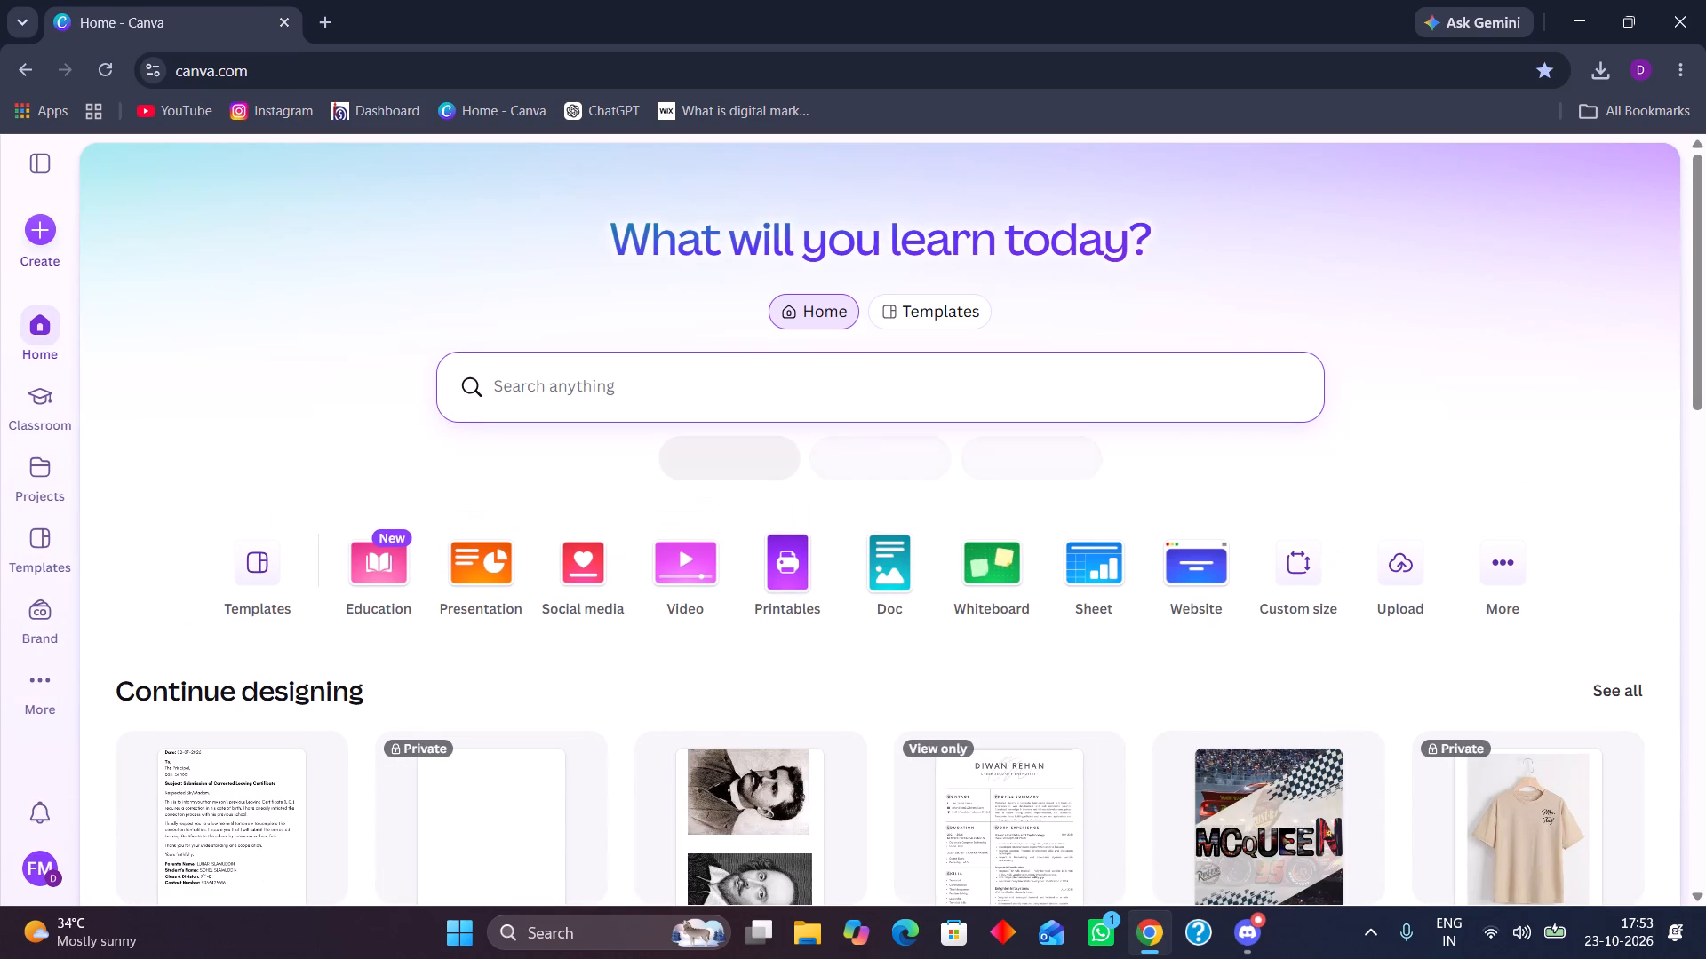
pyautogui.write('vi')
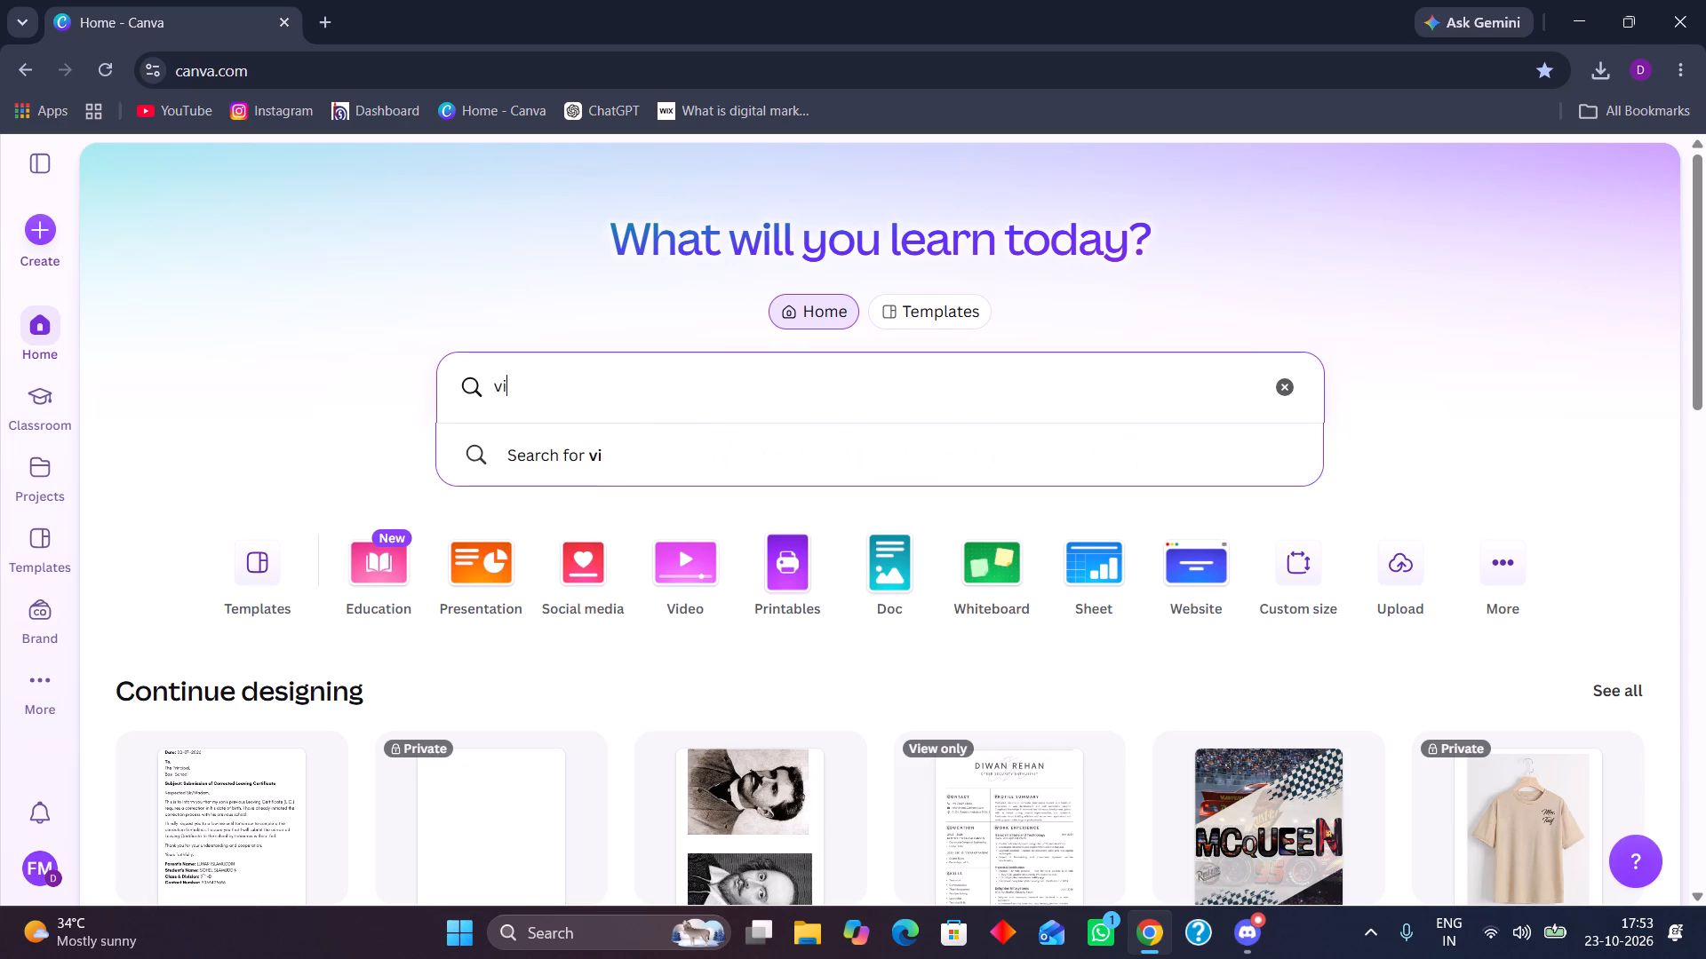
pyautogui.write('siting')
pyautogui.press('space')
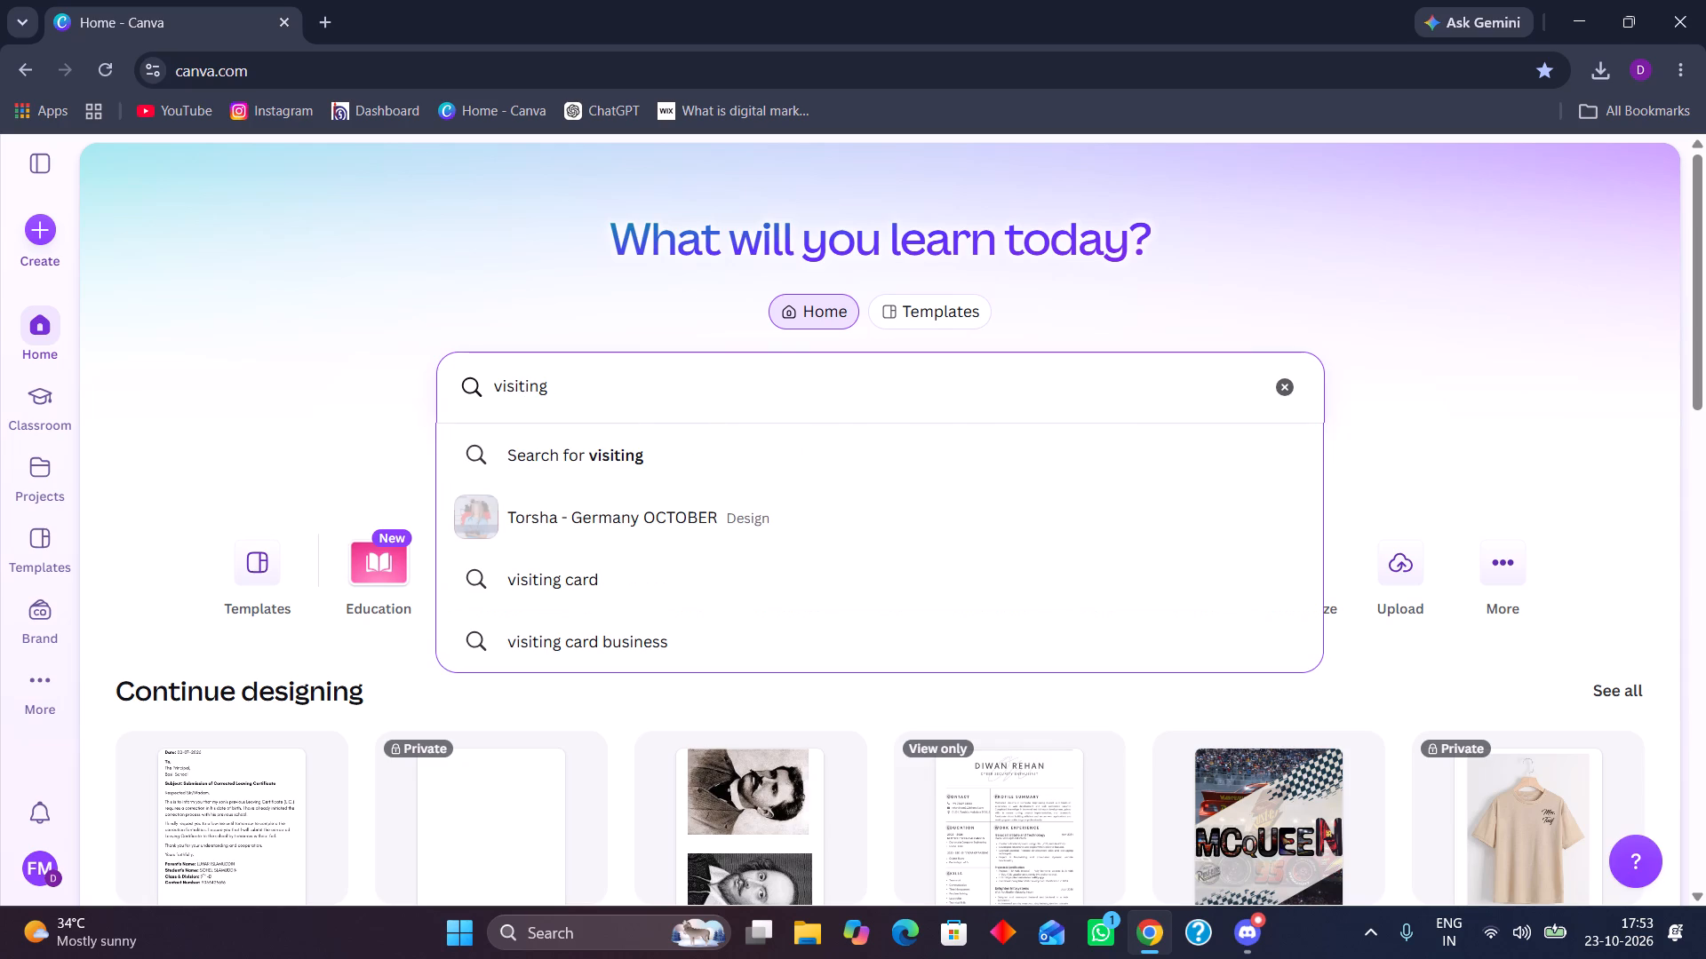
# Run the suggested "visiting card" search from the partly entered query.
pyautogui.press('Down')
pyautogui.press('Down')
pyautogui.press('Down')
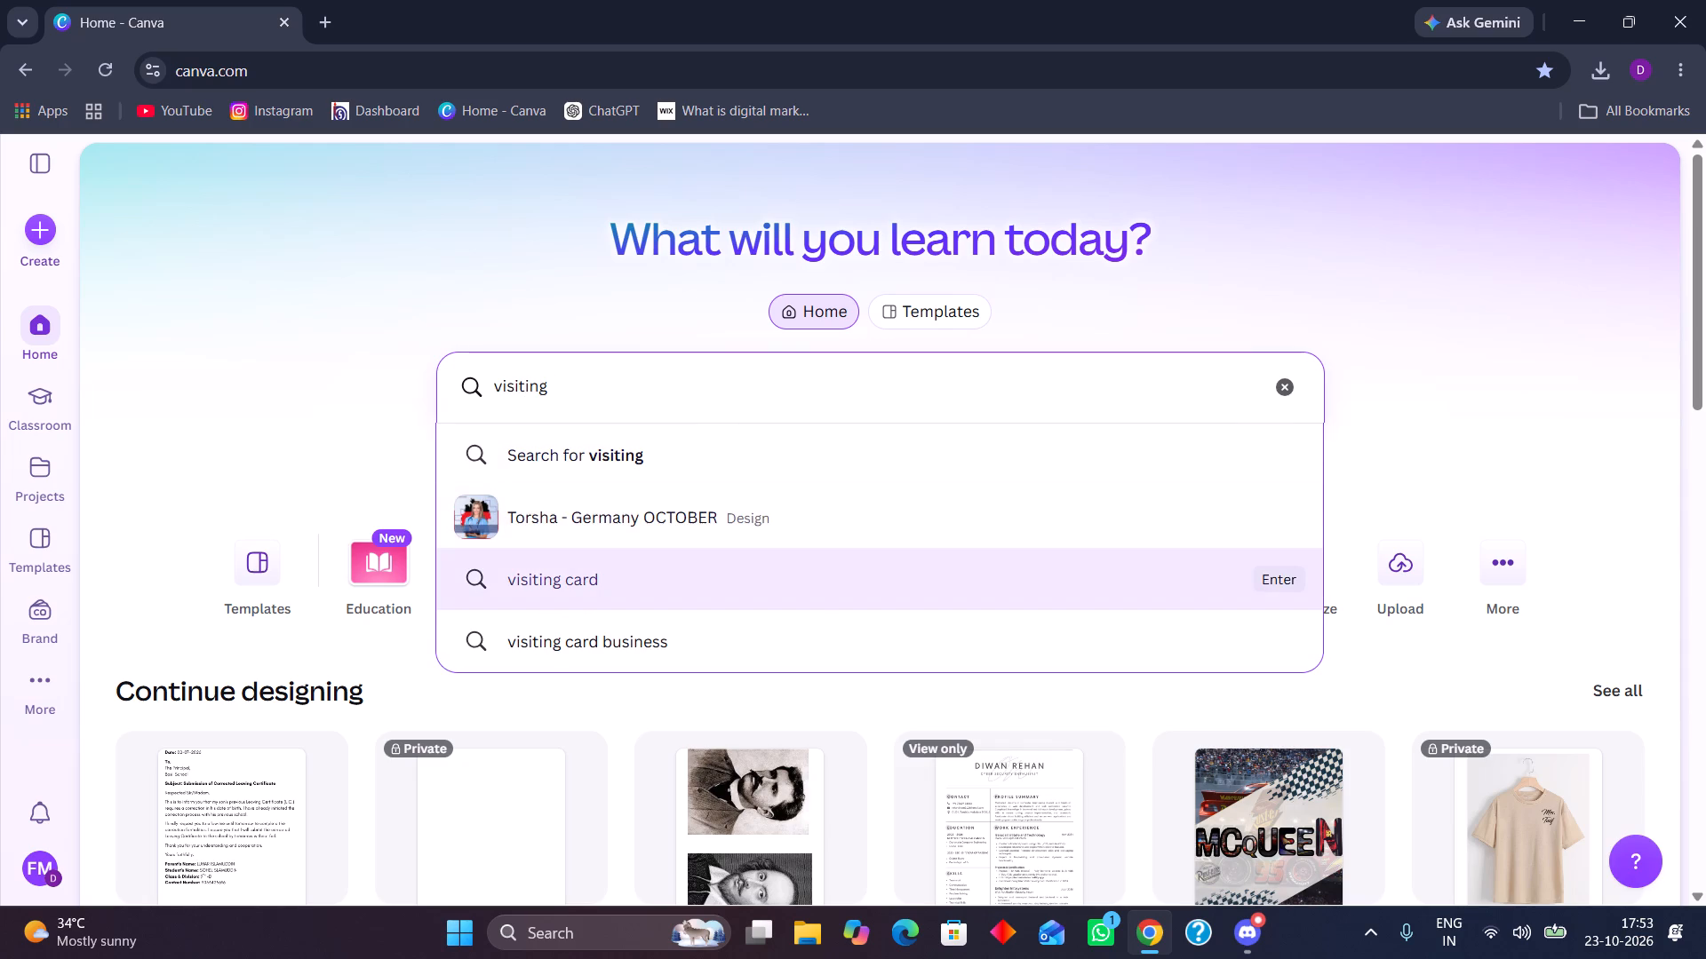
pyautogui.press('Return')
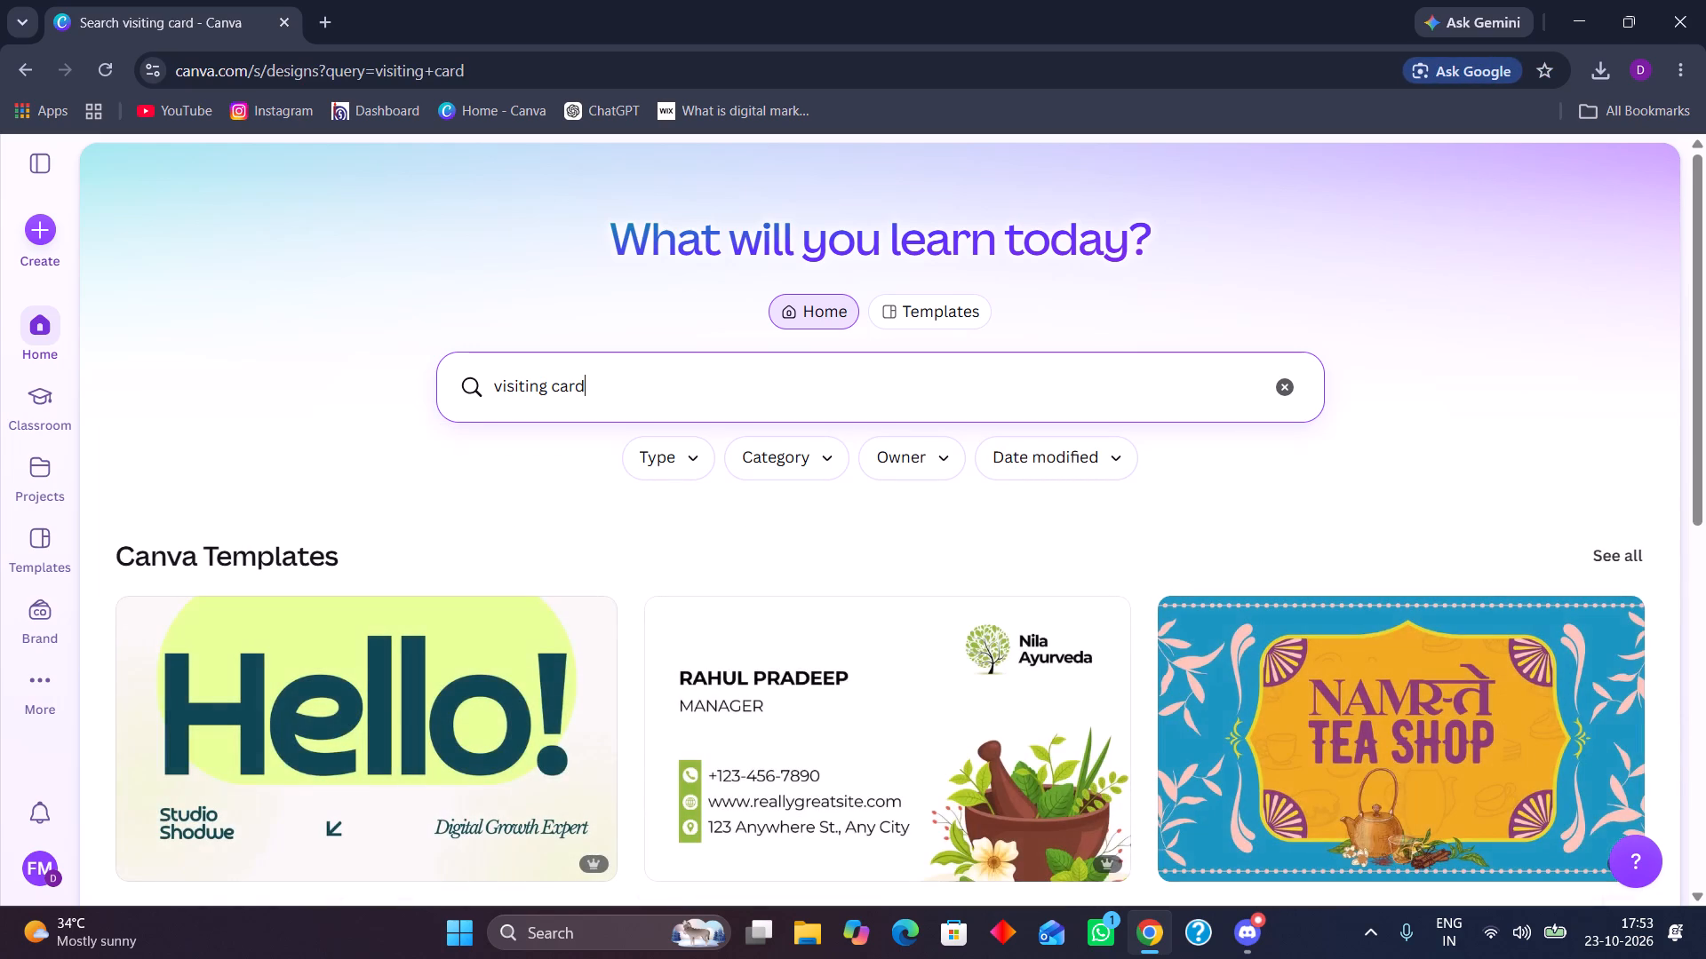
# Browse the first visiting card templates, briefly opening and closing the preview of the beige clinical psychologist card.
pyautogui.scroll(-4, 558, 720)
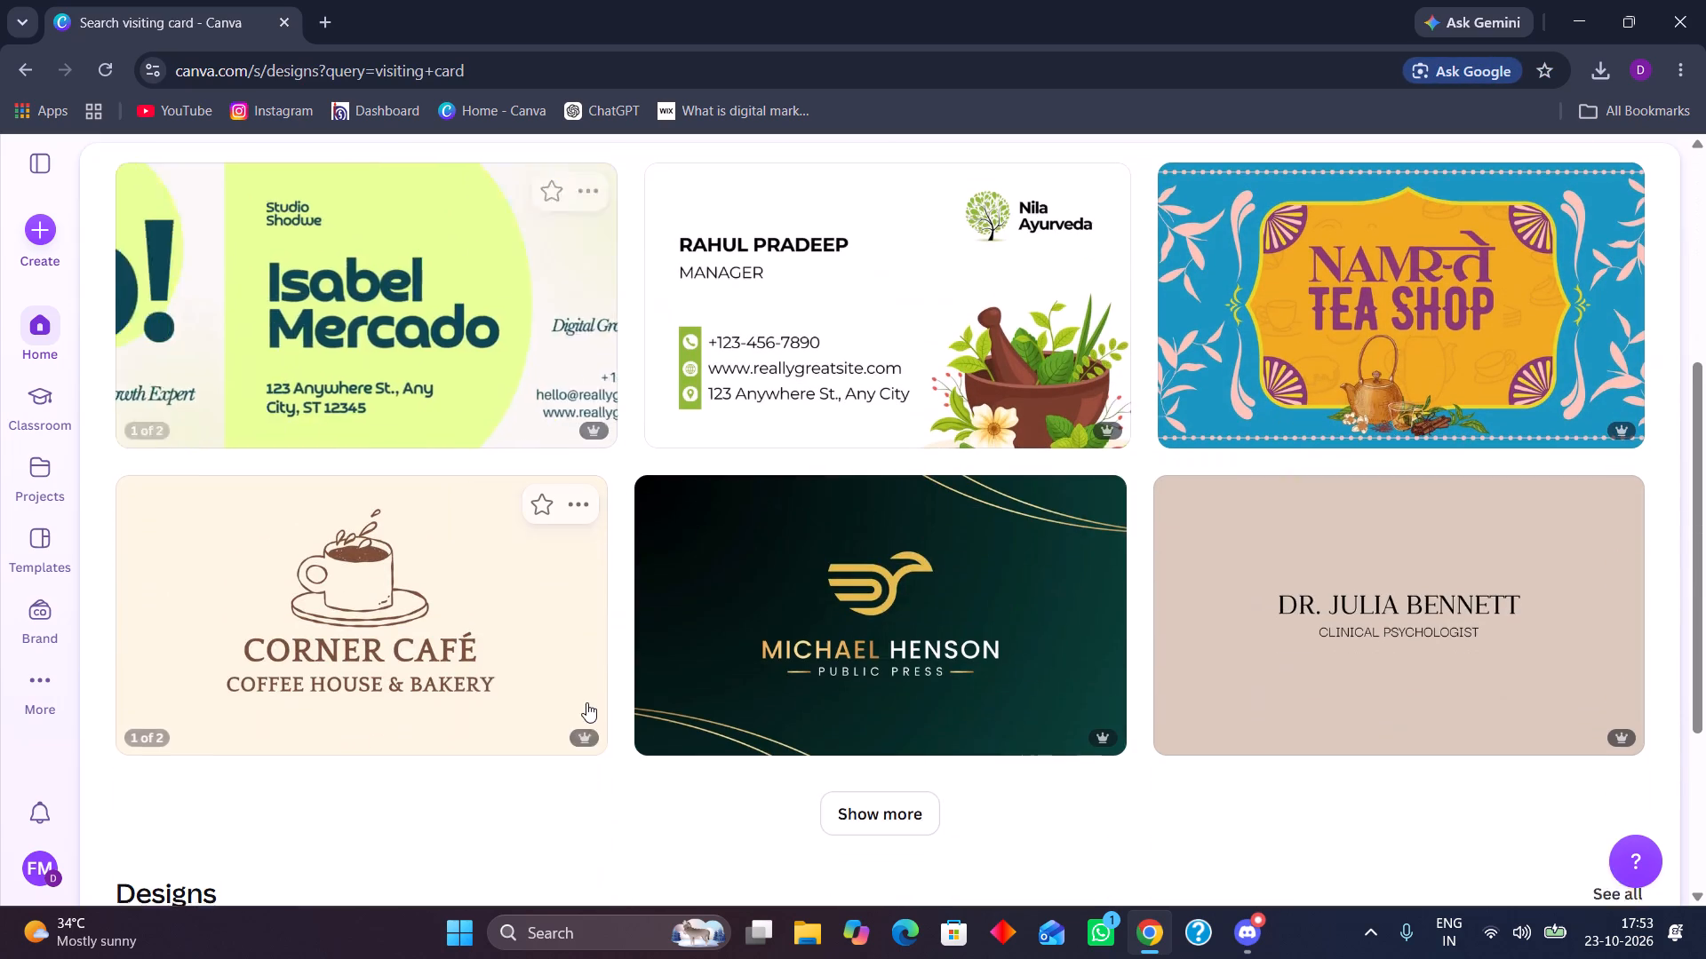
pyautogui.scroll(-1, 584, 693)
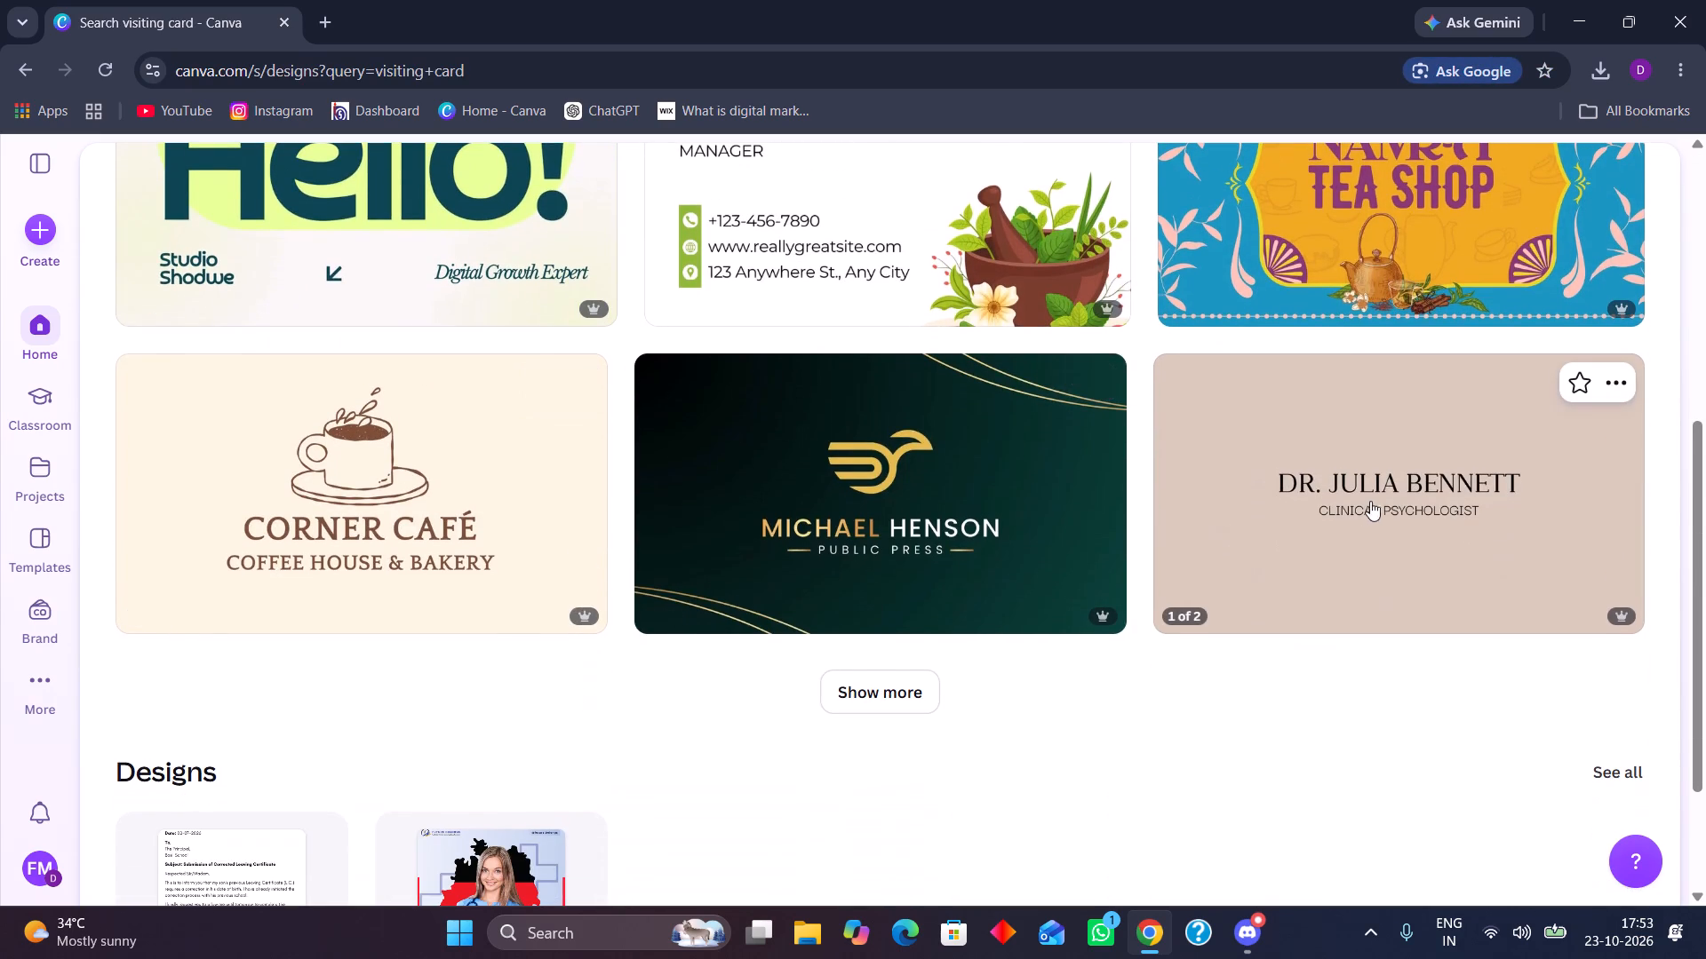
pyautogui.scroll(-3, 1366, 501)
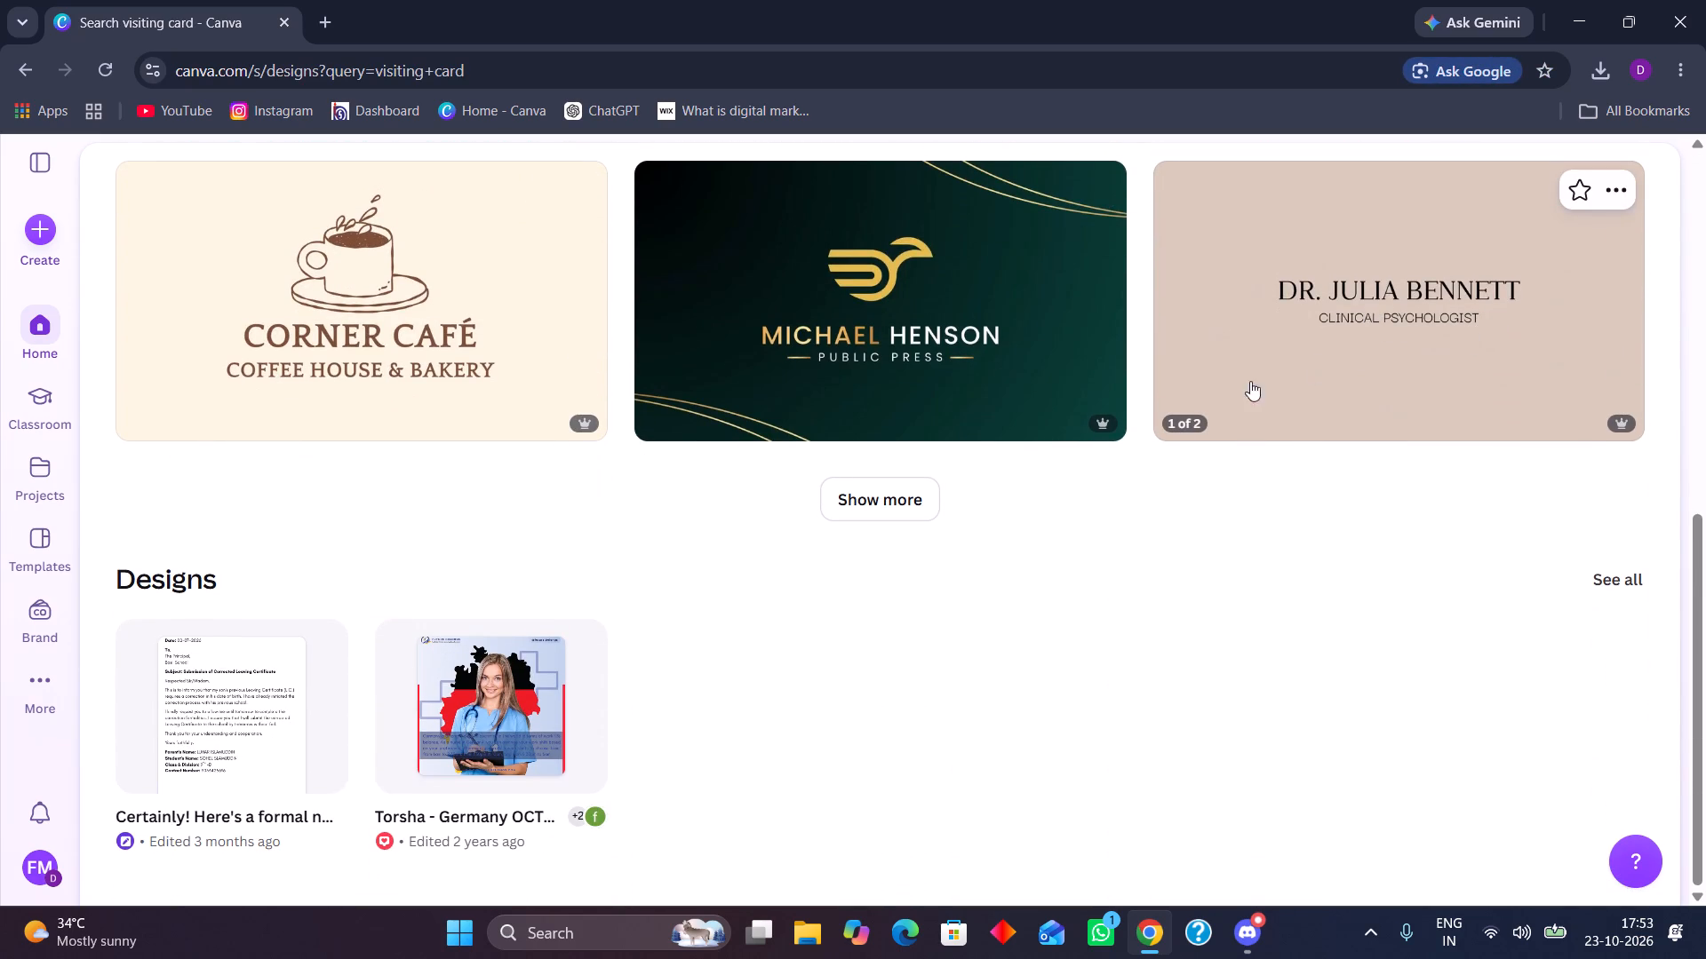
pyautogui.scroll(-1, 1178, 426)
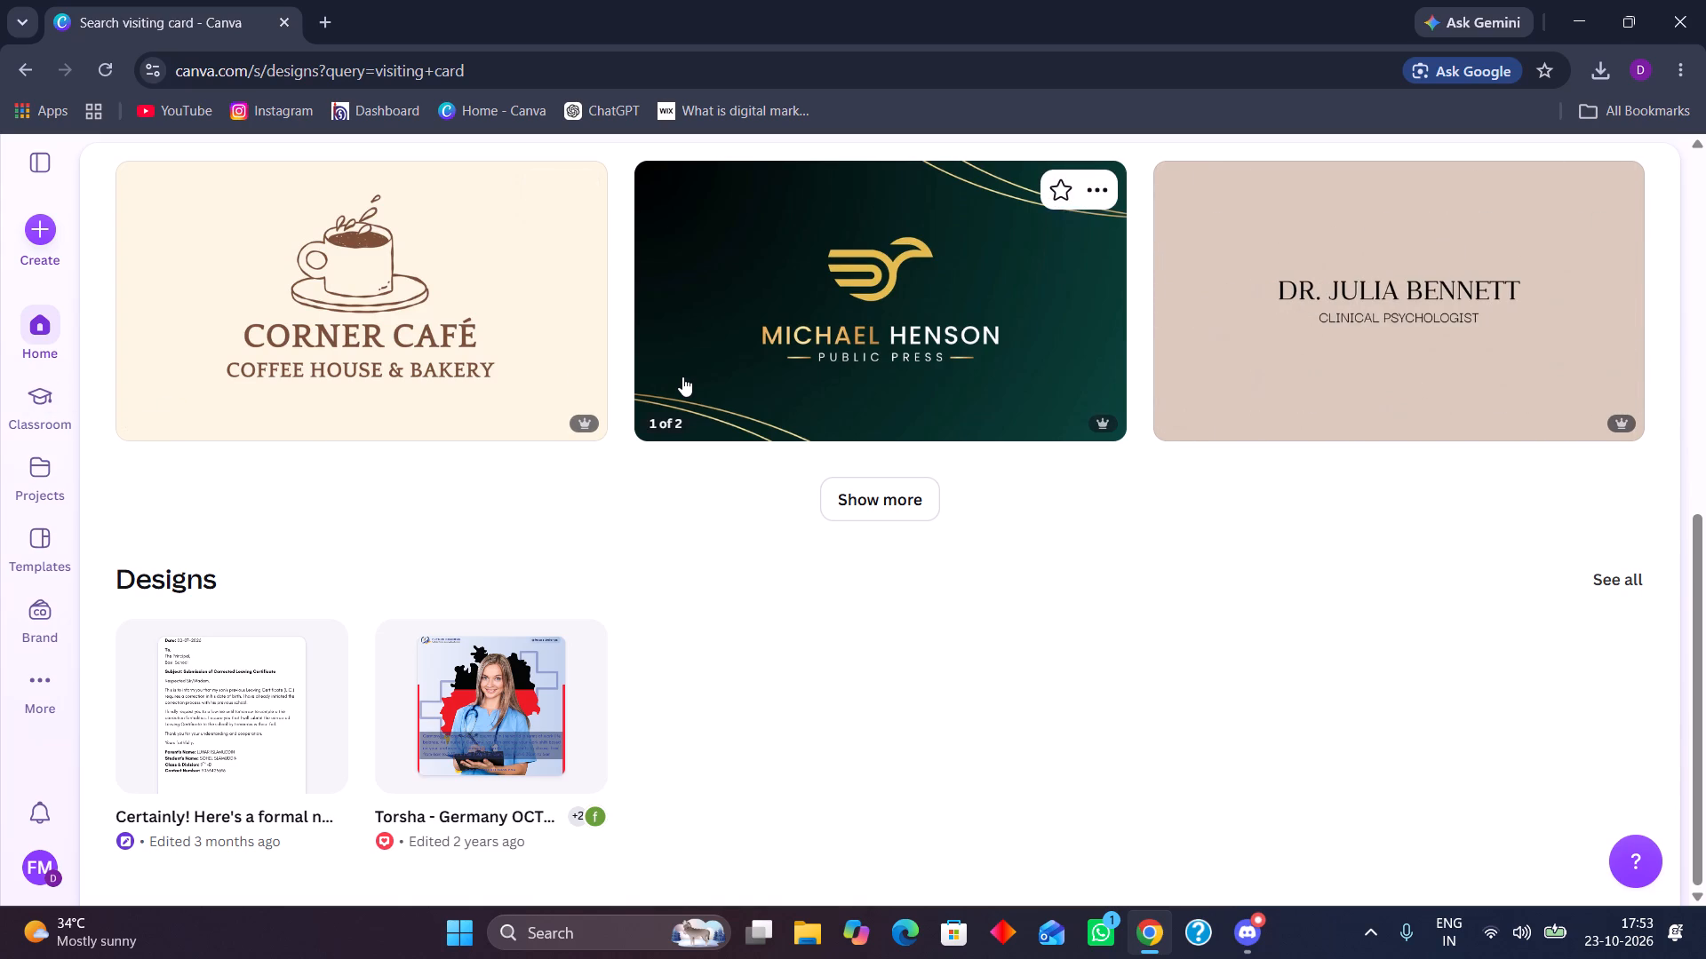
pyautogui.scroll(-4, 682, 376)
pyautogui.scroll(3, 631, 470)
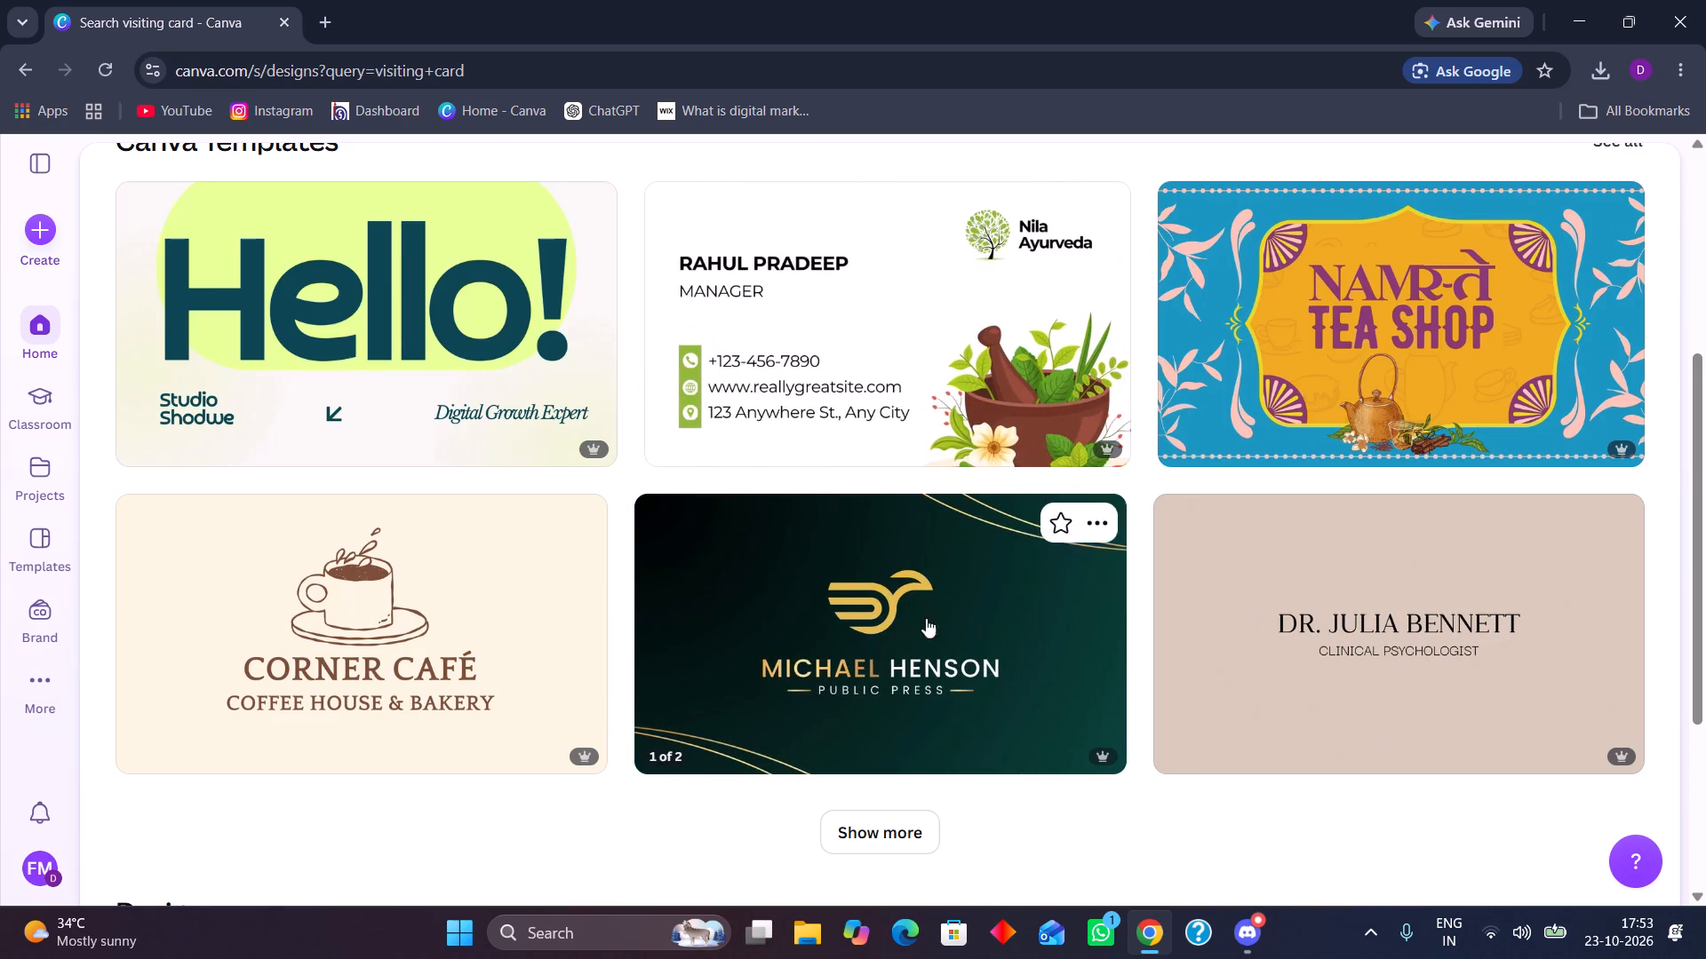
pyautogui.click(1295, 719)
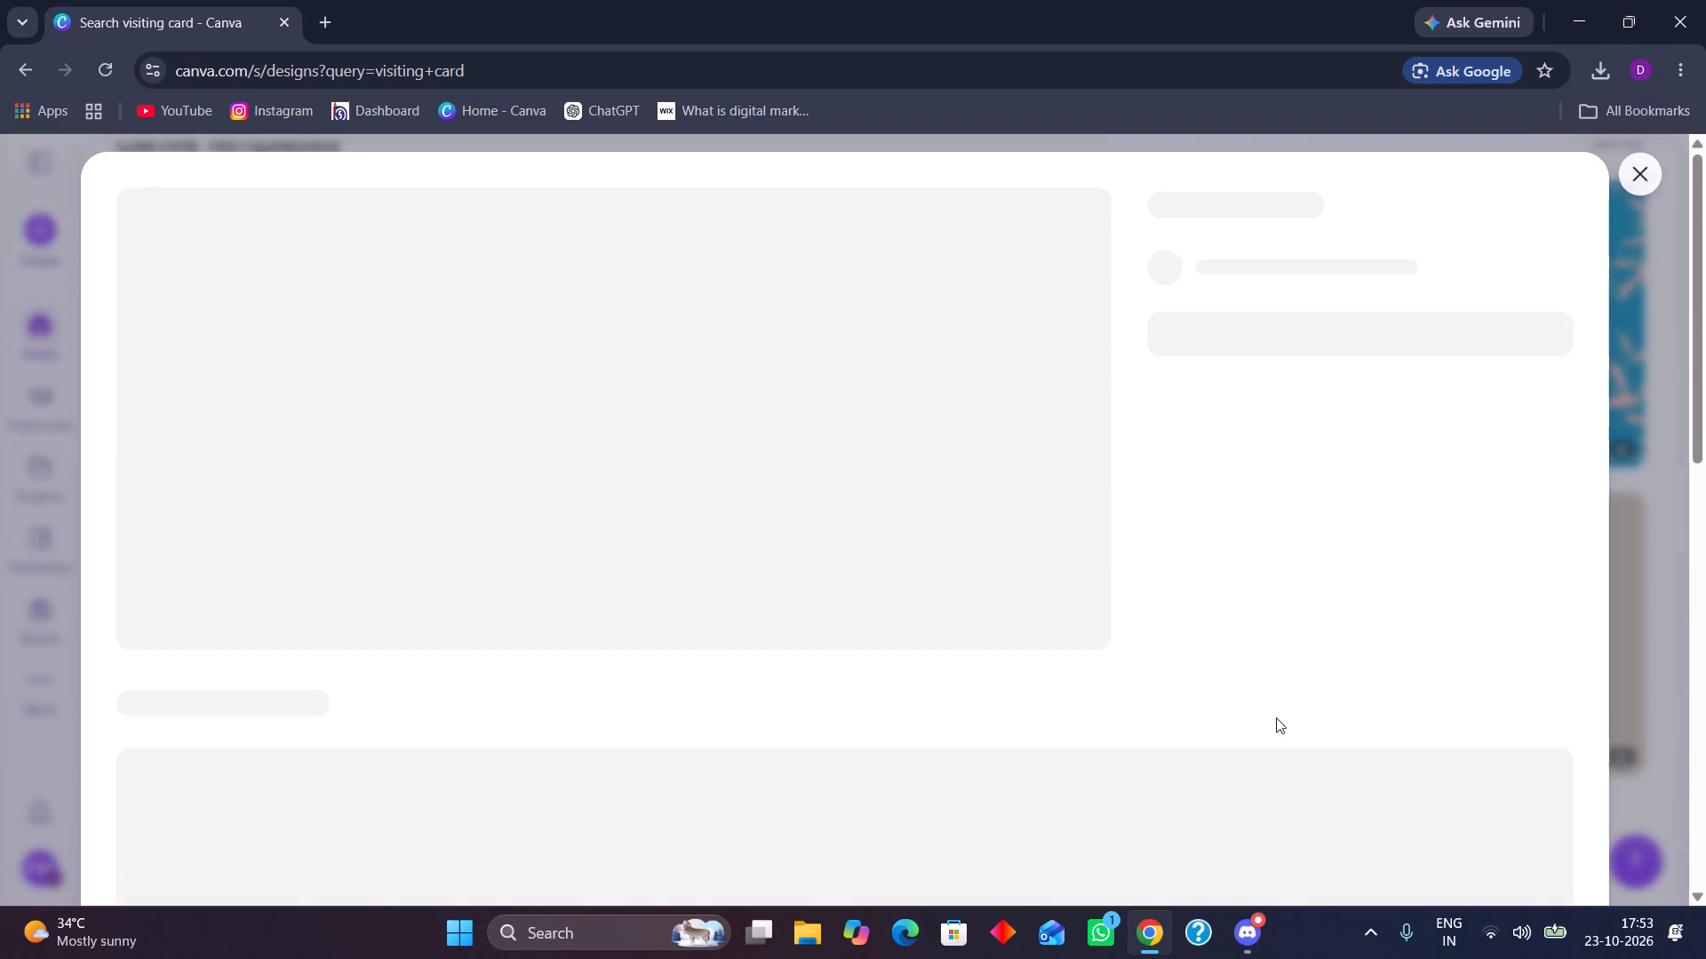
pyautogui.click(1632, 164)
# Load more visiting card templates repeatedly and look through the additional designs.
pyautogui.scroll(-2, 941, 677)
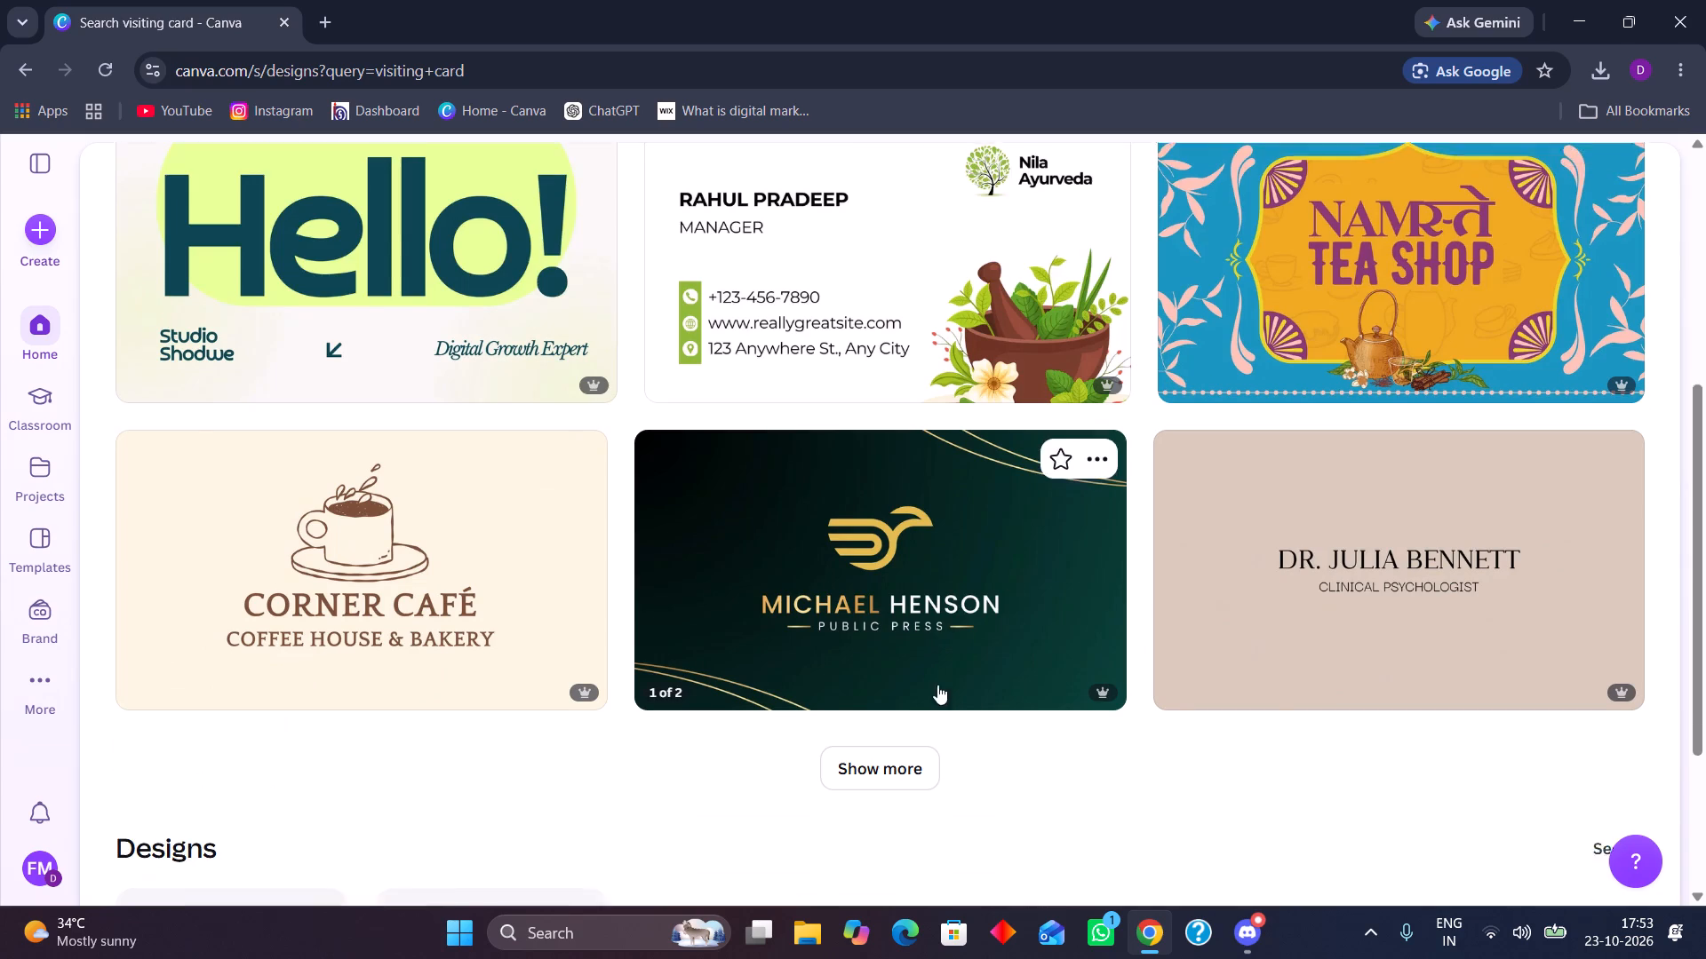
pyautogui.click(890, 598)
pyautogui.scroll(-4, 891, 598)
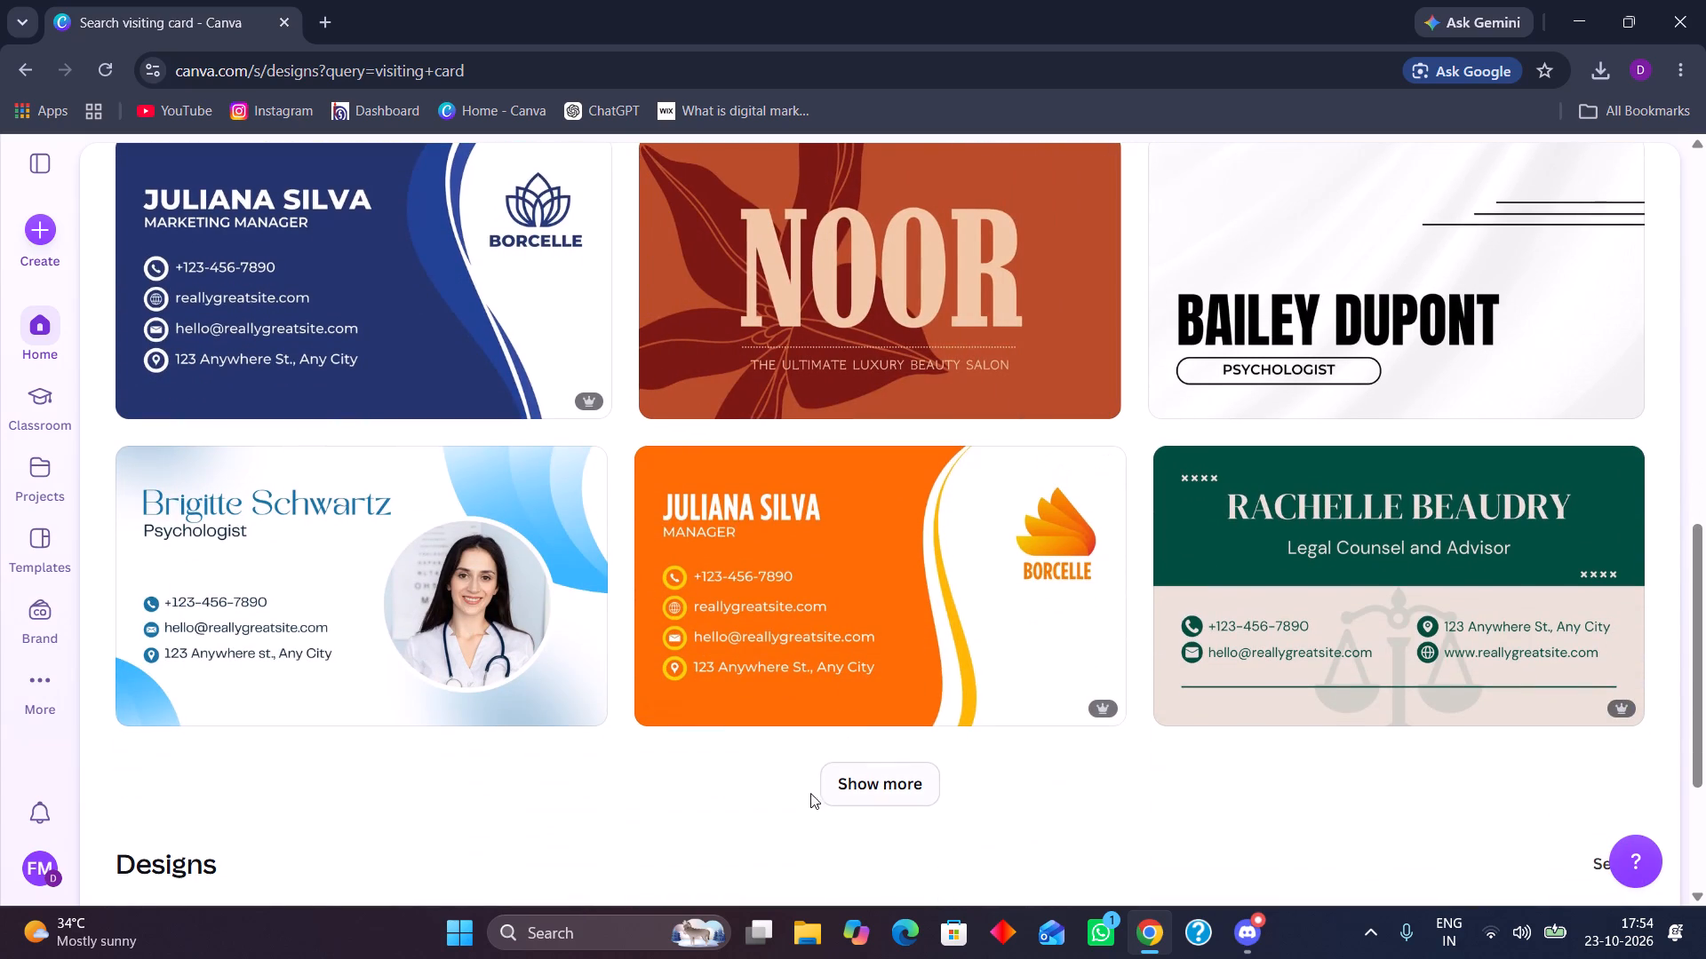
pyautogui.click(868, 789)
pyautogui.scroll(-5, 866, 757)
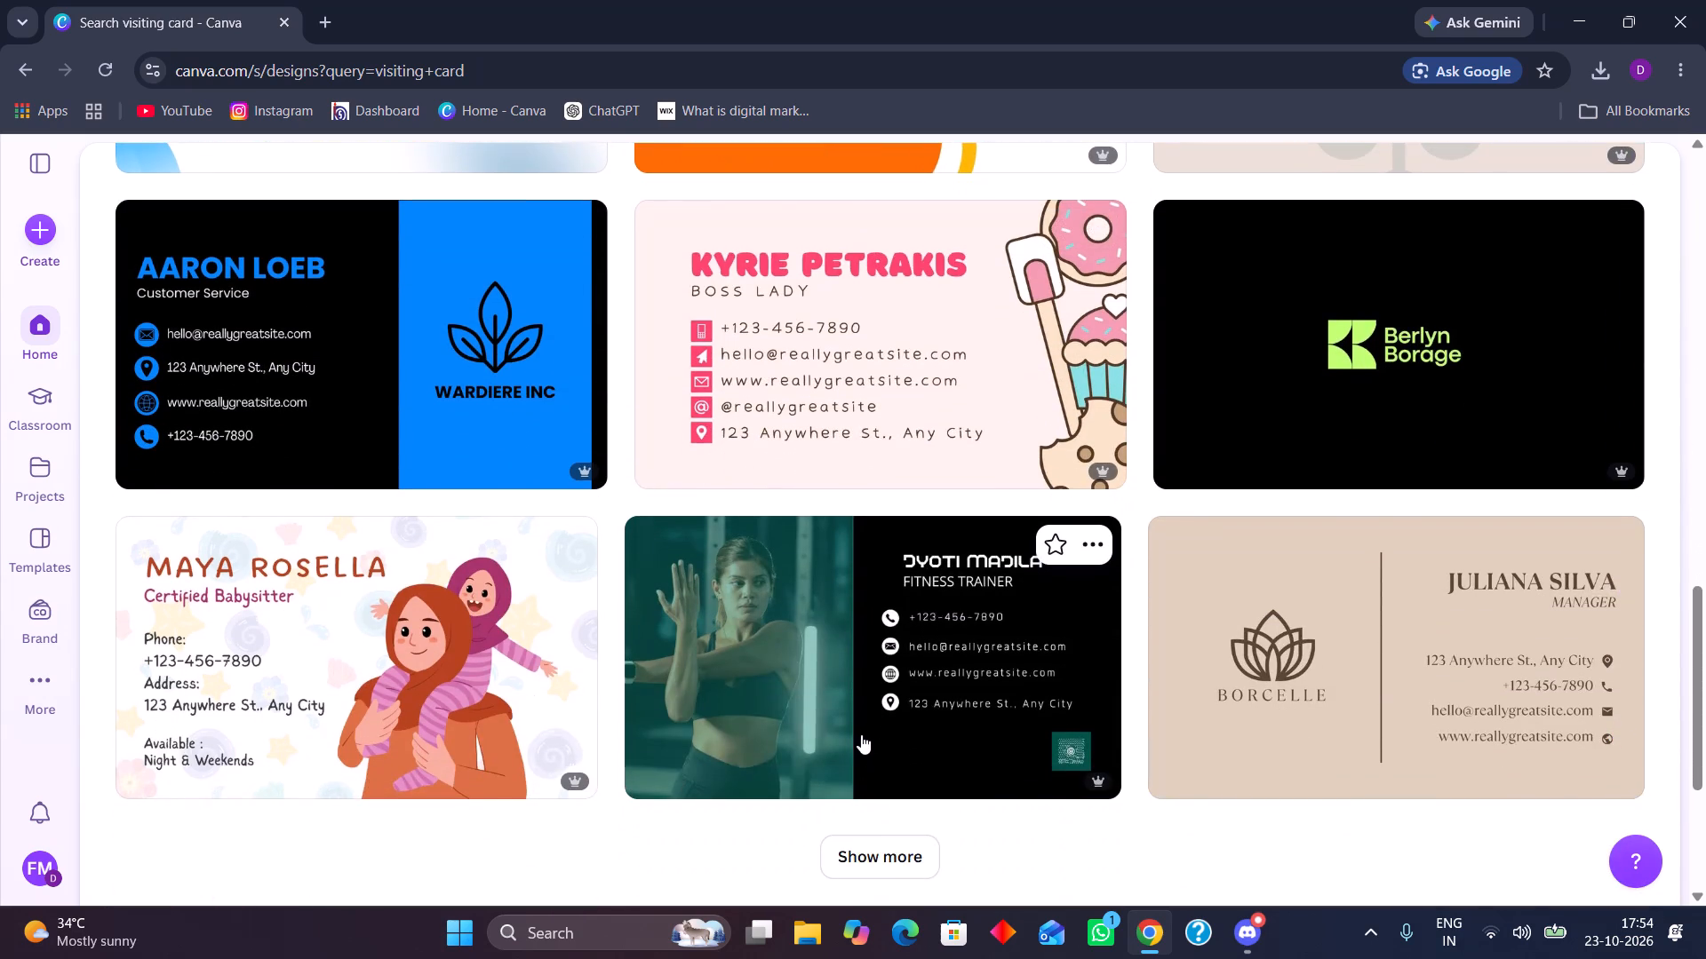
pyautogui.scroll(-3, 861, 733)
pyautogui.click(885, 543)
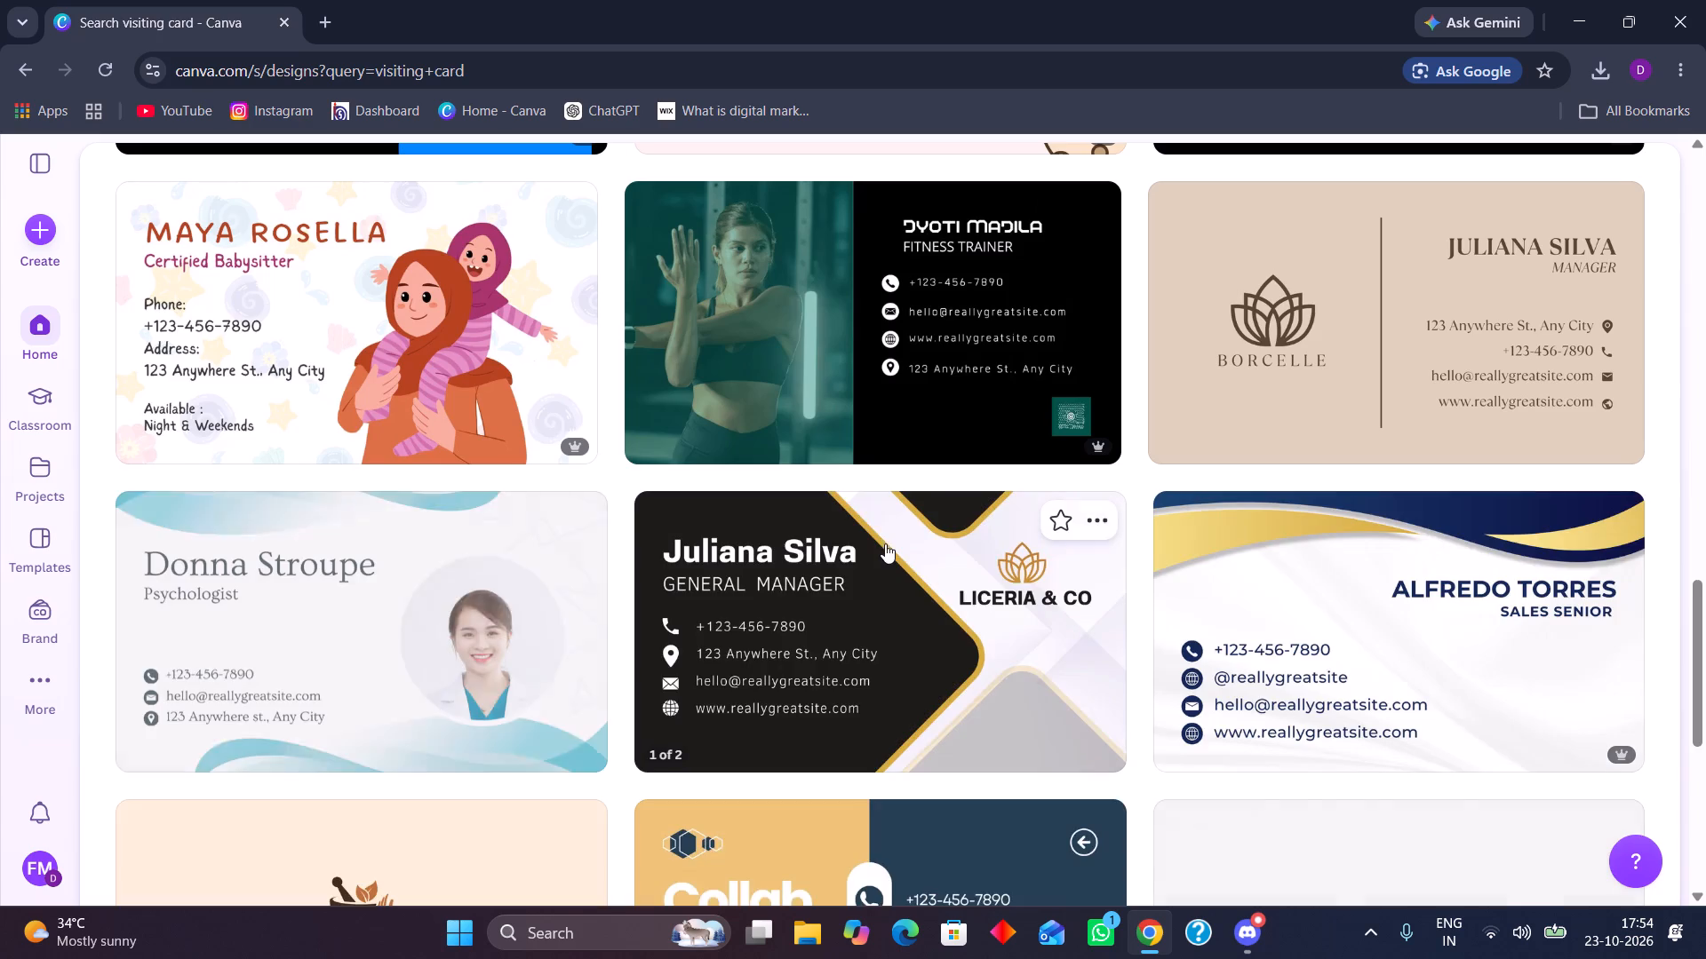
pyautogui.scroll(-4, 866, 552)
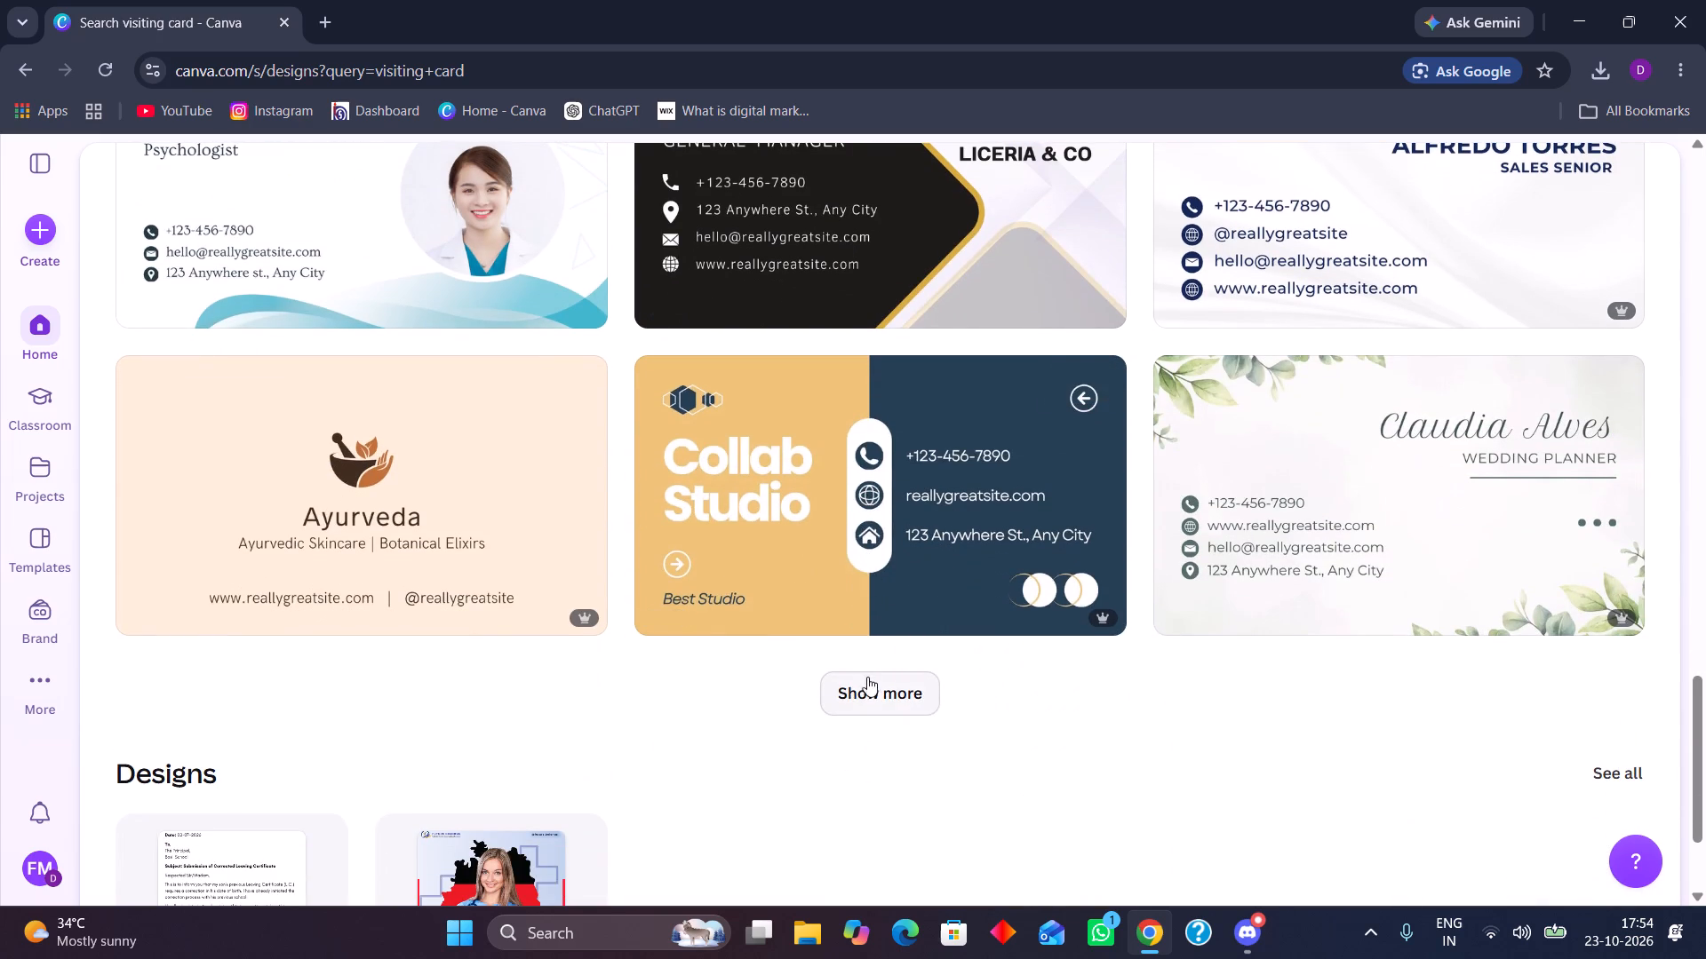
# Browse the visiting card templates, repeatedly loading more results to compare their styles.
pyautogui.click(872, 701)
pyautogui.scroll(-4, 860, 671)
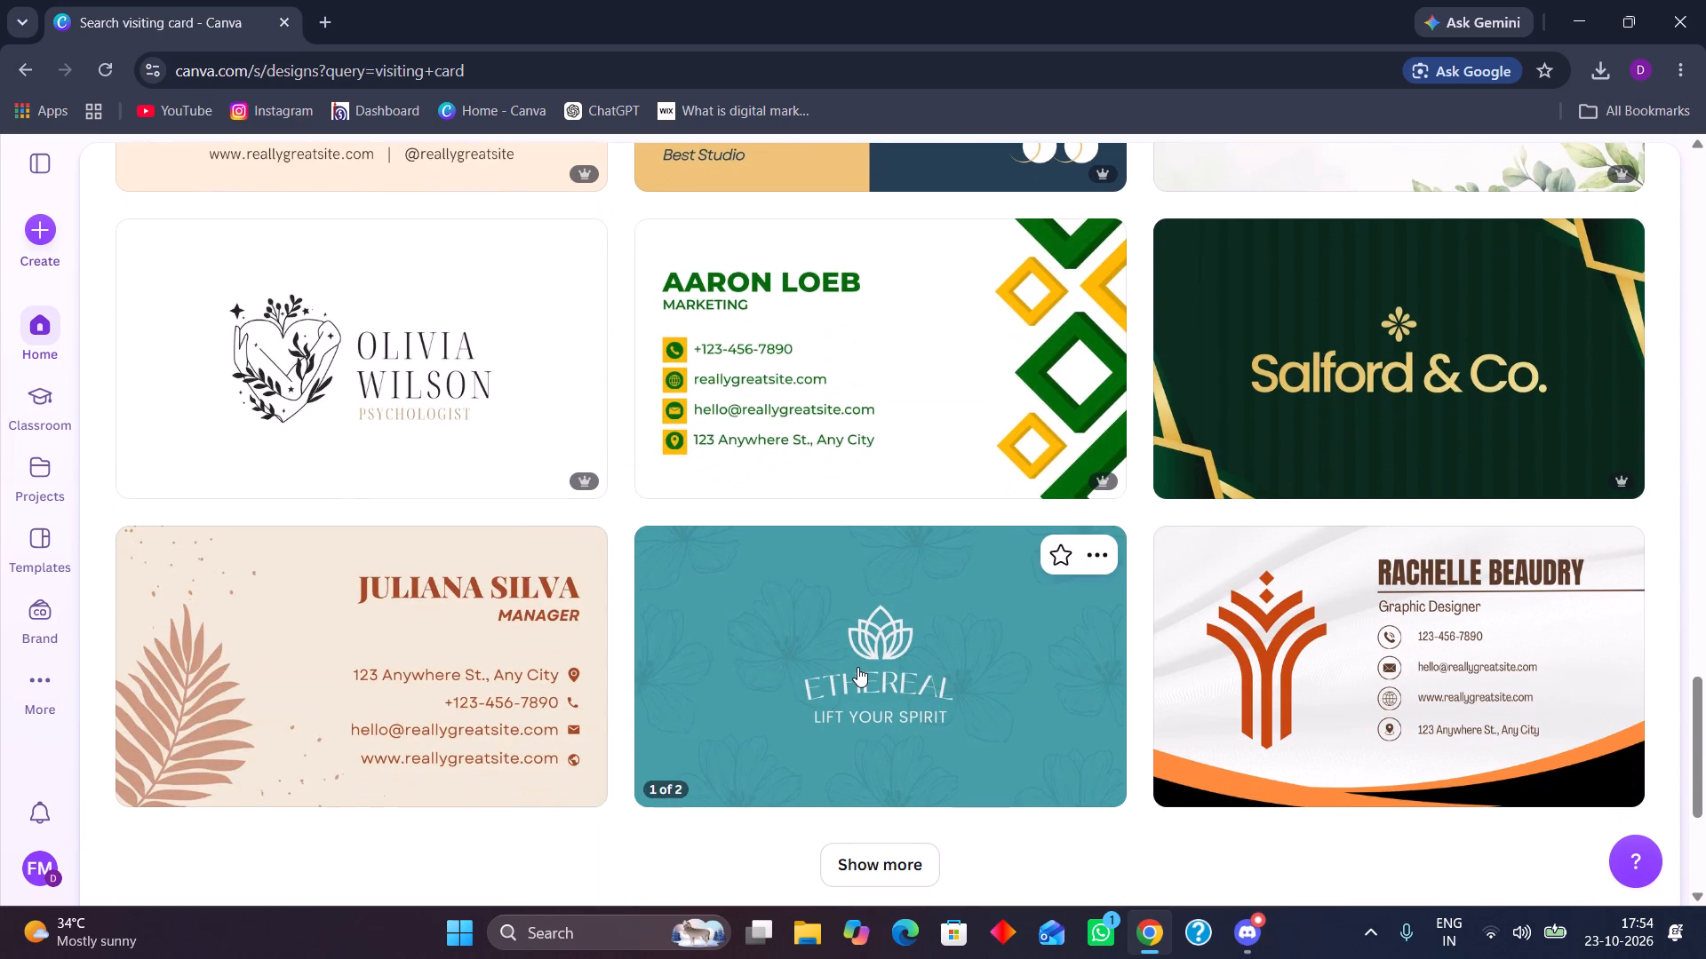
pyautogui.scroll(-2, 857, 664)
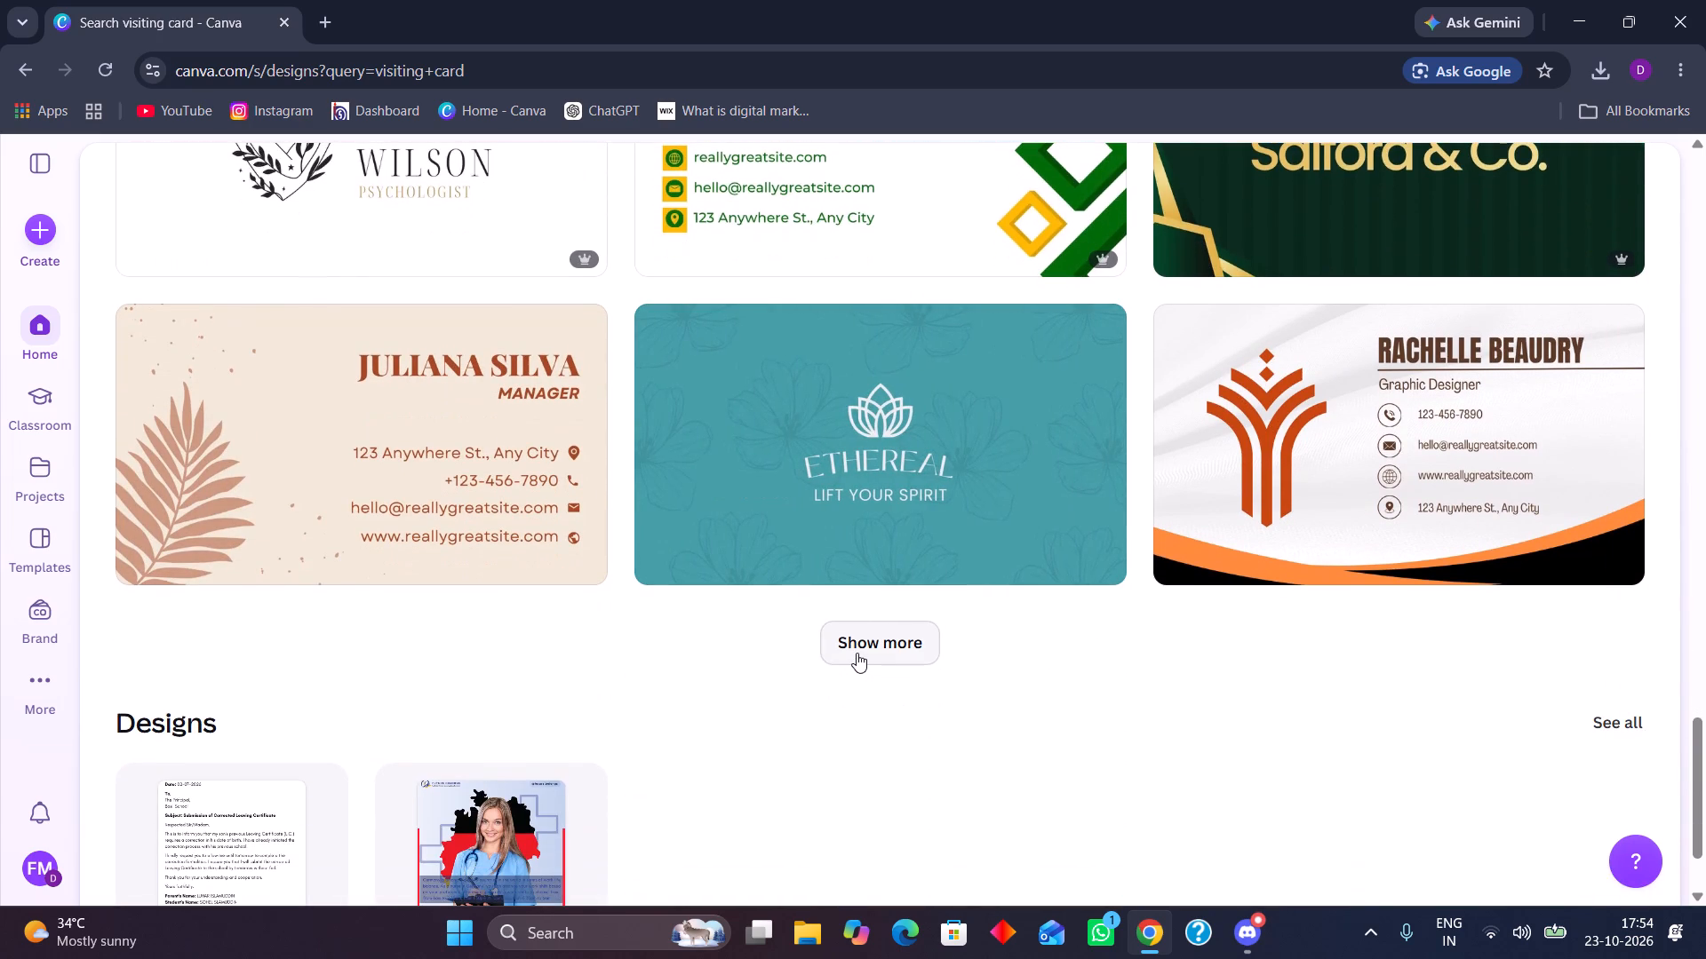
pyautogui.click(857, 653)
pyautogui.scroll(-3, 857, 653)
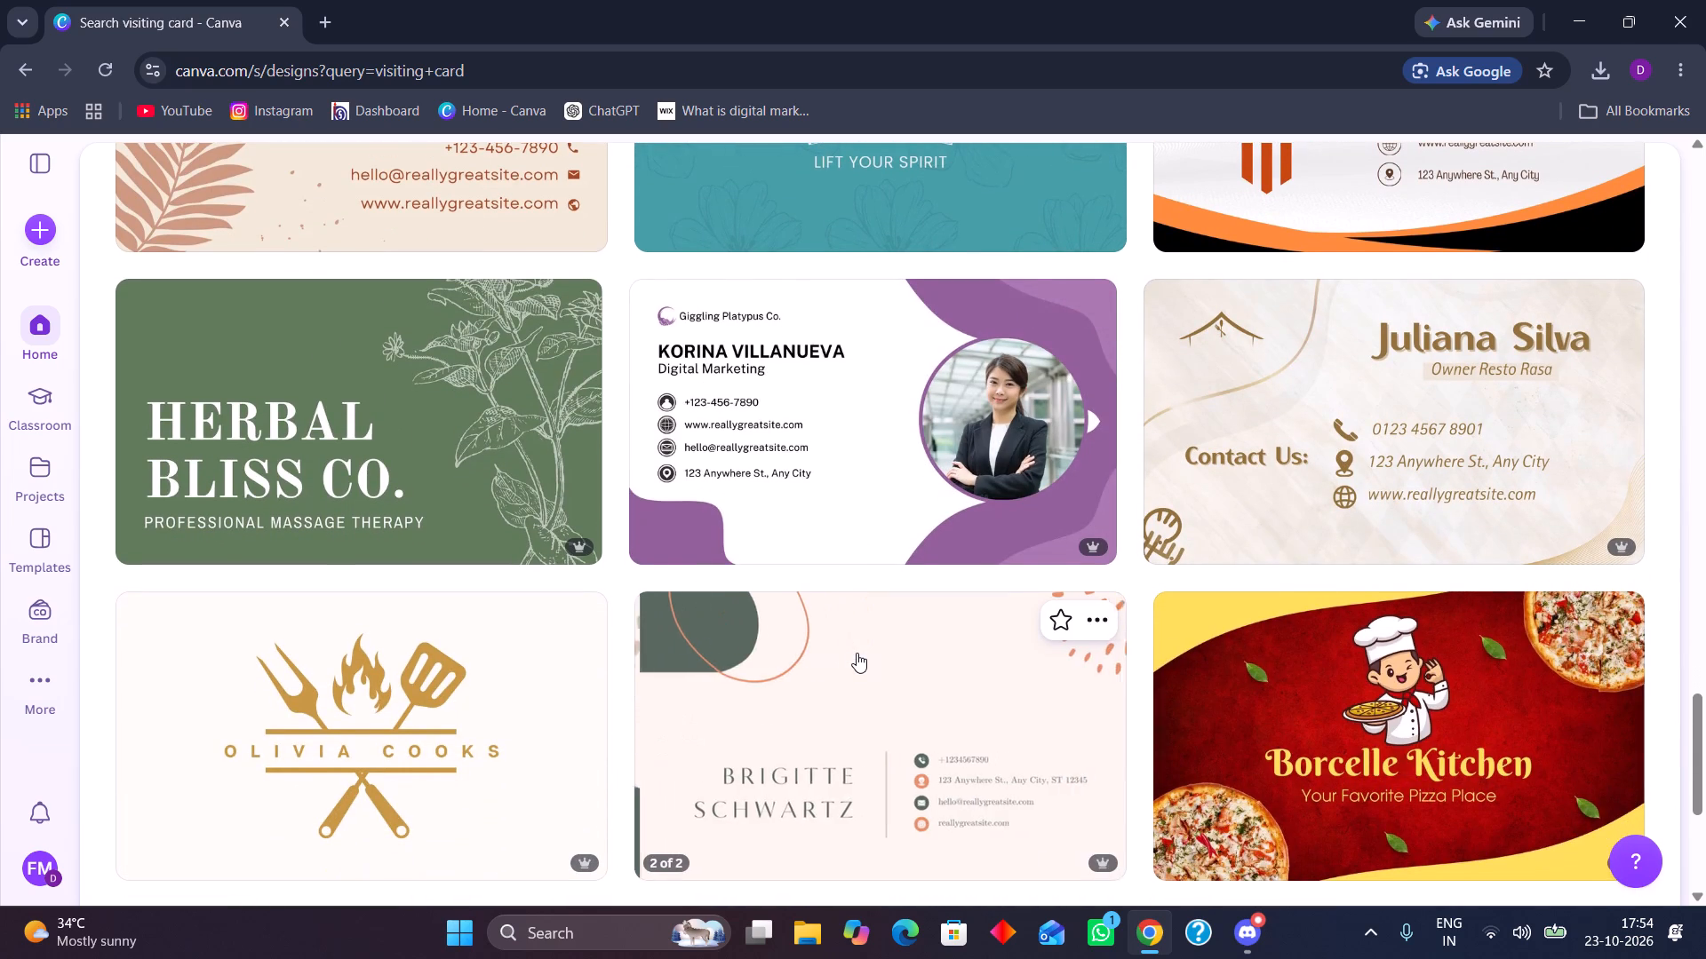
pyautogui.scroll(-2, 1099, 812)
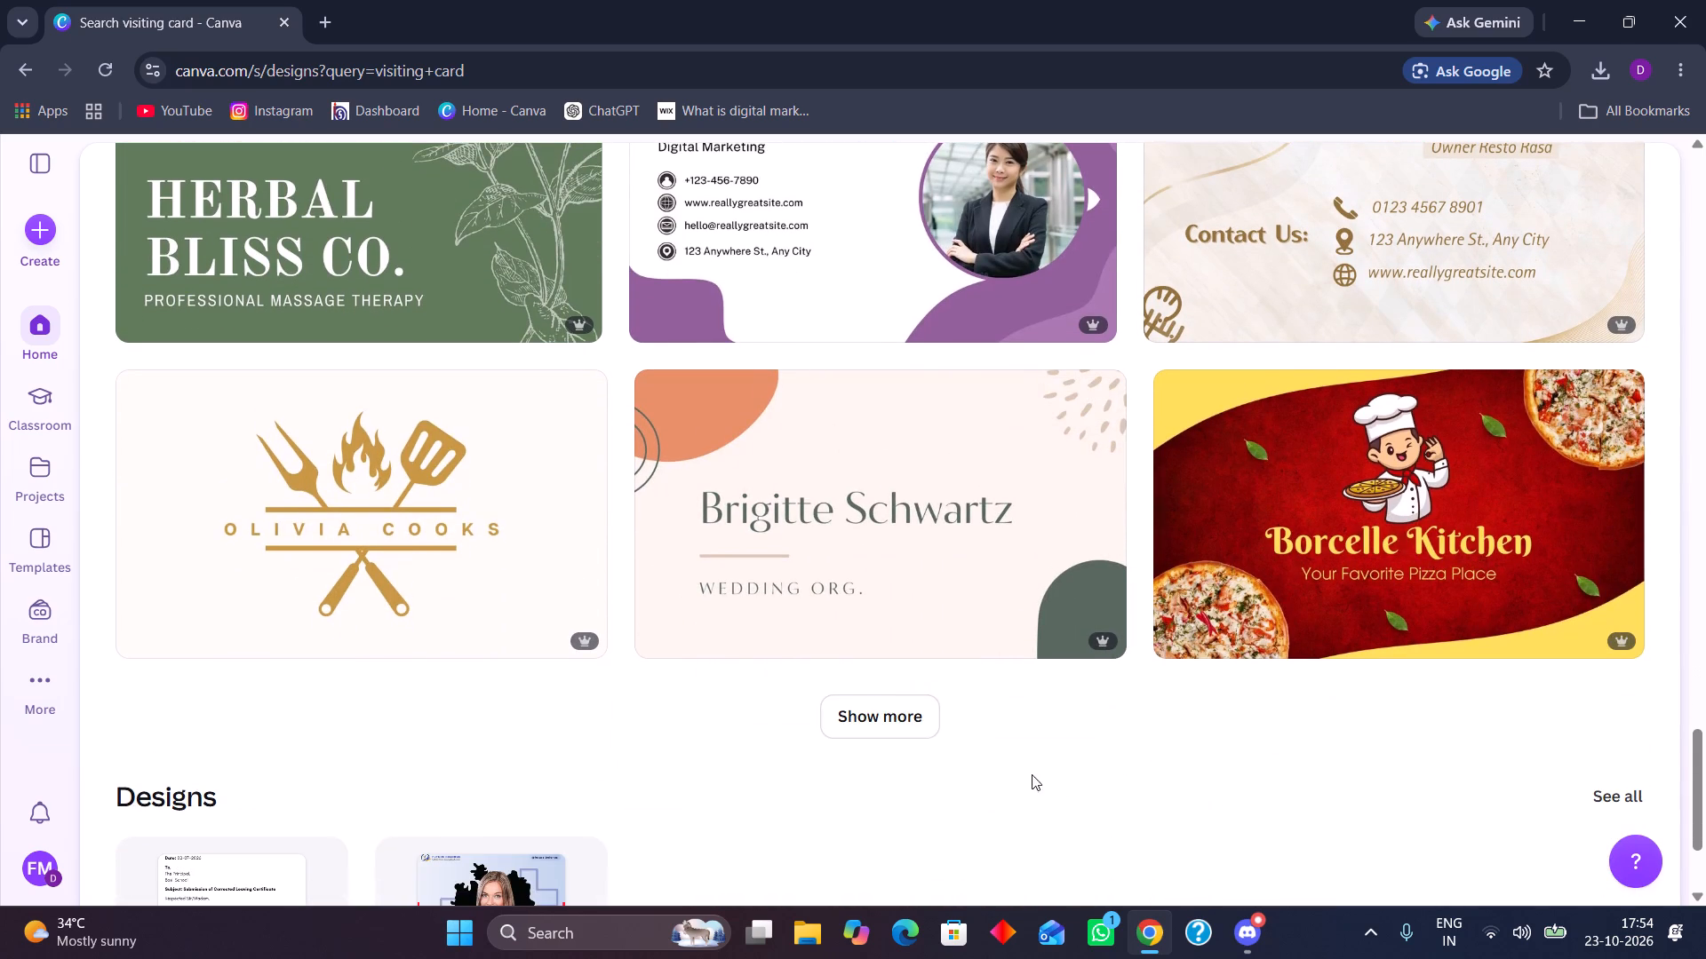
pyautogui.click(906, 717)
pyautogui.scroll(-4, 906, 717)
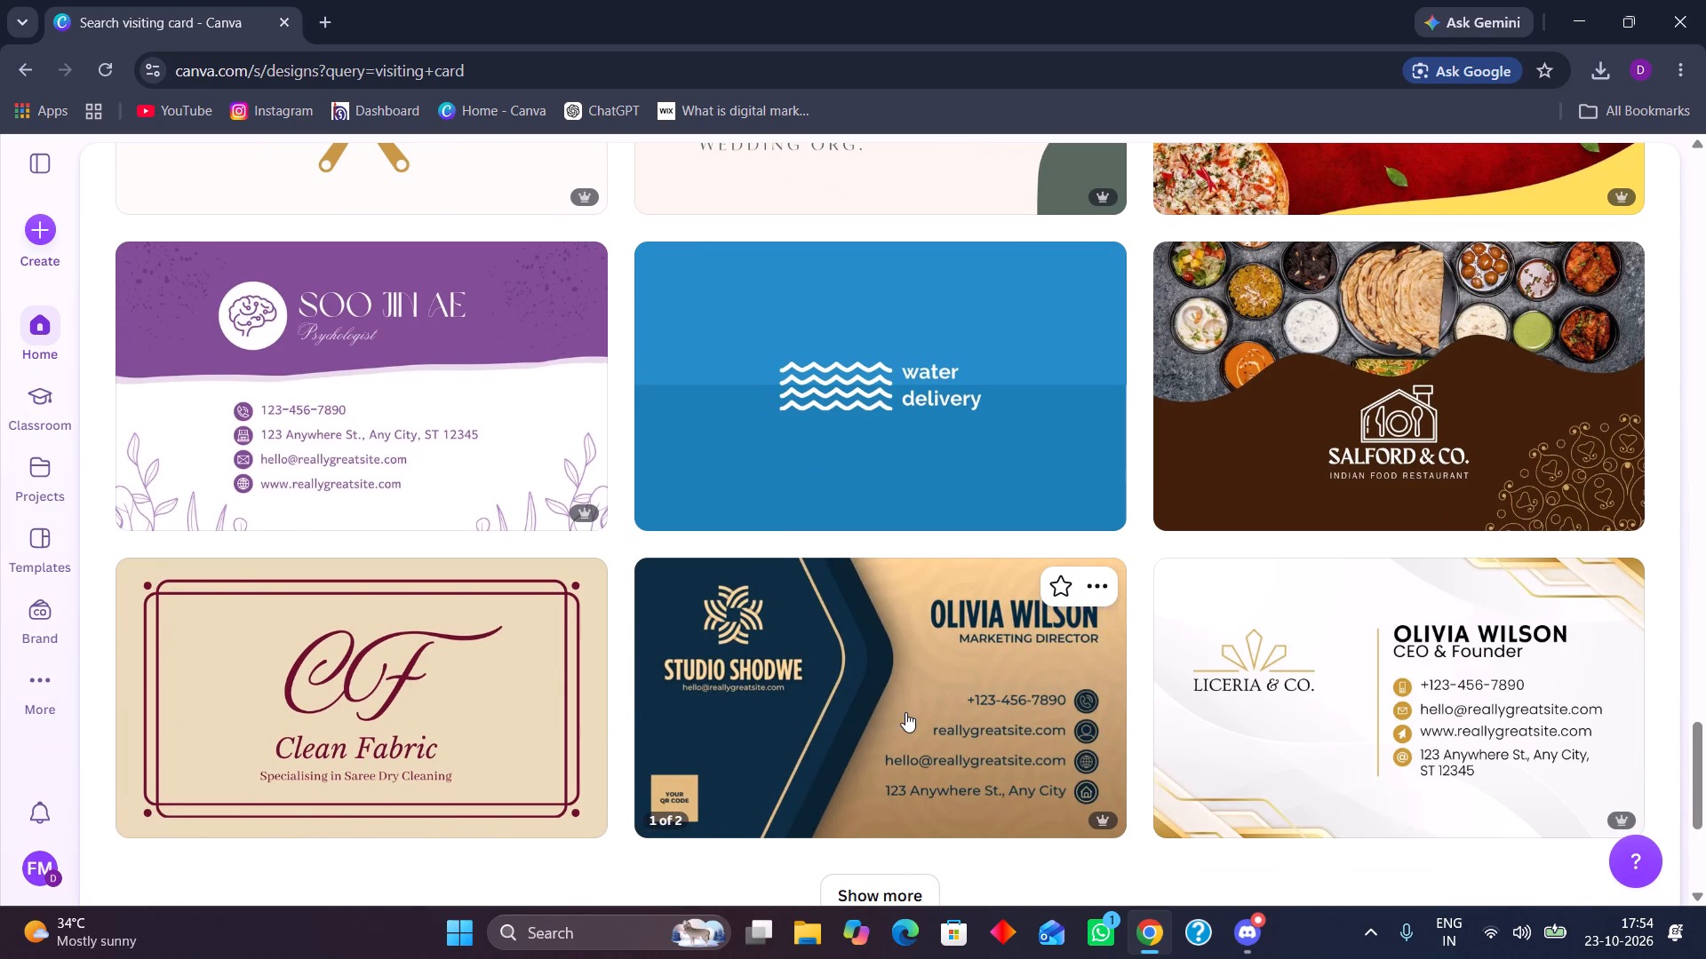
pyautogui.scroll(-3, 905, 712)
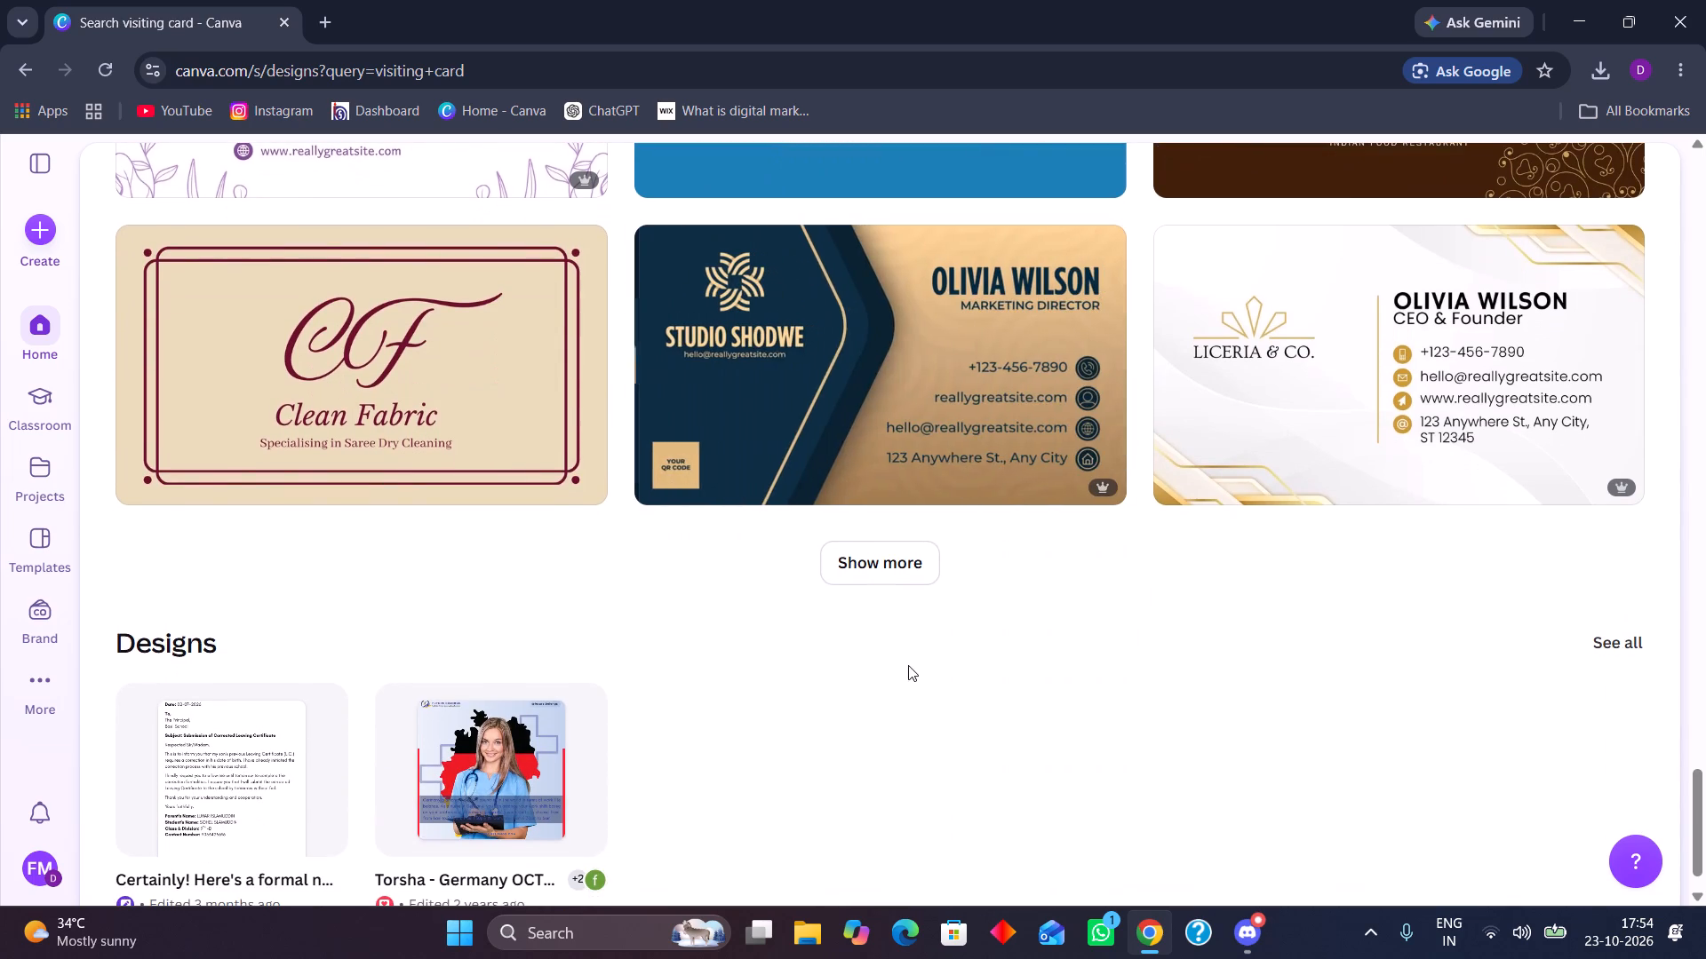
pyautogui.click(879, 559)
pyautogui.scroll(-1, 879, 559)
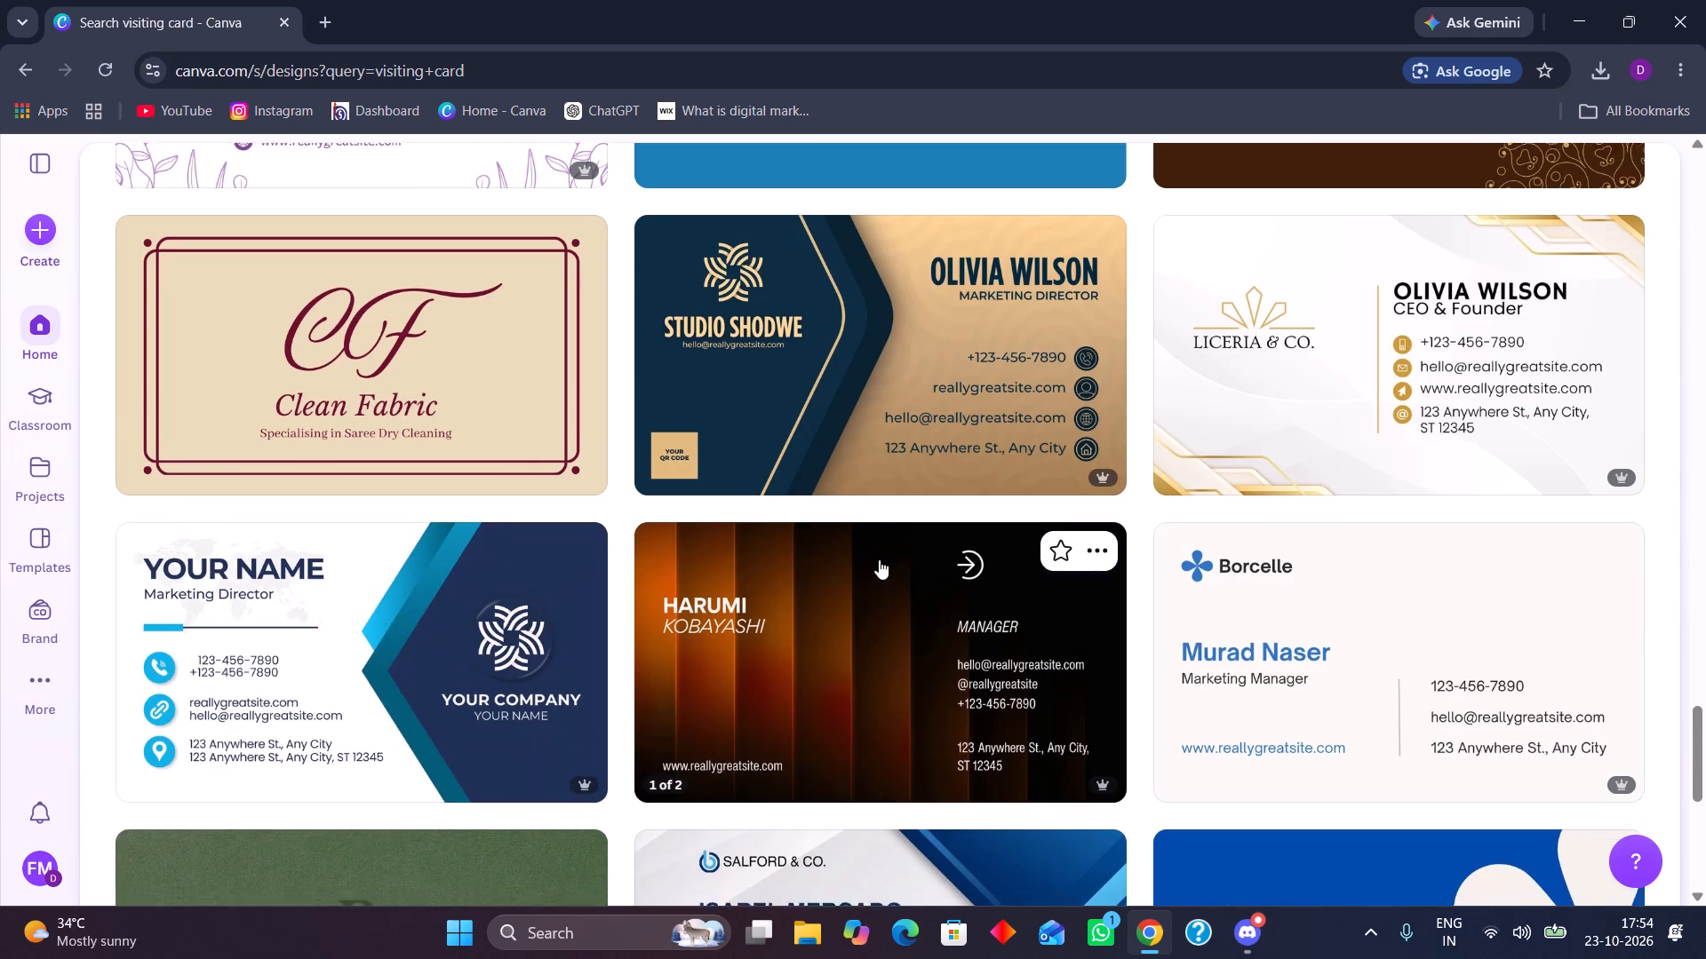
pyautogui.scroll(-4, 879, 559)
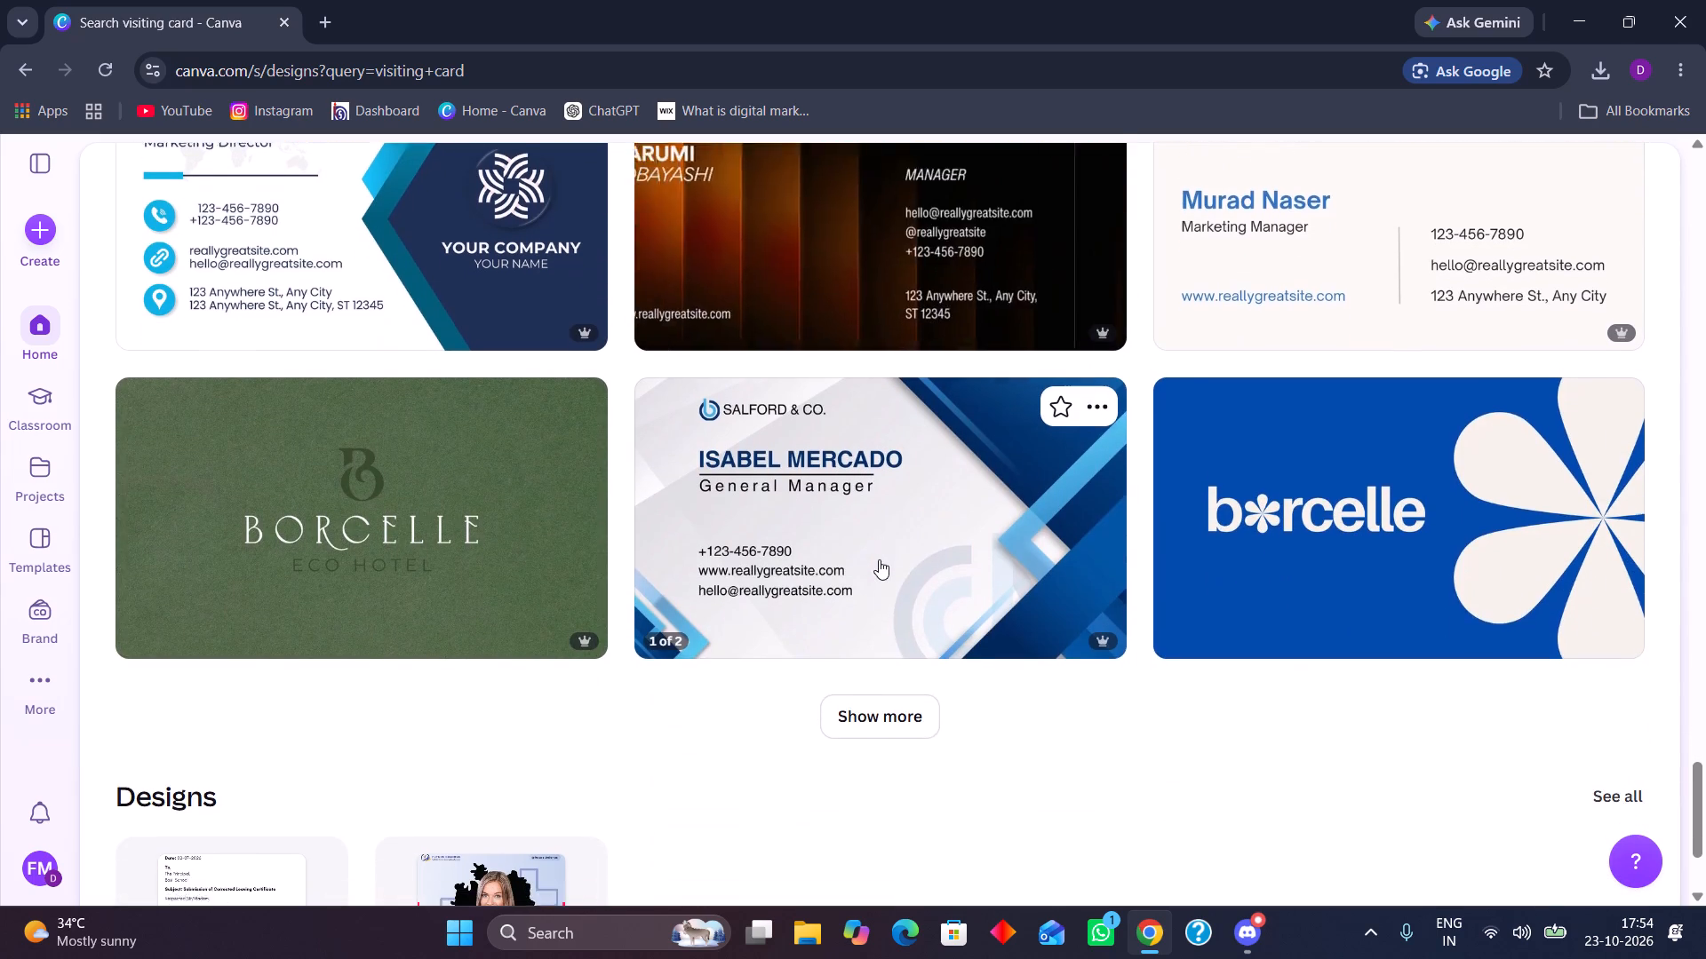
pyautogui.scroll(-1, 879, 559)
# Open the green Borcelle Eco Hotel business card template and look through the similar designs suggested for it.
pyautogui.click(360, 363)
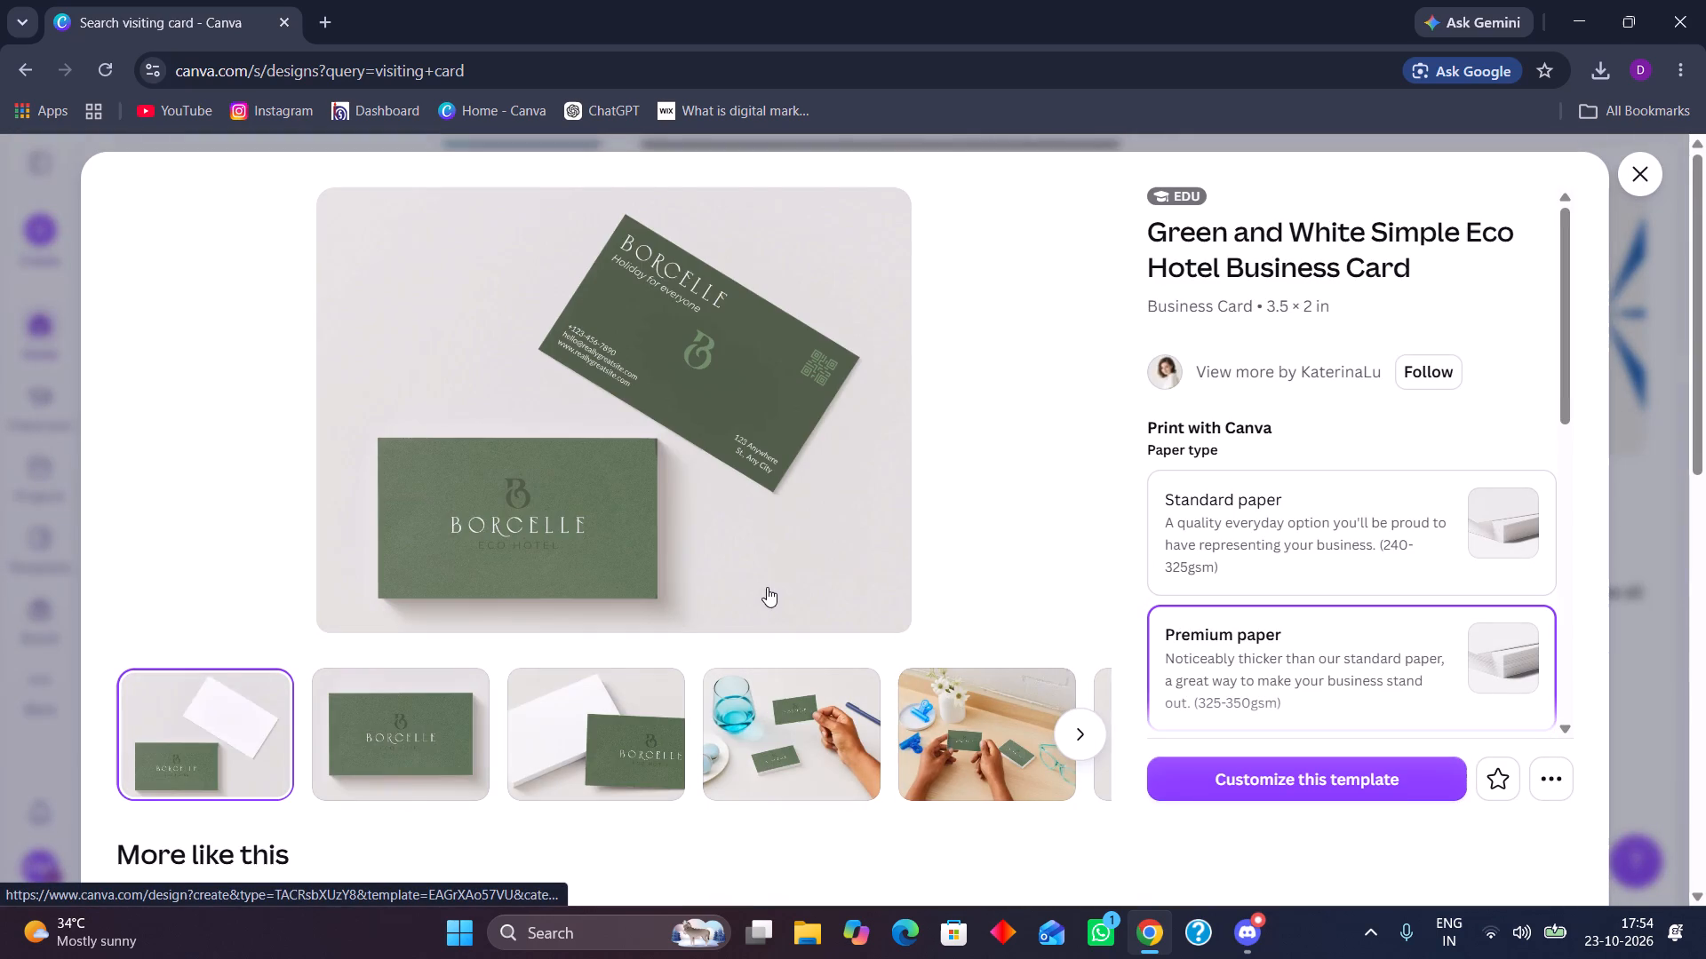
pyautogui.scroll(-1, 767, 587)
pyautogui.scroll(-1, 451, 655)
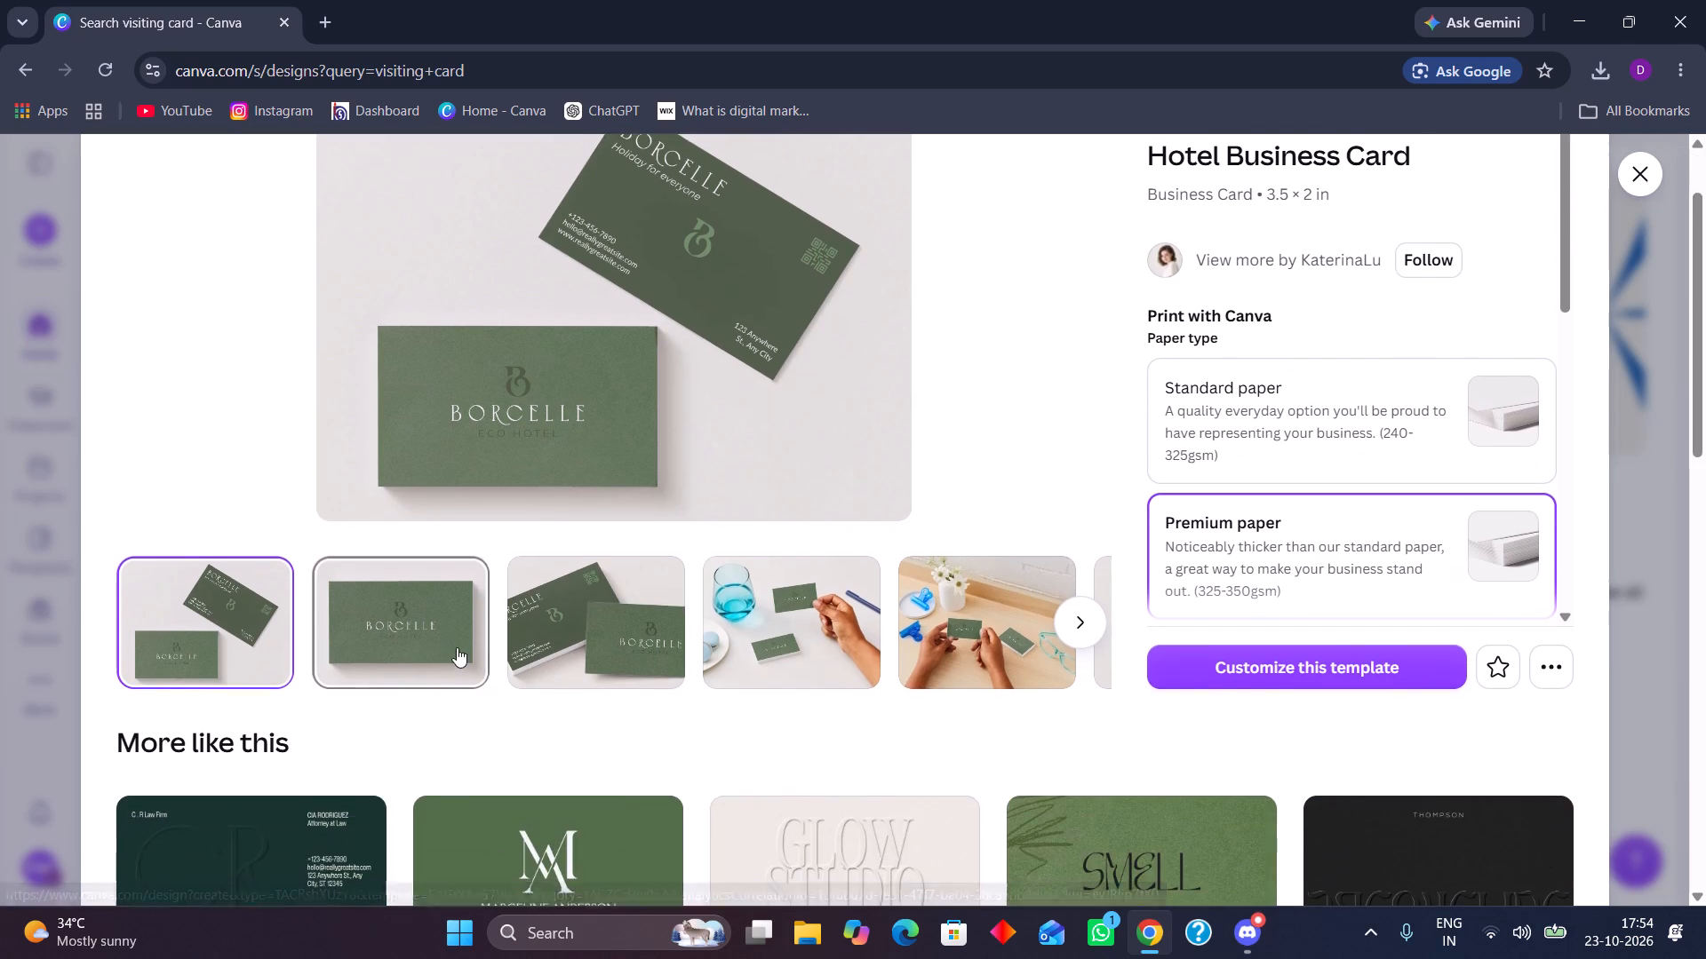
pyautogui.scroll(-1, 457, 647)
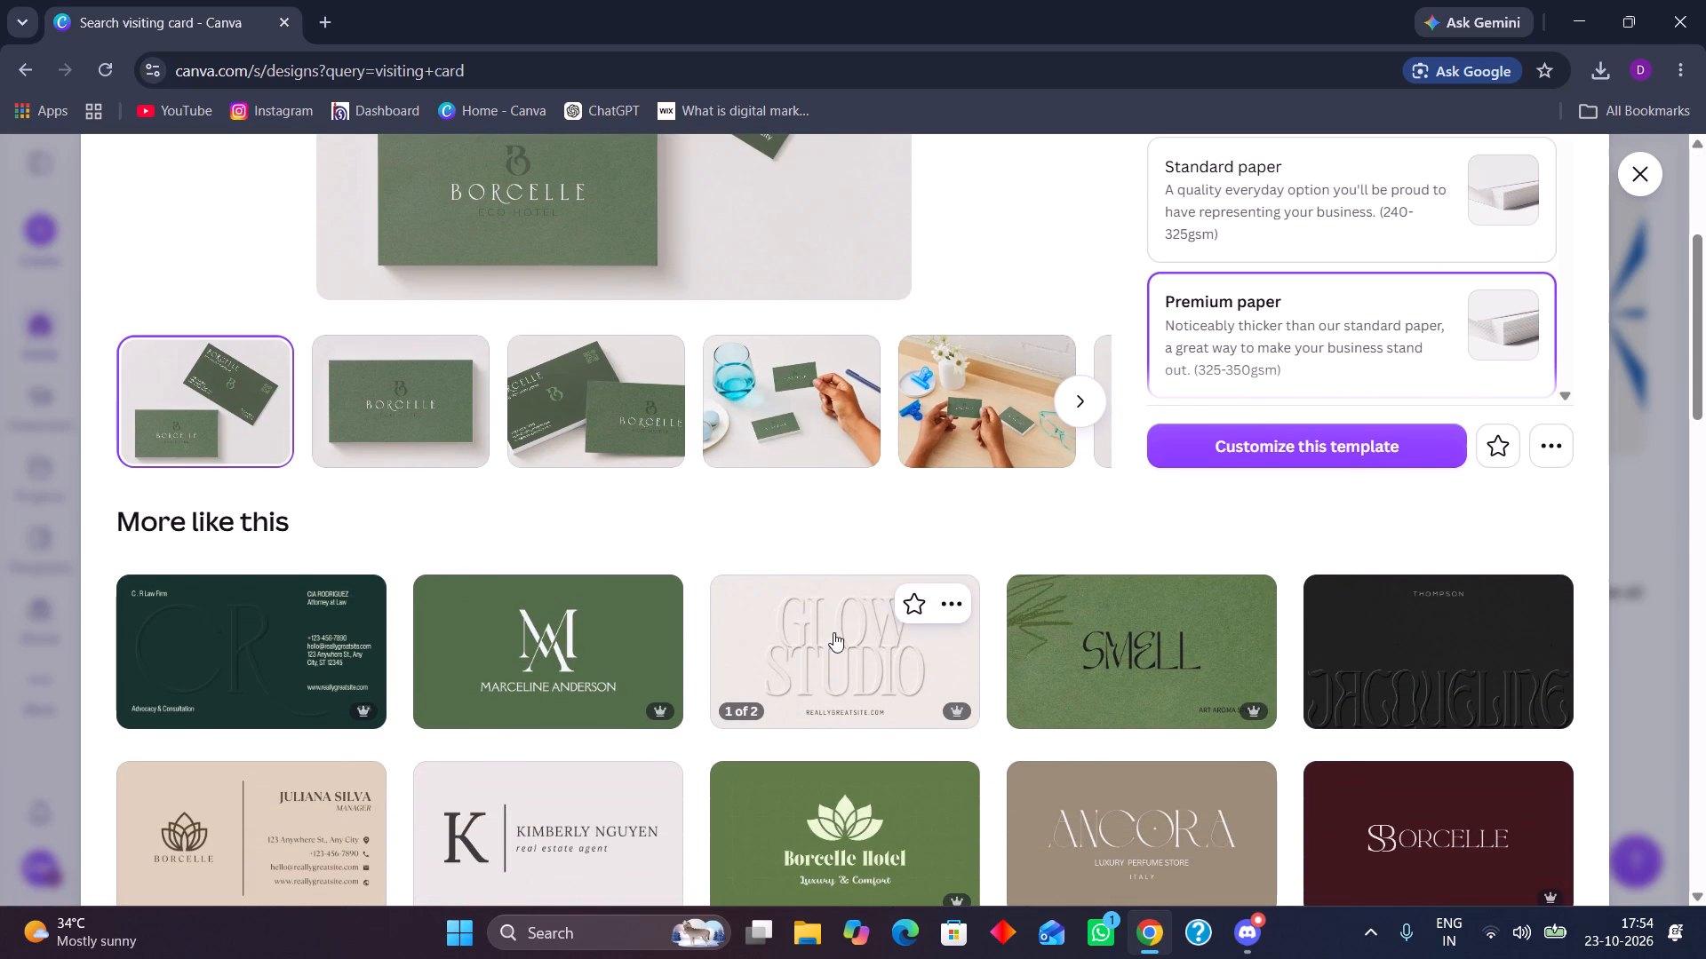
pyautogui.scroll(-1, 911, 657)
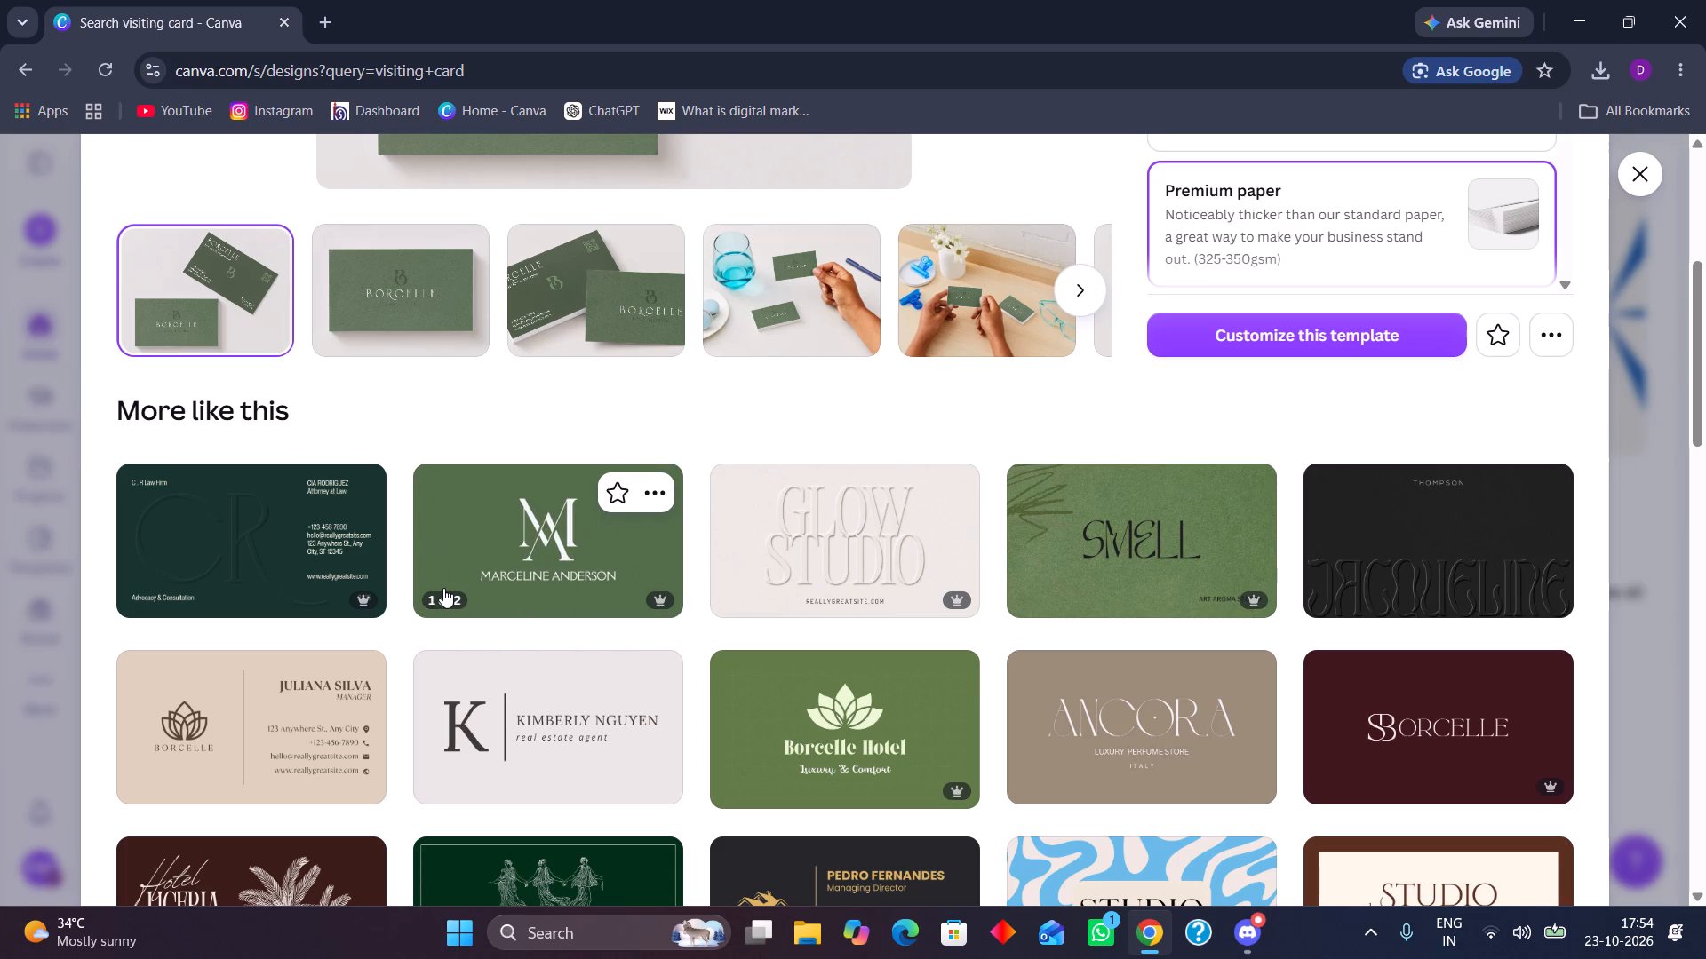
pyautogui.scroll(-3, 443, 588)
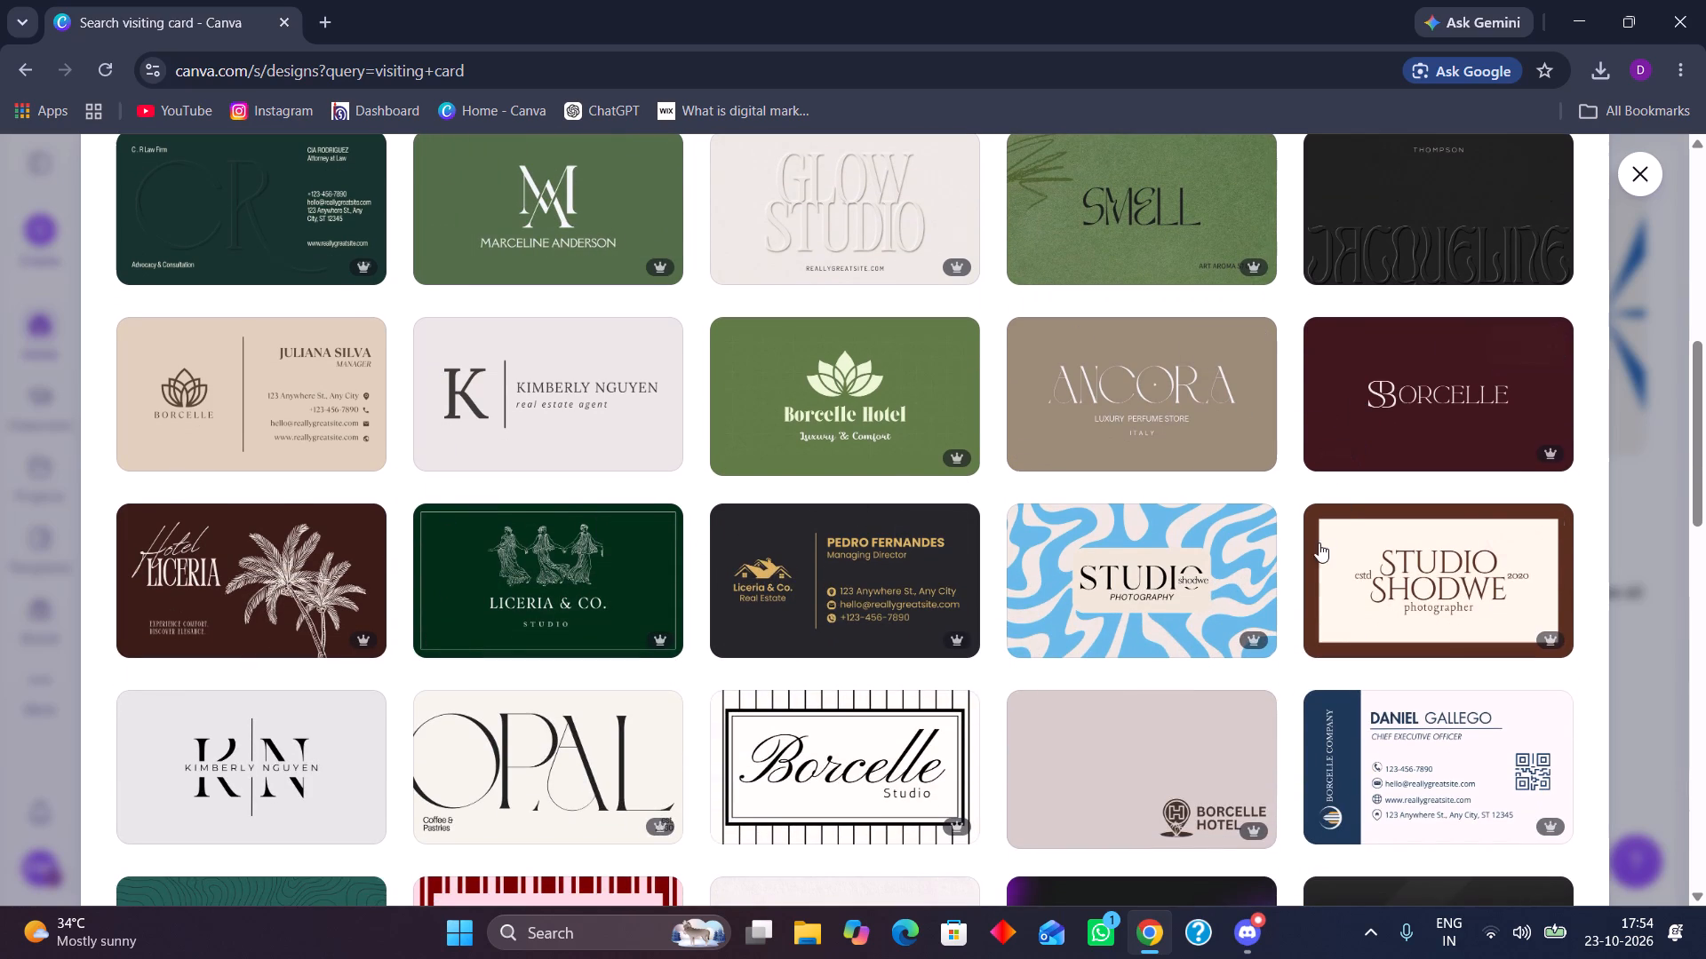
pyautogui.scroll(-1, 1090, 610)
pyautogui.scroll(-1, 819, 546)
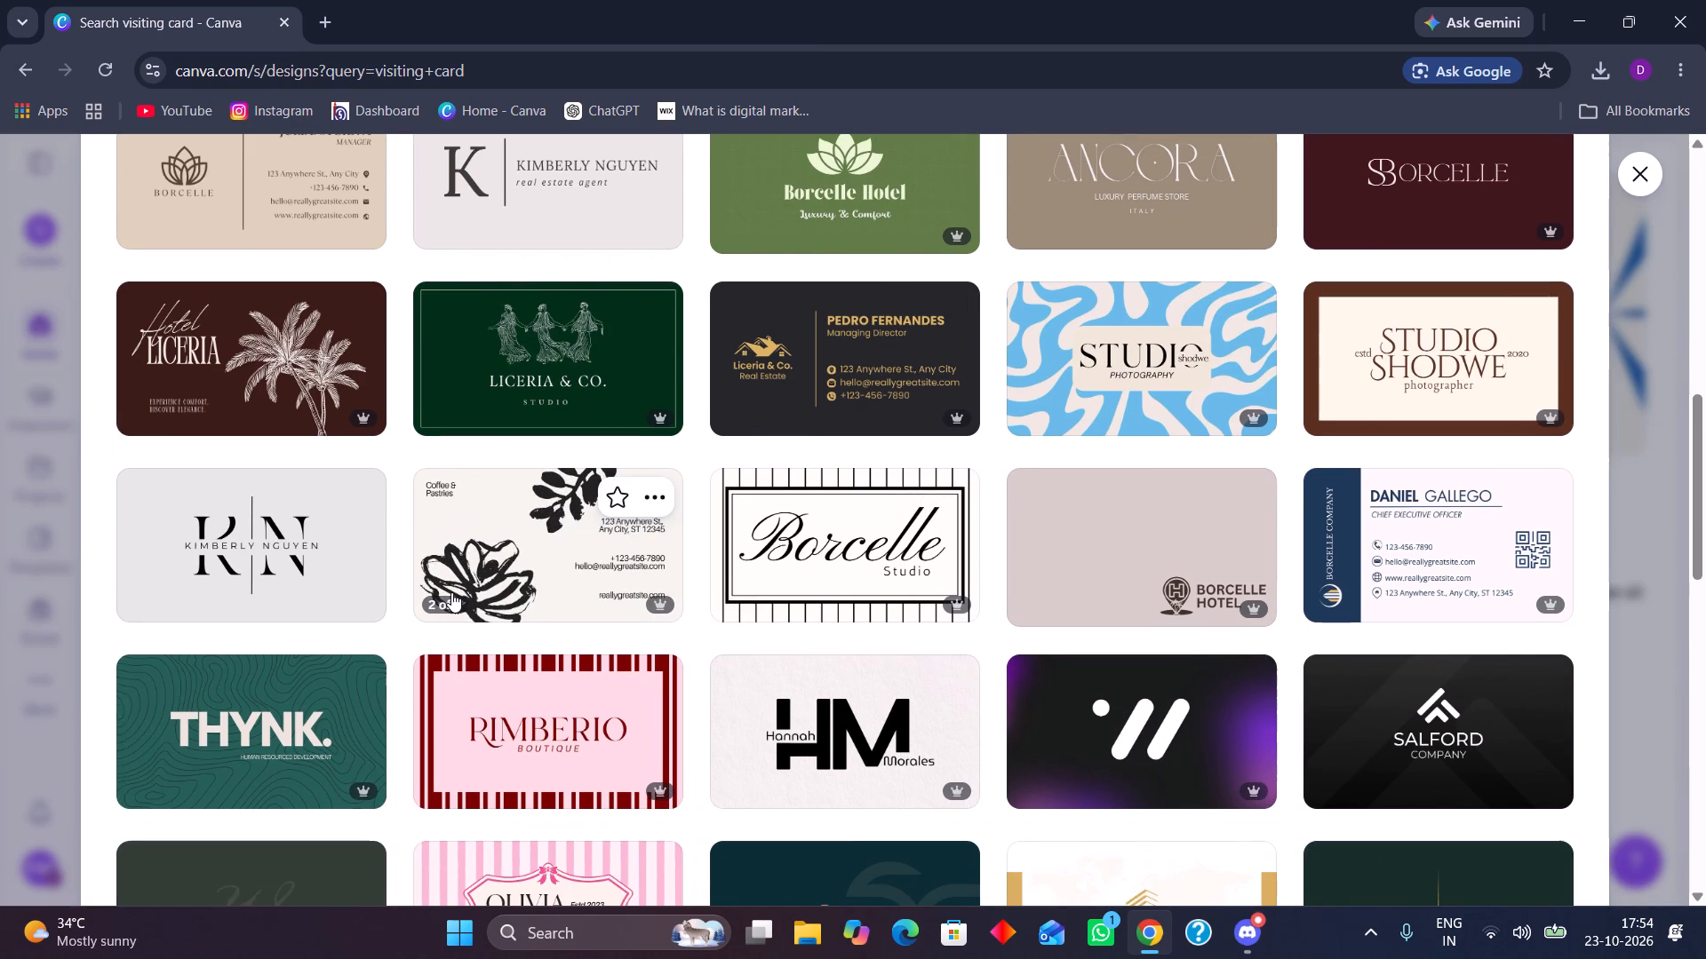
pyautogui.scroll(-1, 331, 526)
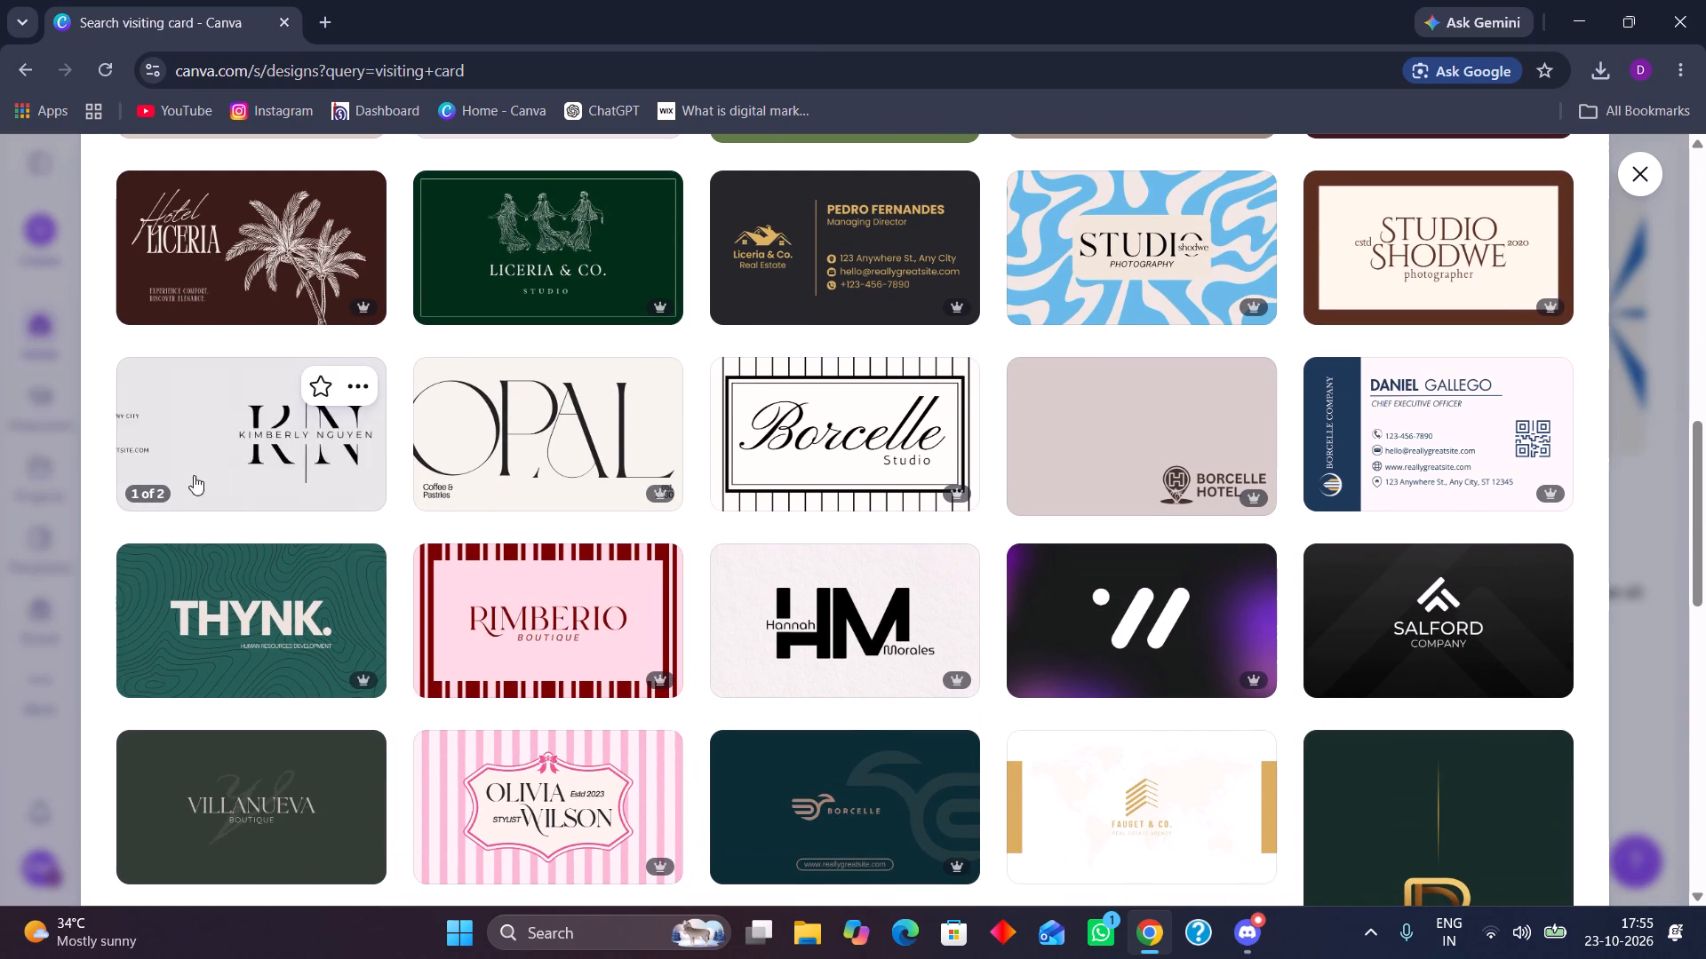
pyautogui.scroll(-1, 1139, 517)
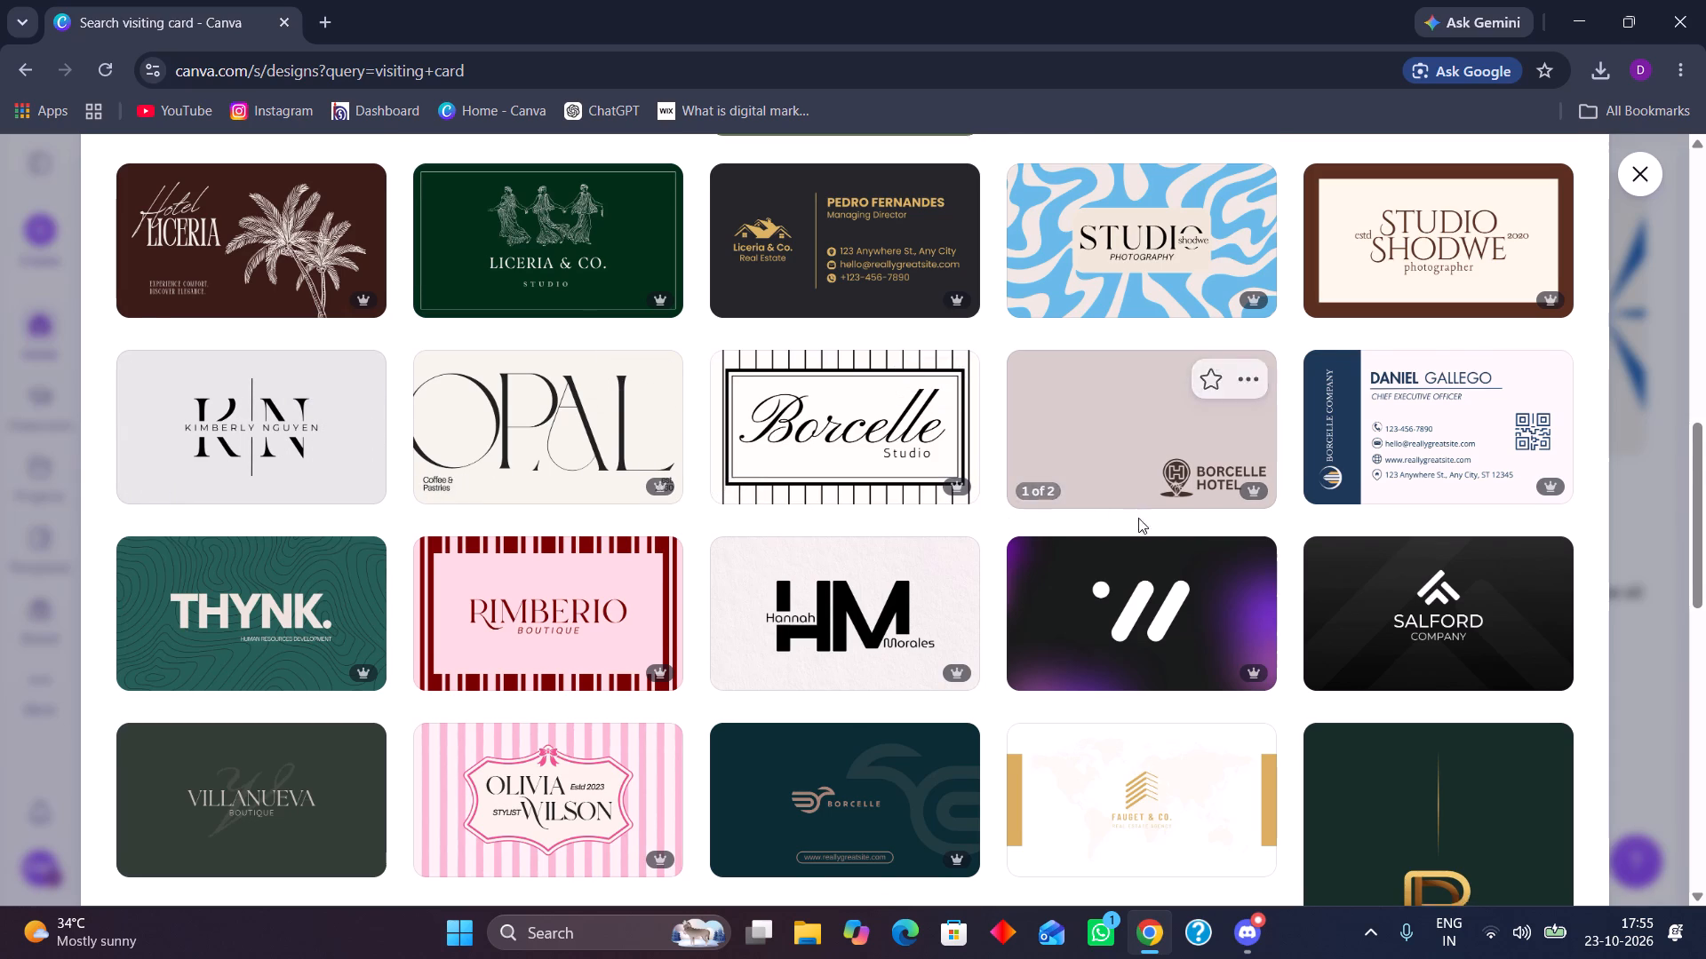
pyautogui.scroll(-3, 1138, 518)
pyautogui.scroll(1, 419, 495)
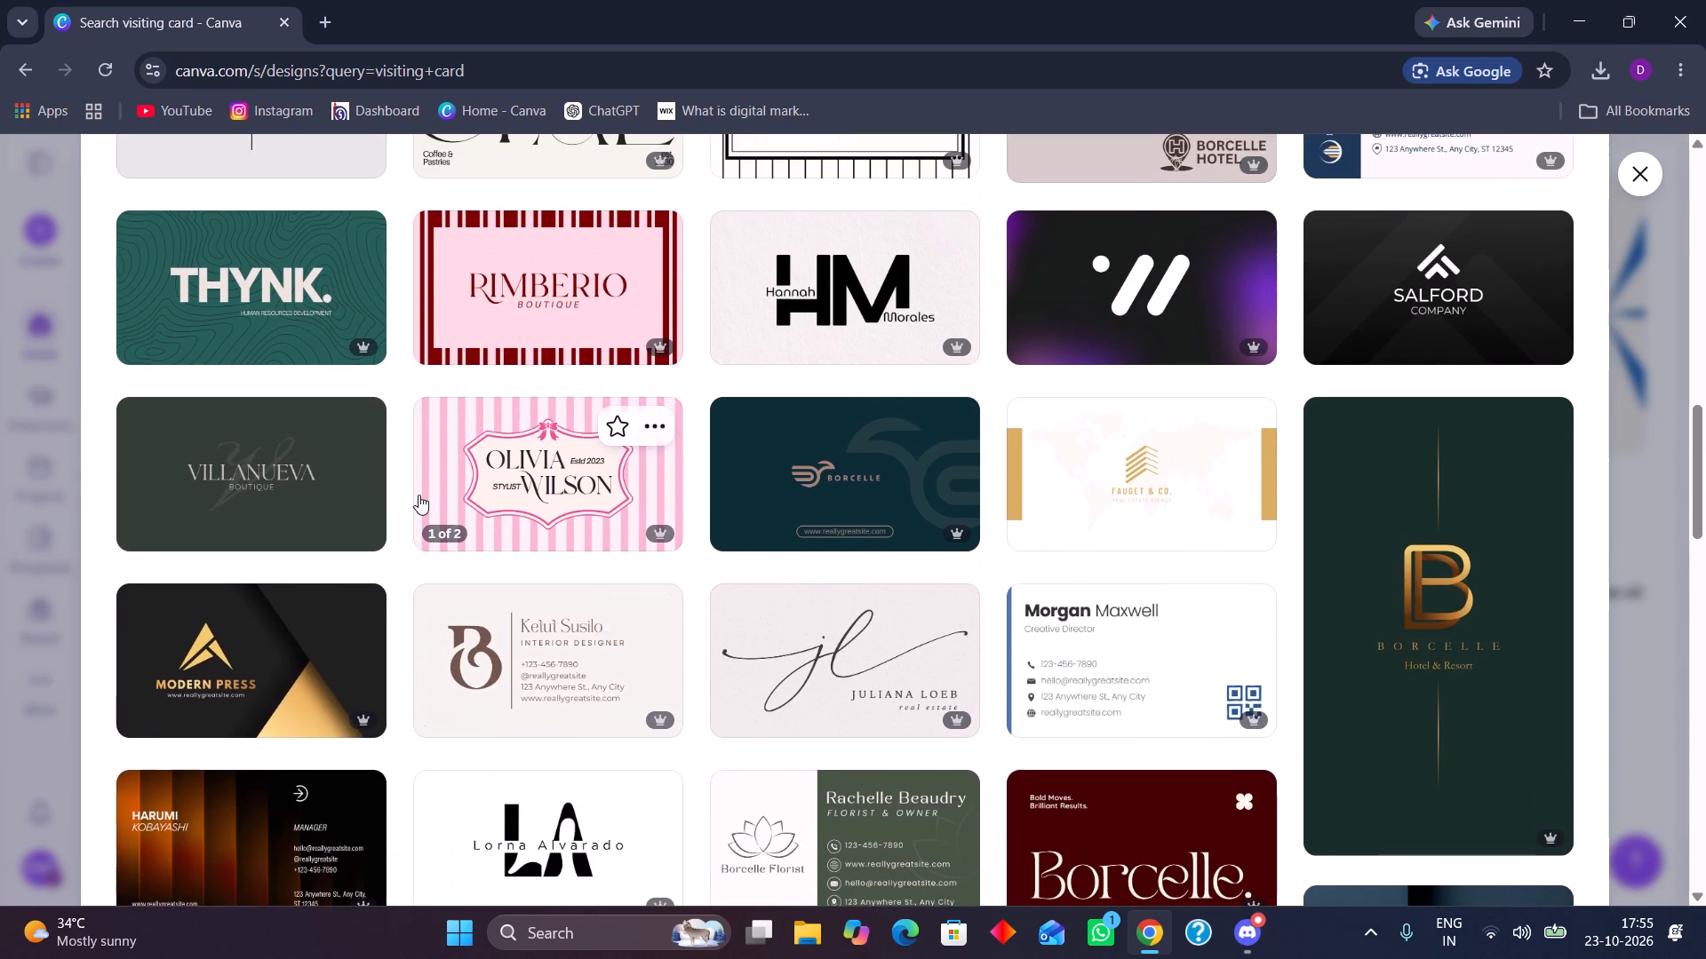
pyautogui.scroll(3, 419, 495)
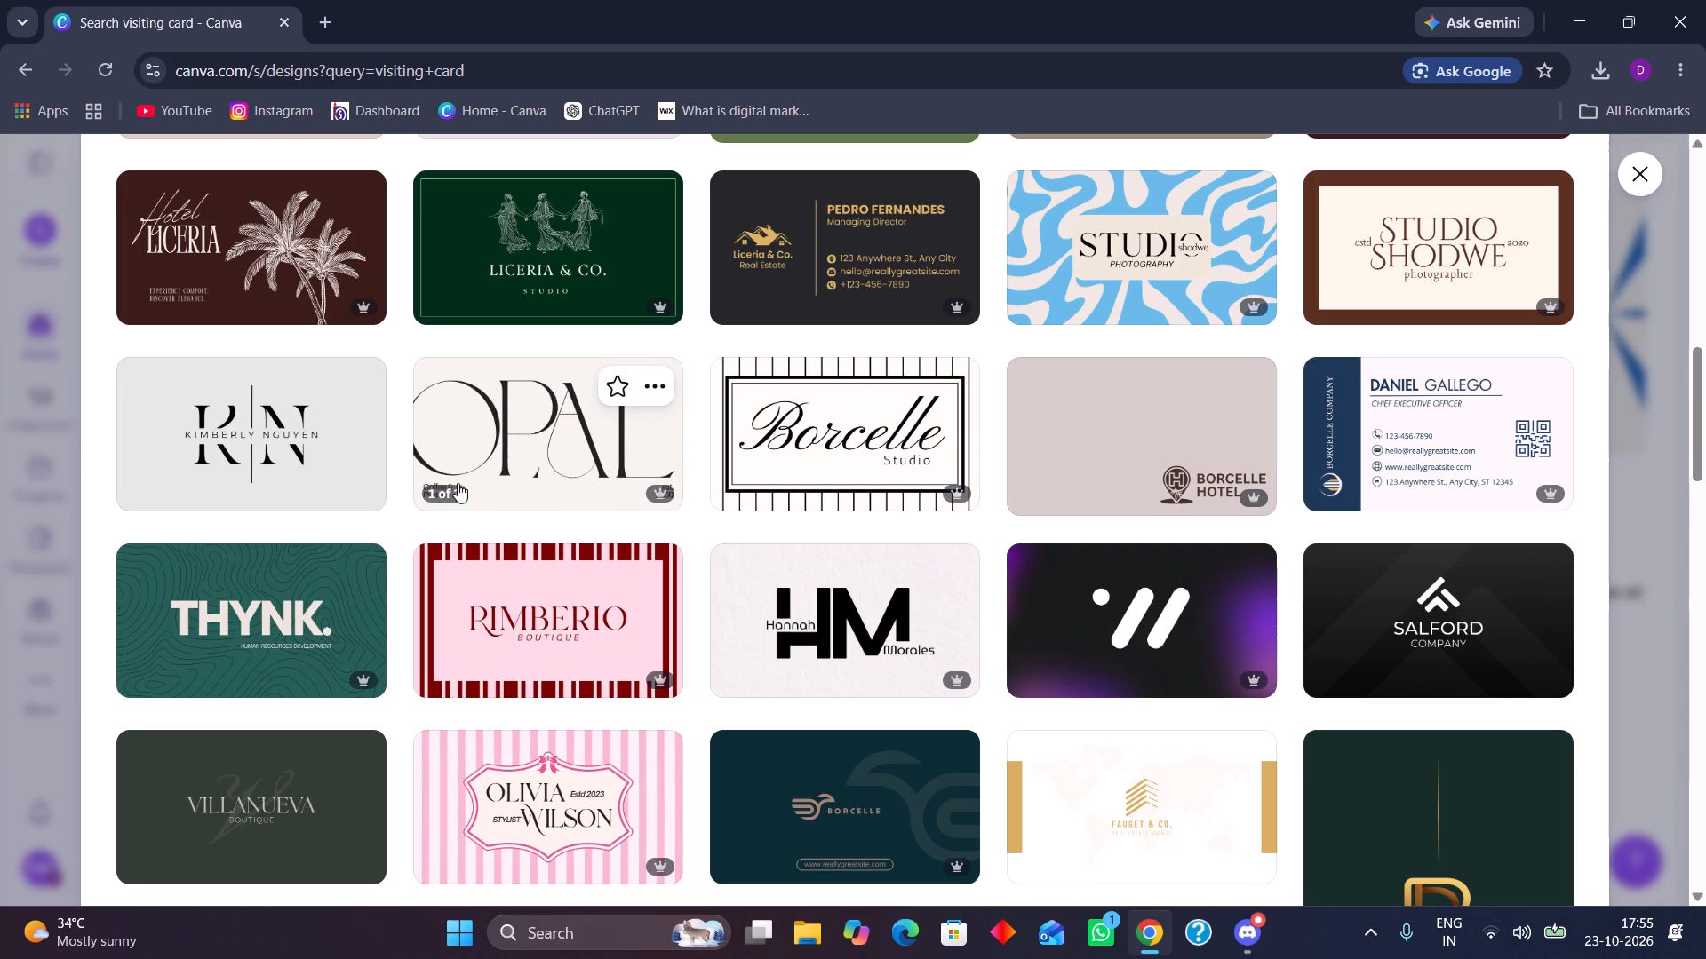
pyautogui.scroll(-5, 775, 544)
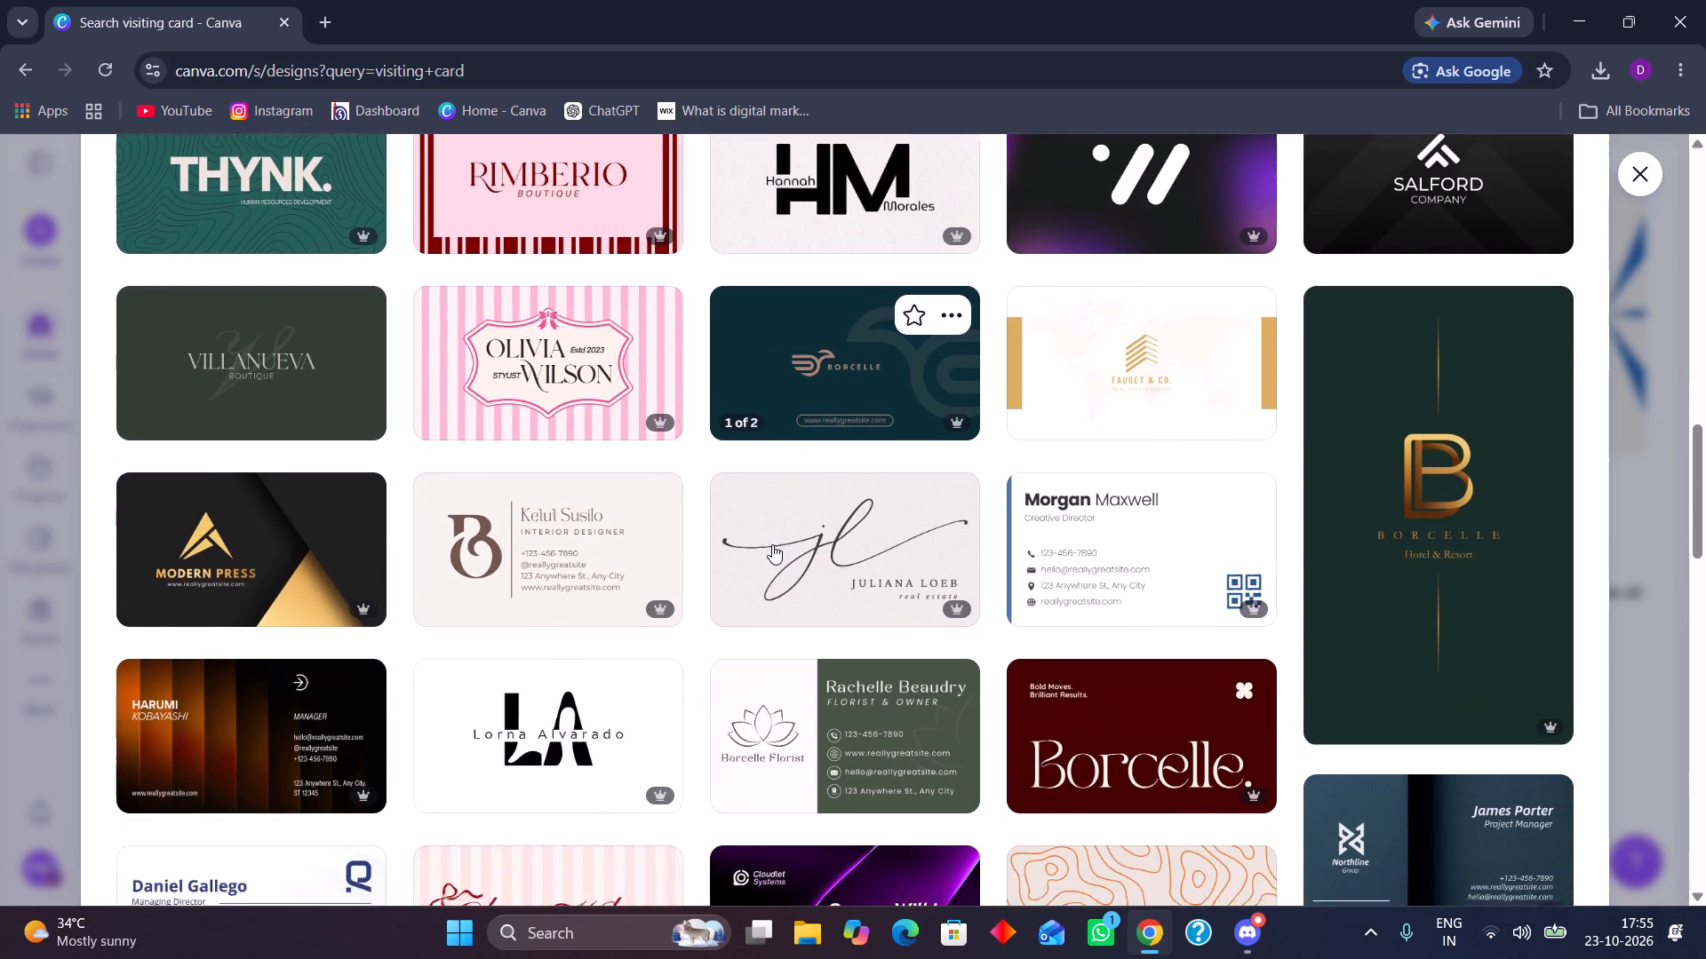
pyautogui.scroll(-3, 770, 544)
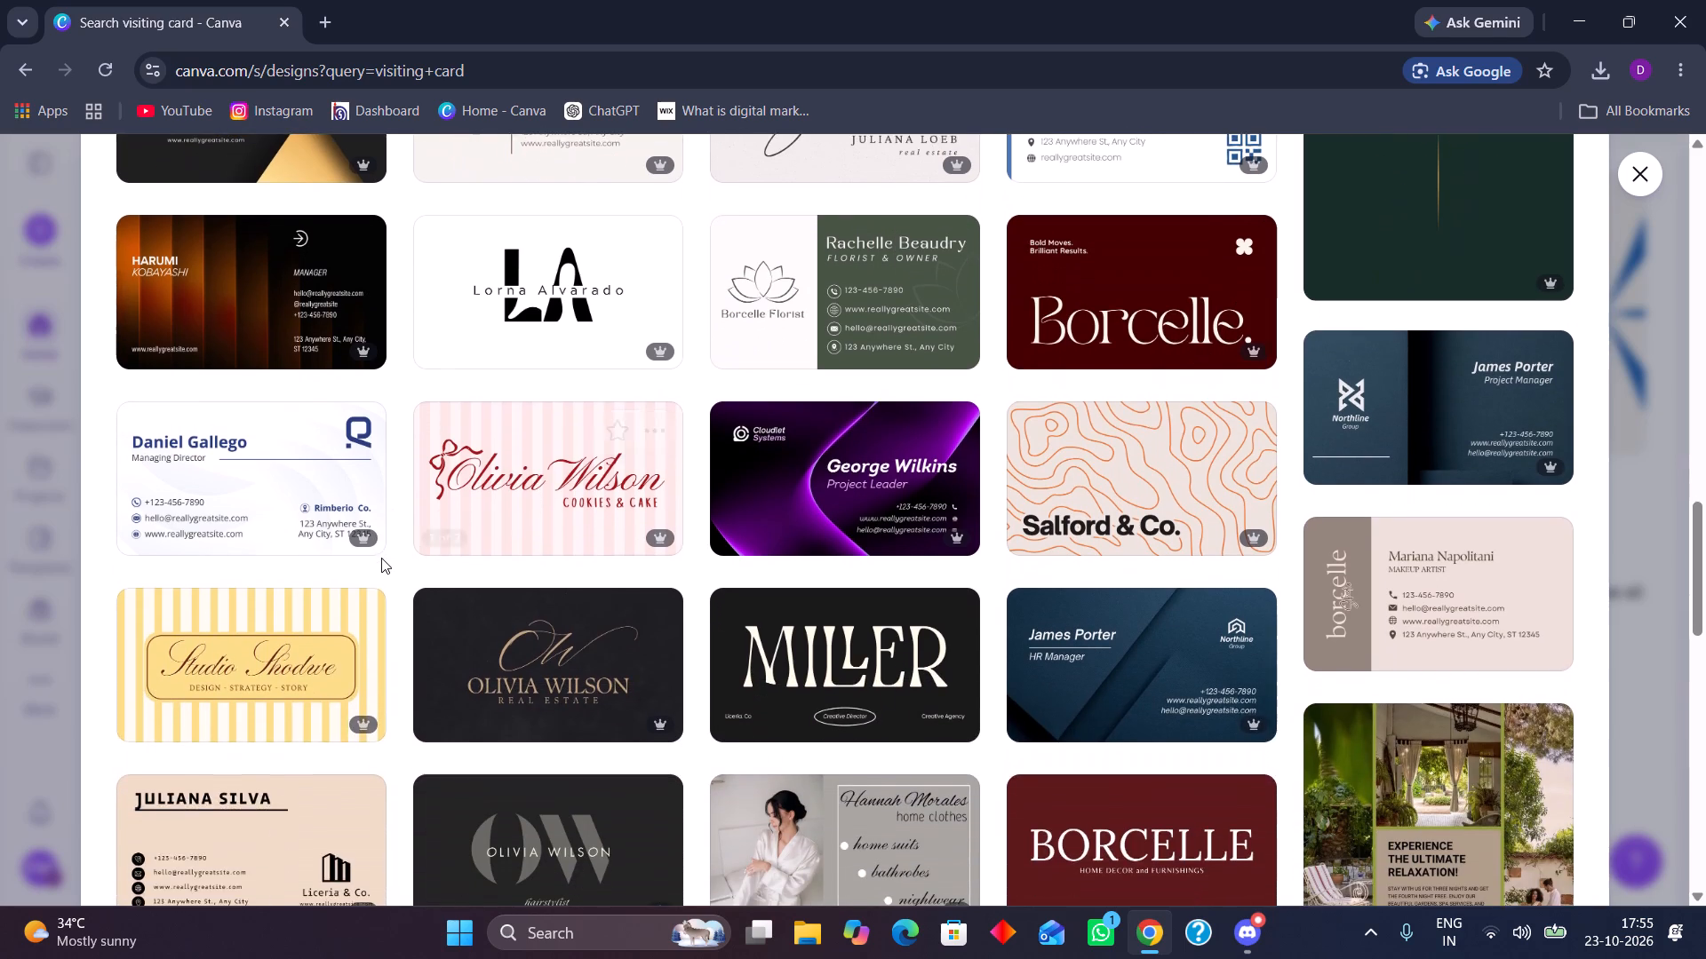
pyautogui.scroll(-2, 366, 558)
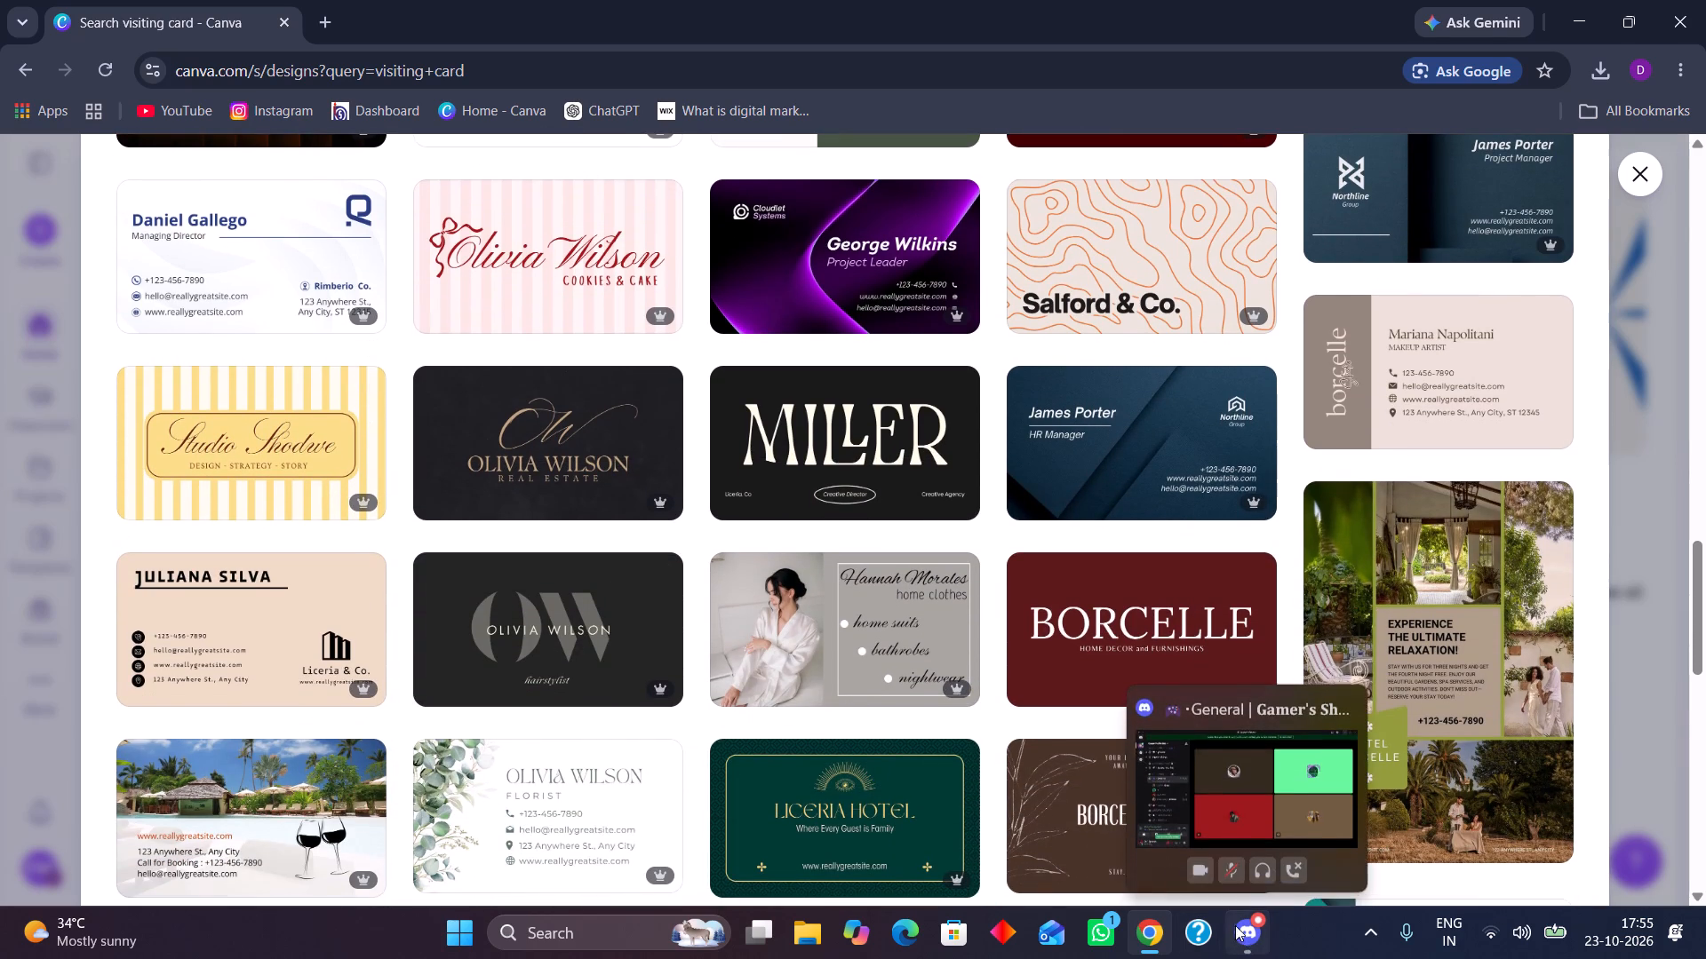
pyautogui.scroll(-3, 851, 728)
pyautogui.scroll(1, 573, 659)
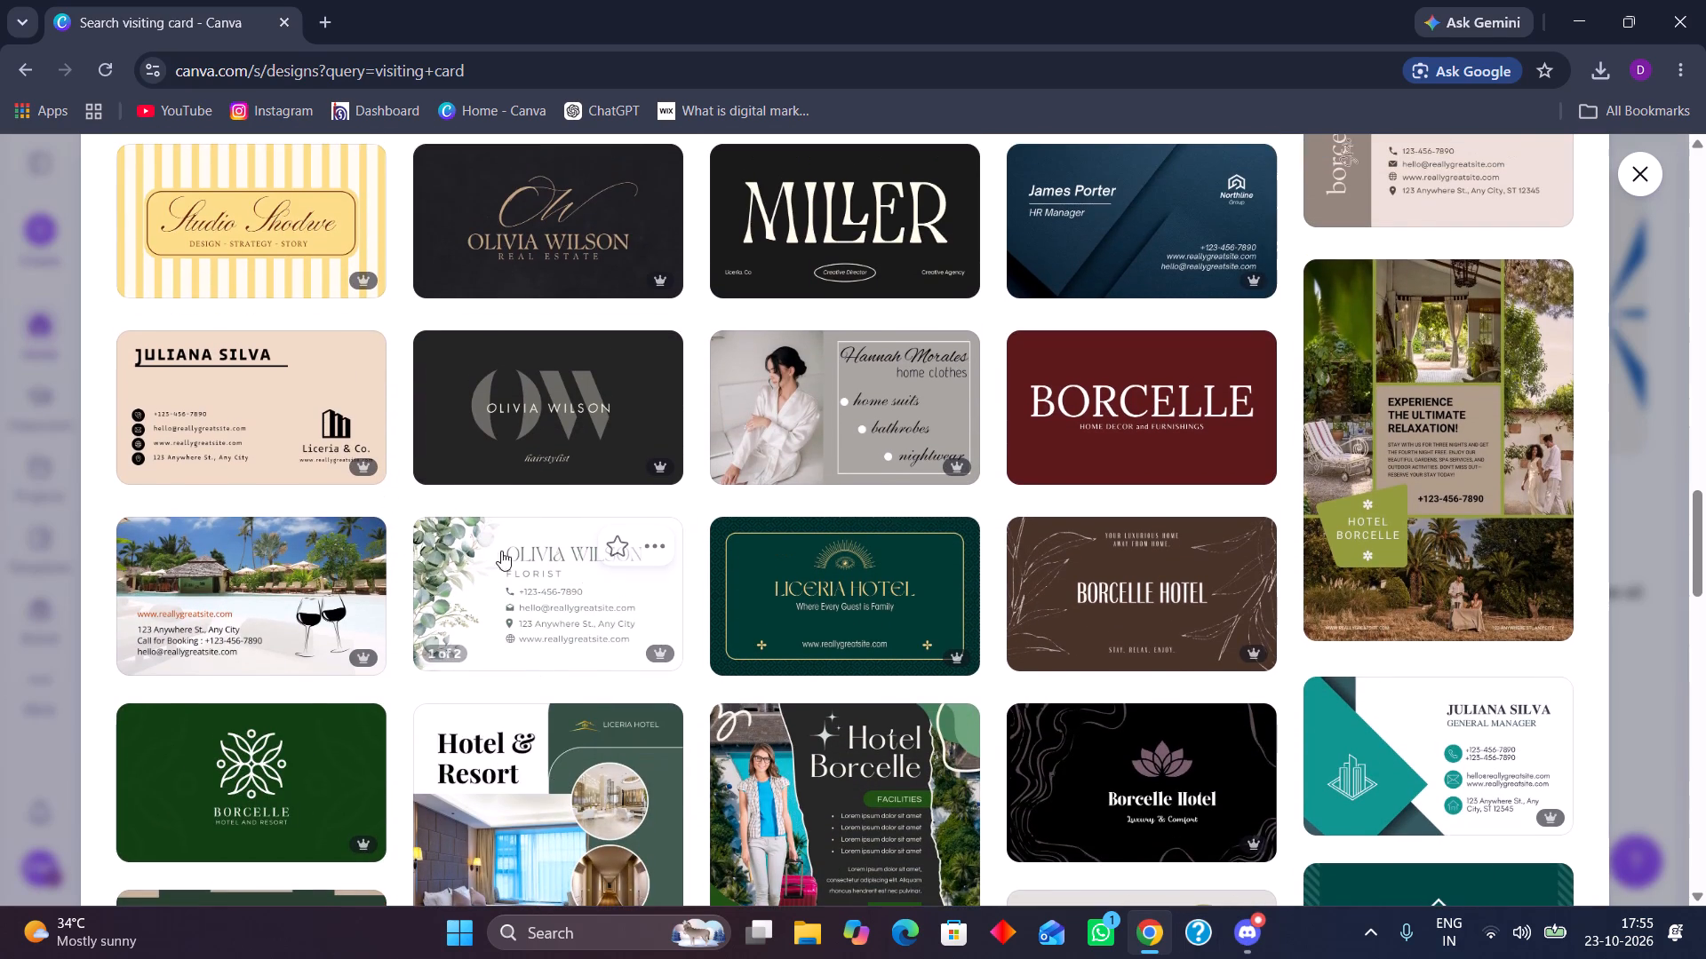
pyautogui.scroll(-2, 594, 394)
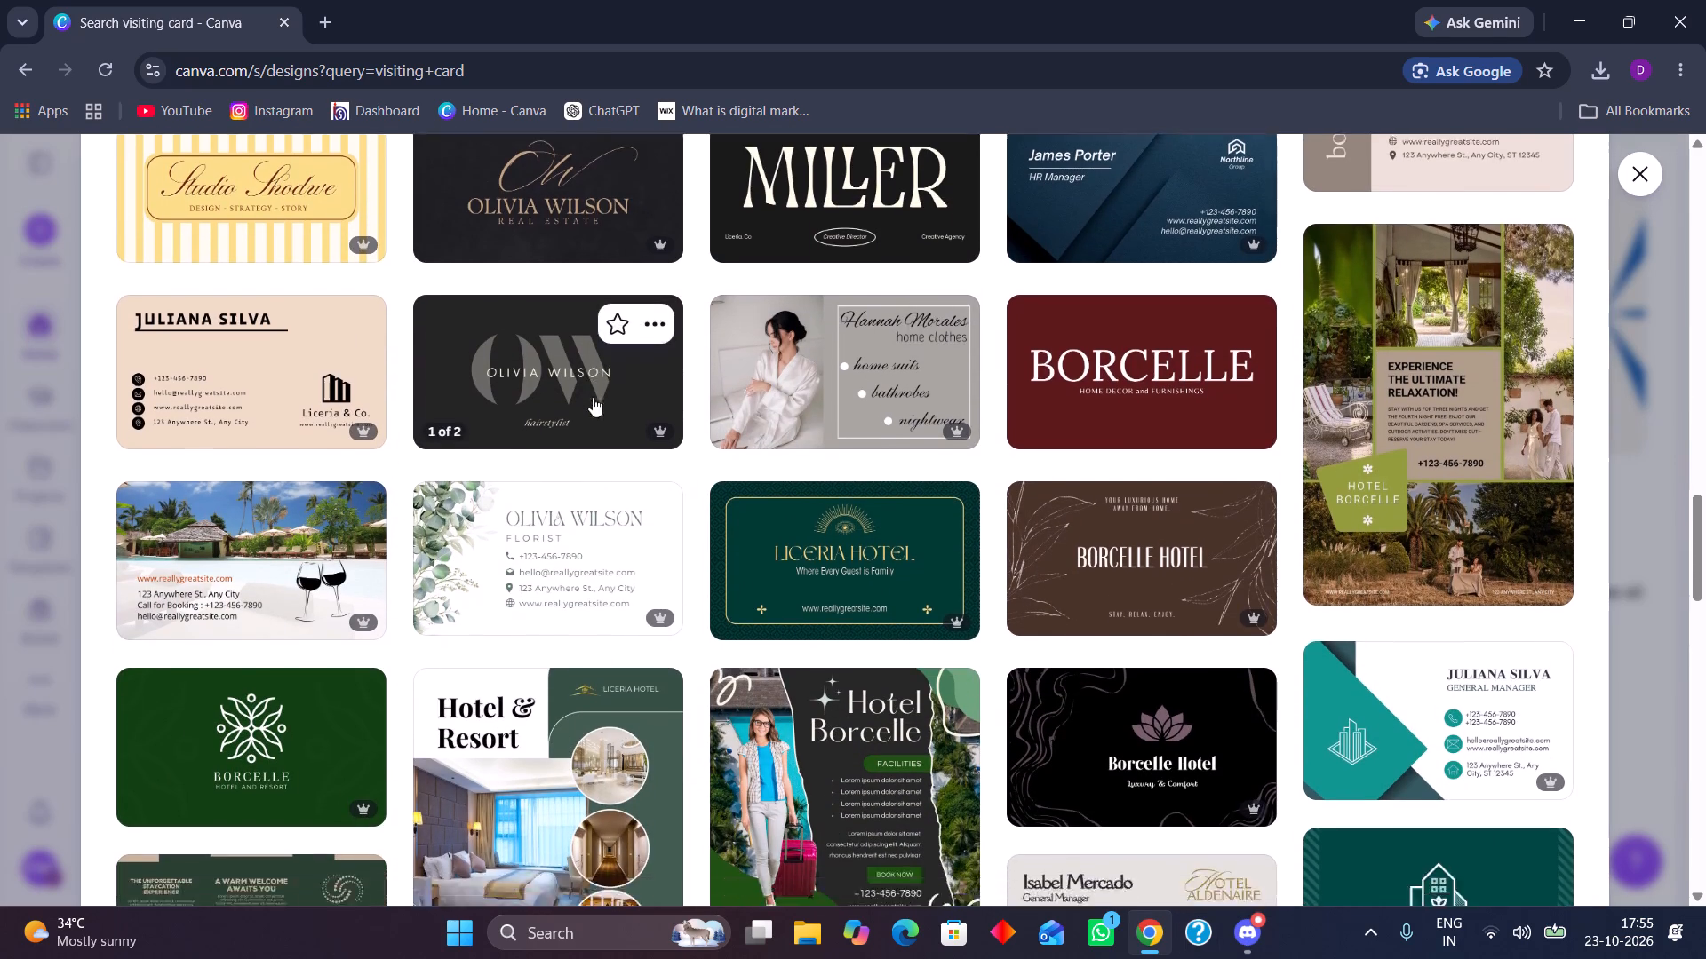
pyautogui.scroll(-5, 593, 397)
pyautogui.scroll(-1, 381, 537)
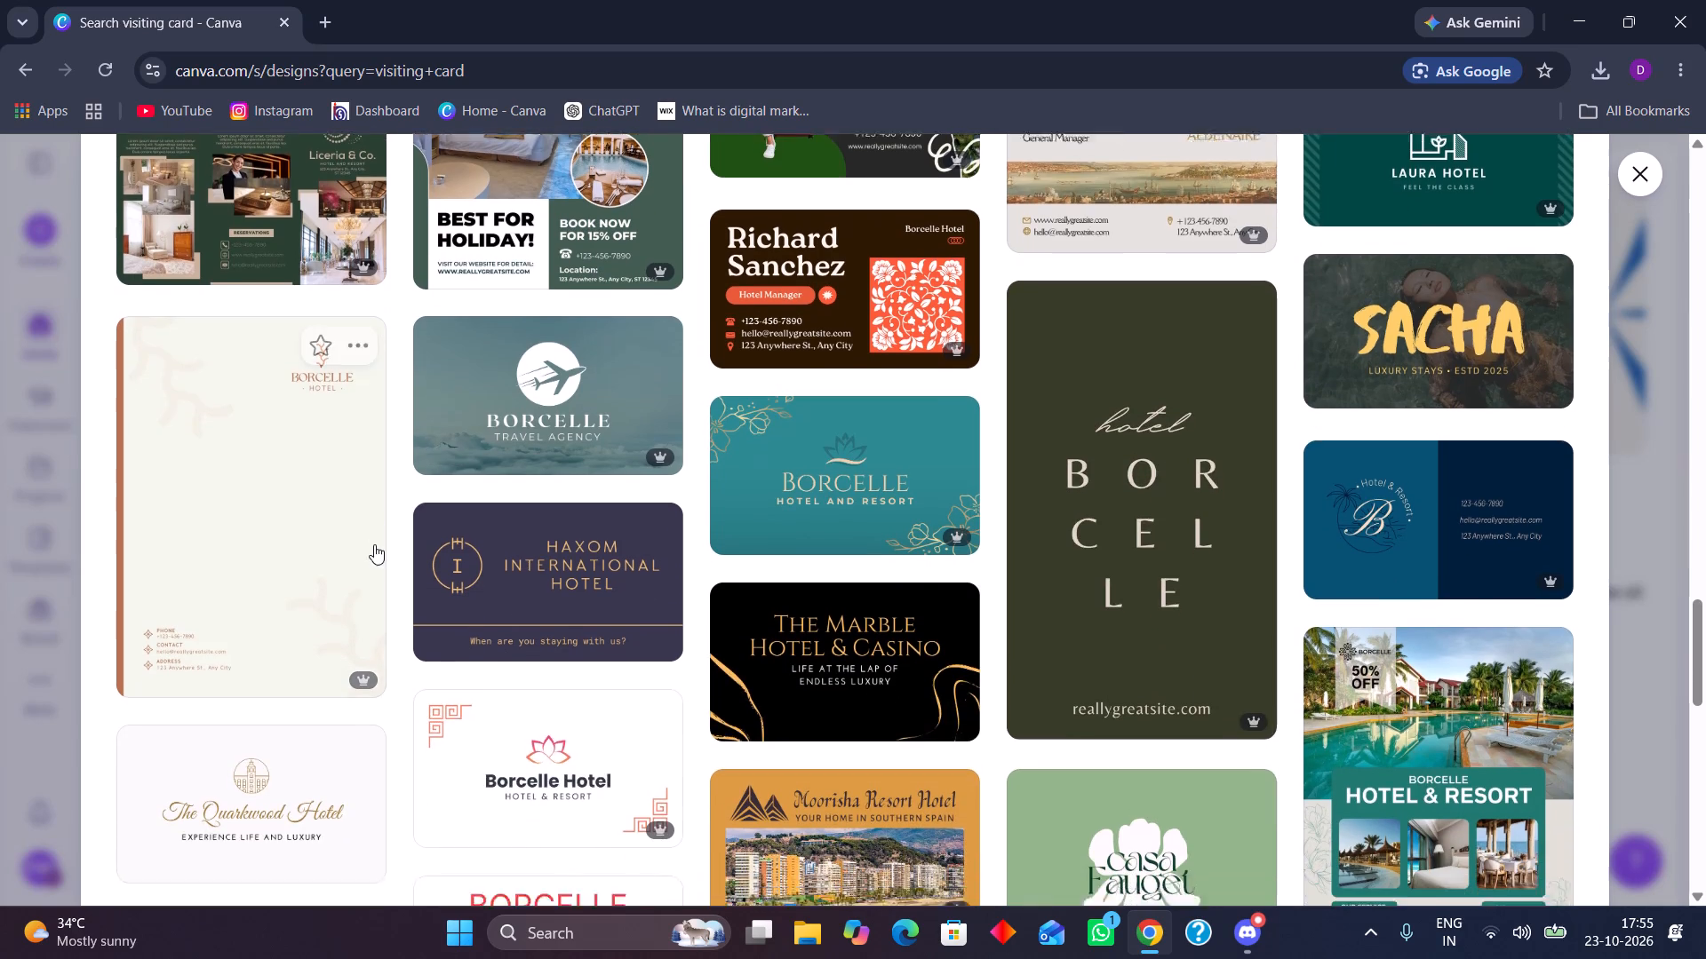
pyautogui.scroll(-1, 374, 544)
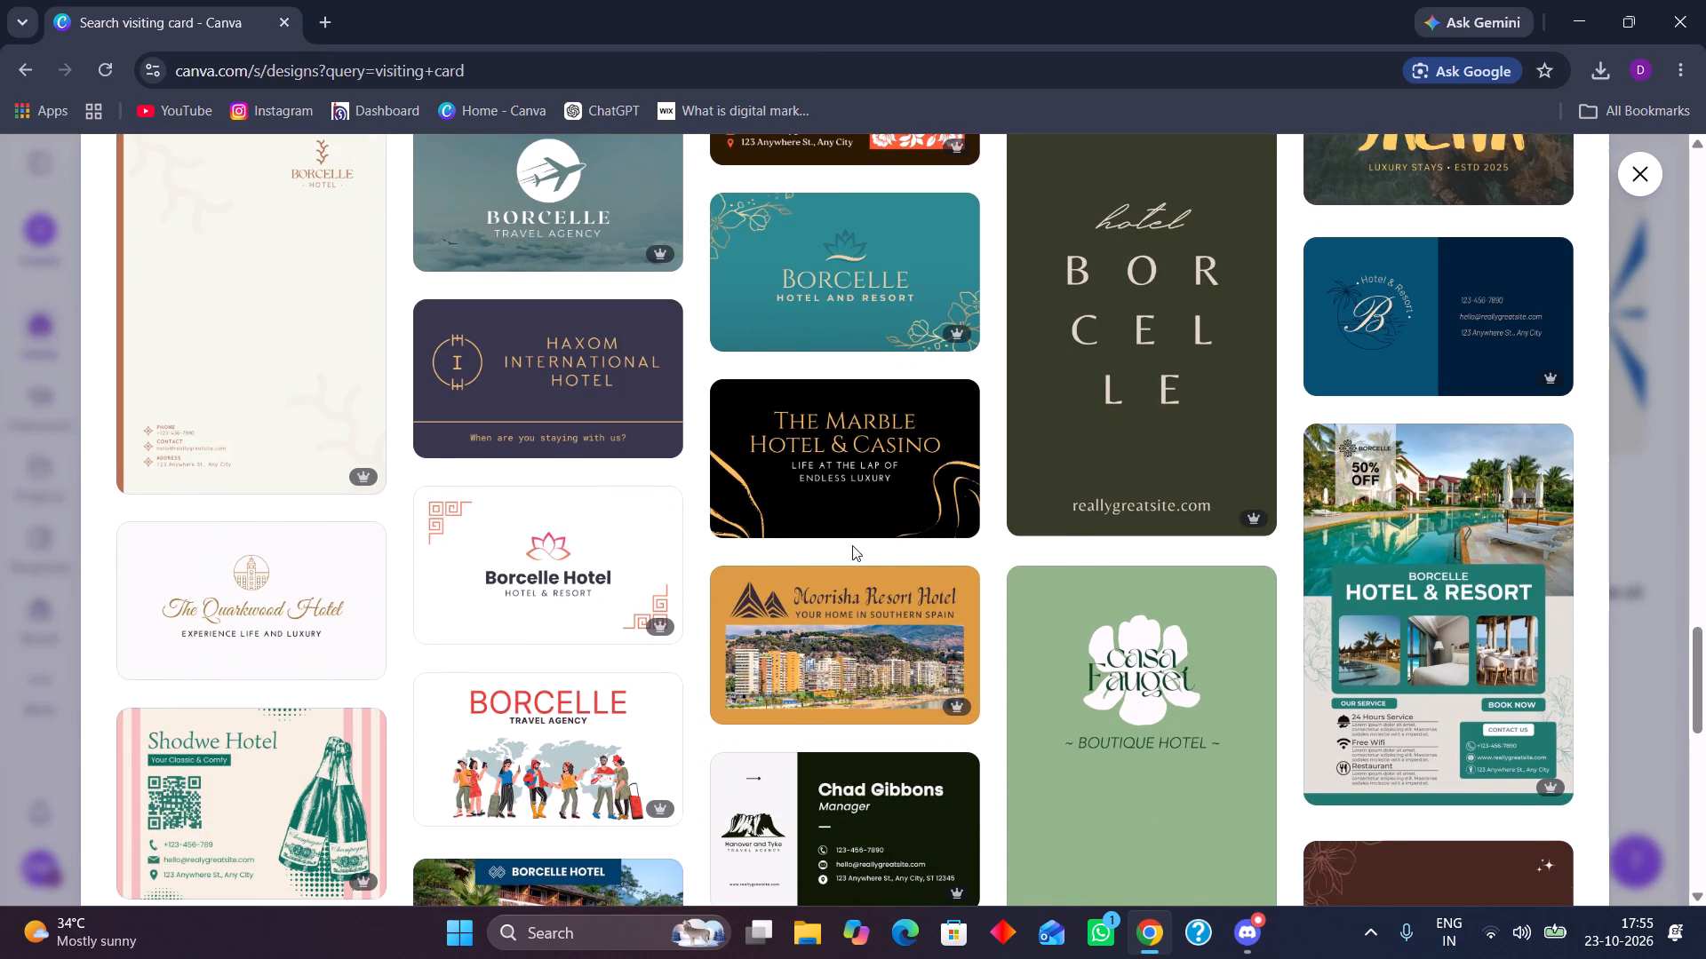
# Compare the hotel and travel designs among the suggestions through to the end of the list, and close the template preview.
pyautogui.scroll(2, 1278, 563)
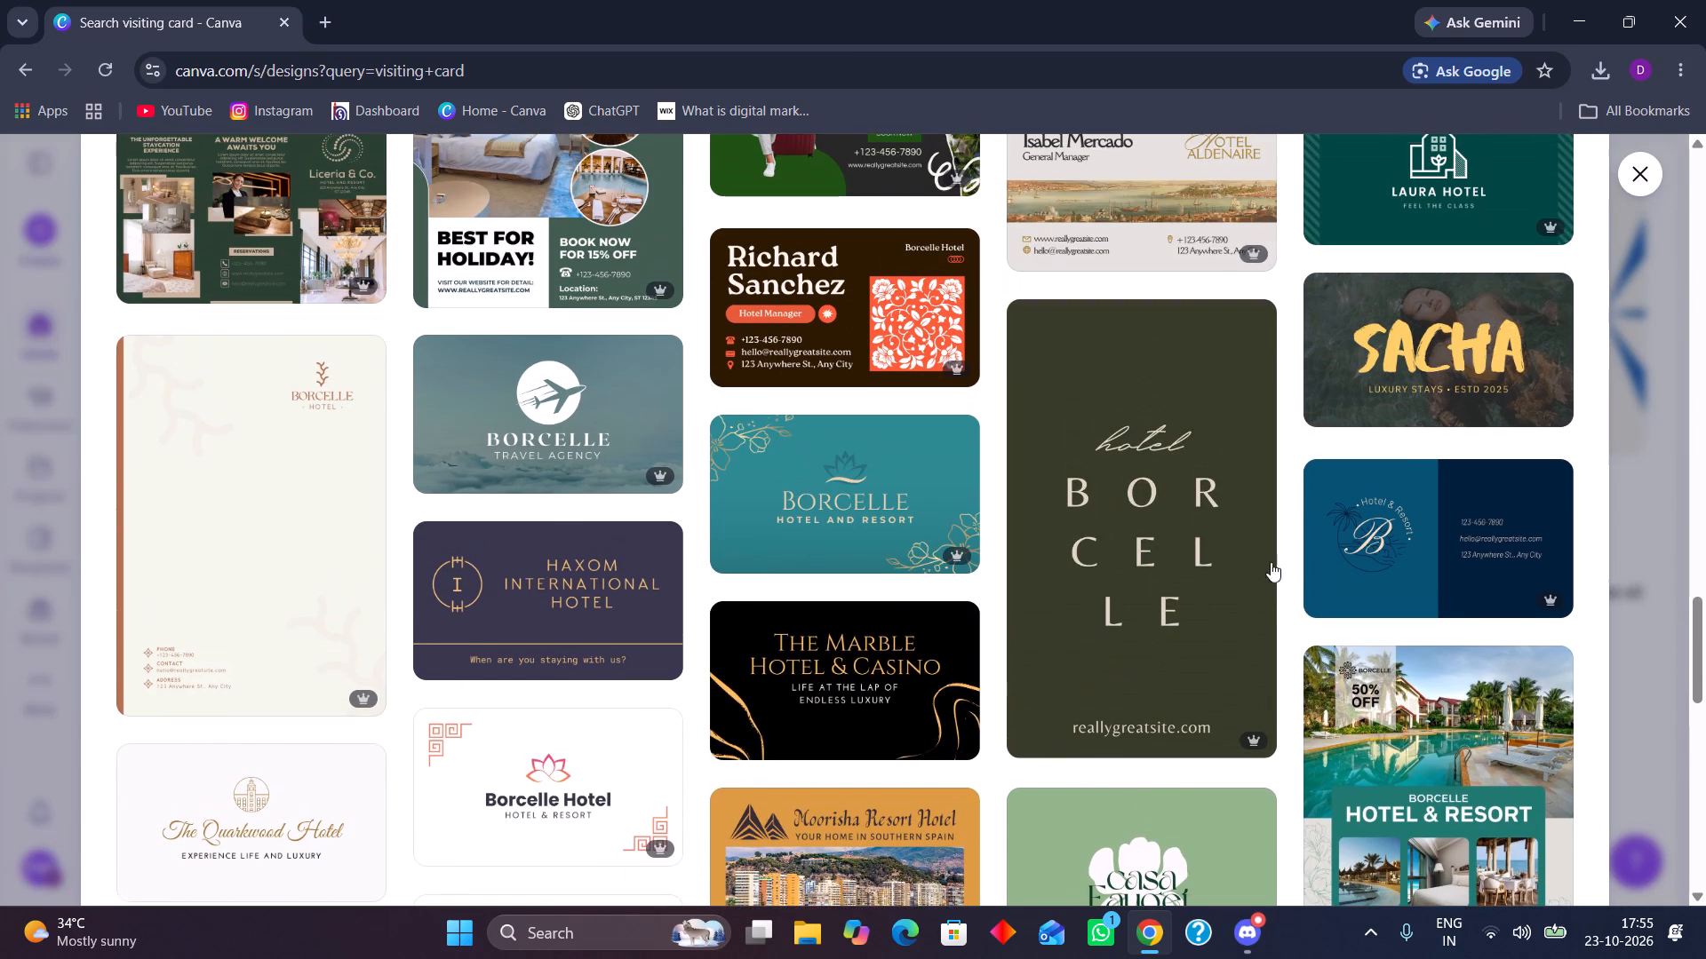
pyautogui.scroll(2, 601, 500)
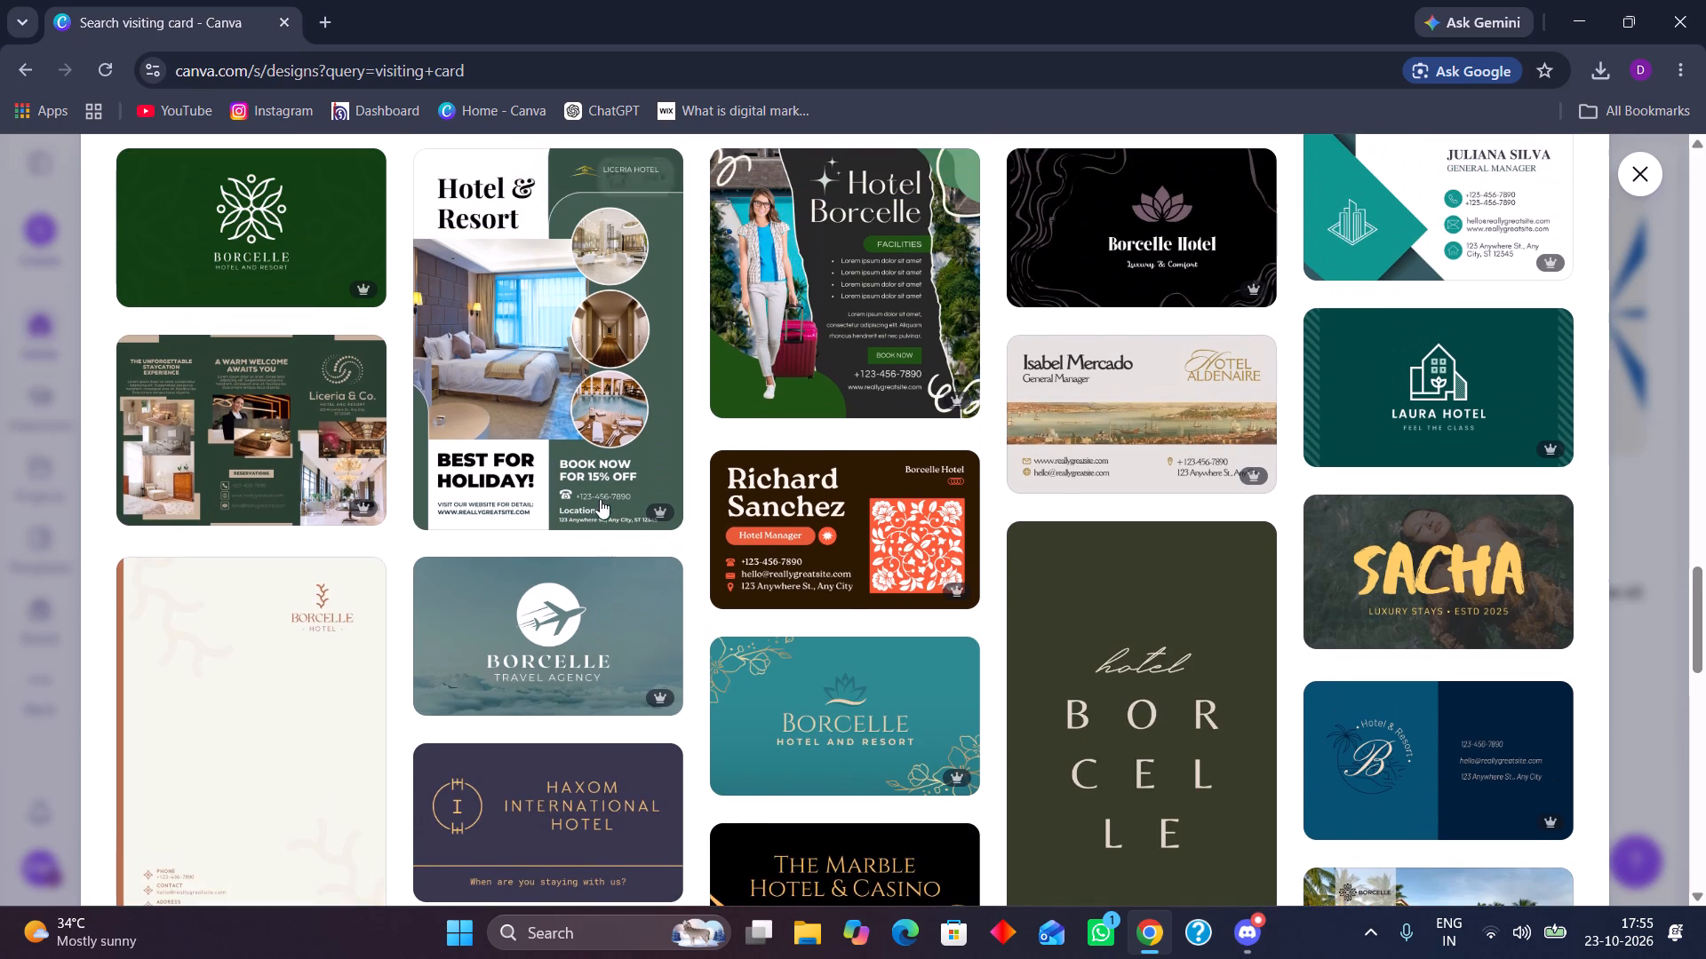
pyautogui.scroll(4, 929, 531)
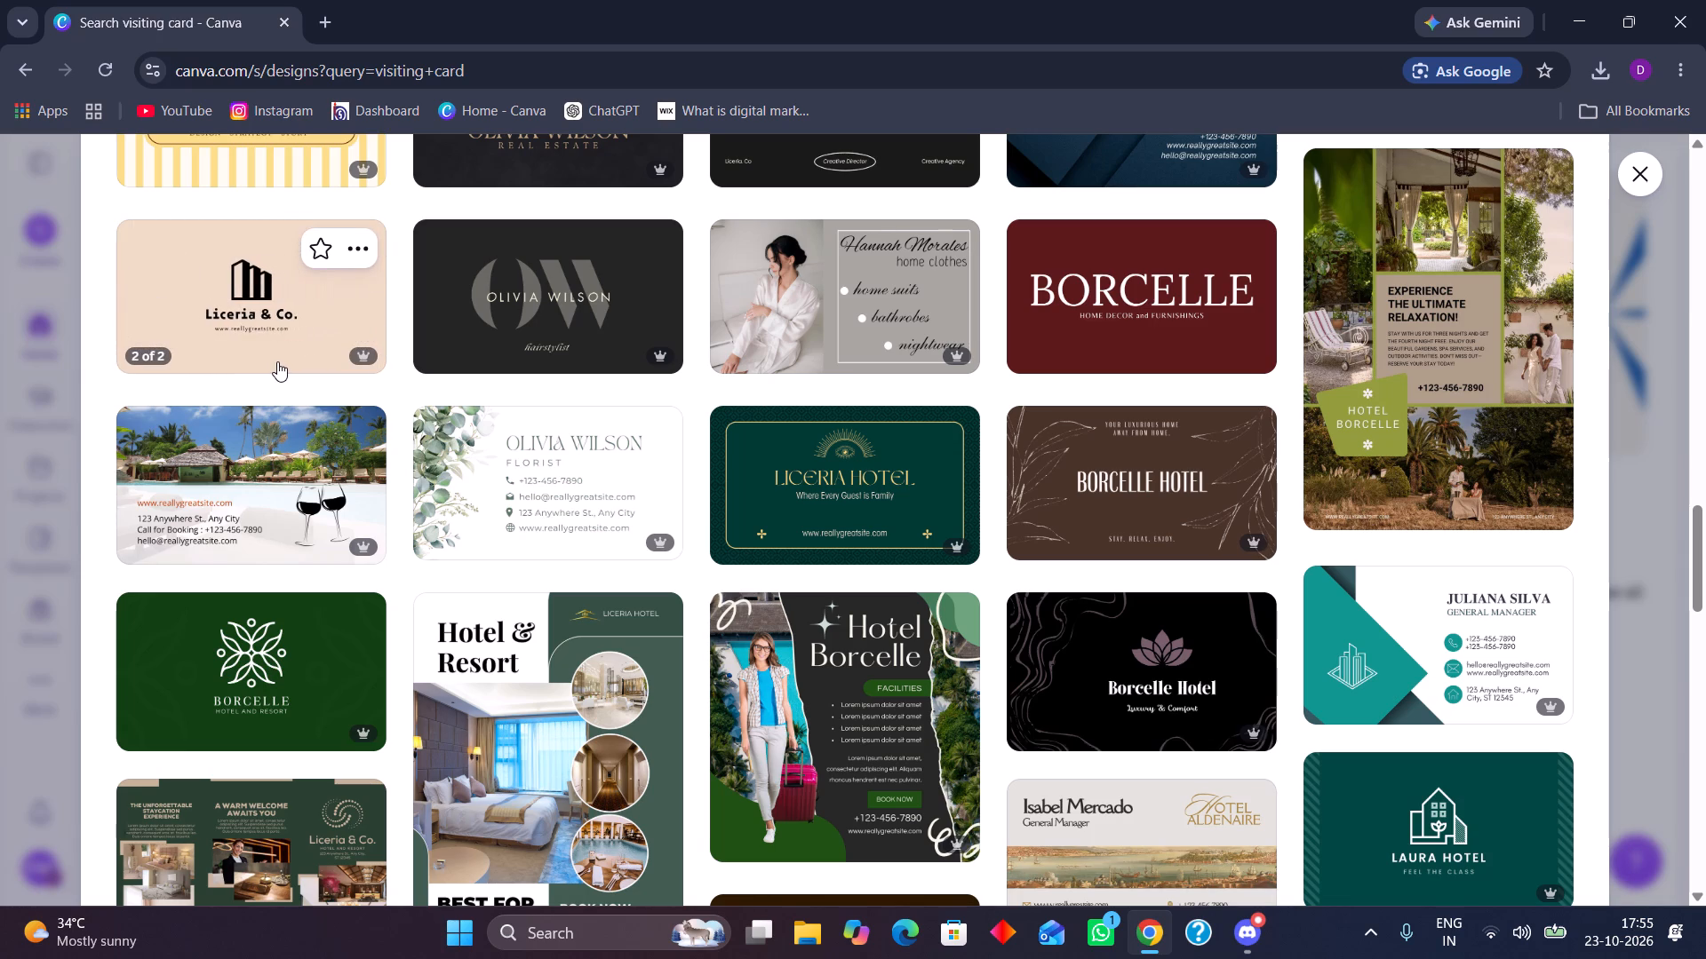
pyautogui.scroll(-3, 629, 340)
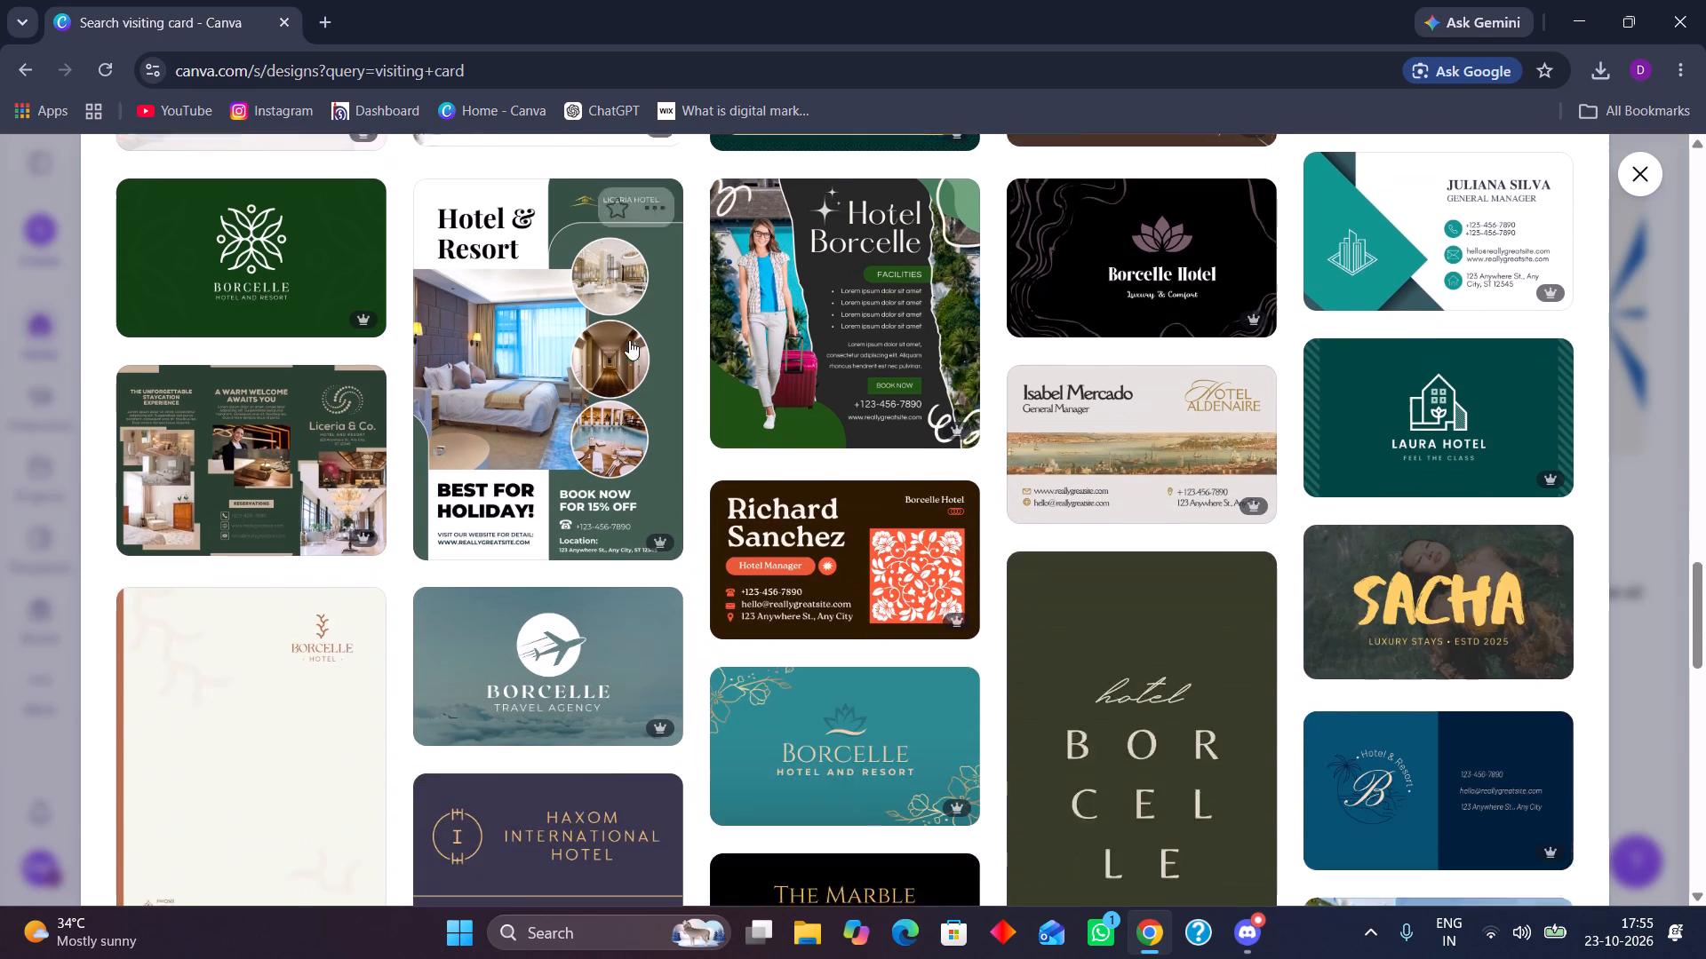
pyautogui.scroll(-9, 629, 340)
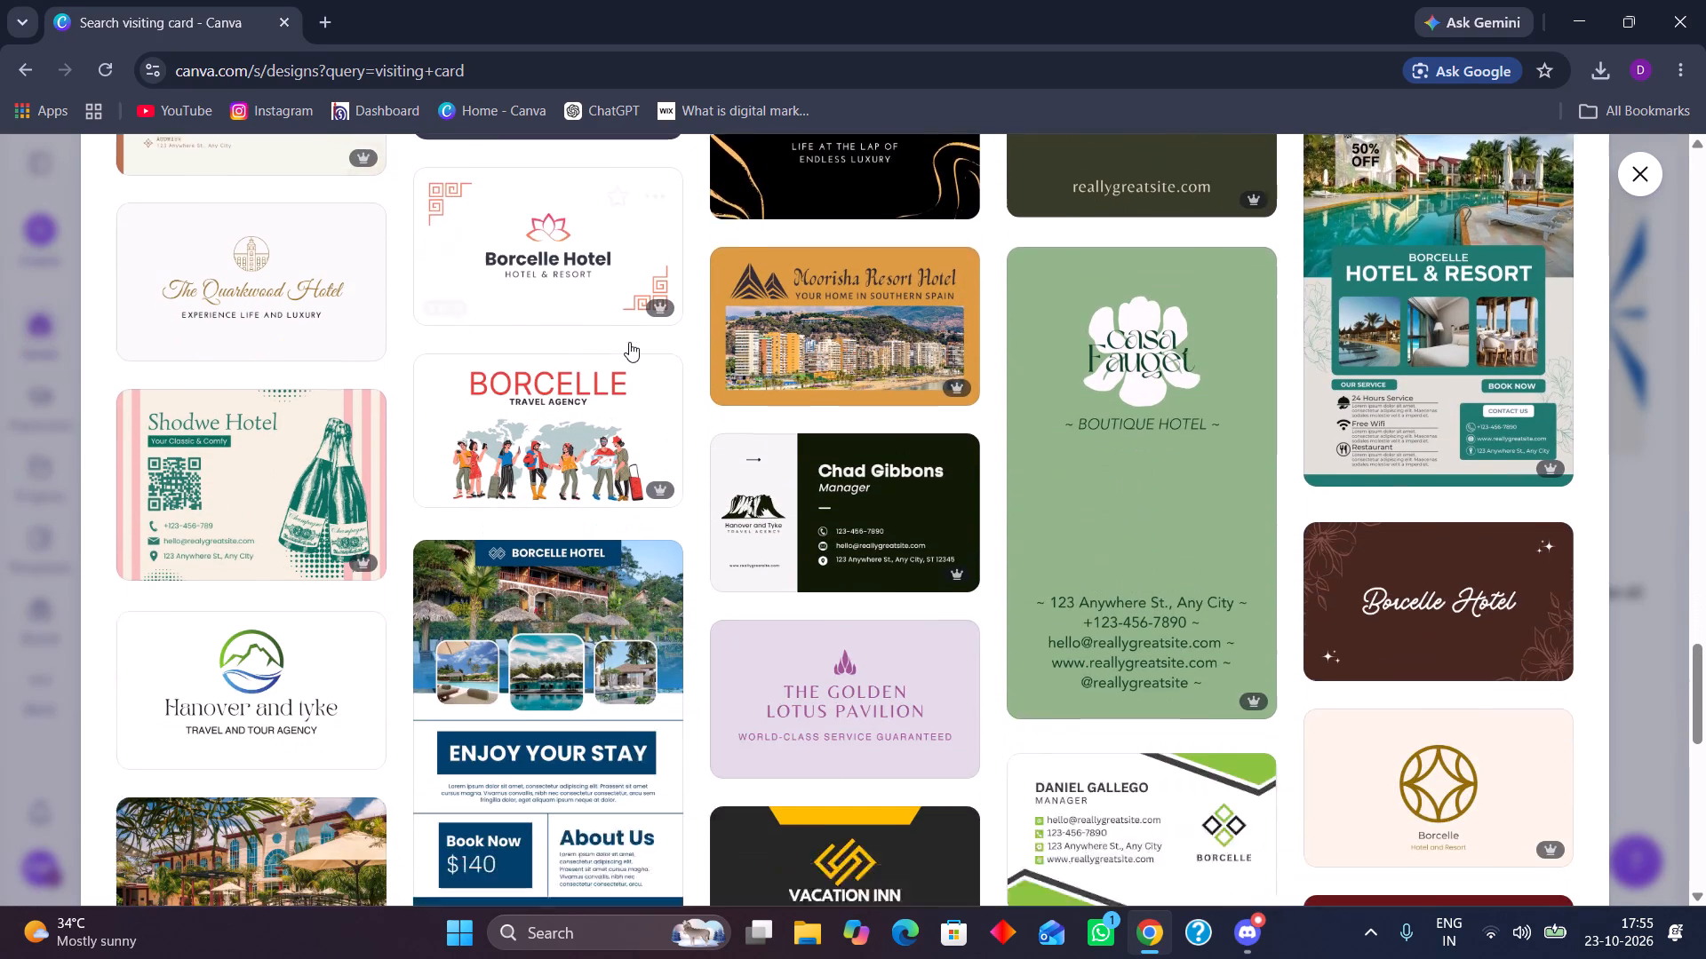
pyautogui.scroll(-3, 628, 342)
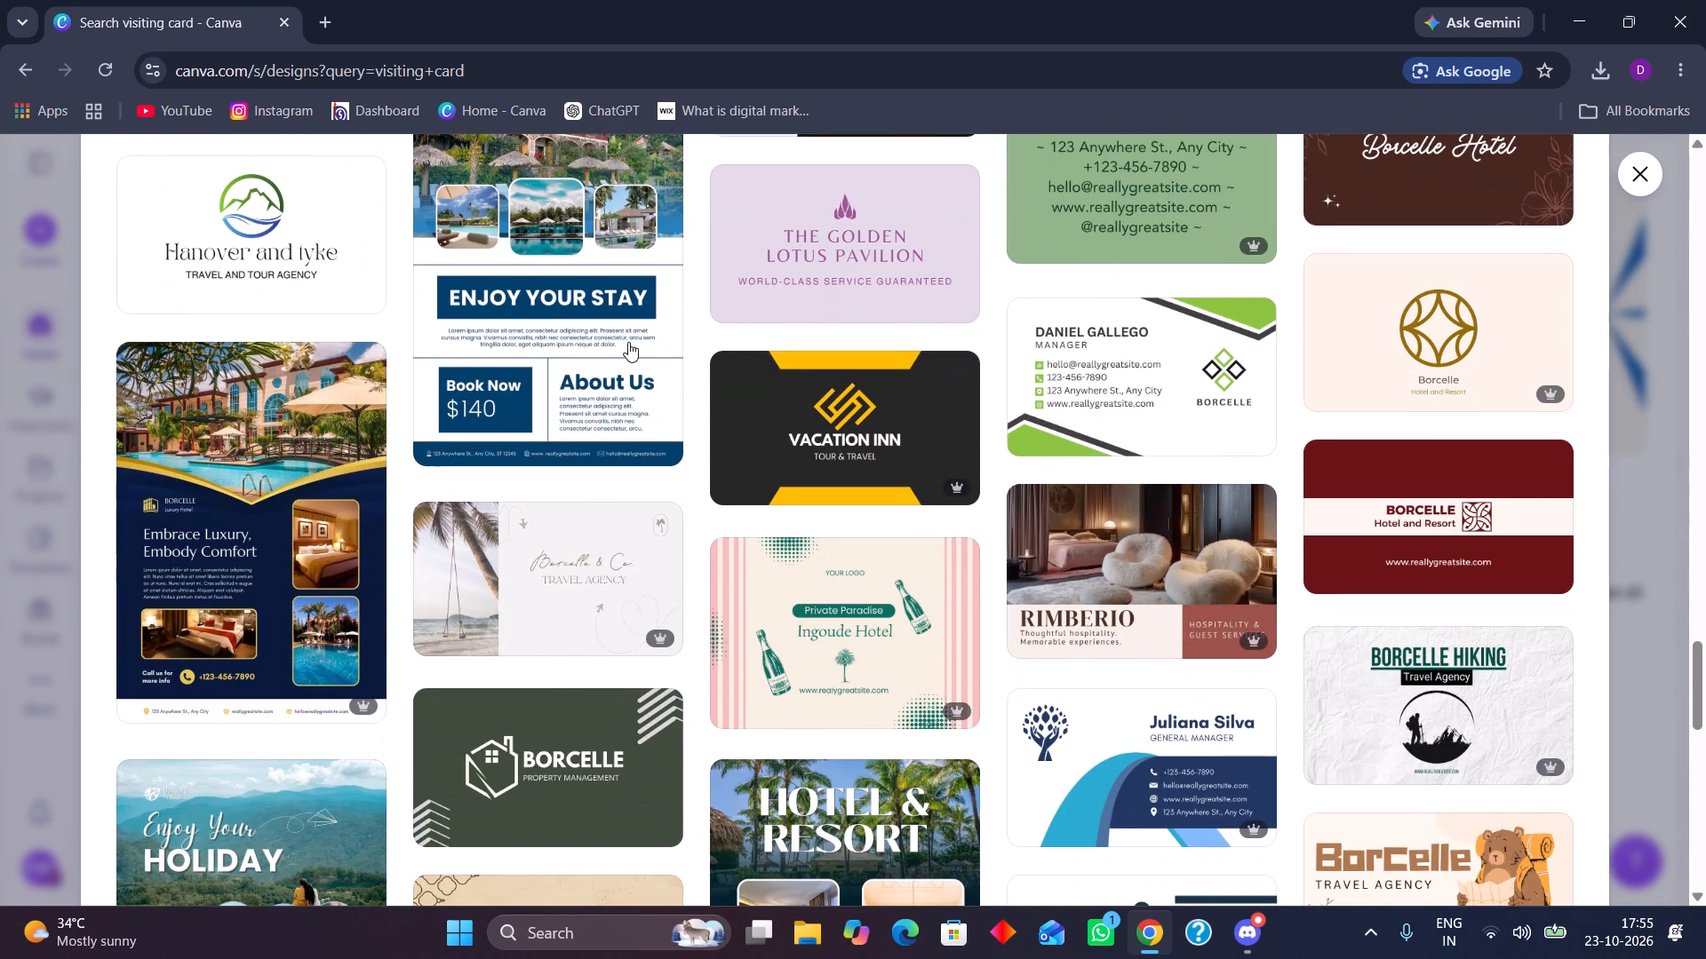
pyautogui.scroll(-2, 388, 568)
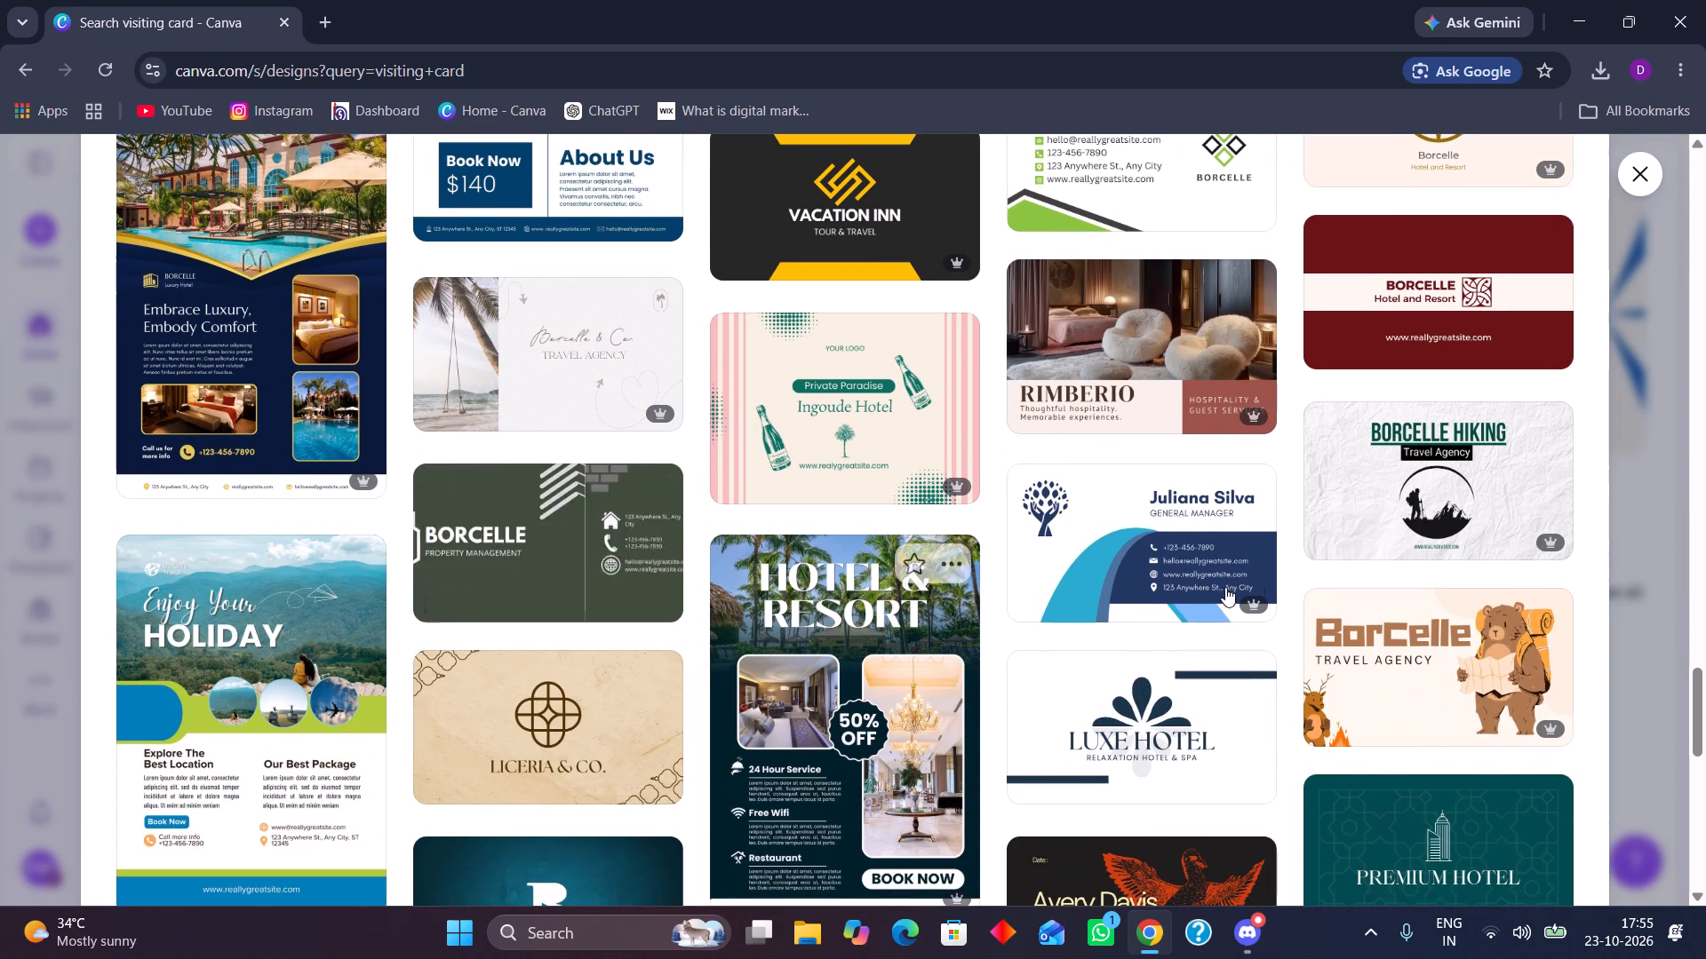
pyautogui.scroll(-5, 1029, 576)
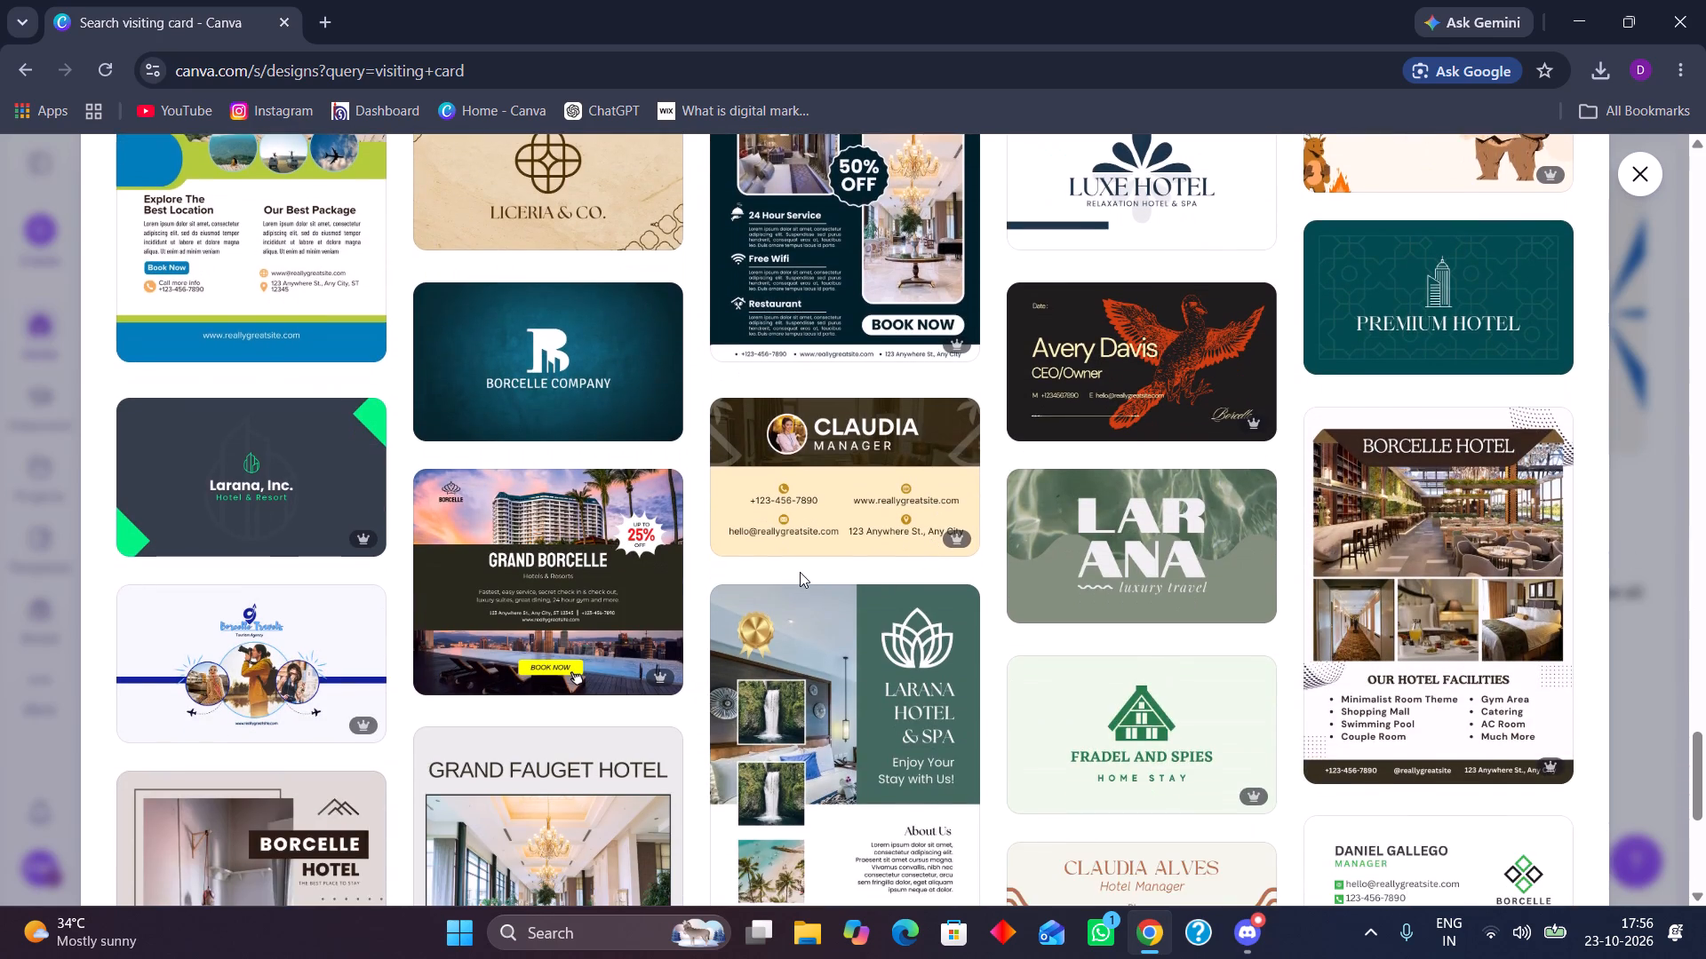
pyautogui.scroll(-7, 800, 572)
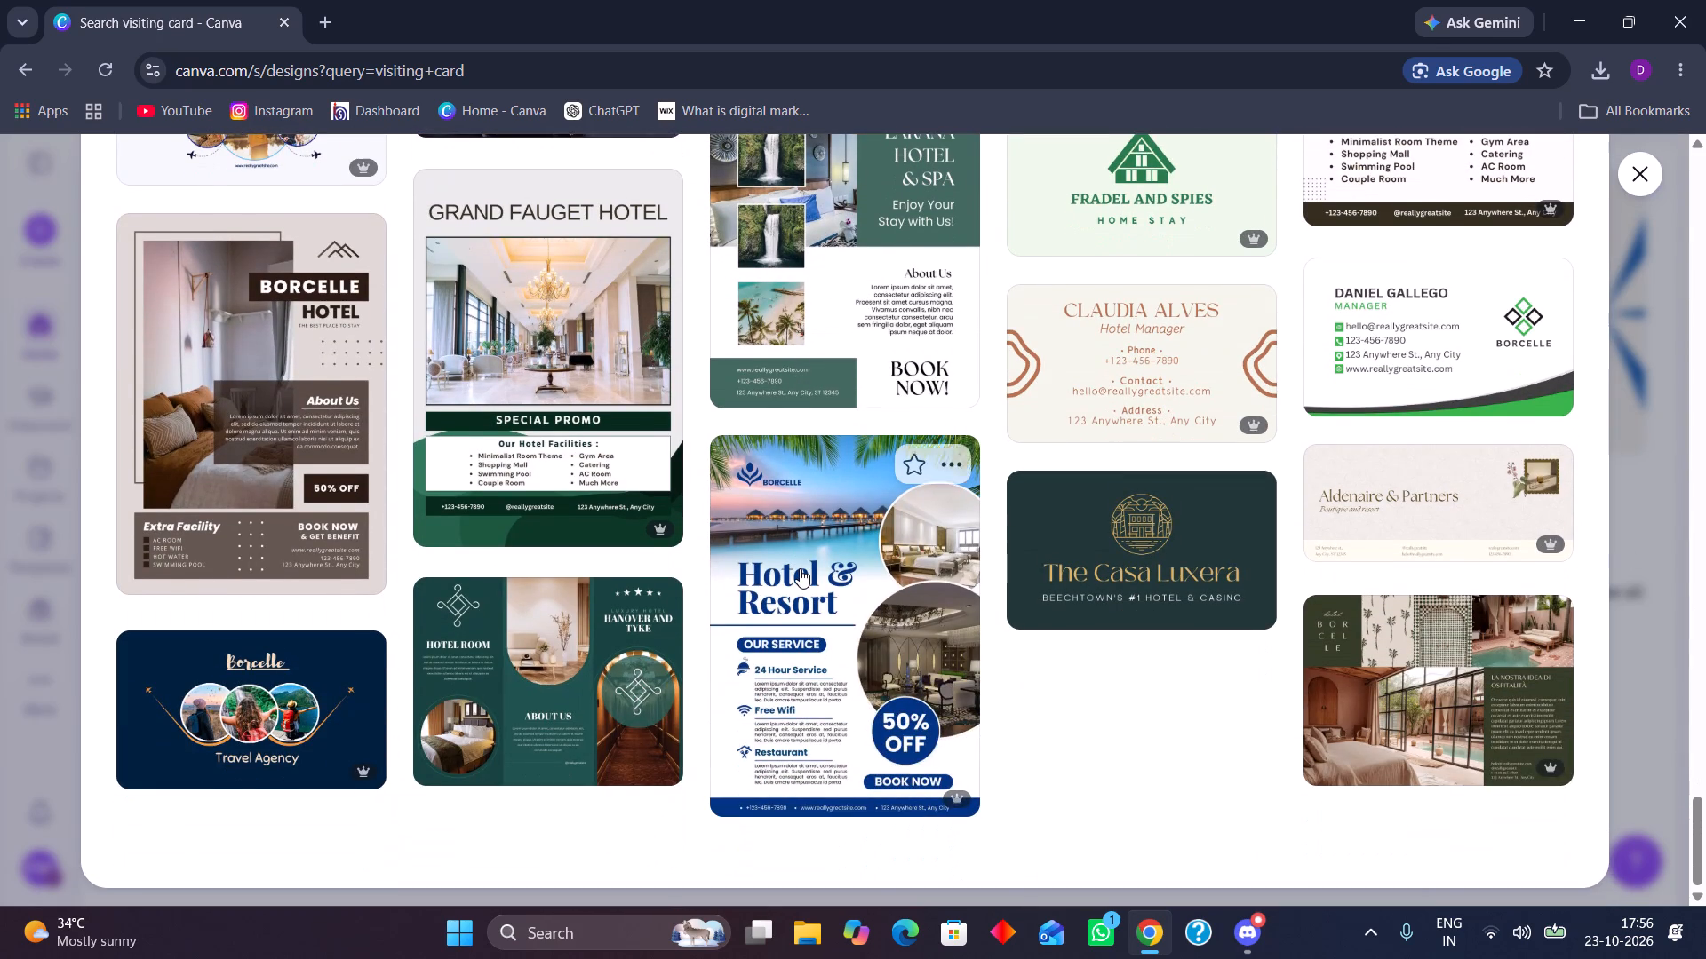
pyautogui.scroll(3, 800, 567)
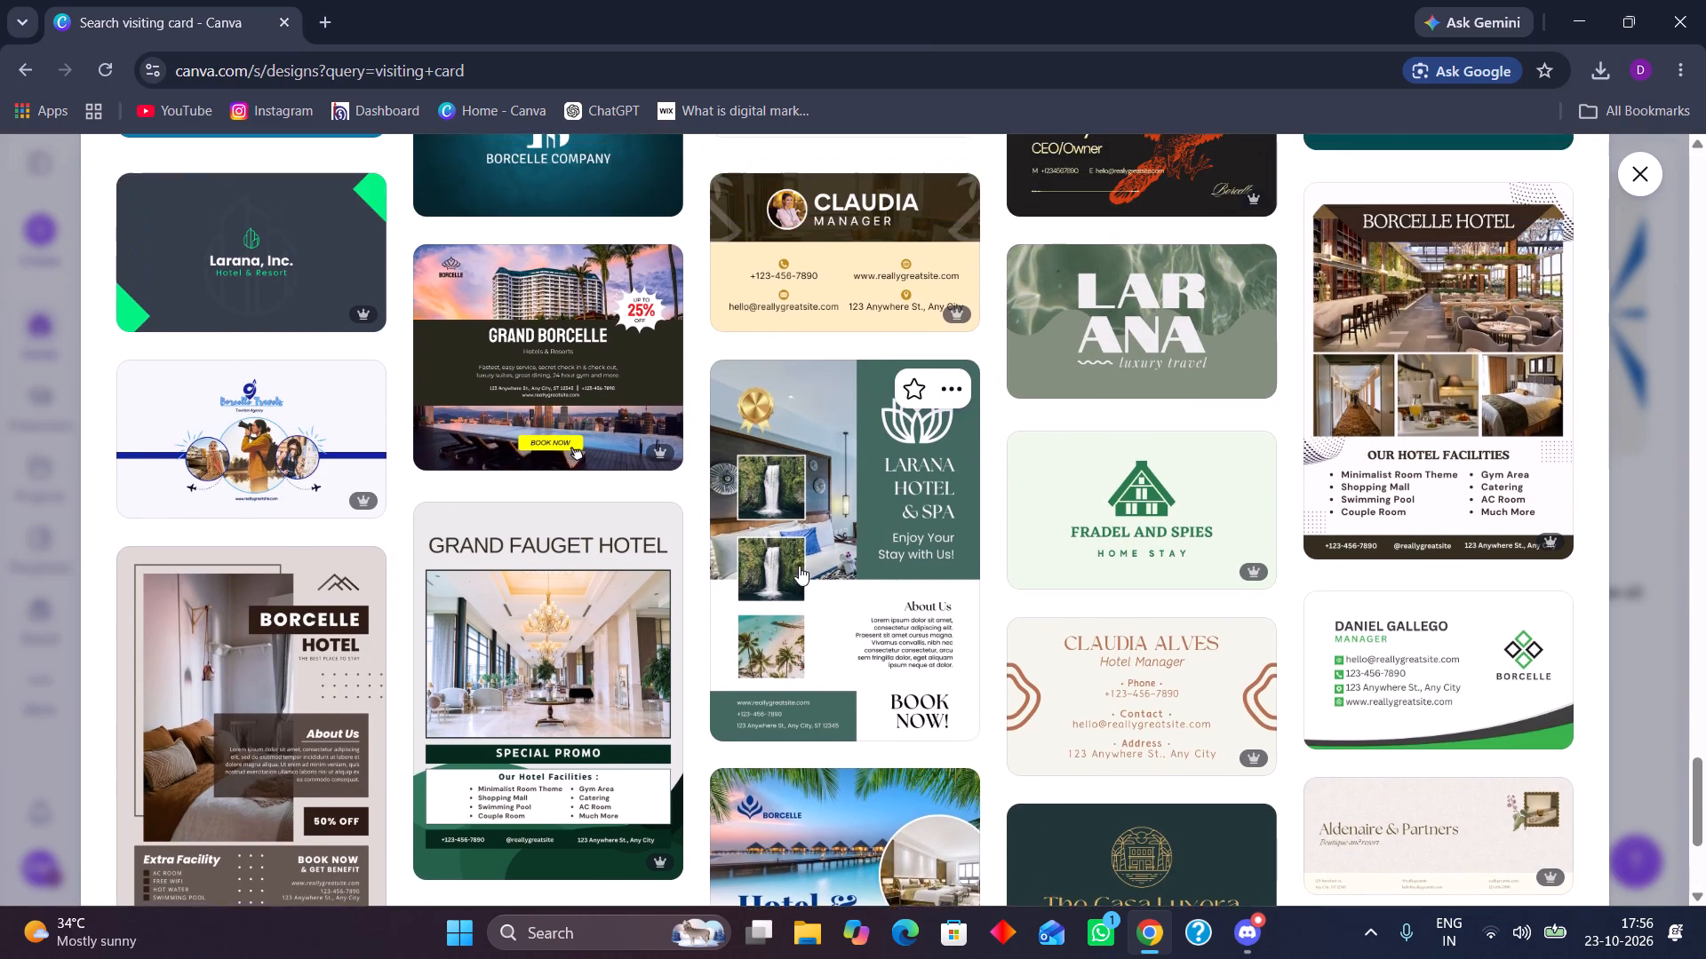
pyautogui.scroll(15, 799, 566)
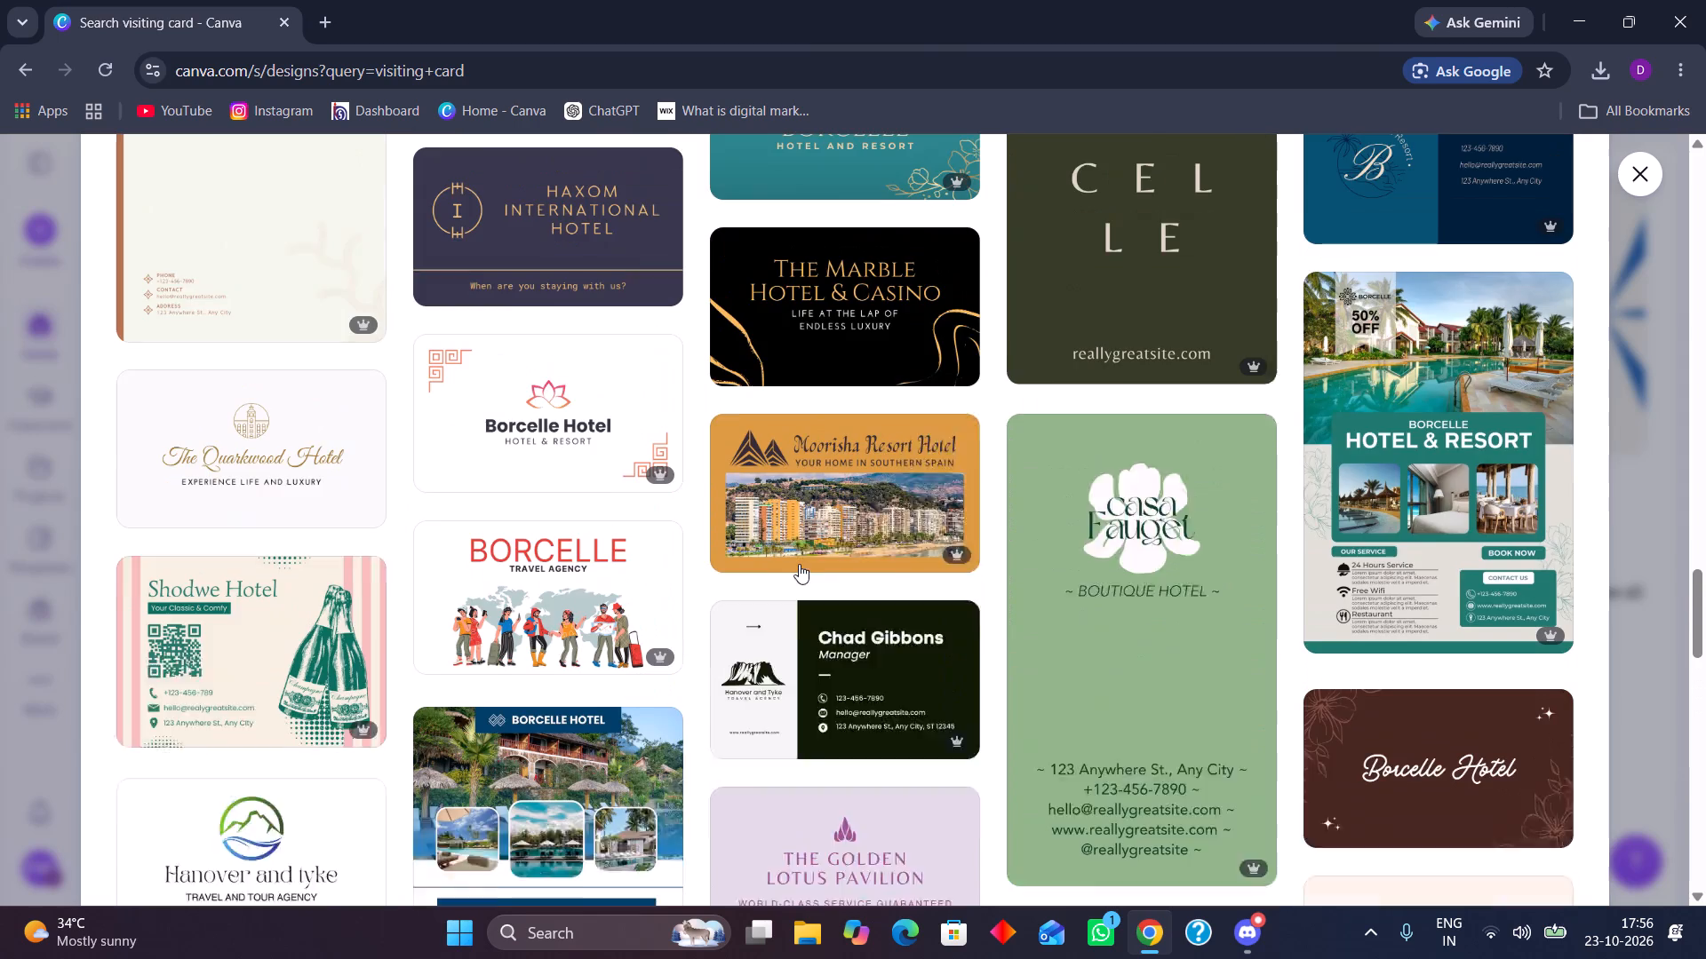
pyautogui.click(1644, 171)
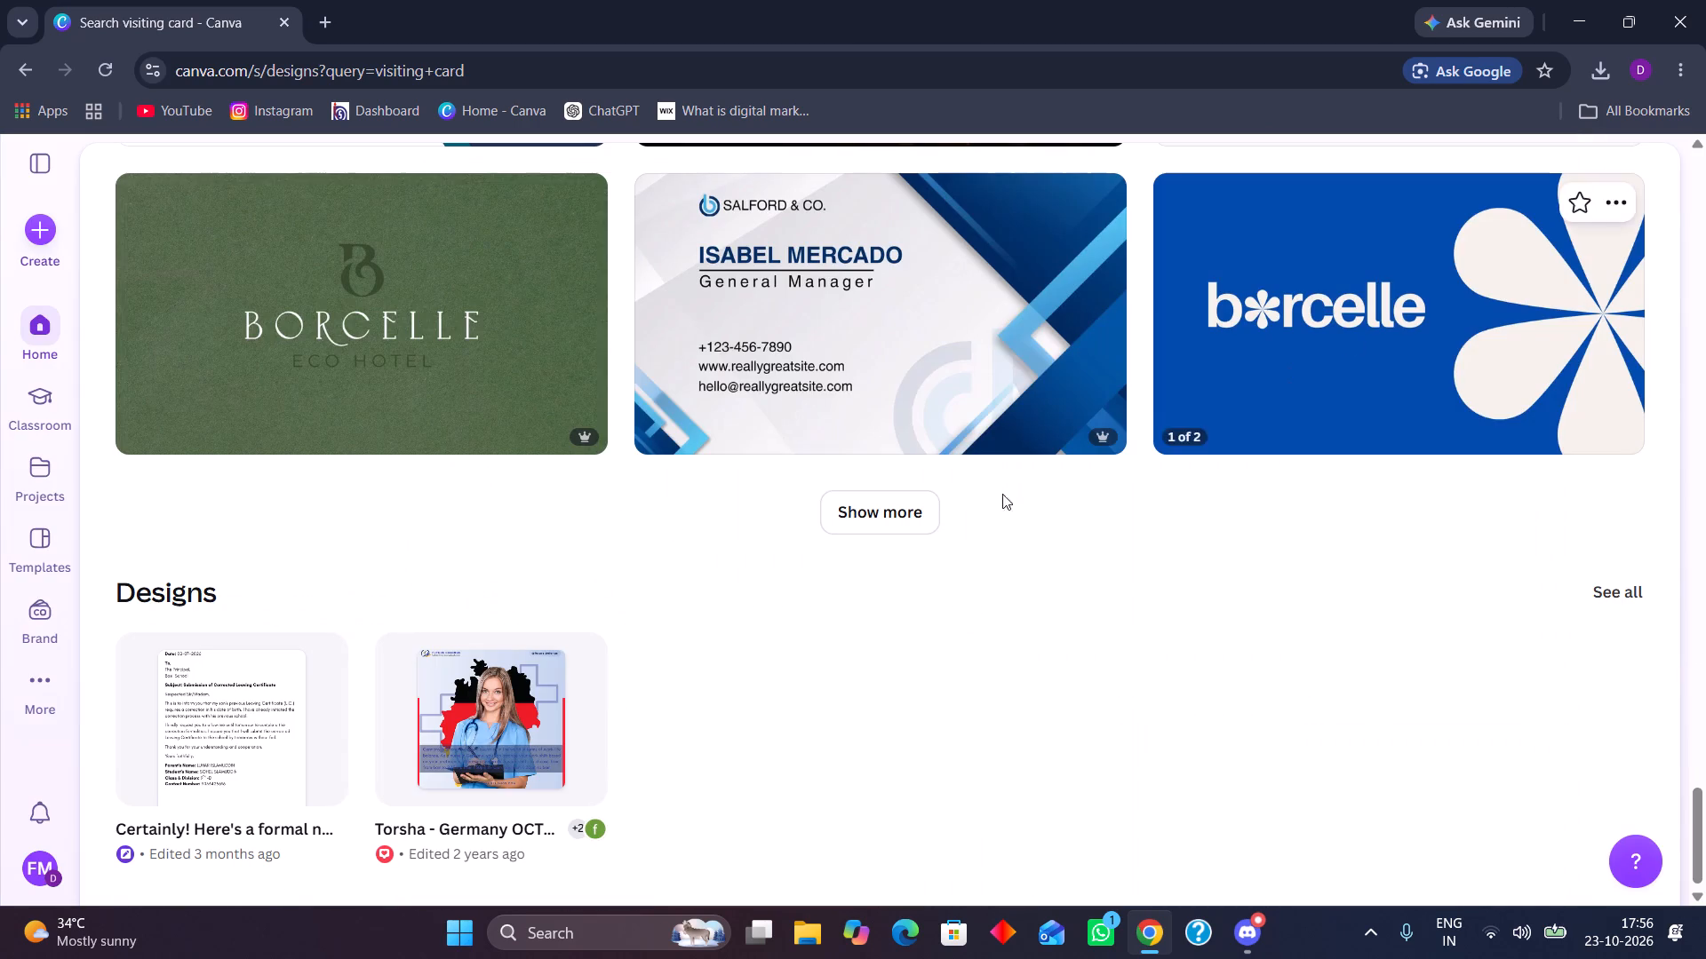
# Continue through the visiting card results, repeatedly loading more templates and comparing their layouts and styles.
pyautogui.click(849, 514)
pyautogui.scroll(-2, 849, 509)
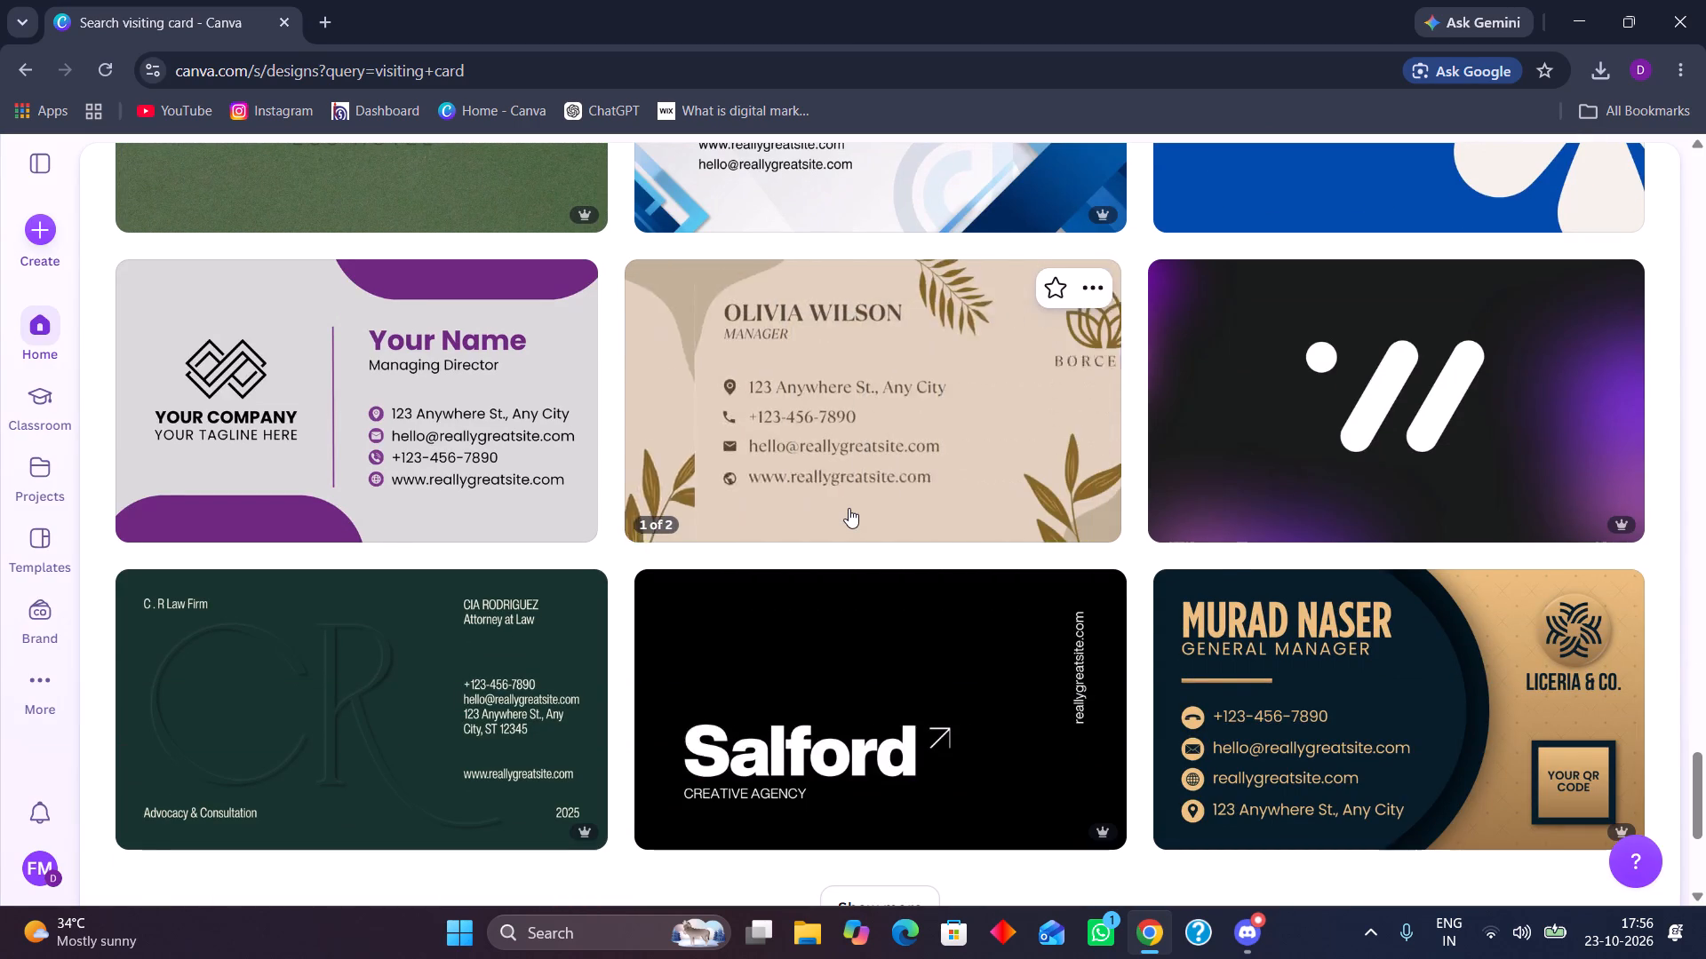
pyautogui.scroll(-3, 849, 508)
pyautogui.click(857, 567)
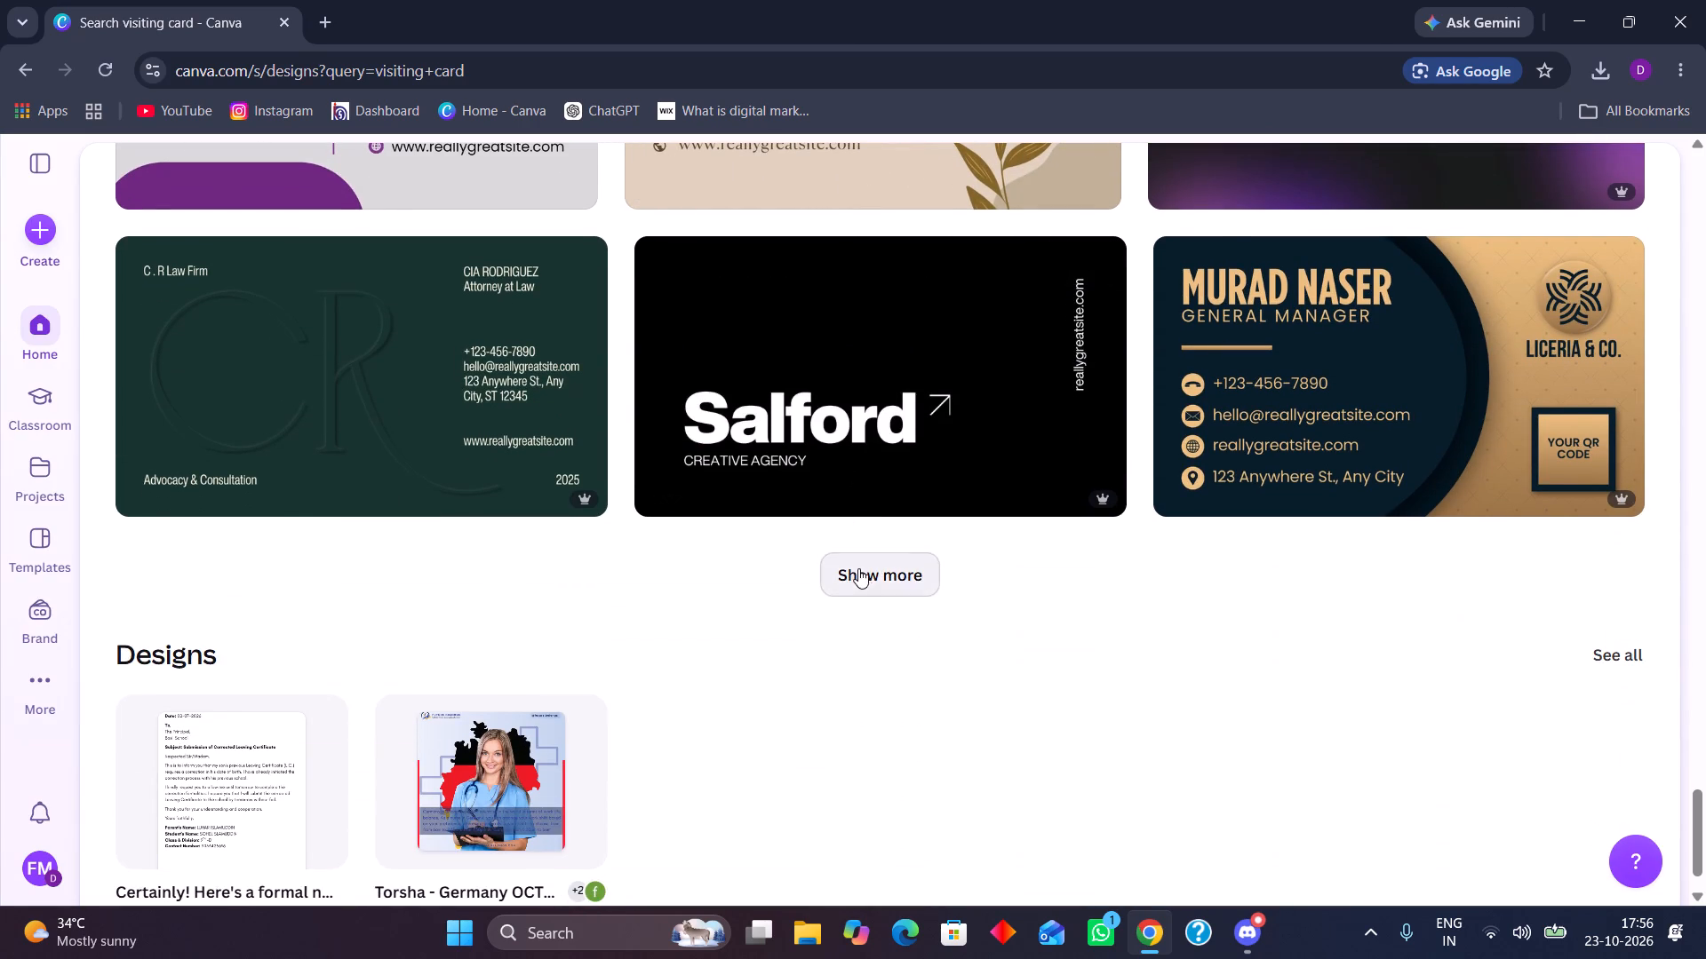
pyautogui.scroll(-2, 857, 553)
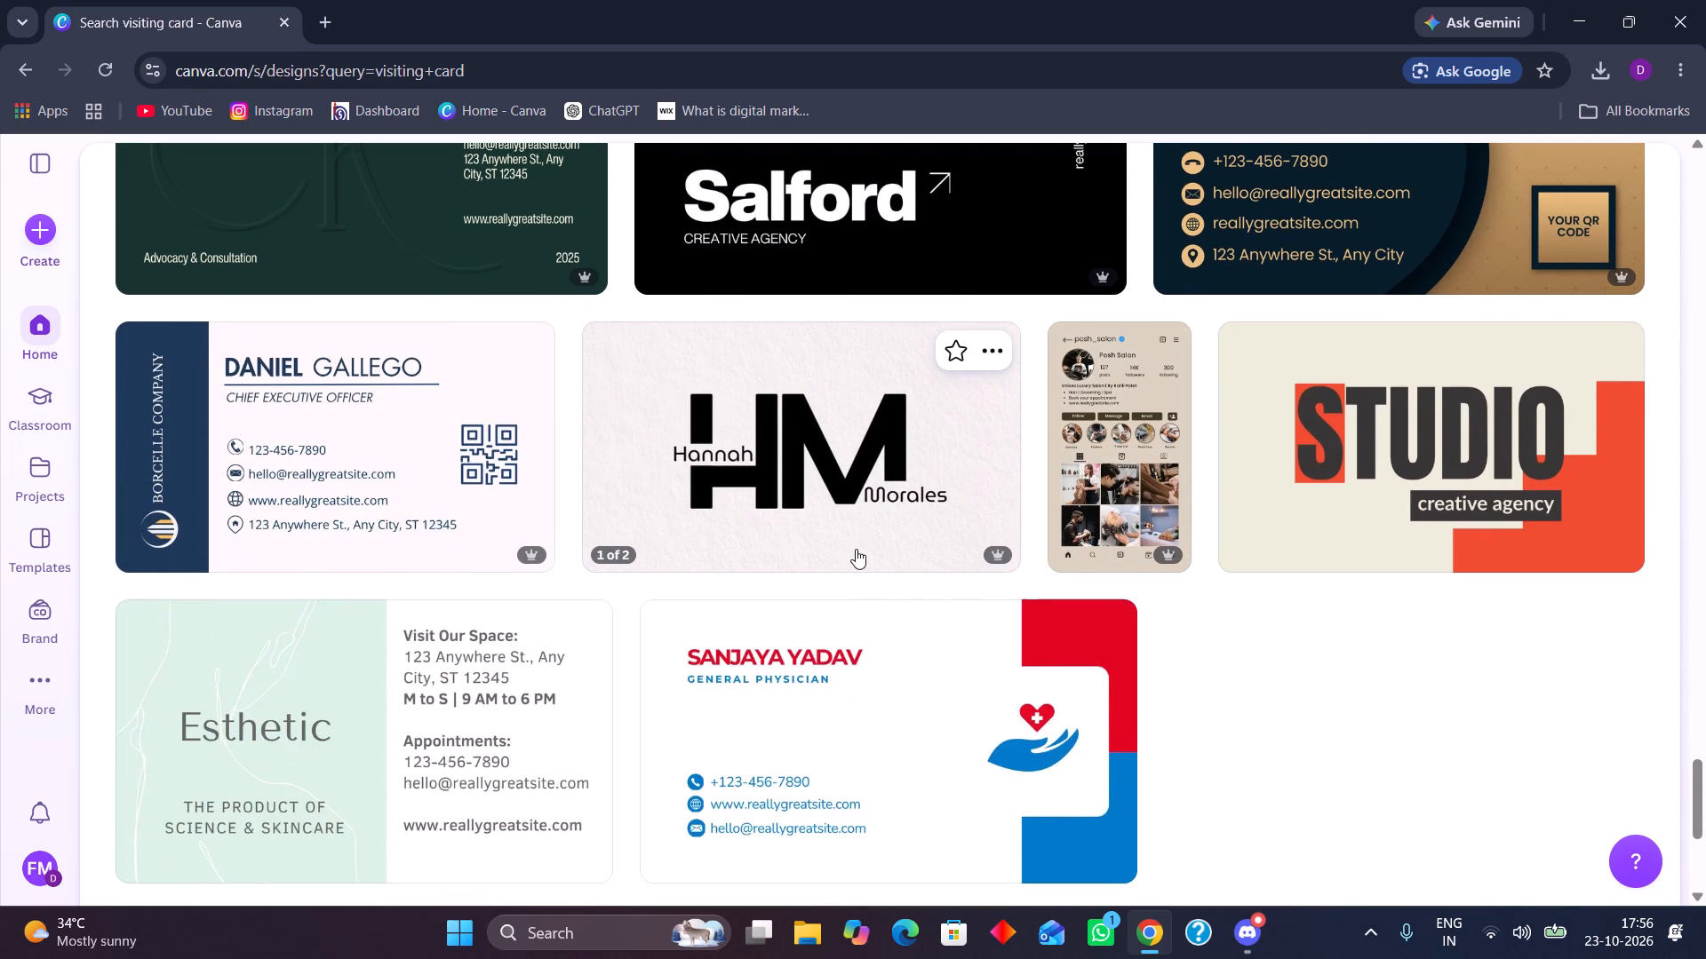
pyautogui.scroll(-1, 833, 541)
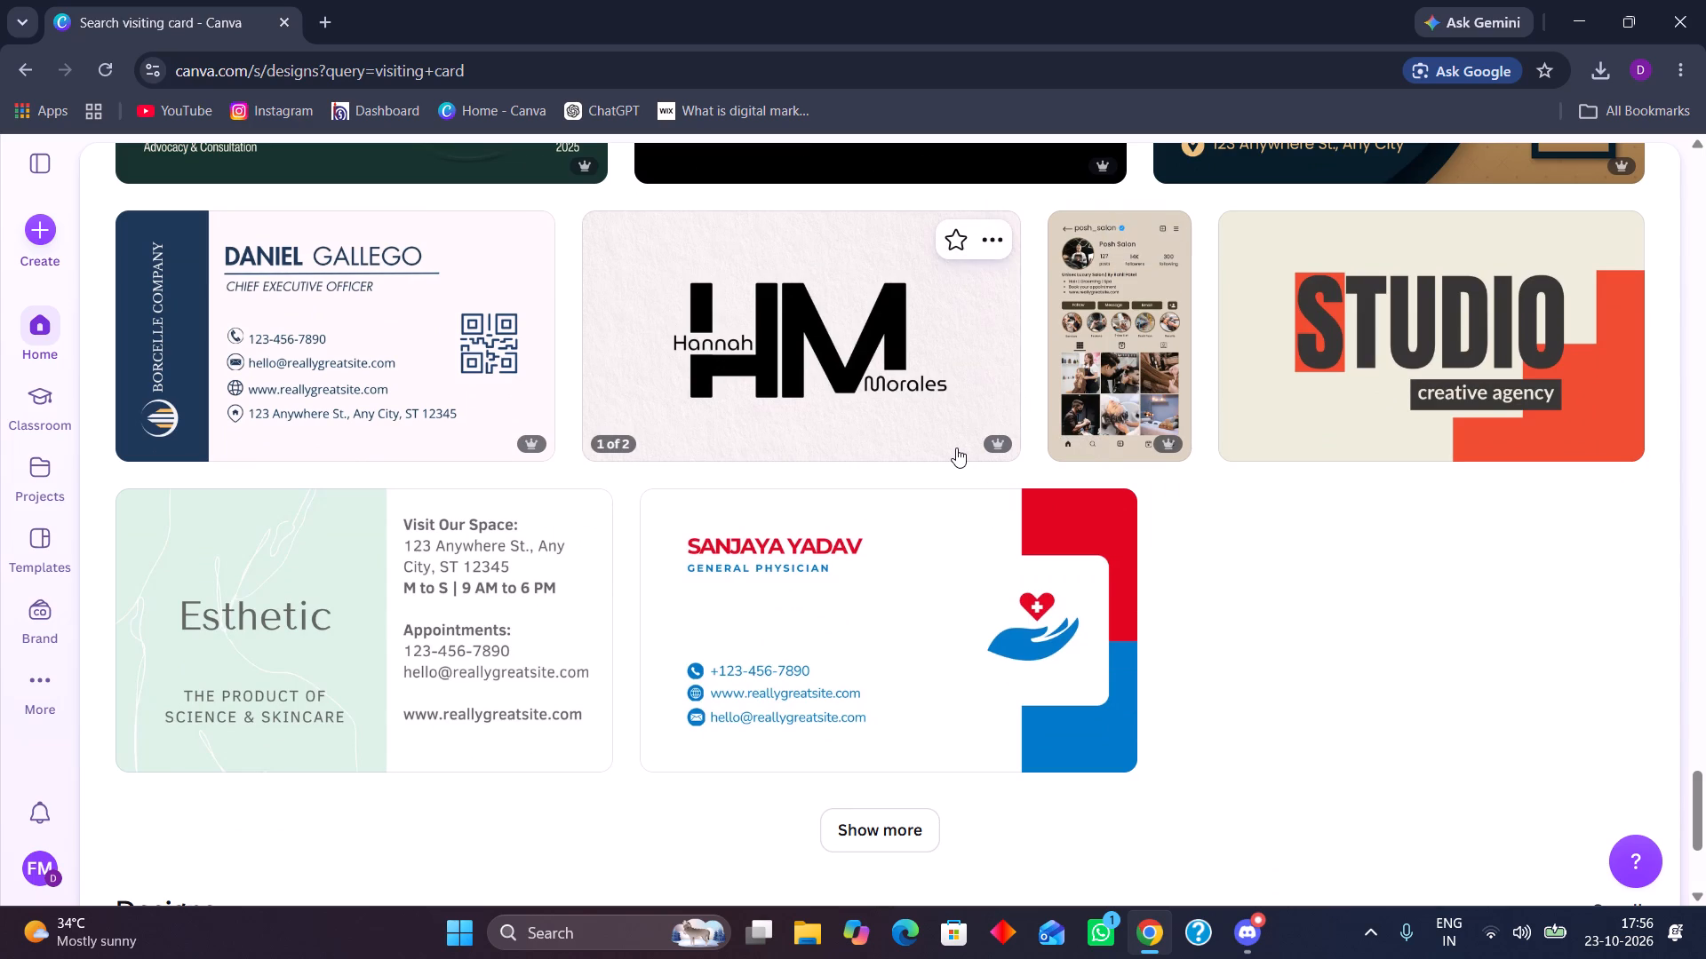
pyautogui.scroll(-2, 956, 448)
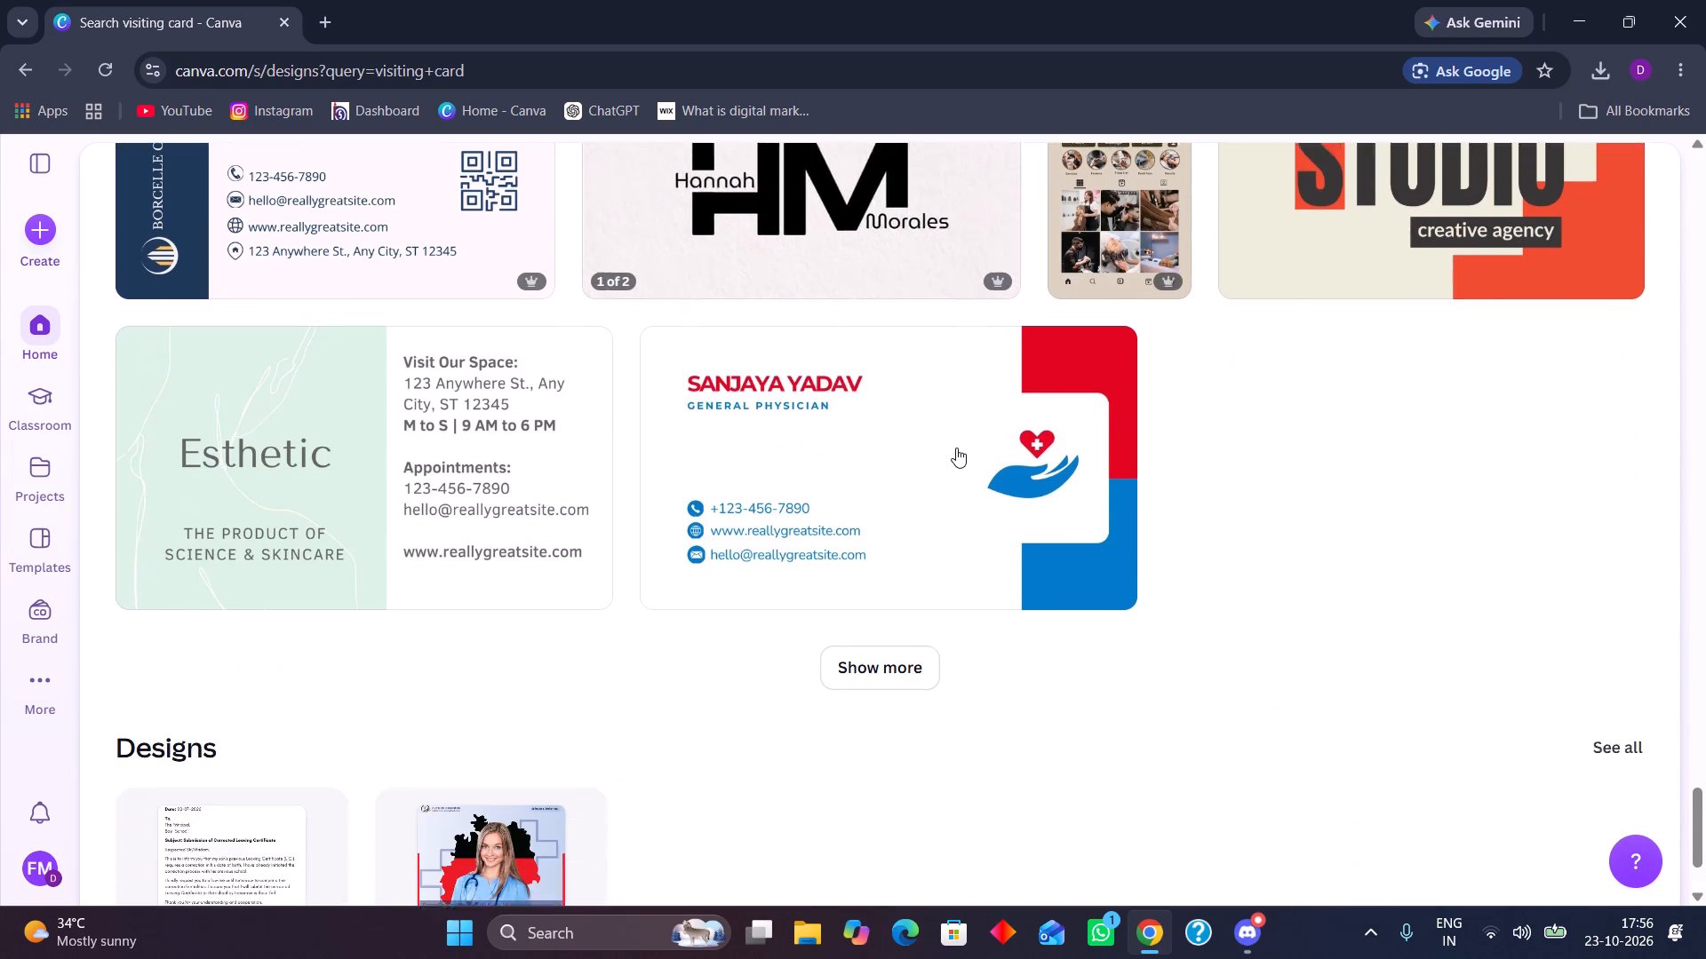
pyautogui.scroll(-1, 956, 448)
pyautogui.click(898, 487)
pyautogui.scroll(-1, 903, 464)
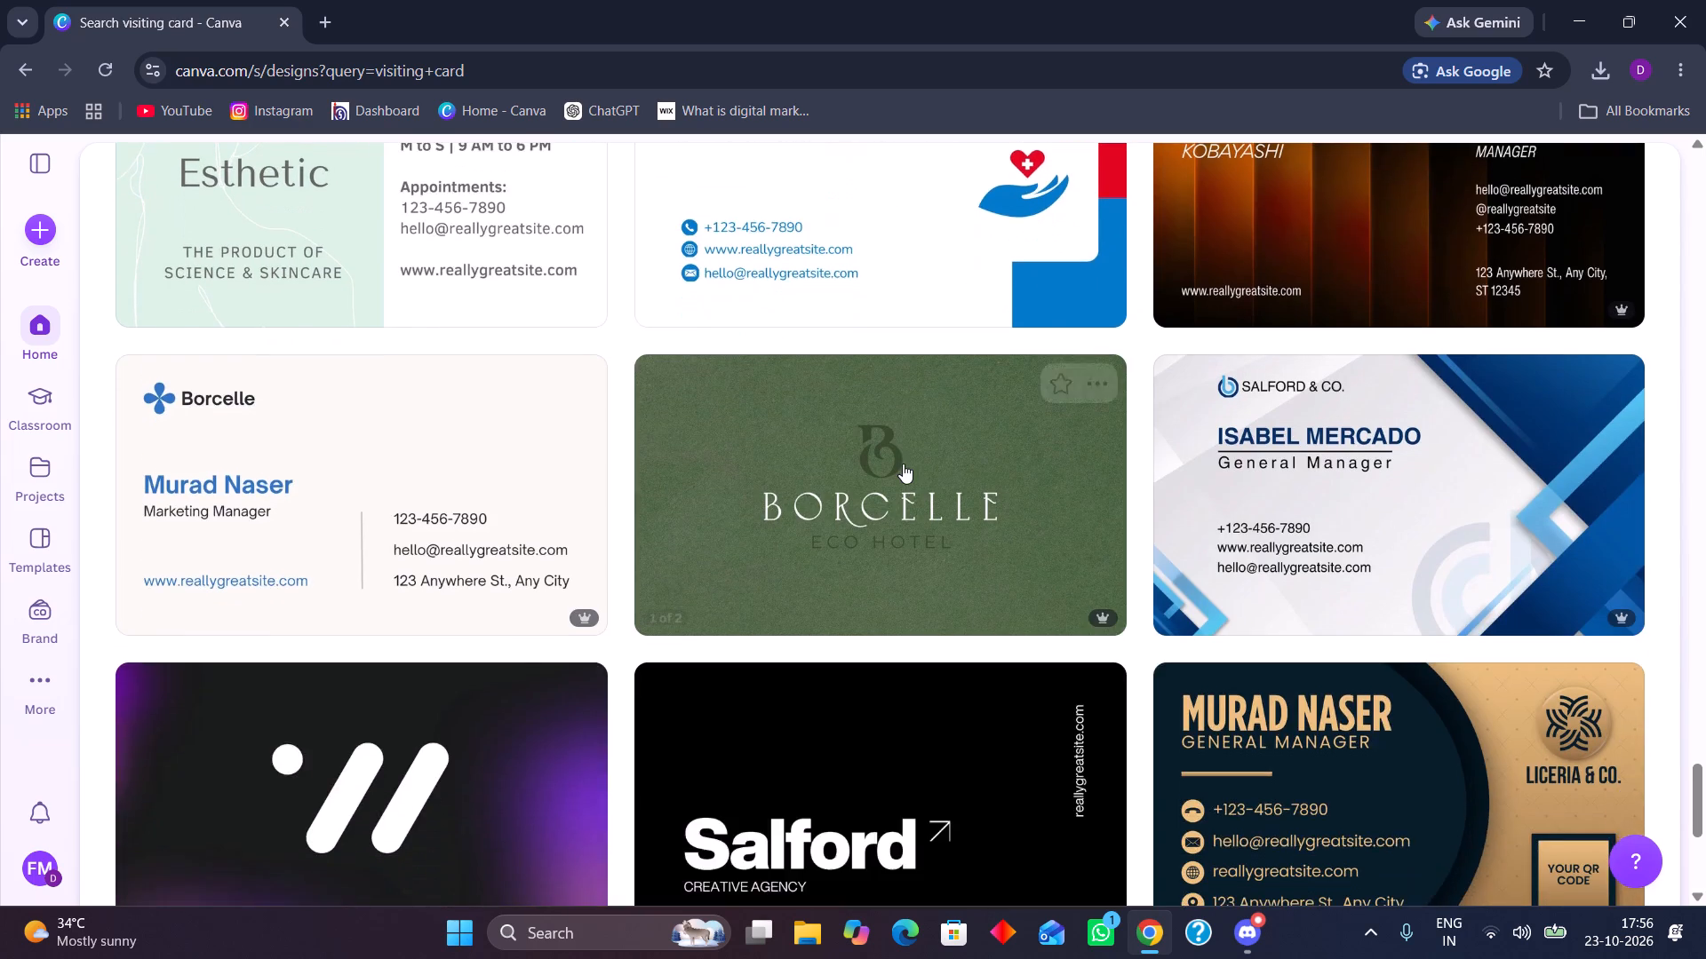
pyautogui.scroll(1, 903, 464)
pyautogui.scroll(-3, 903, 464)
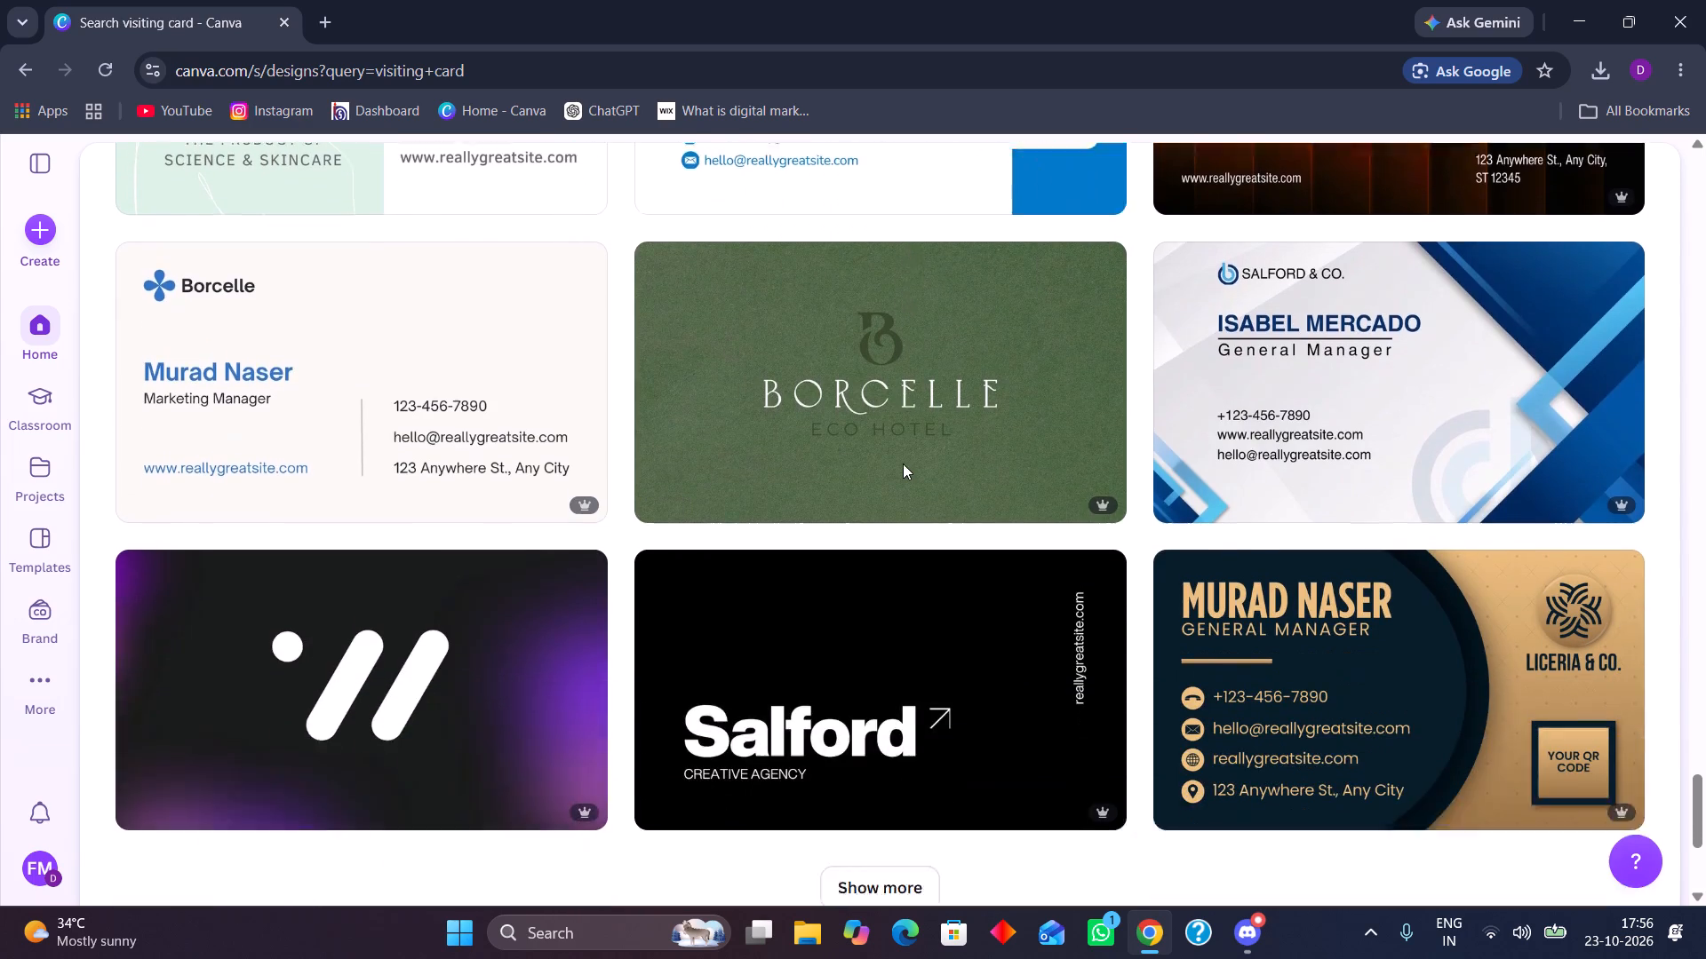
pyautogui.scroll(-2, 903, 464)
pyautogui.click(909, 554)
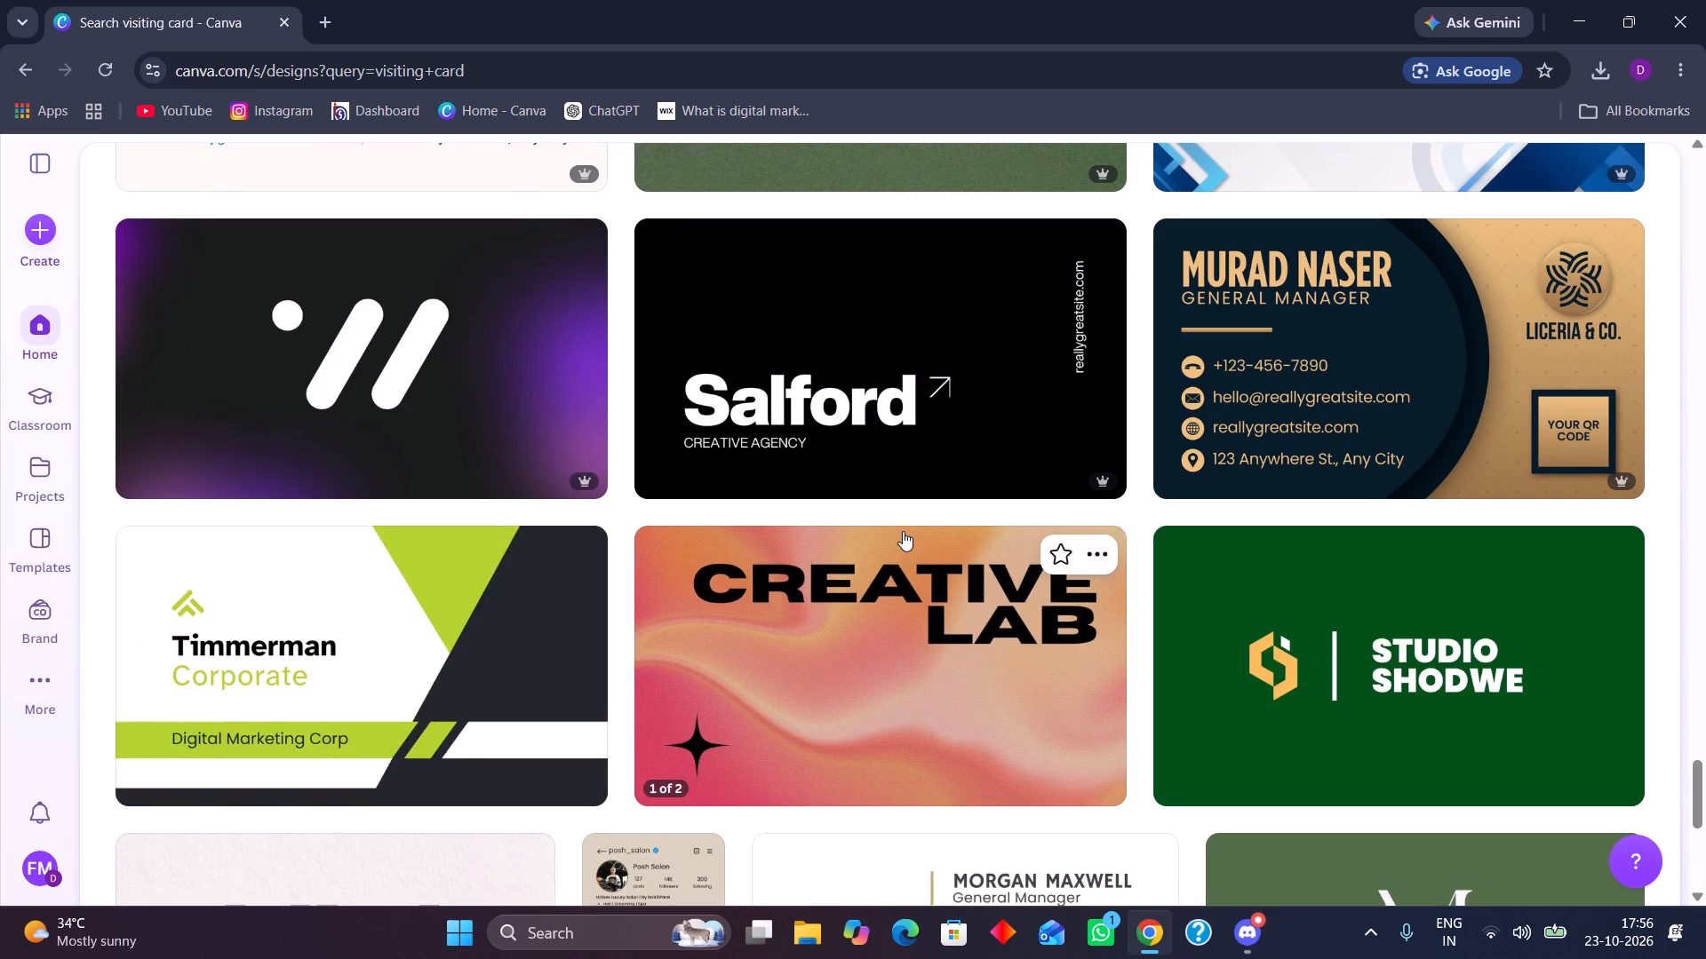
pyautogui.scroll(-5, 903, 531)
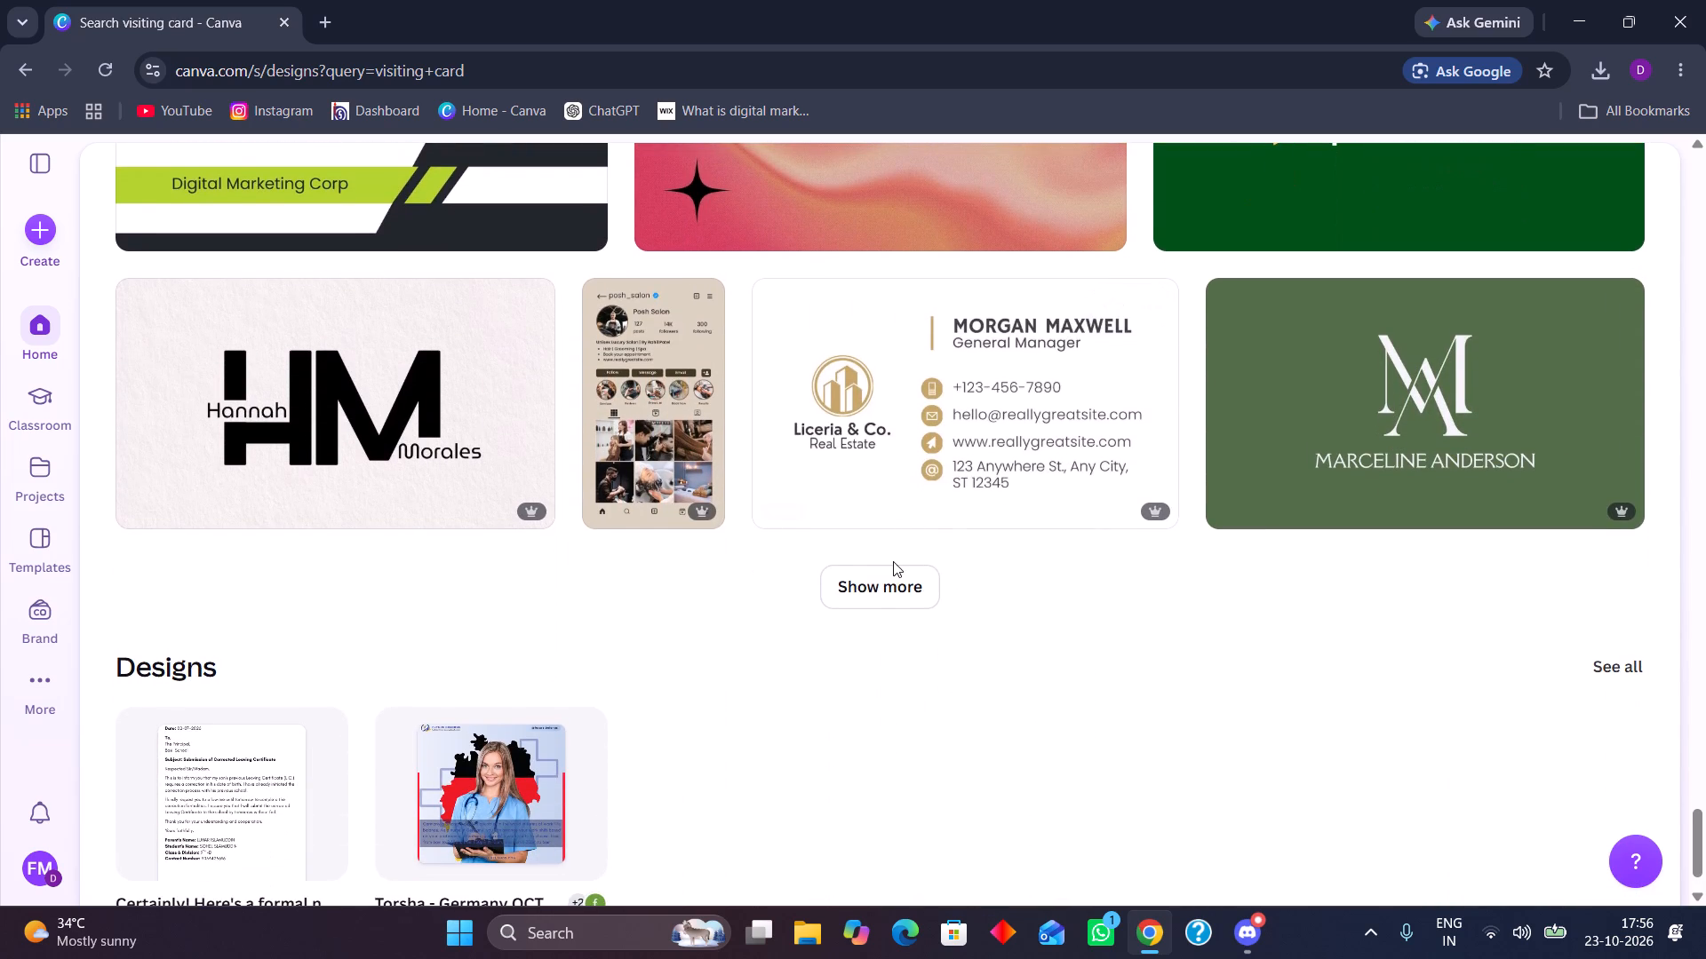
pyautogui.click(893, 571)
pyautogui.scroll(-5, 891, 564)
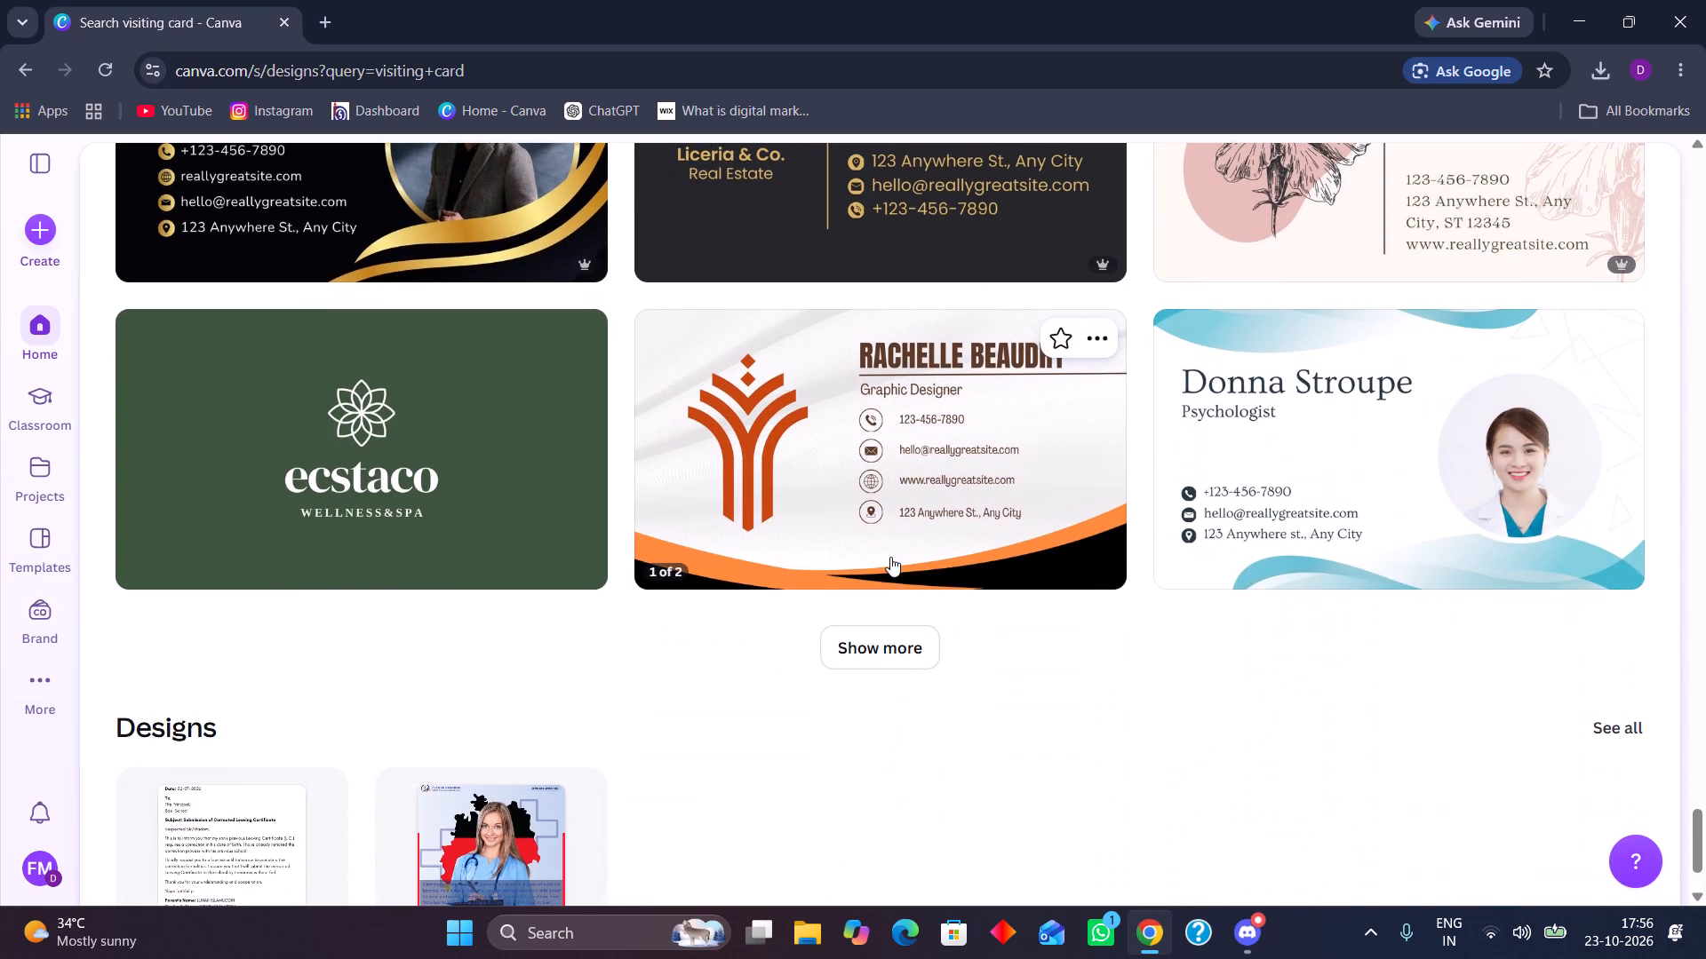
pyautogui.scroll(-1, 889, 552)
pyautogui.click(889, 550)
pyautogui.scroll(-1, 890, 548)
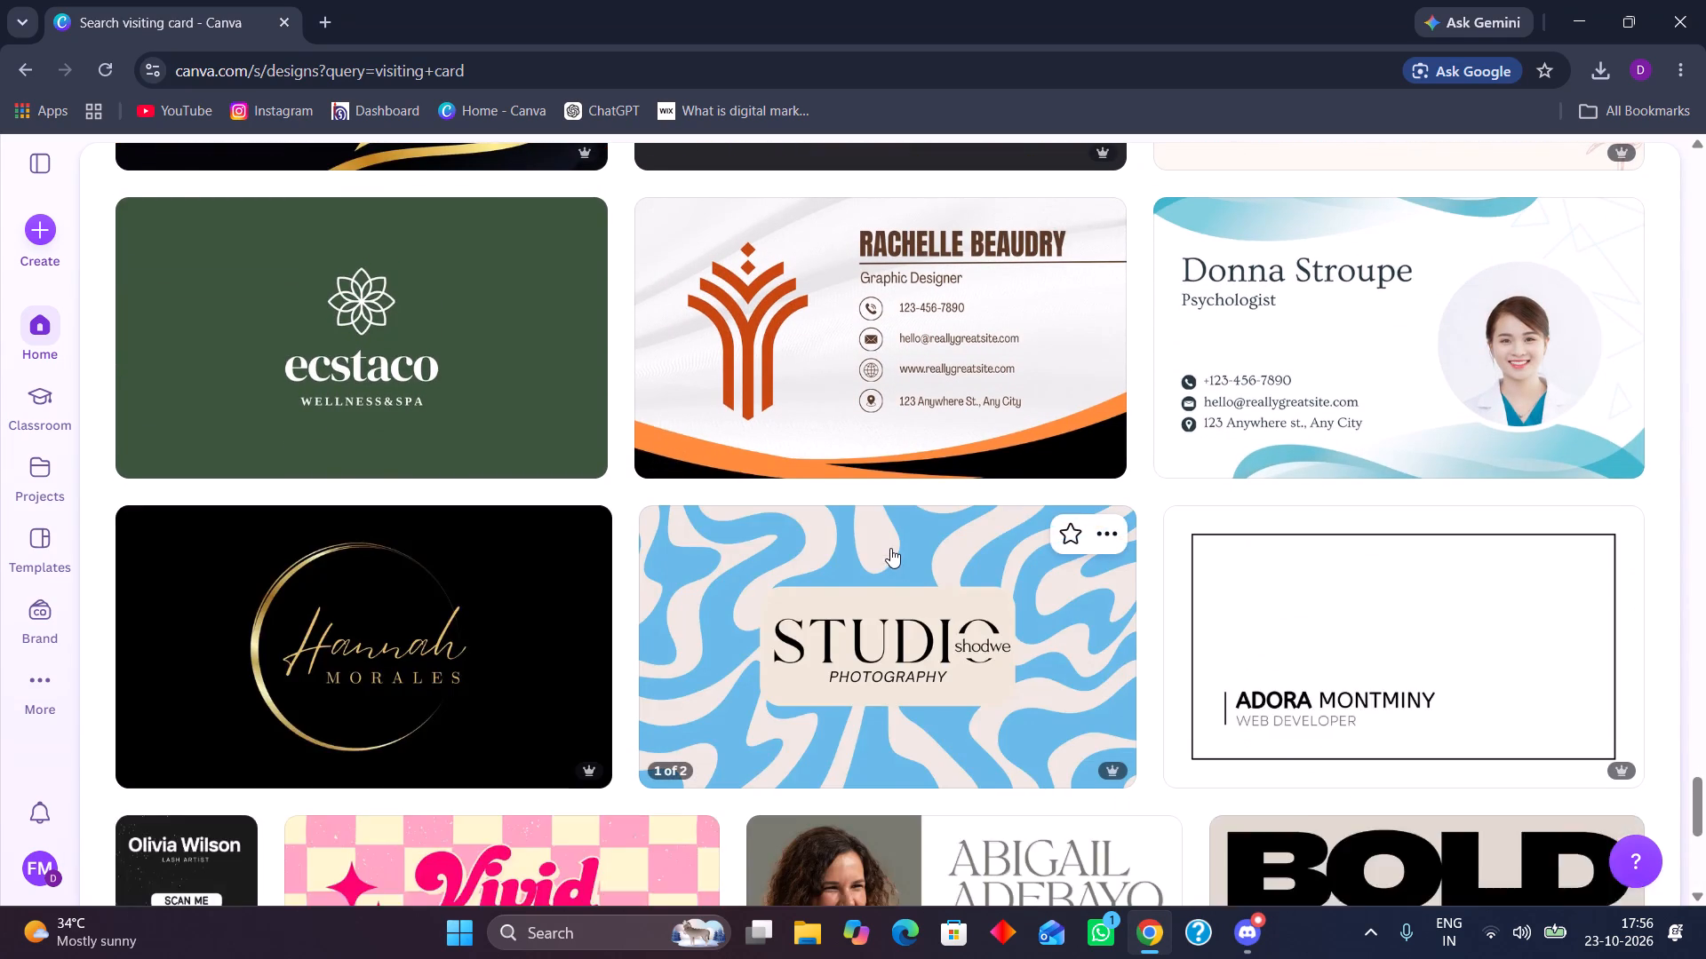
pyautogui.scroll(-2, 890, 548)
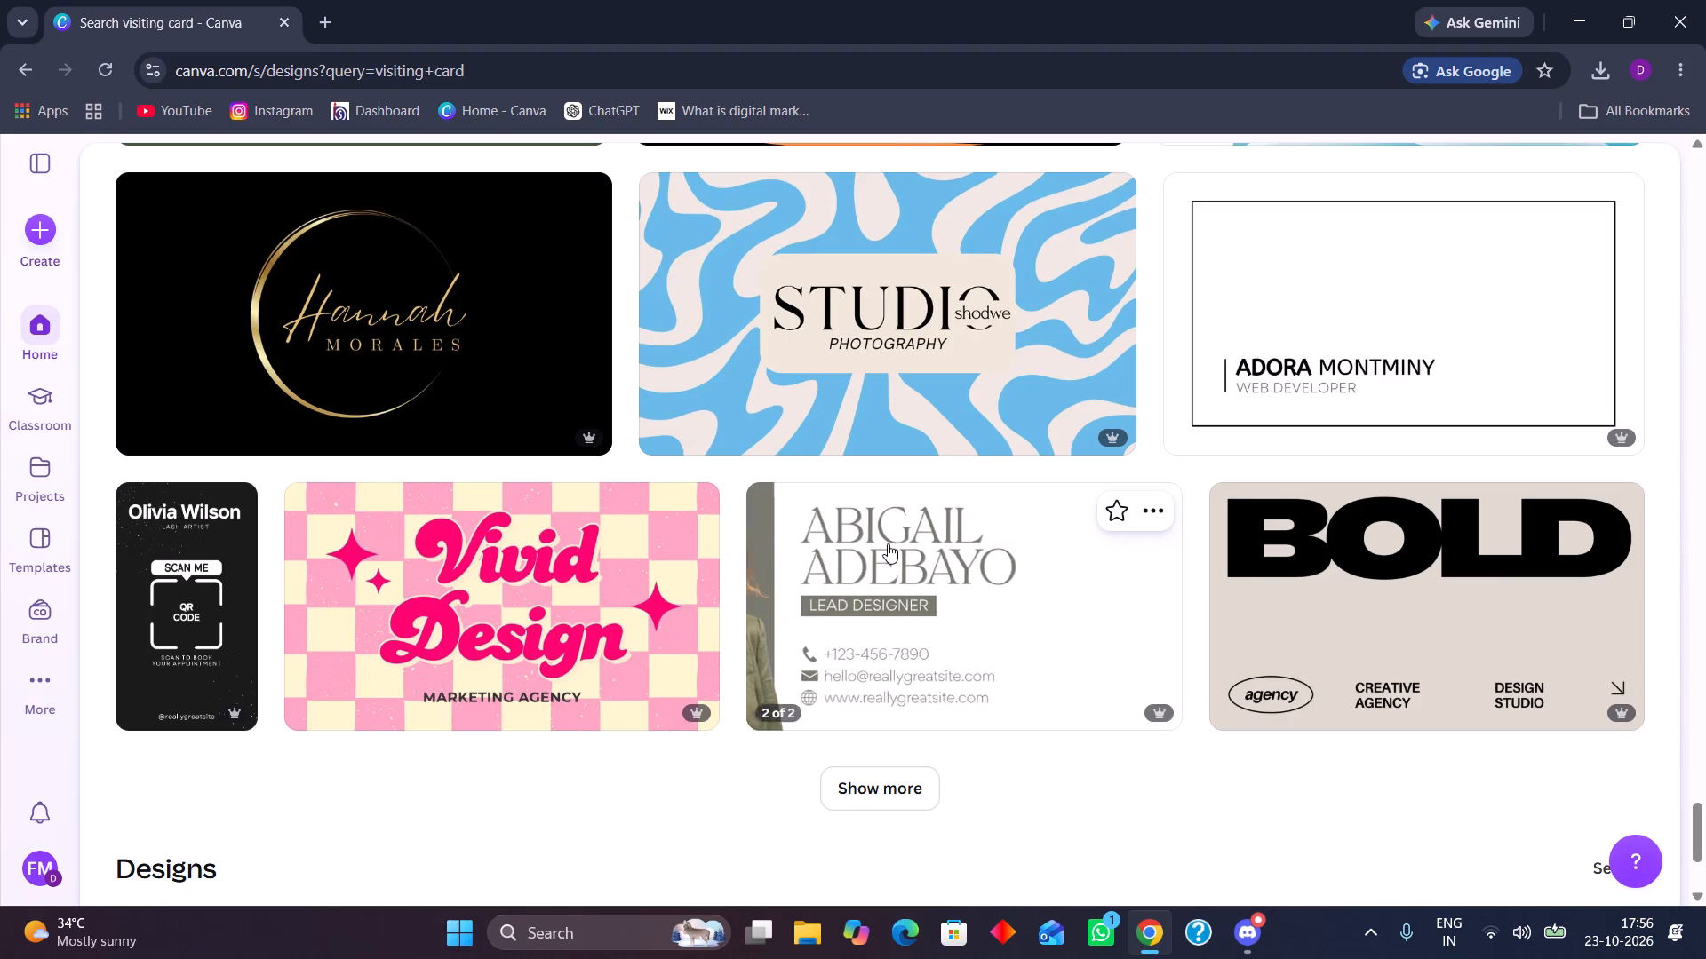
pyautogui.scroll(-2, 887, 541)
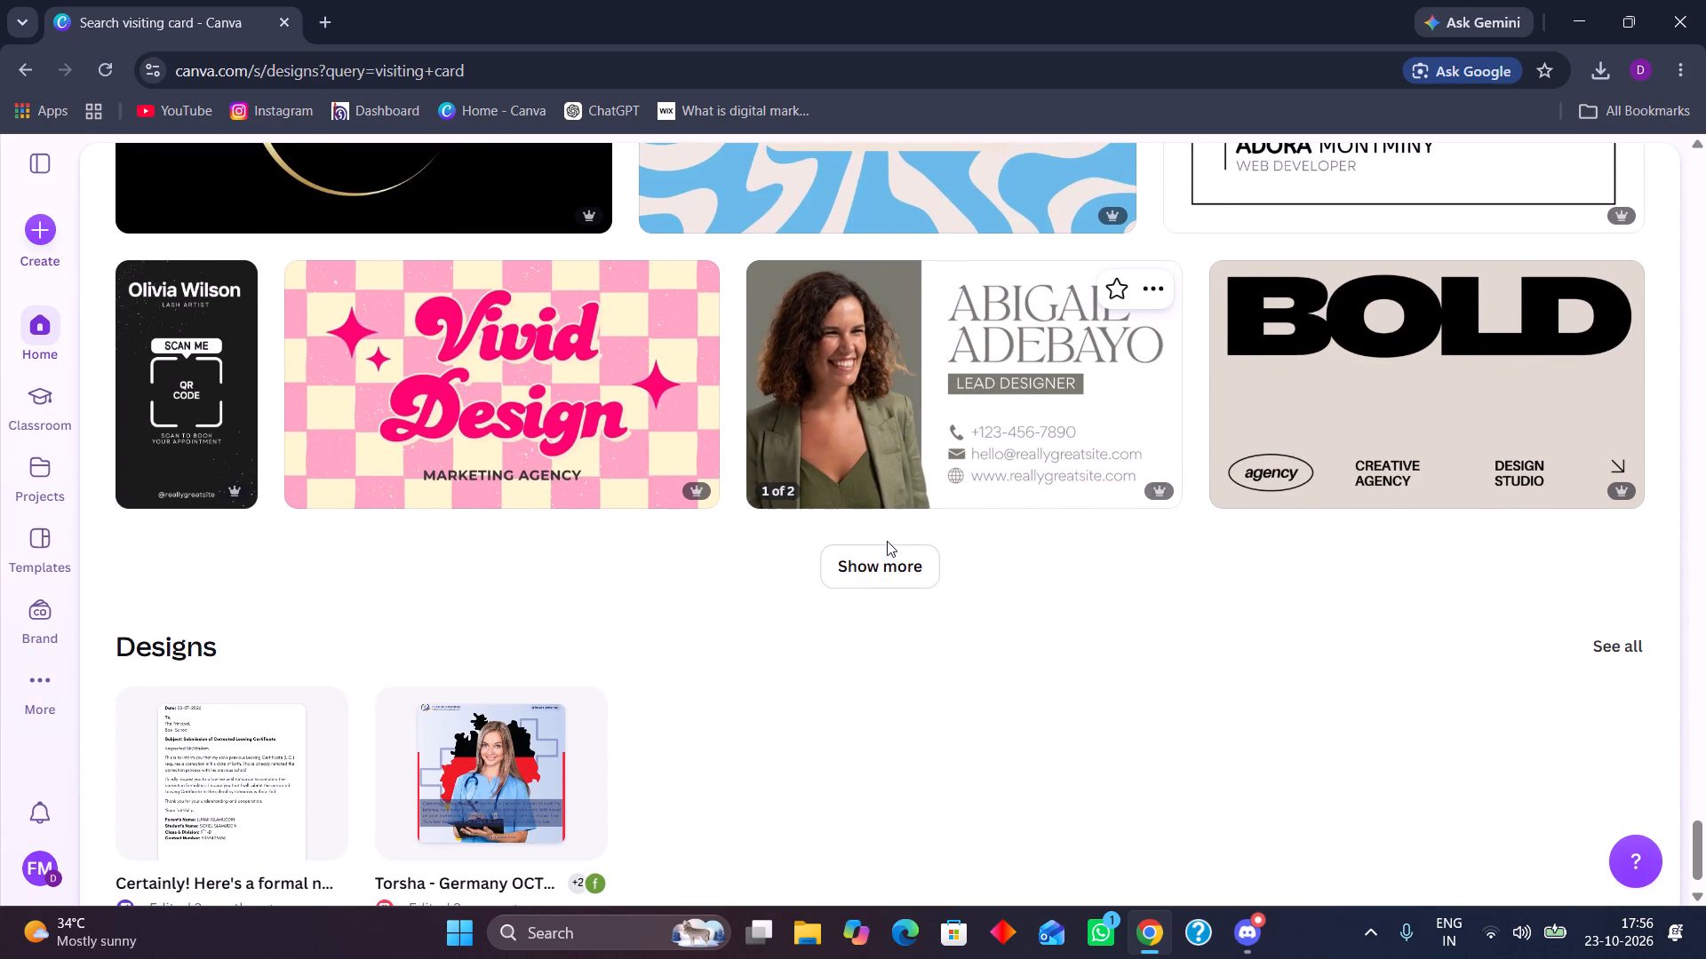
pyautogui.click(887, 562)
pyautogui.scroll(-3, 884, 557)
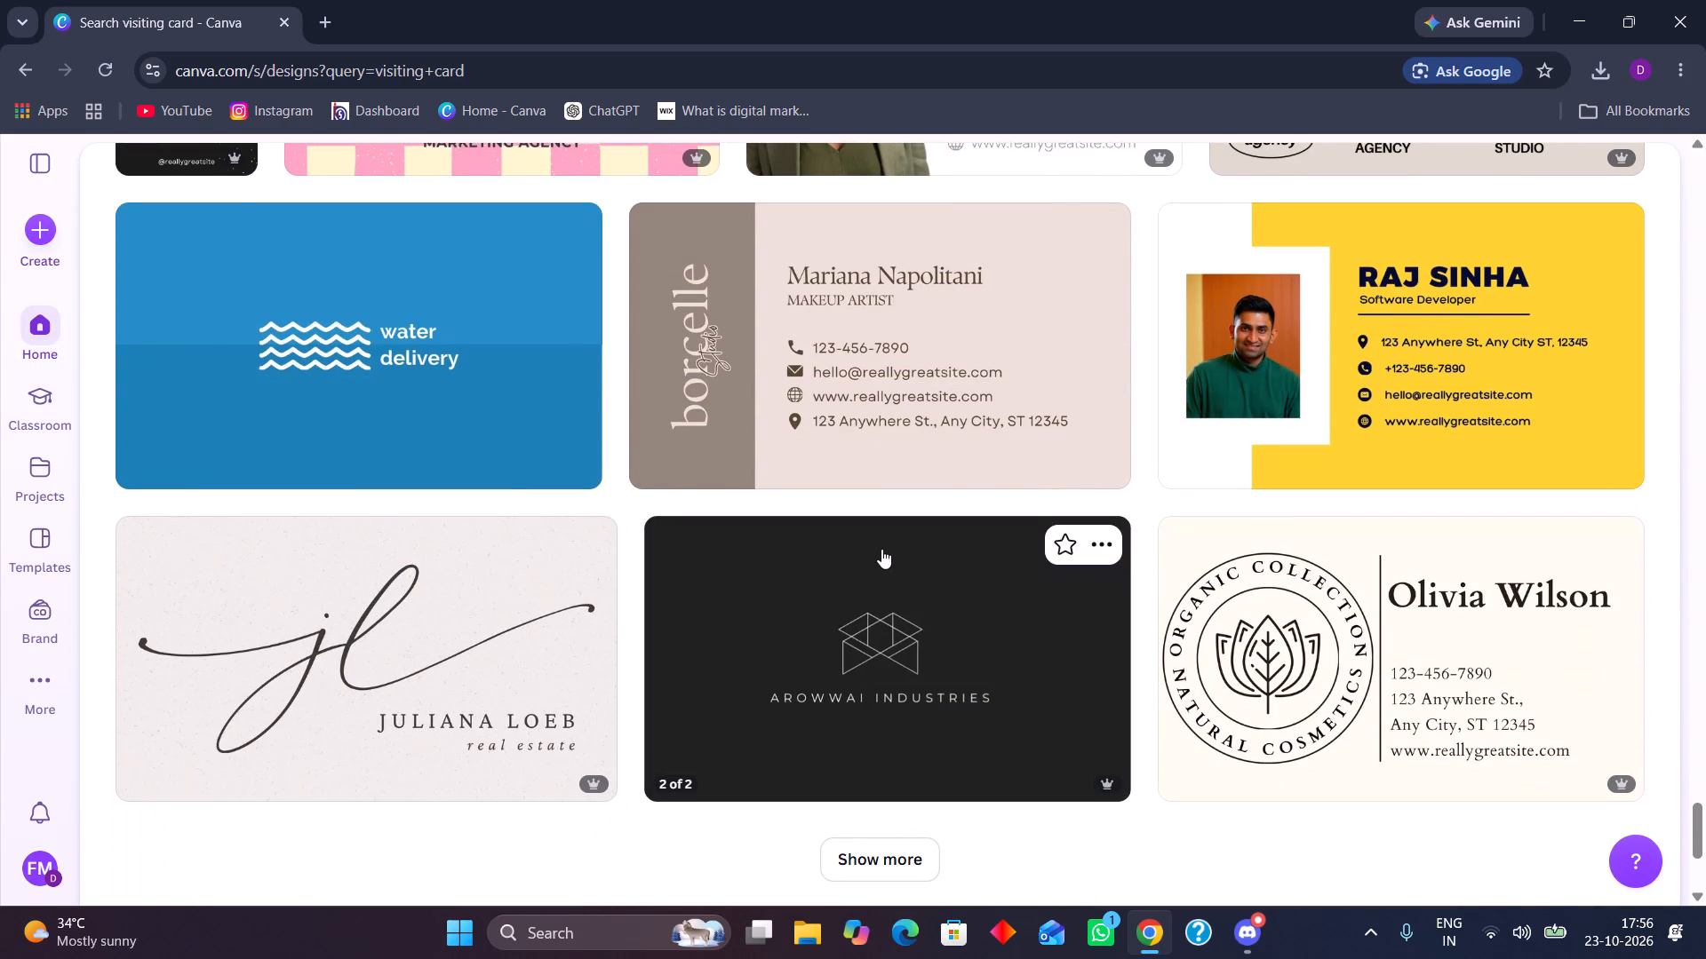
pyautogui.scroll(-2, 881, 548)
pyautogui.click(881, 621)
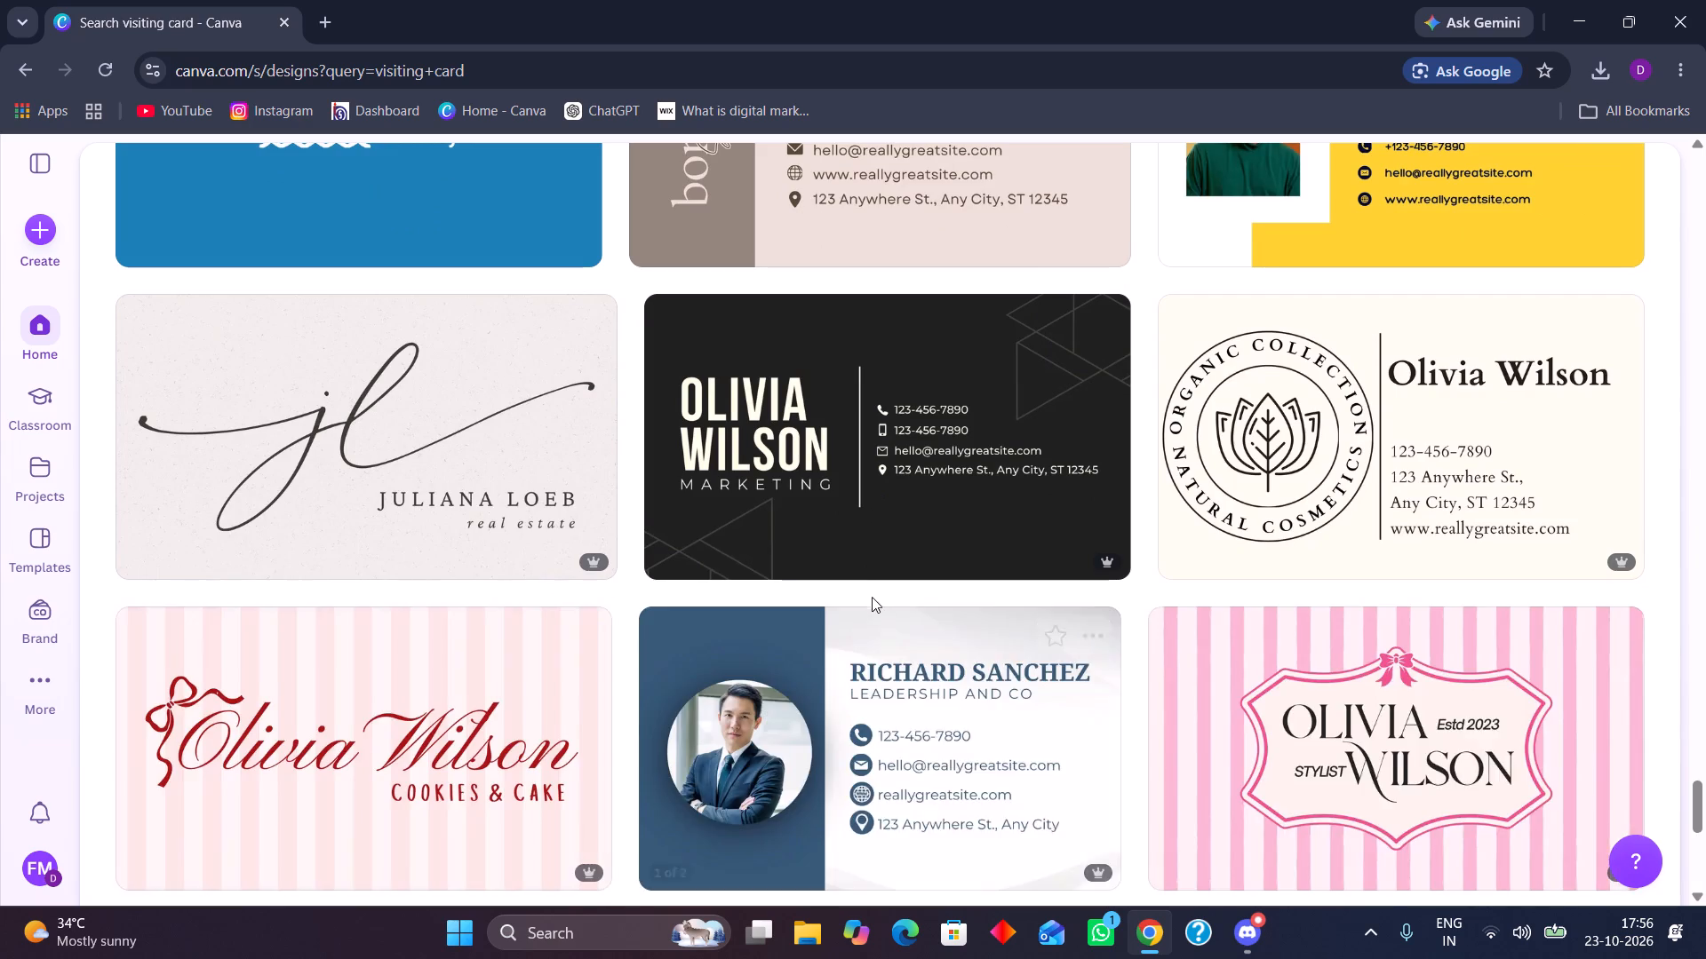
pyautogui.scroll(-5, 872, 594)
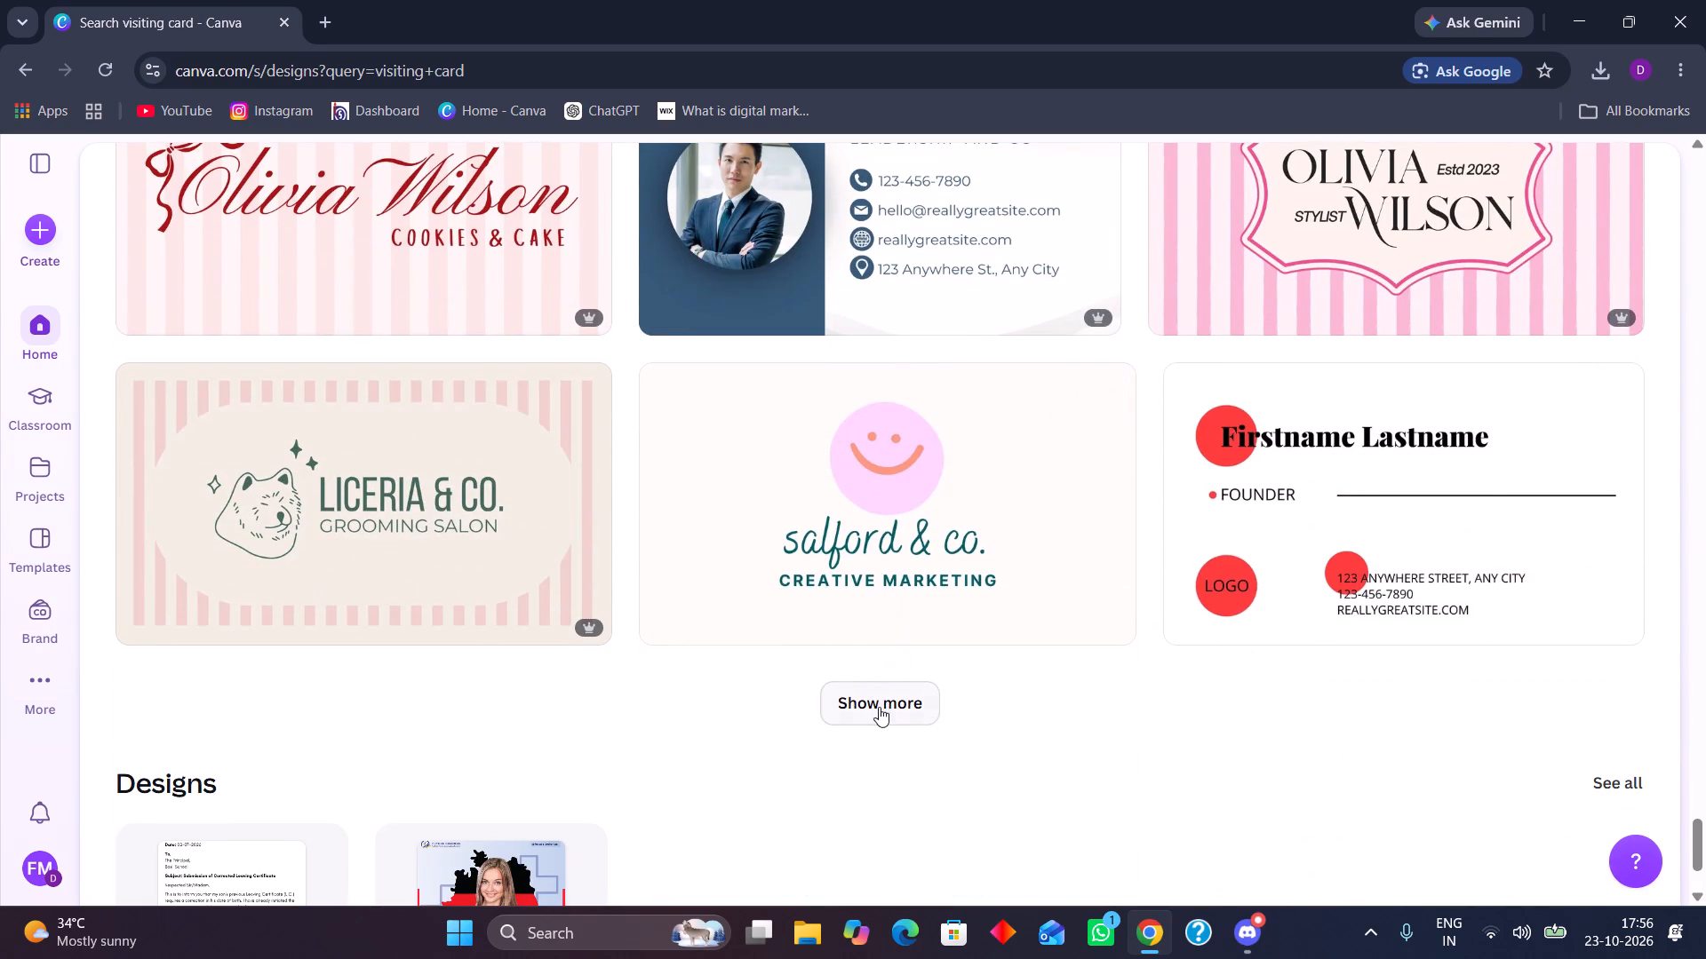
pyautogui.click(879, 707)
pyautogui.scroll(-4, 930, 578)
pyautogui.scroll(-3, 413, 393)
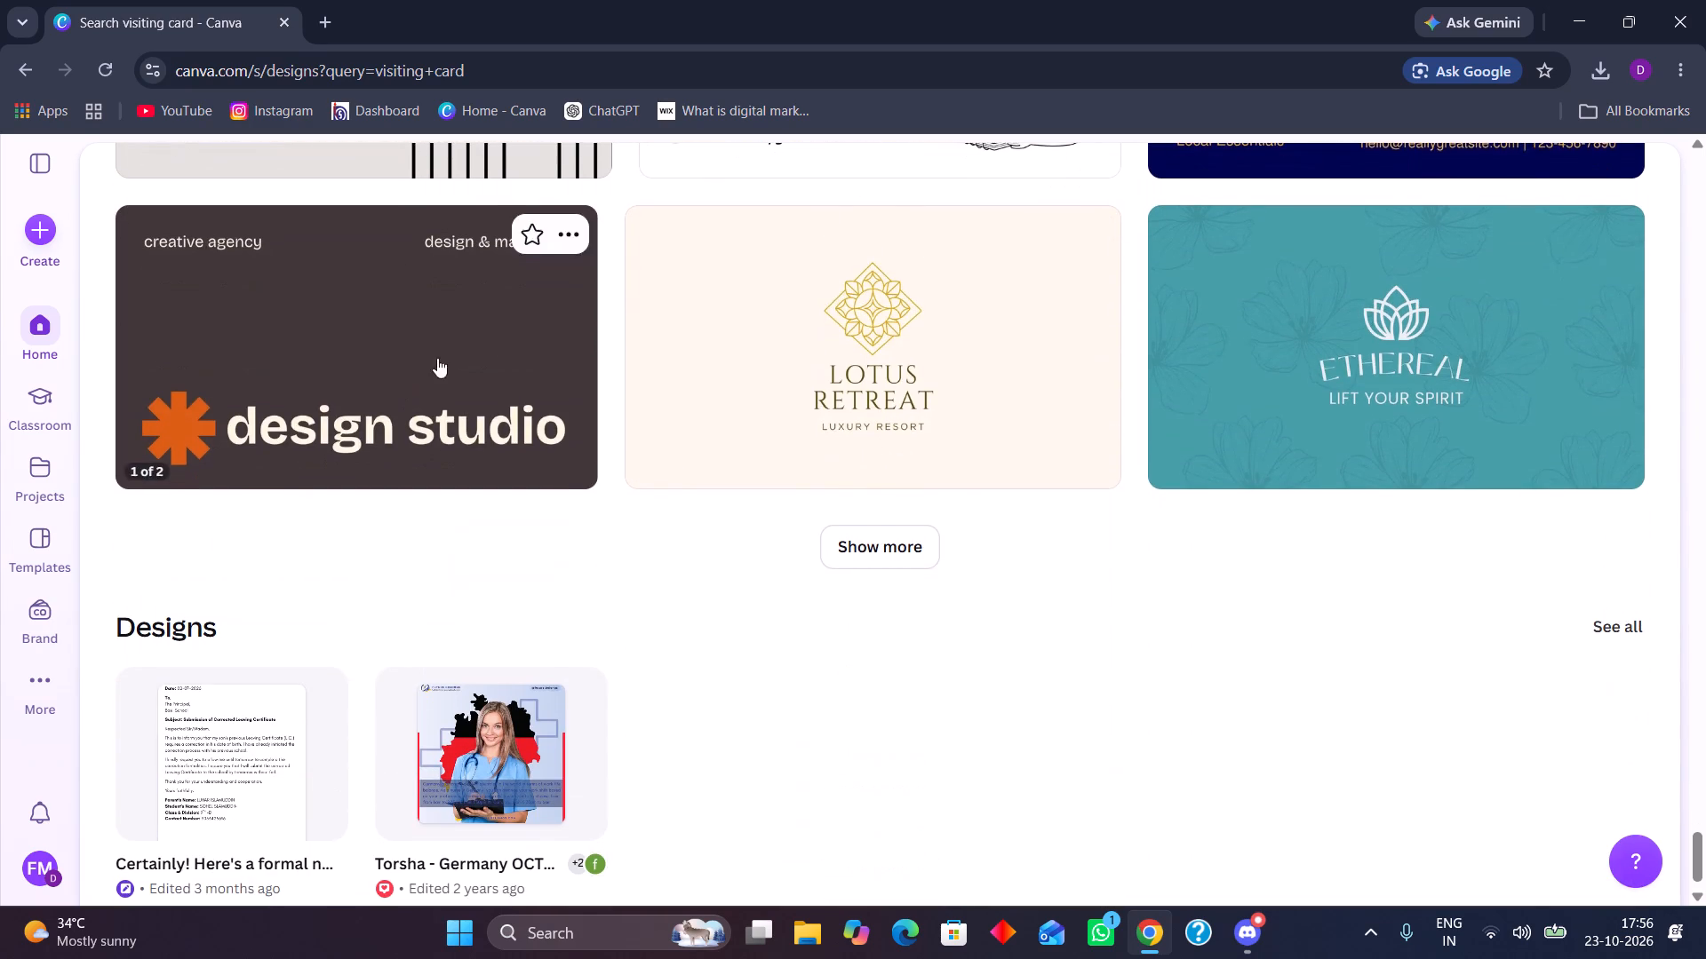
pyautogui.scroll(-3, 1705, 198)
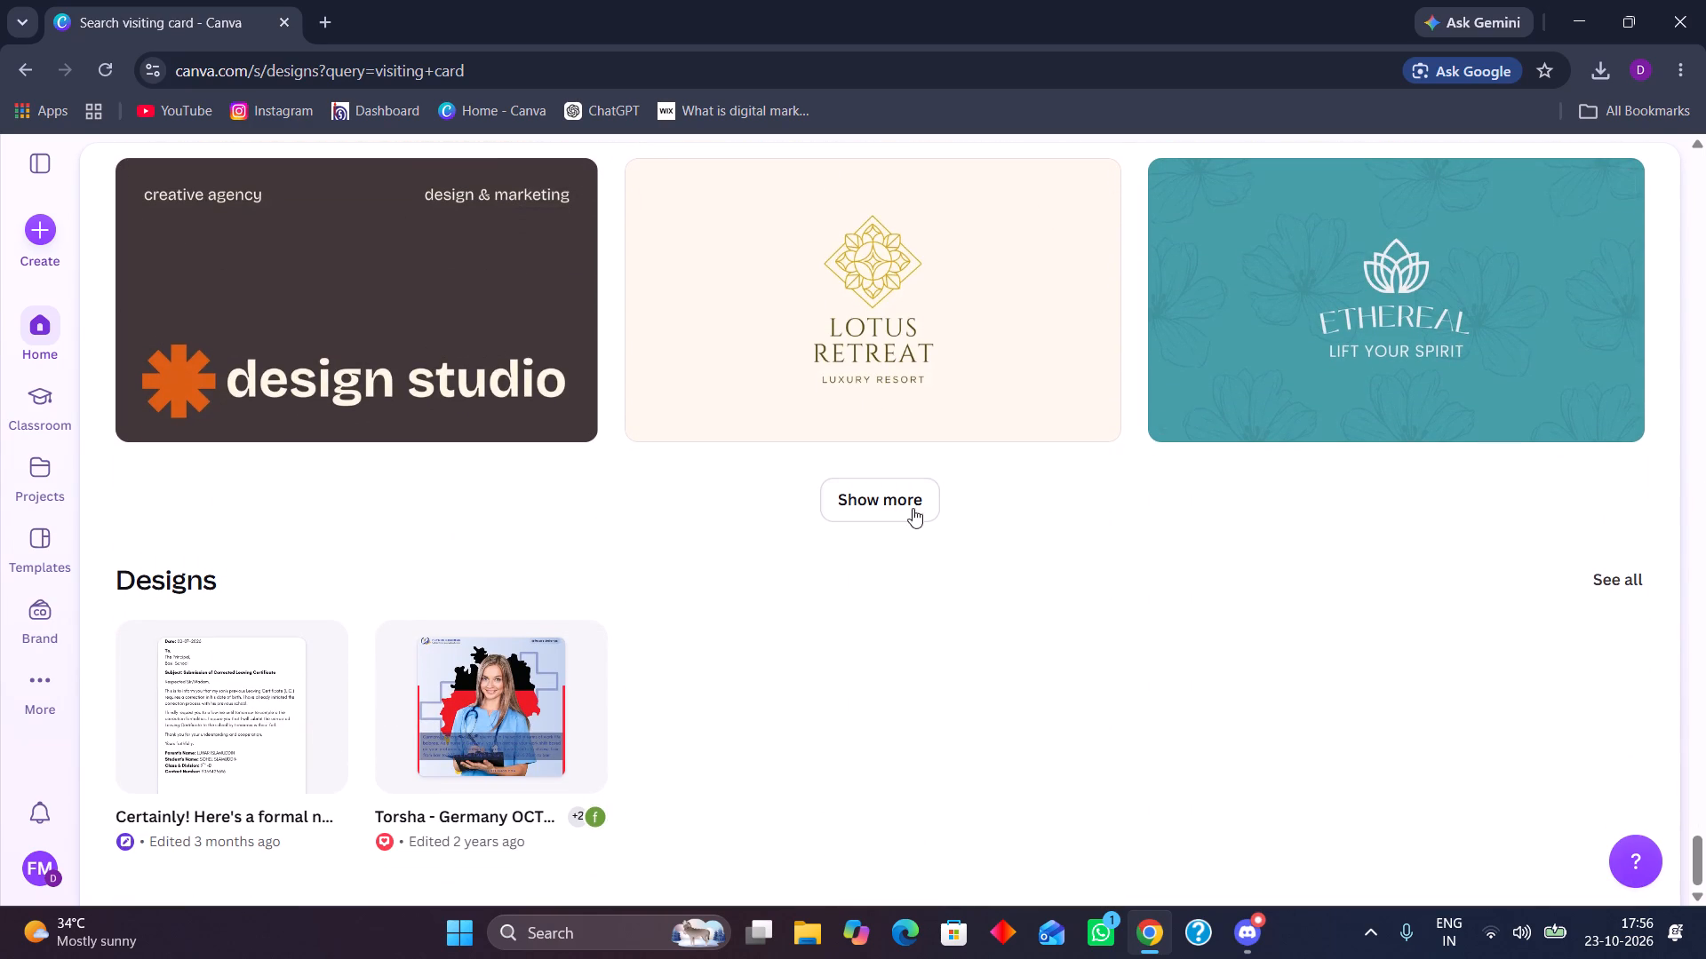
pyautogui.click(890, 509)
pyautogui.scroll(-4, 443, 611)
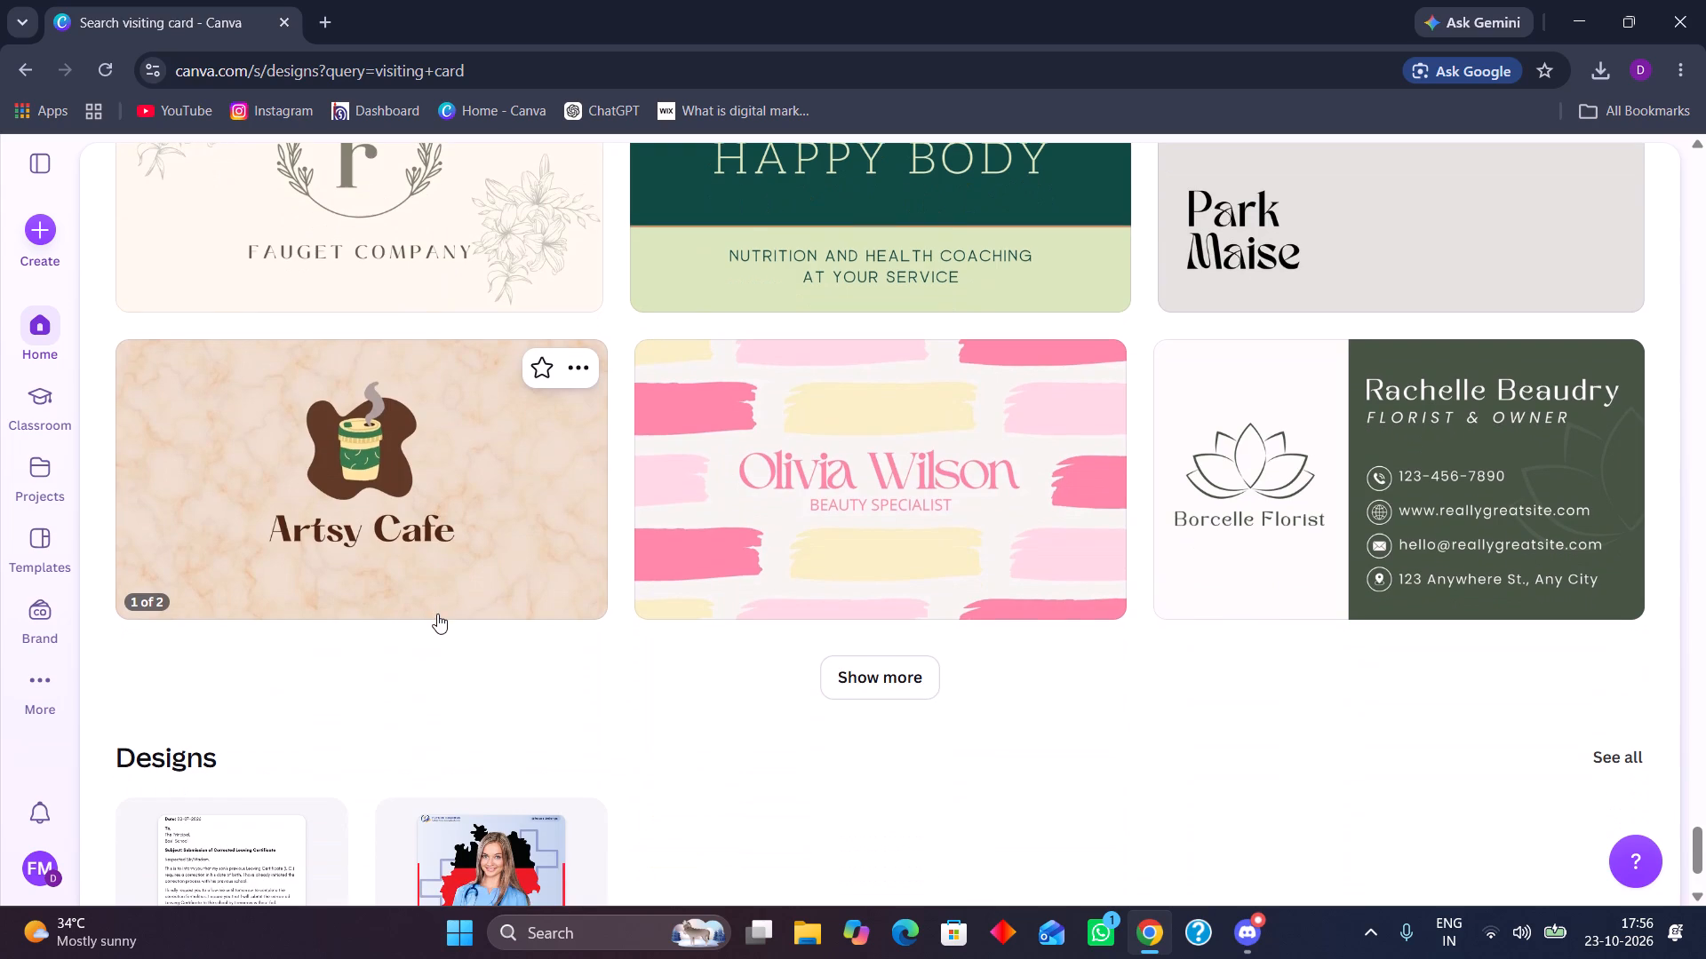
# Go back up through the loaded visiting card templates, re-examining them up to the green Borcelle Eco Hotel card.
pyautogui.scroll(2, 428, 614)
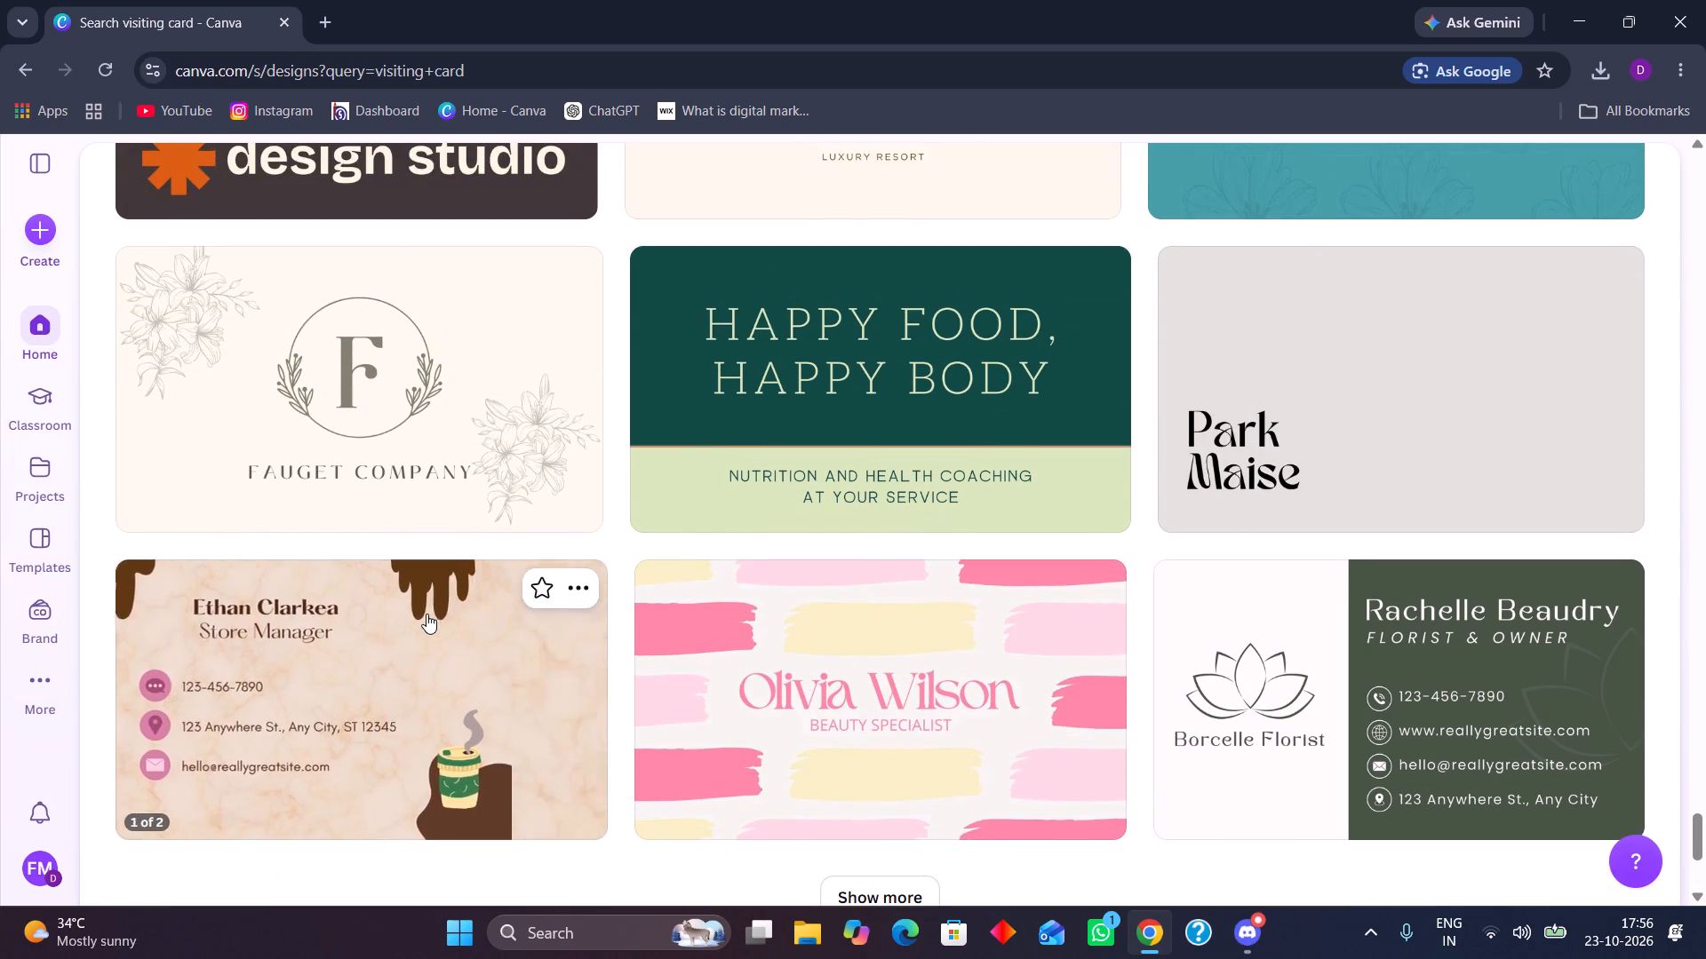
pyautogui.scroll(1, 426, 614)
pyautogui.scroll(2, 1111, 388)
pyautogui.scroll(1, 897, 464)
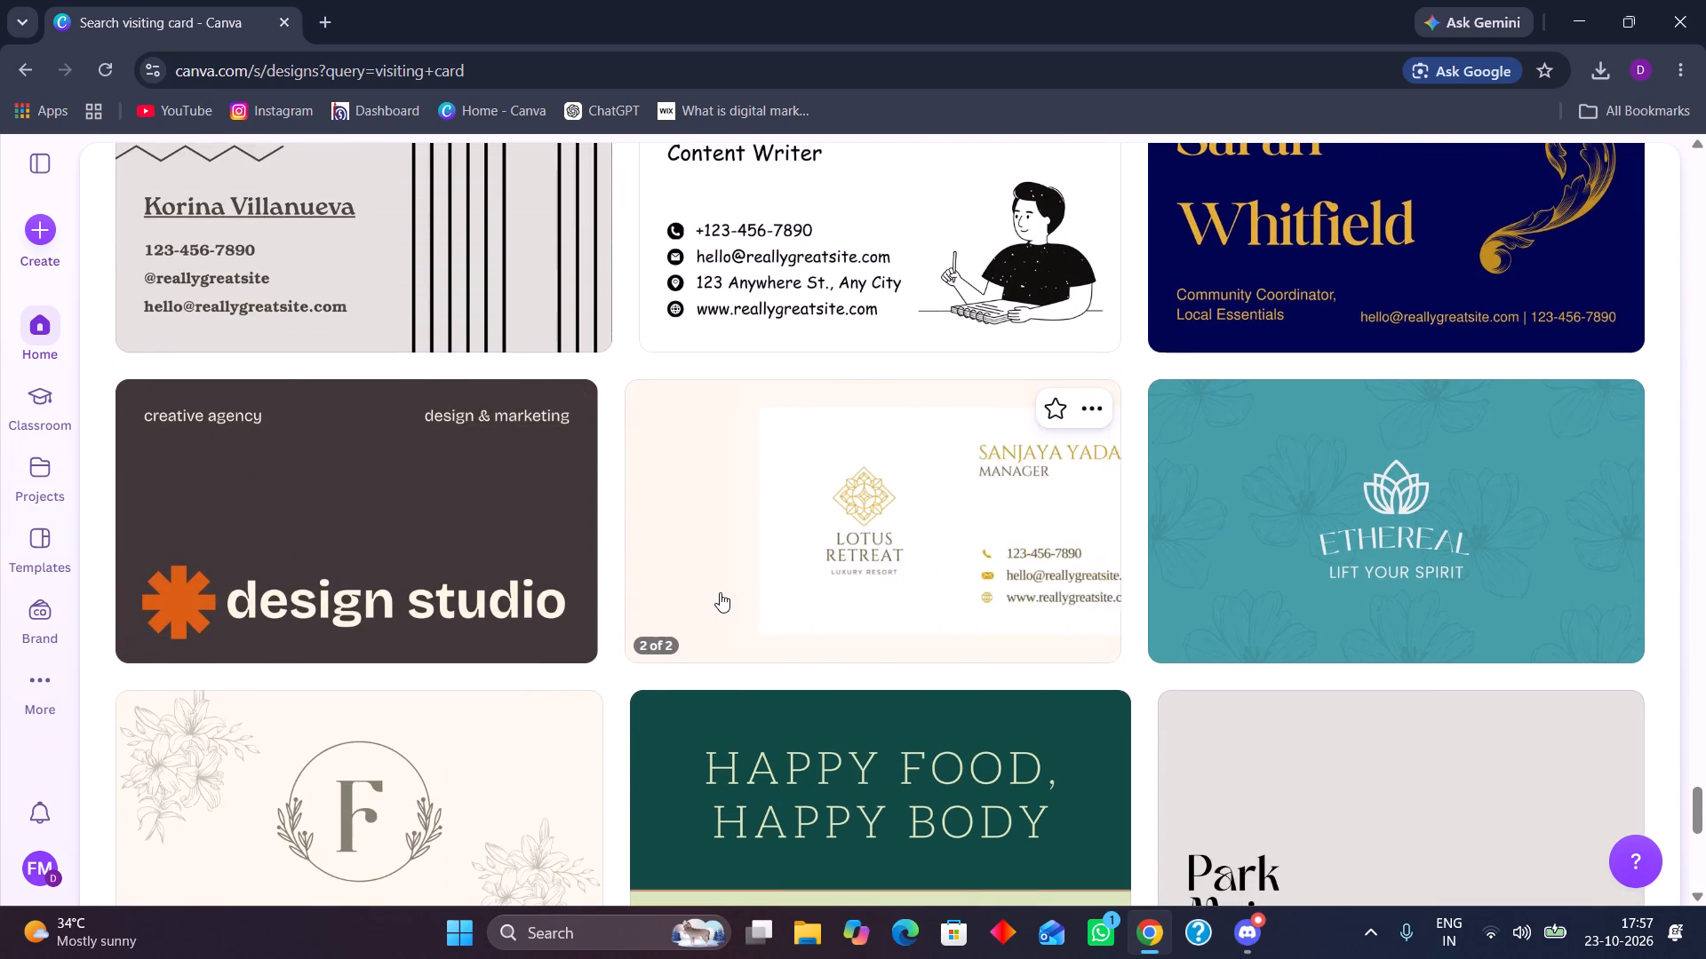
pyautogui.scroll(-1, 710, 594)
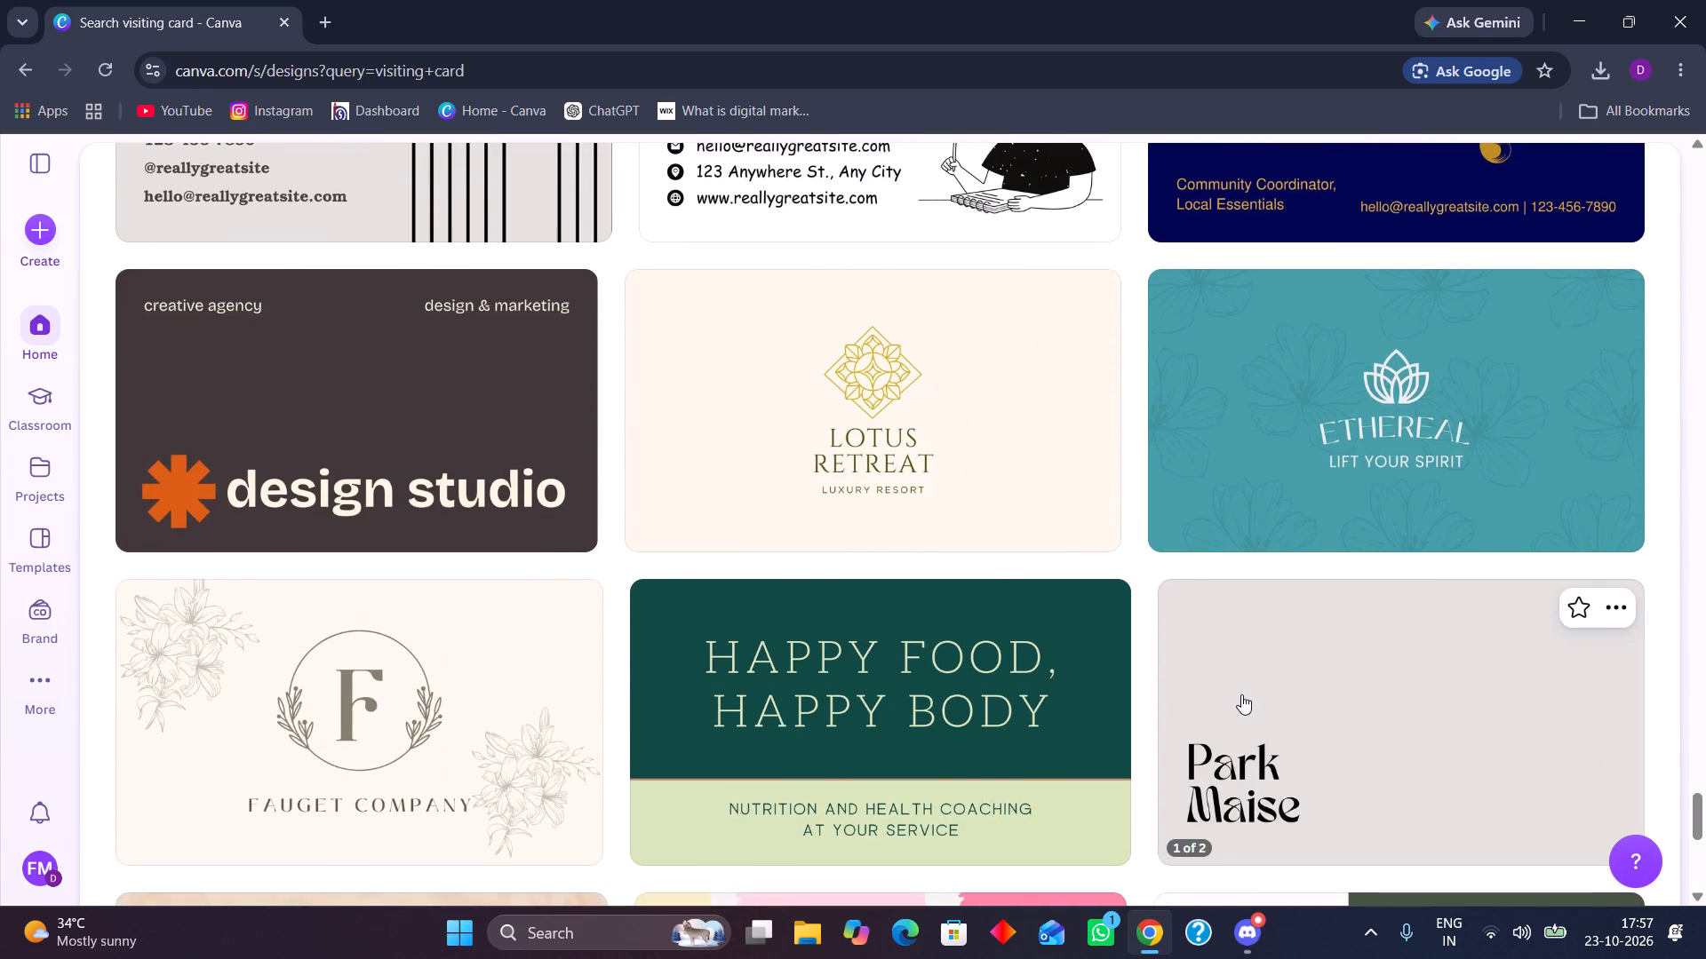
pyautogui.scroll(1, 1229, 696)
pyautogui.scroll(4, 842, 667)
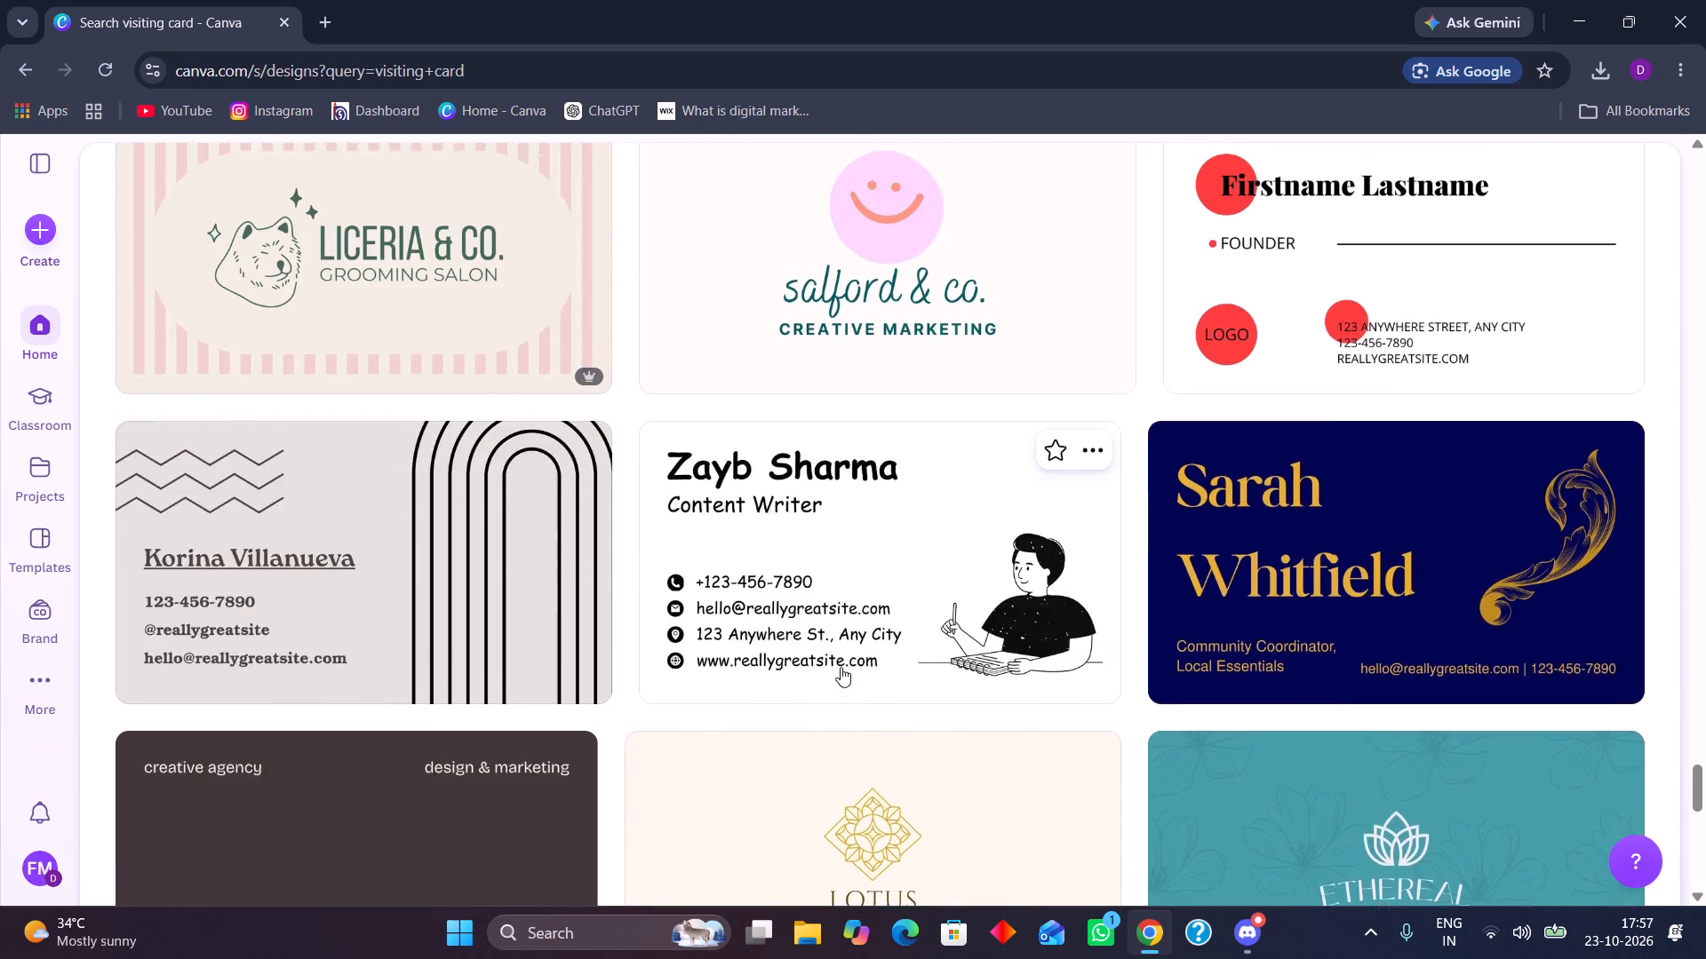
pyautogui.scroll(12, 841, 667)
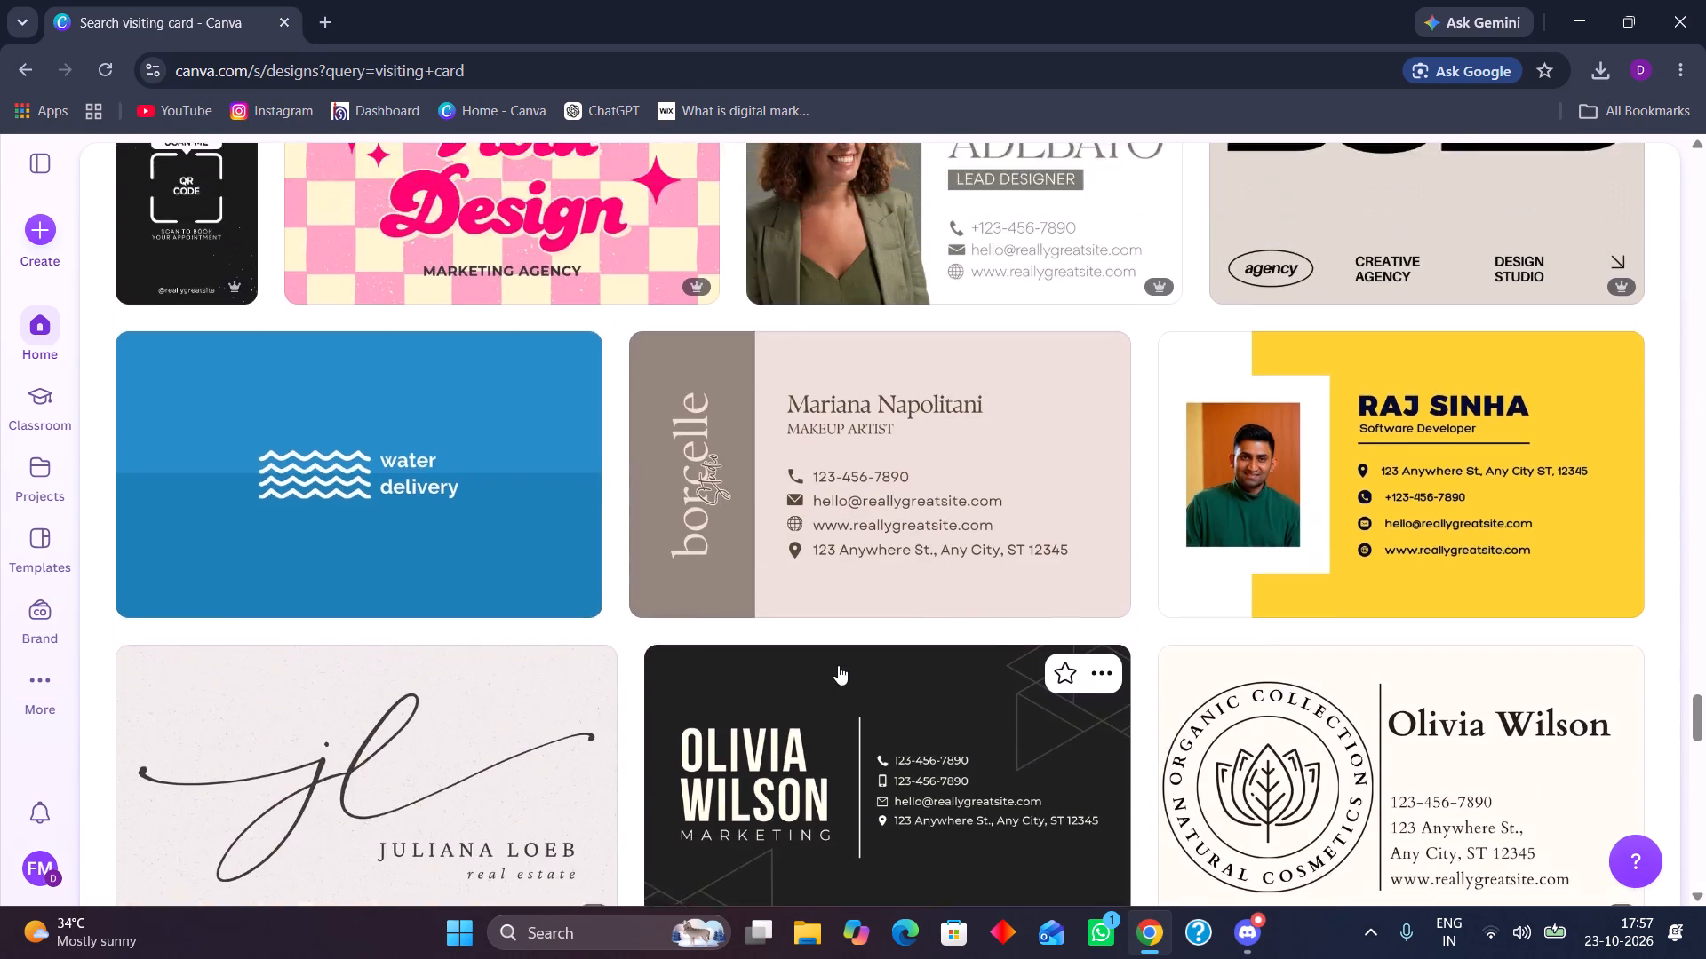
pyautogui.scroll(8, 838, 665)
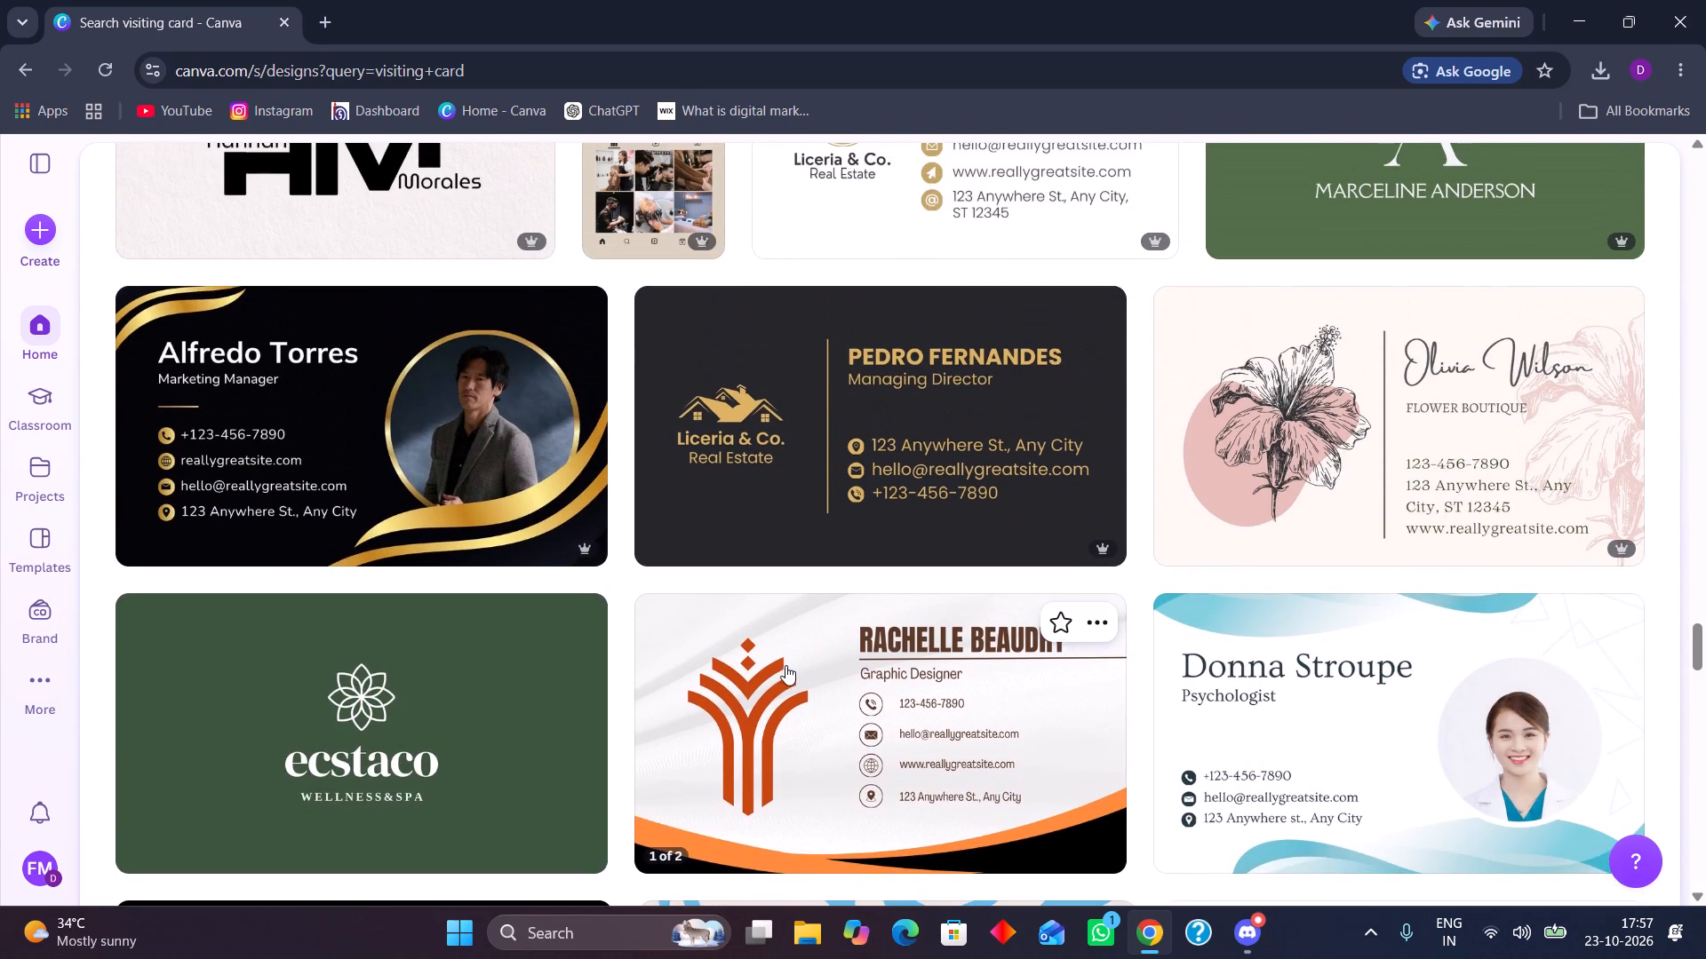
pyautogui.scroll(7, 782, 665)
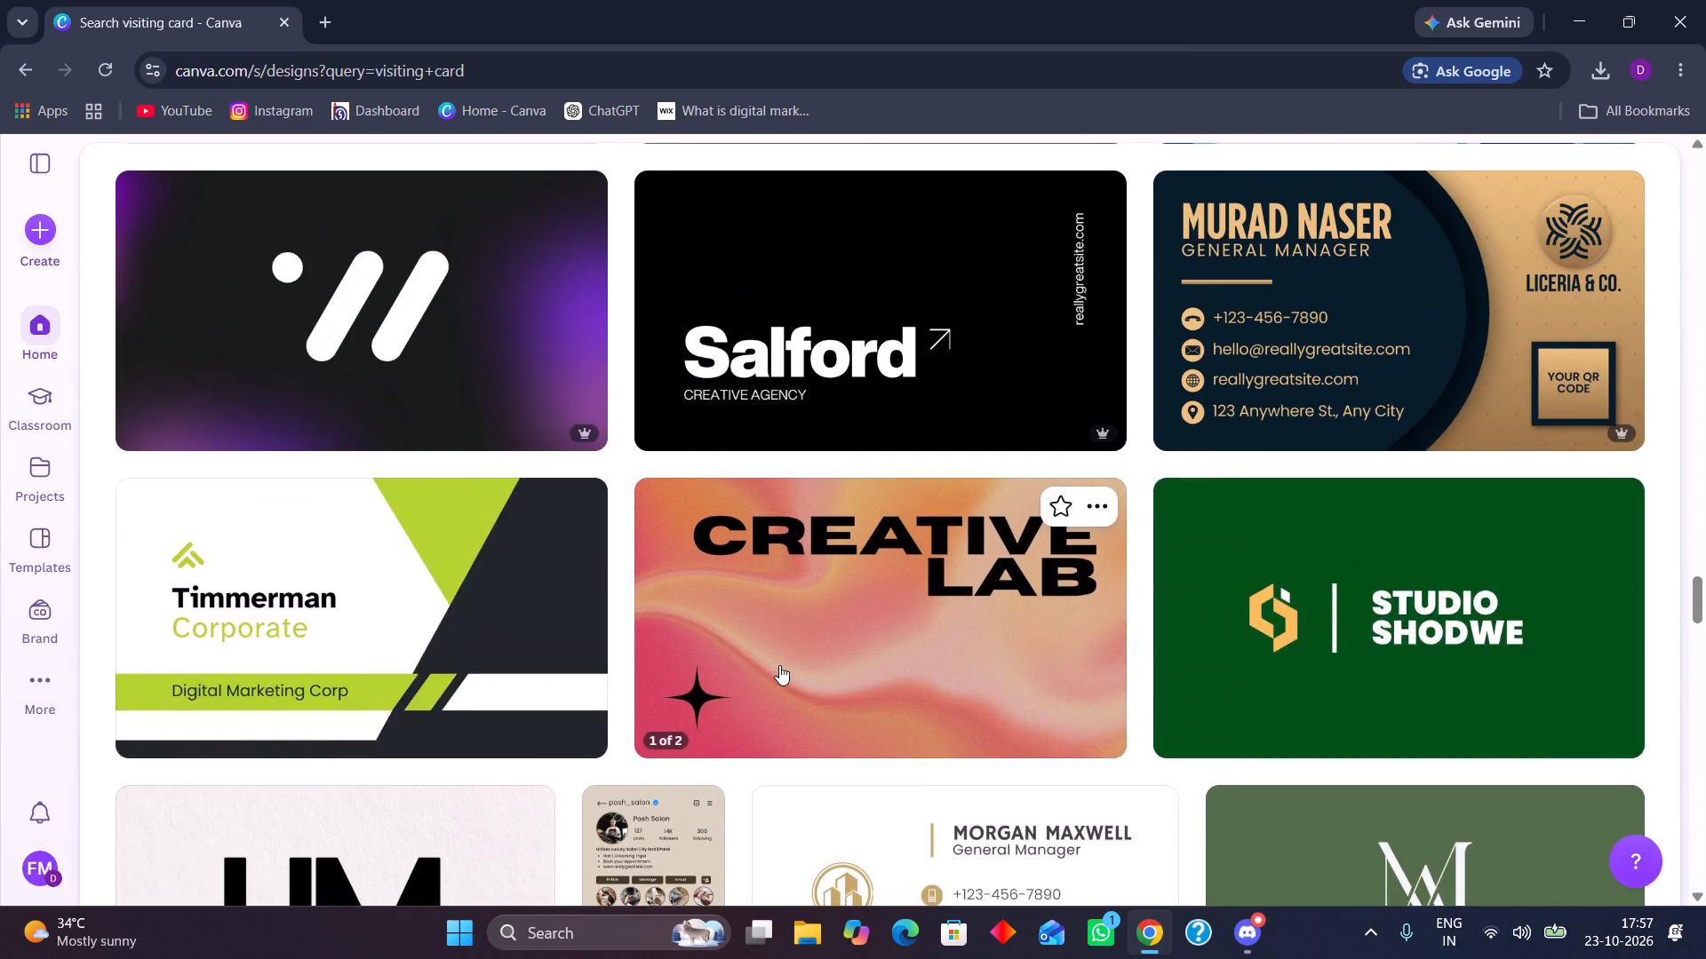
pyautogui.scroll(3, 779, 665)
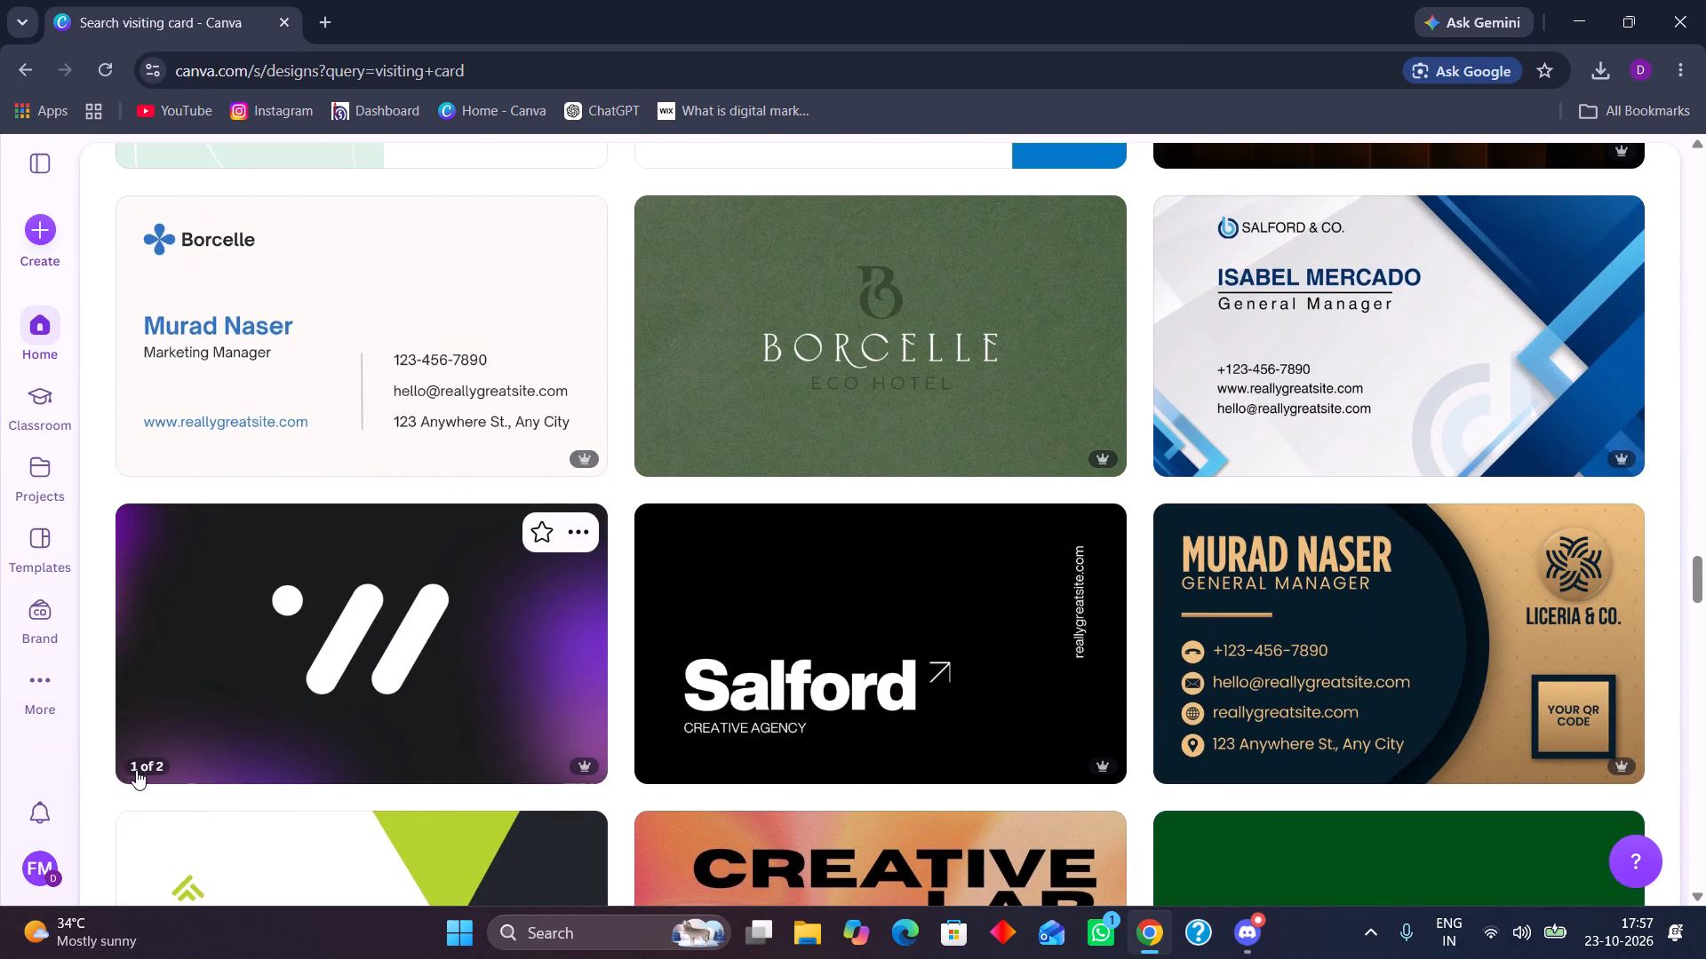
pyautogui.scroll(1, 524, 499)
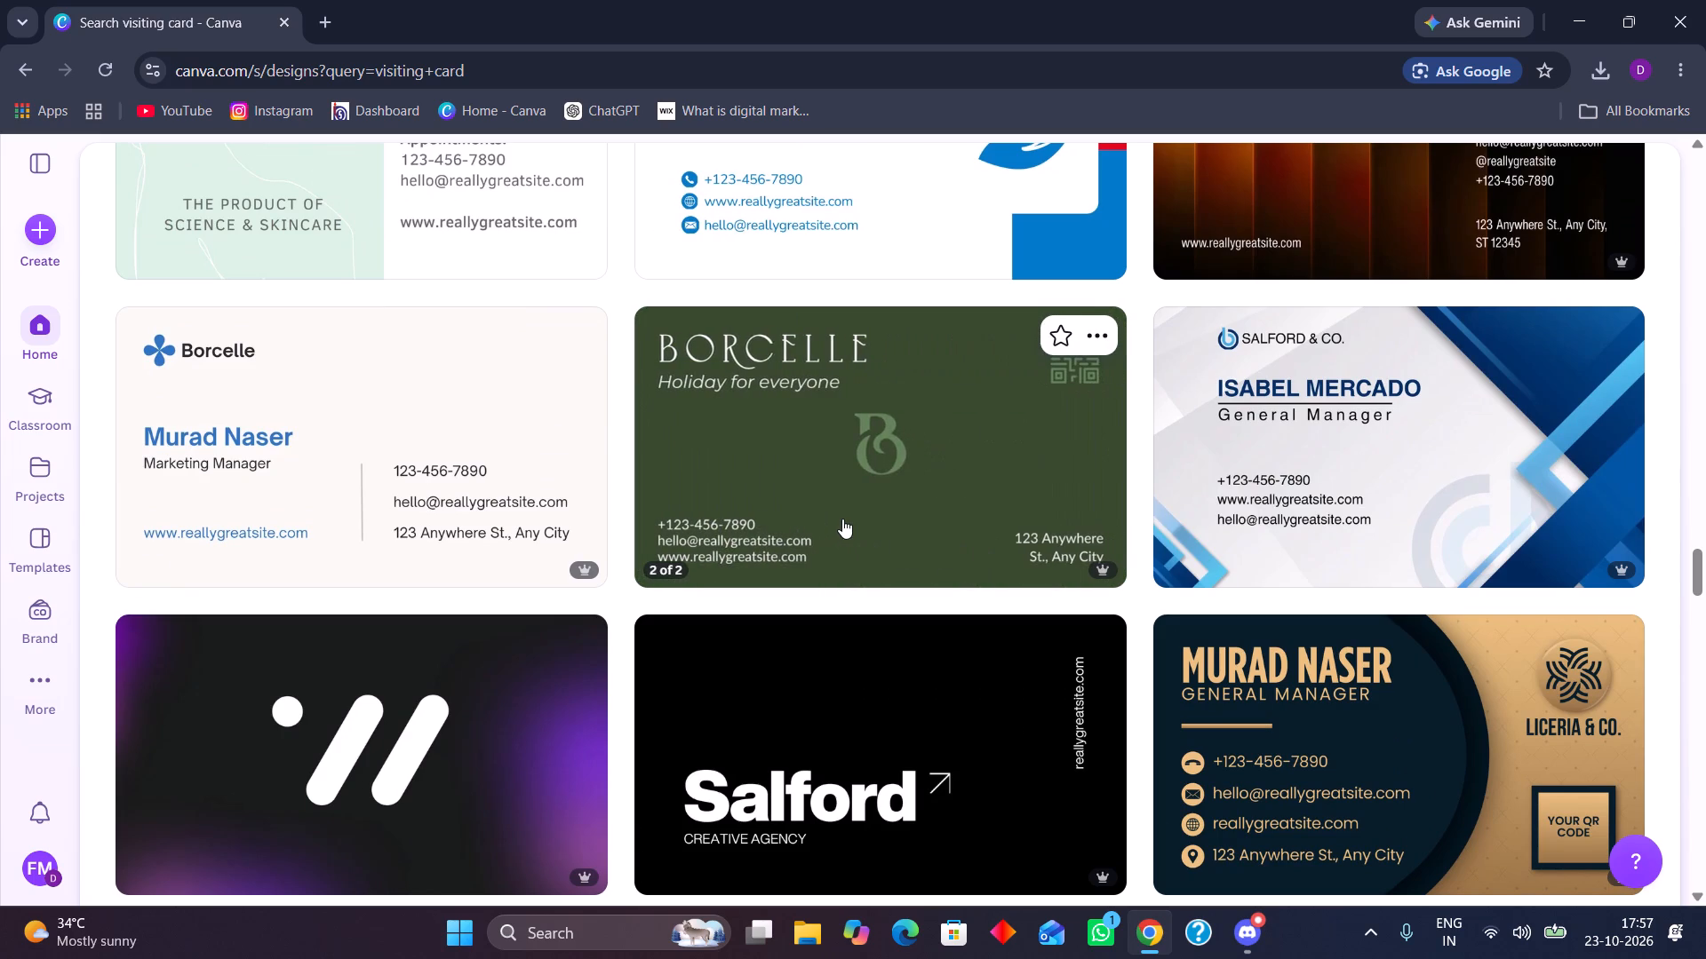
# Preview the green Borcelle Eco Hotel business card template, review its mockups and similar designs, and close the preview.
pyautogui.click(783, 495)
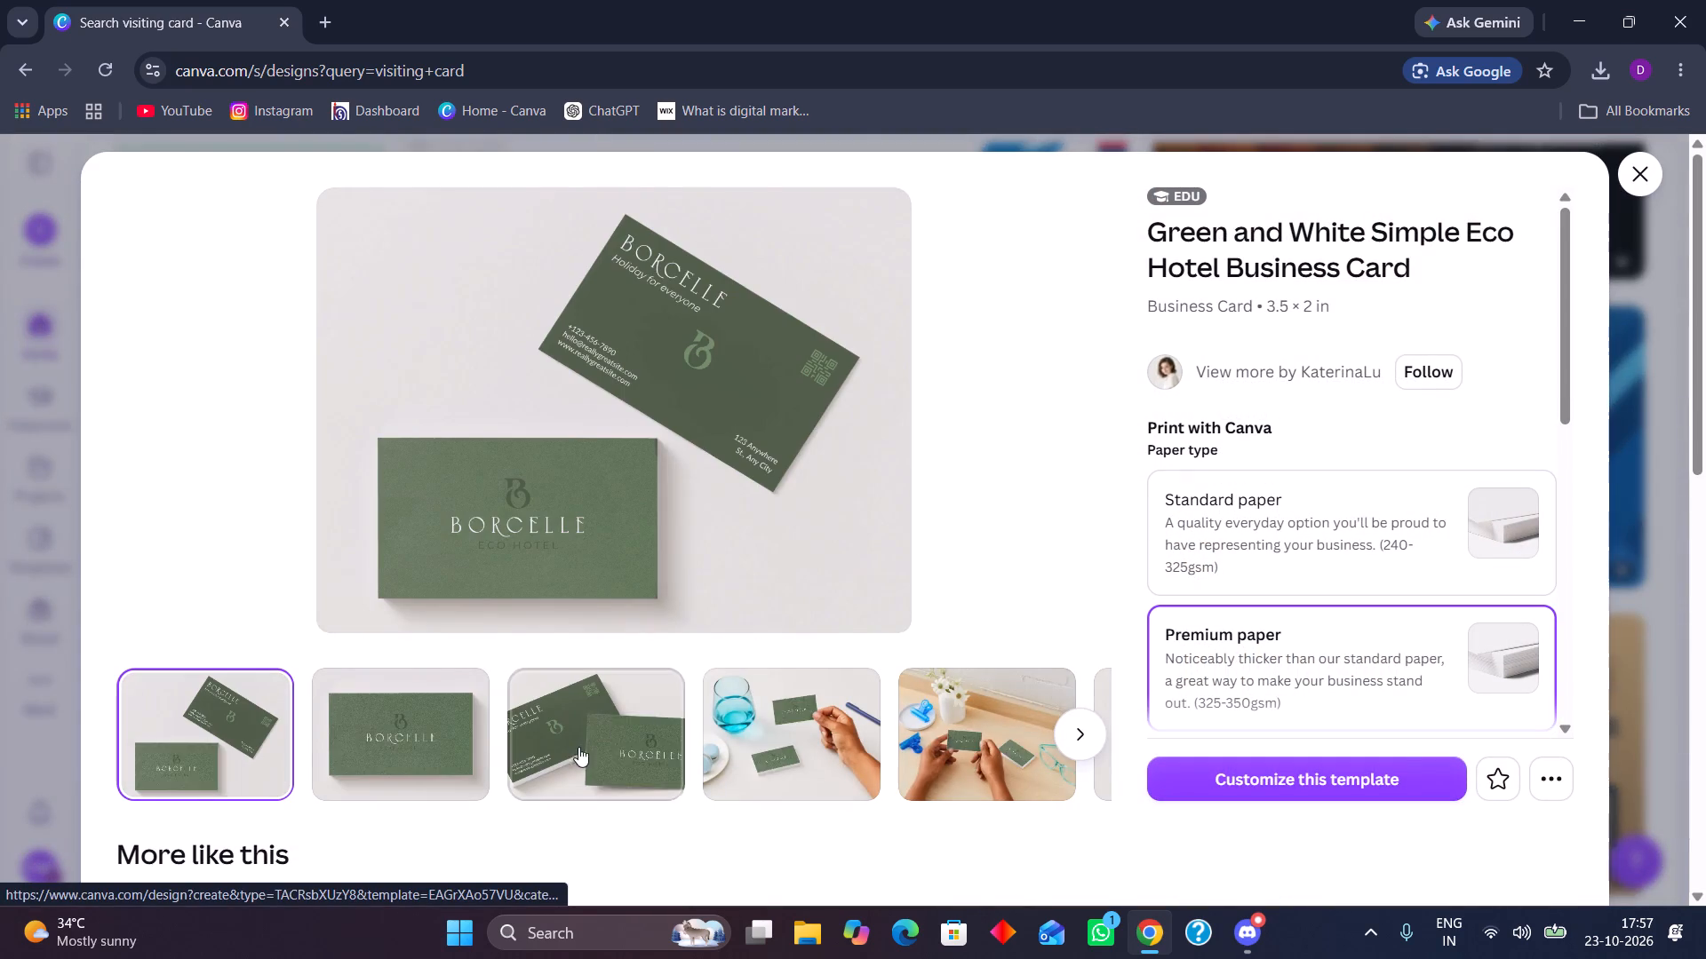
pyautogui.scroll(-3, 578, 747)
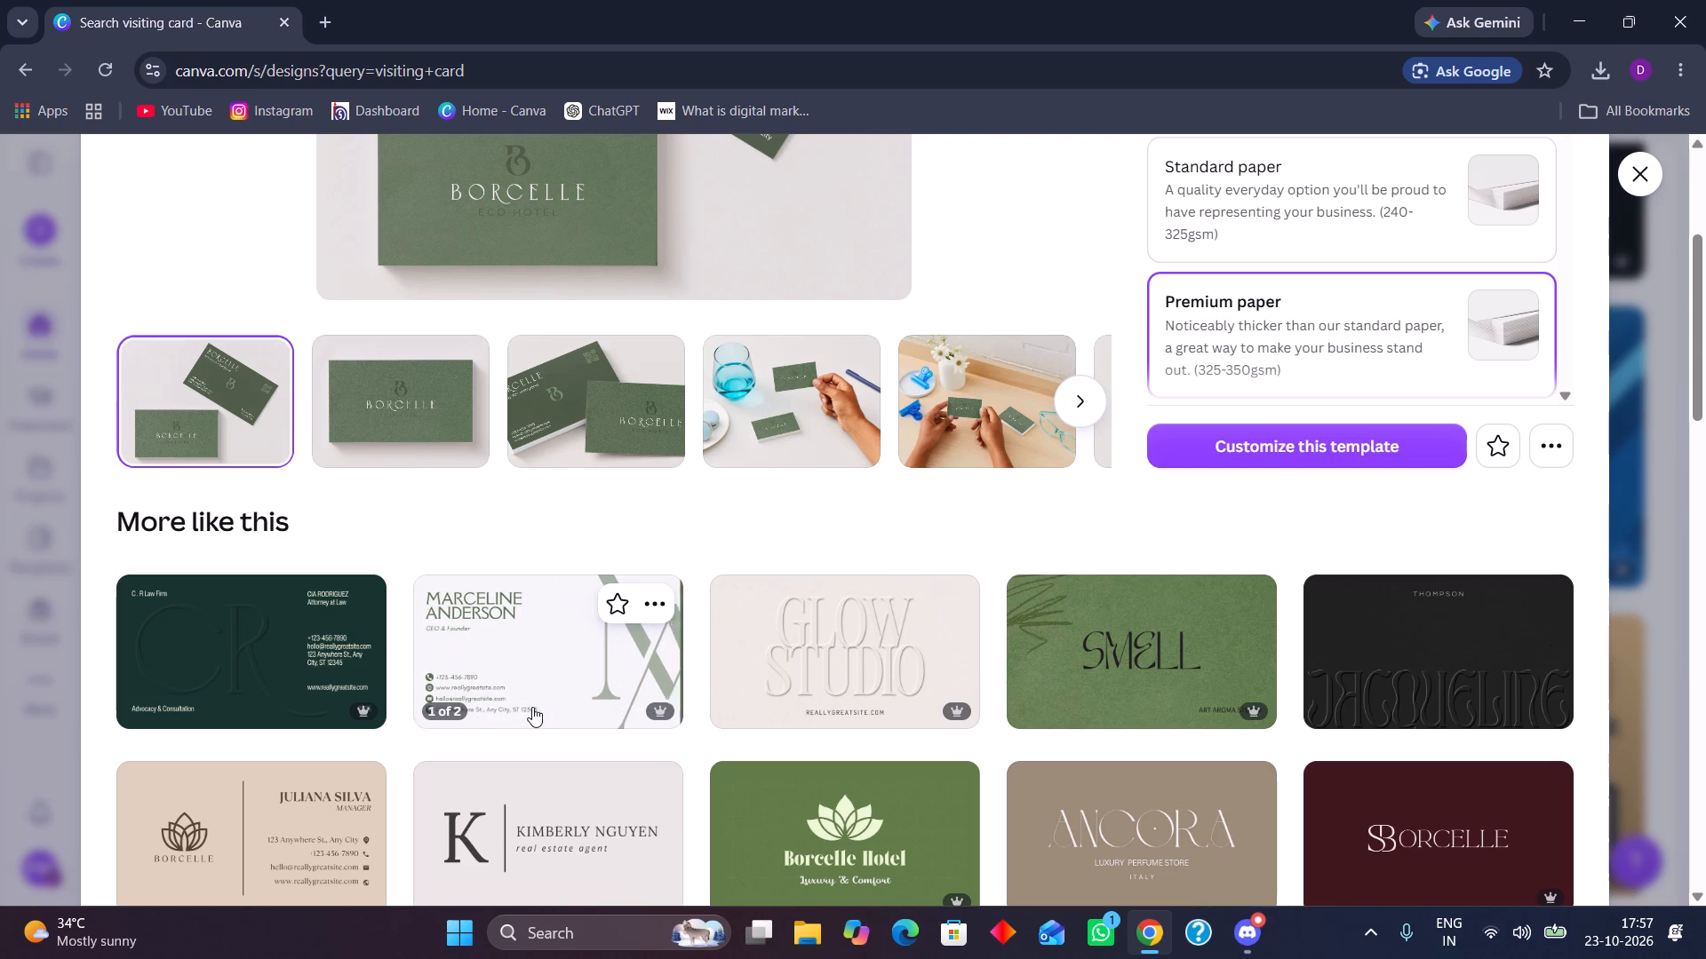
pyautogui.scroll(3, 569, 606)
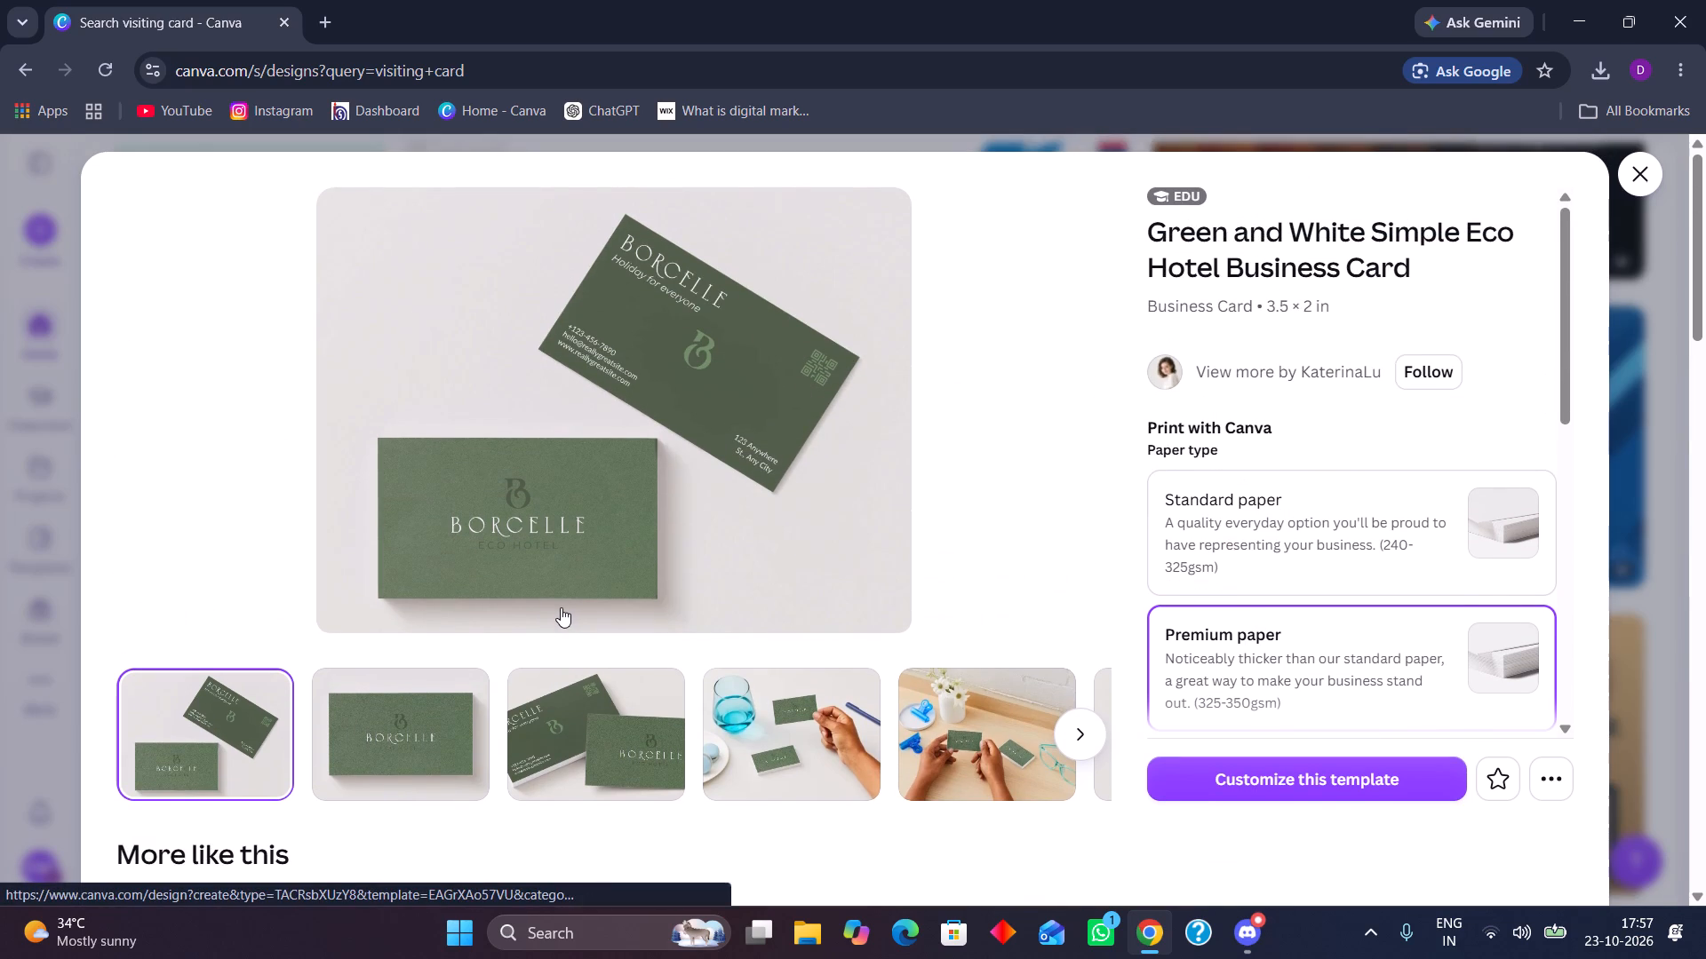
pyautogui.scroll(-4, 769, 737)
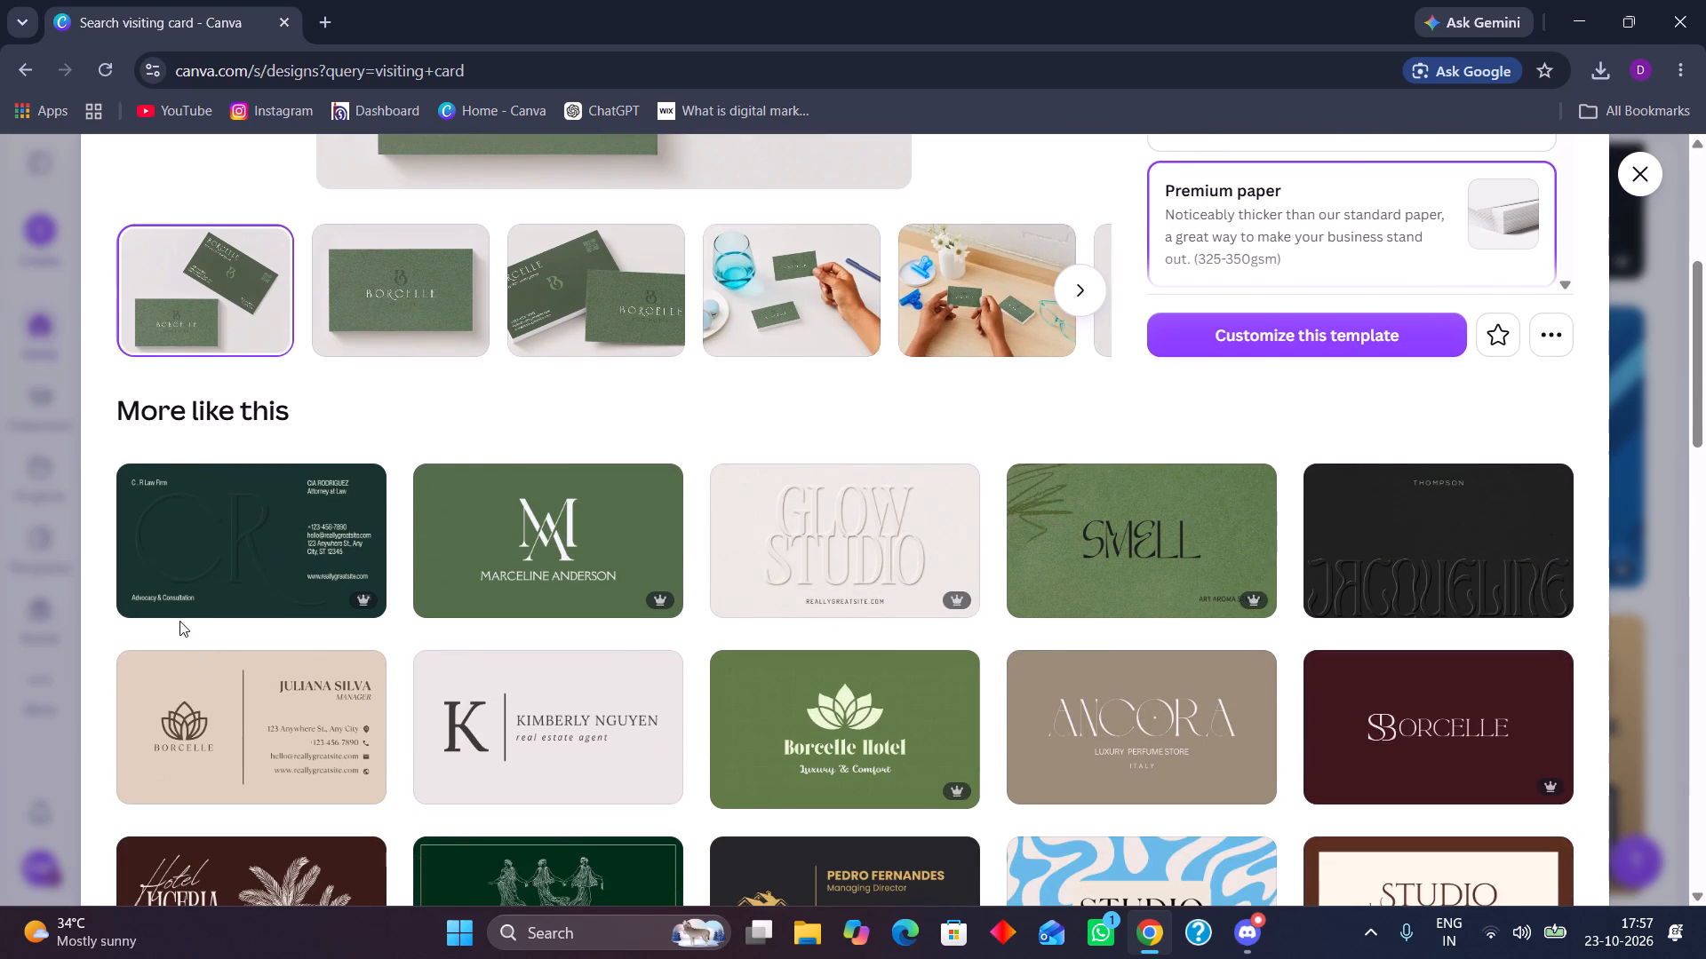
pyautogui.click(10, 286)
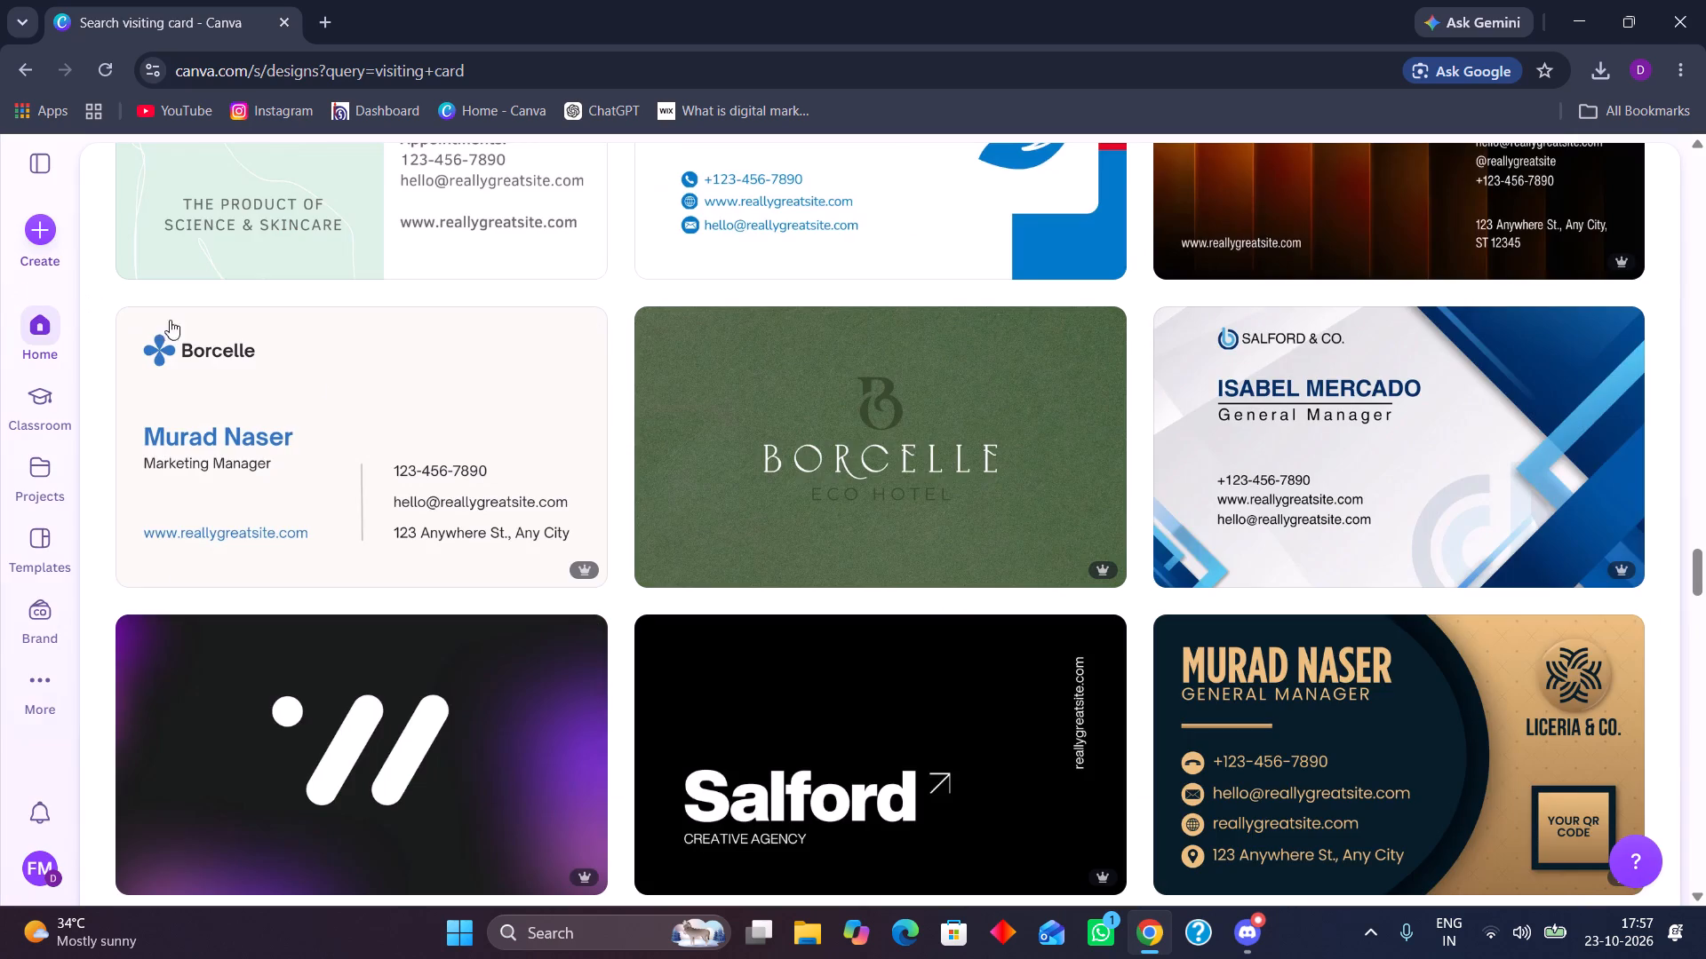
# Open the Green and White Simple Eco Hotel Business Card template for customization in the editor.
pyautogui.click(801, 516)
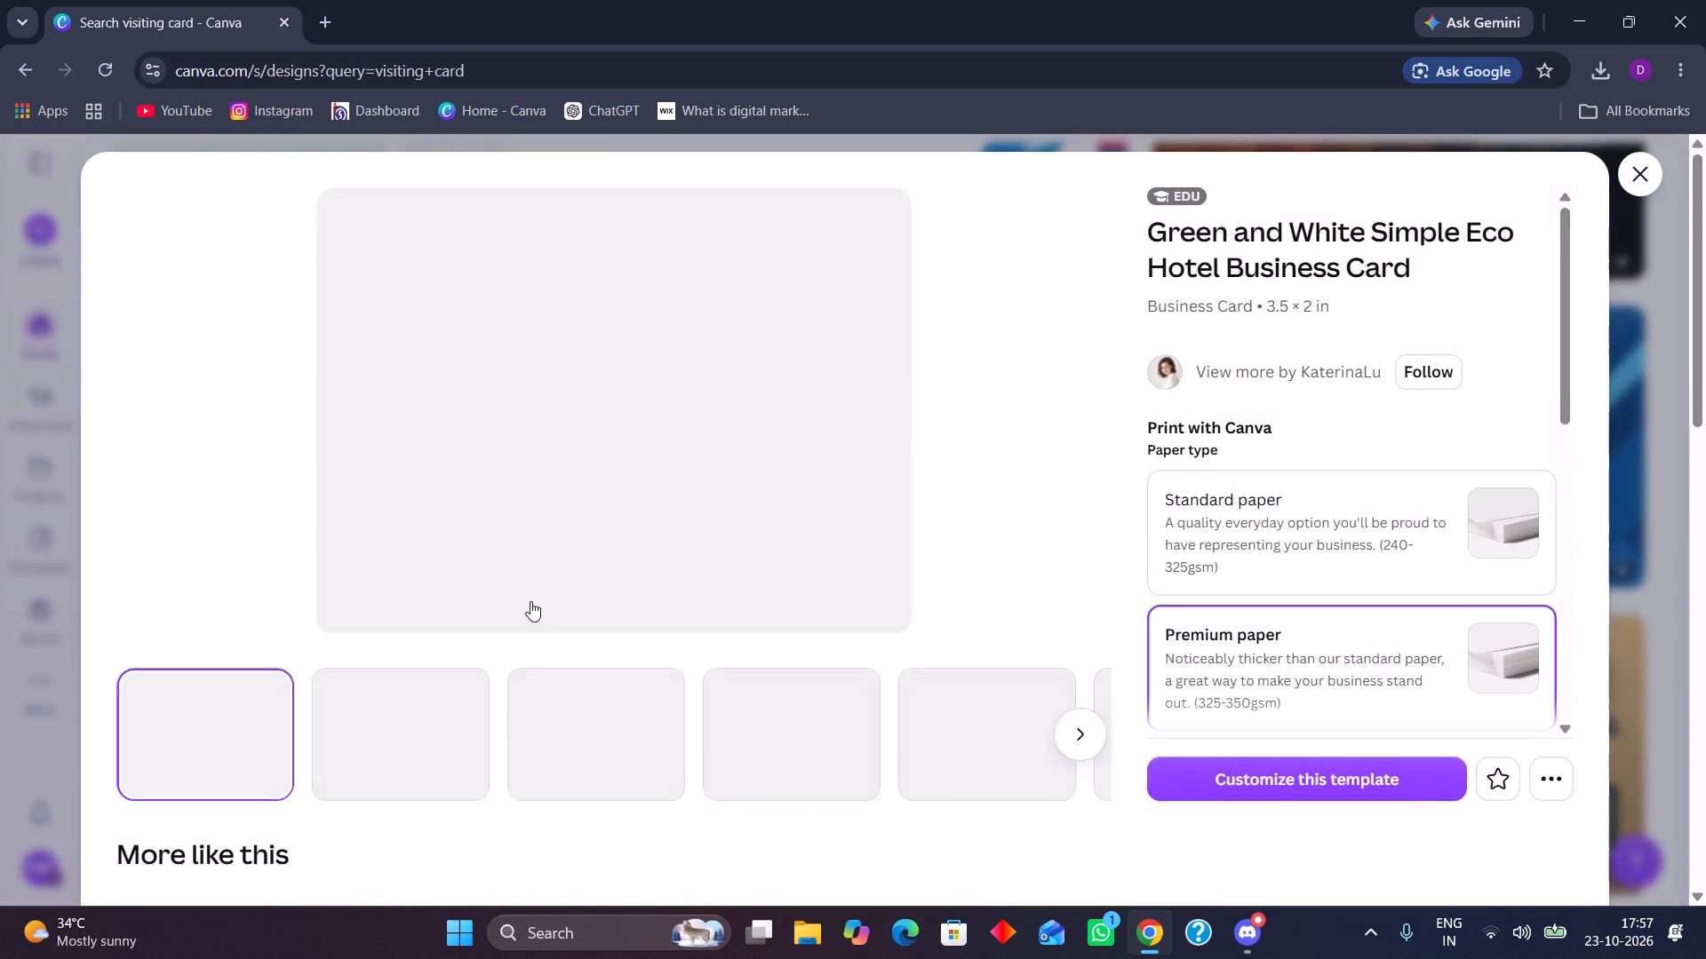
pyautogui.click(1326, 776)
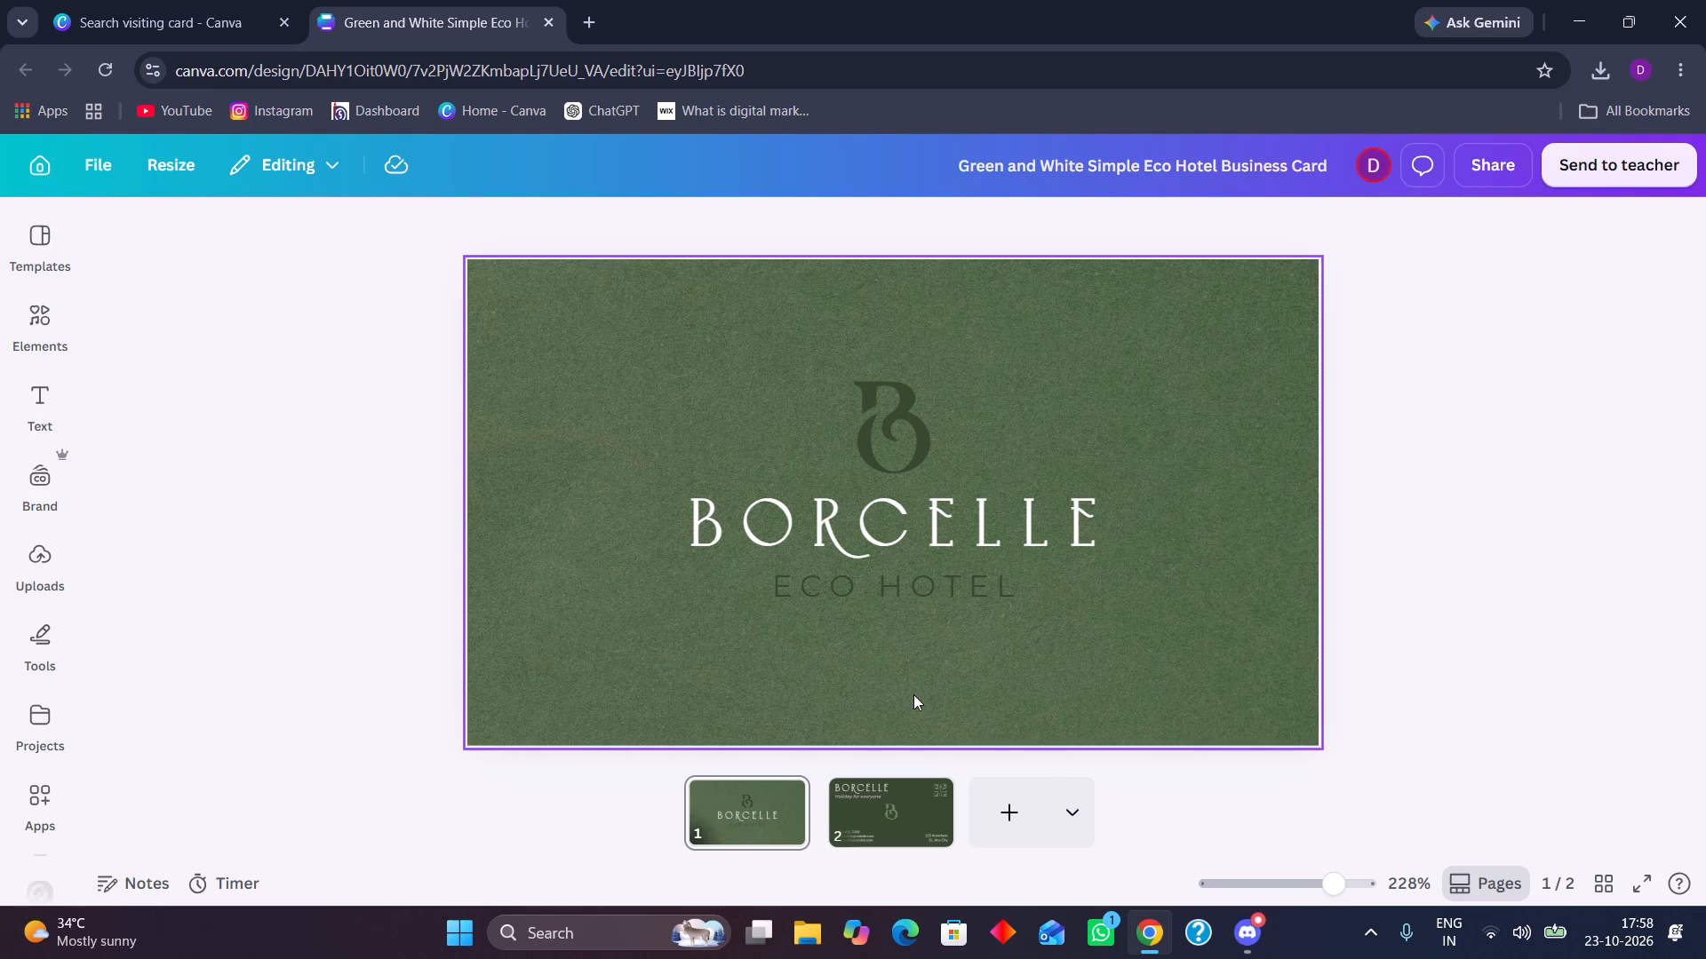
# Examine the image editing tools, filters and effects available for the B monogram on the card's front.
pyautogui.click(856, 434)
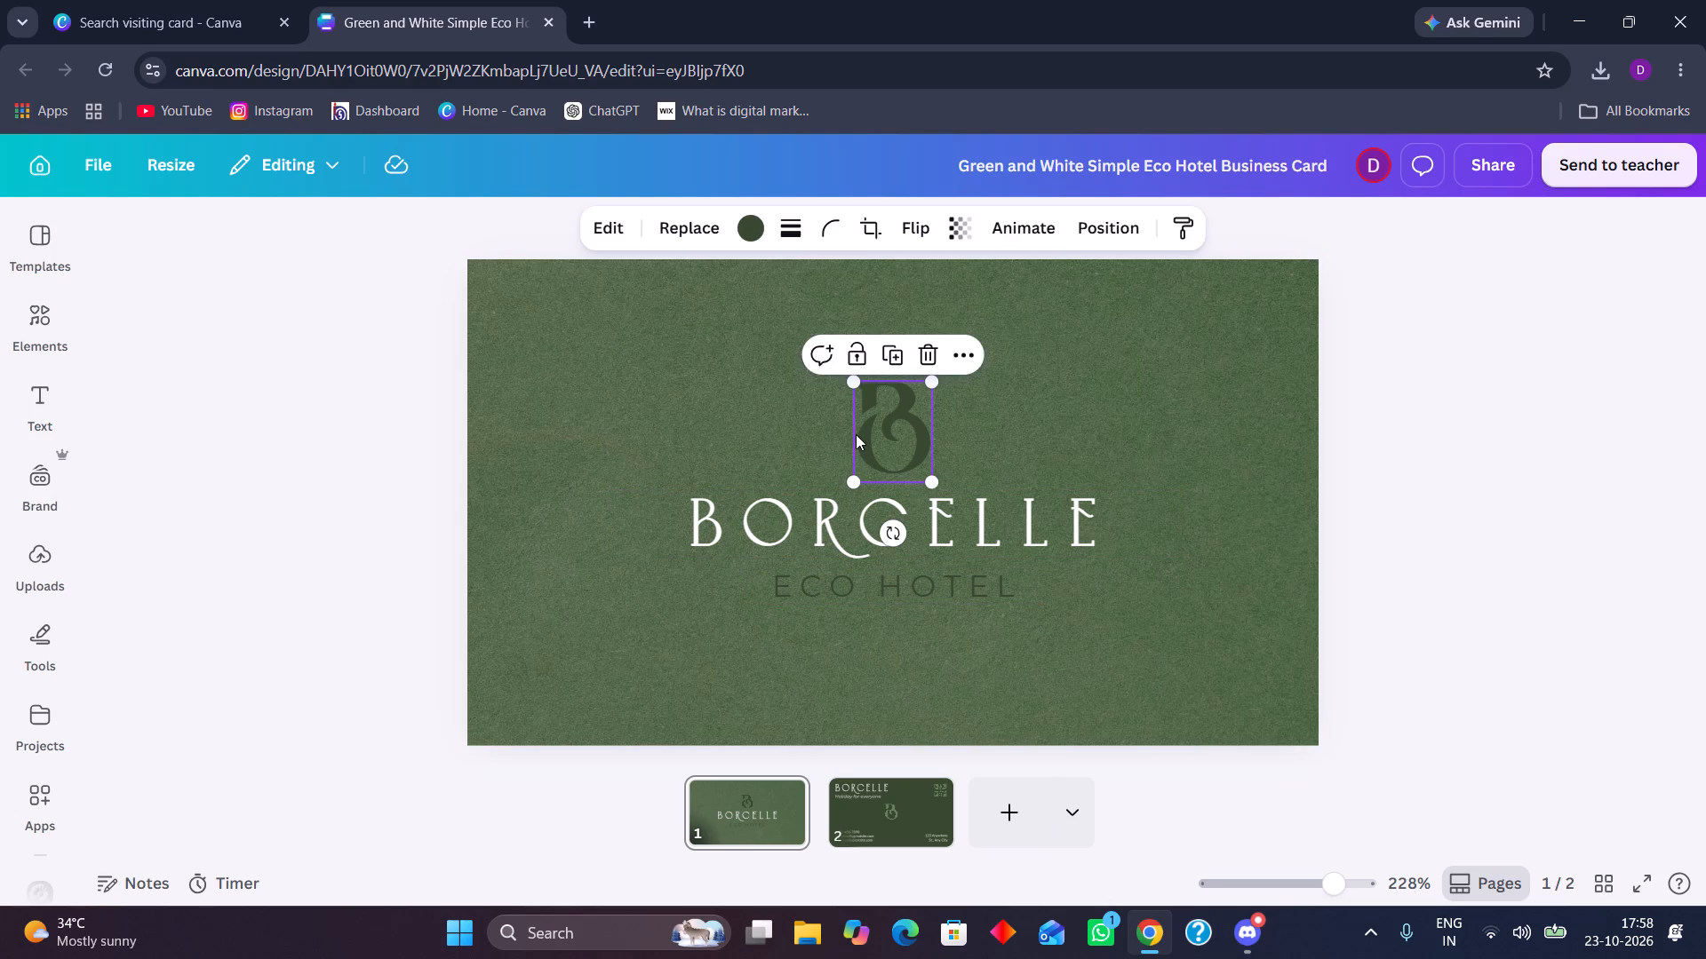
pyautogui.click(578, 221)
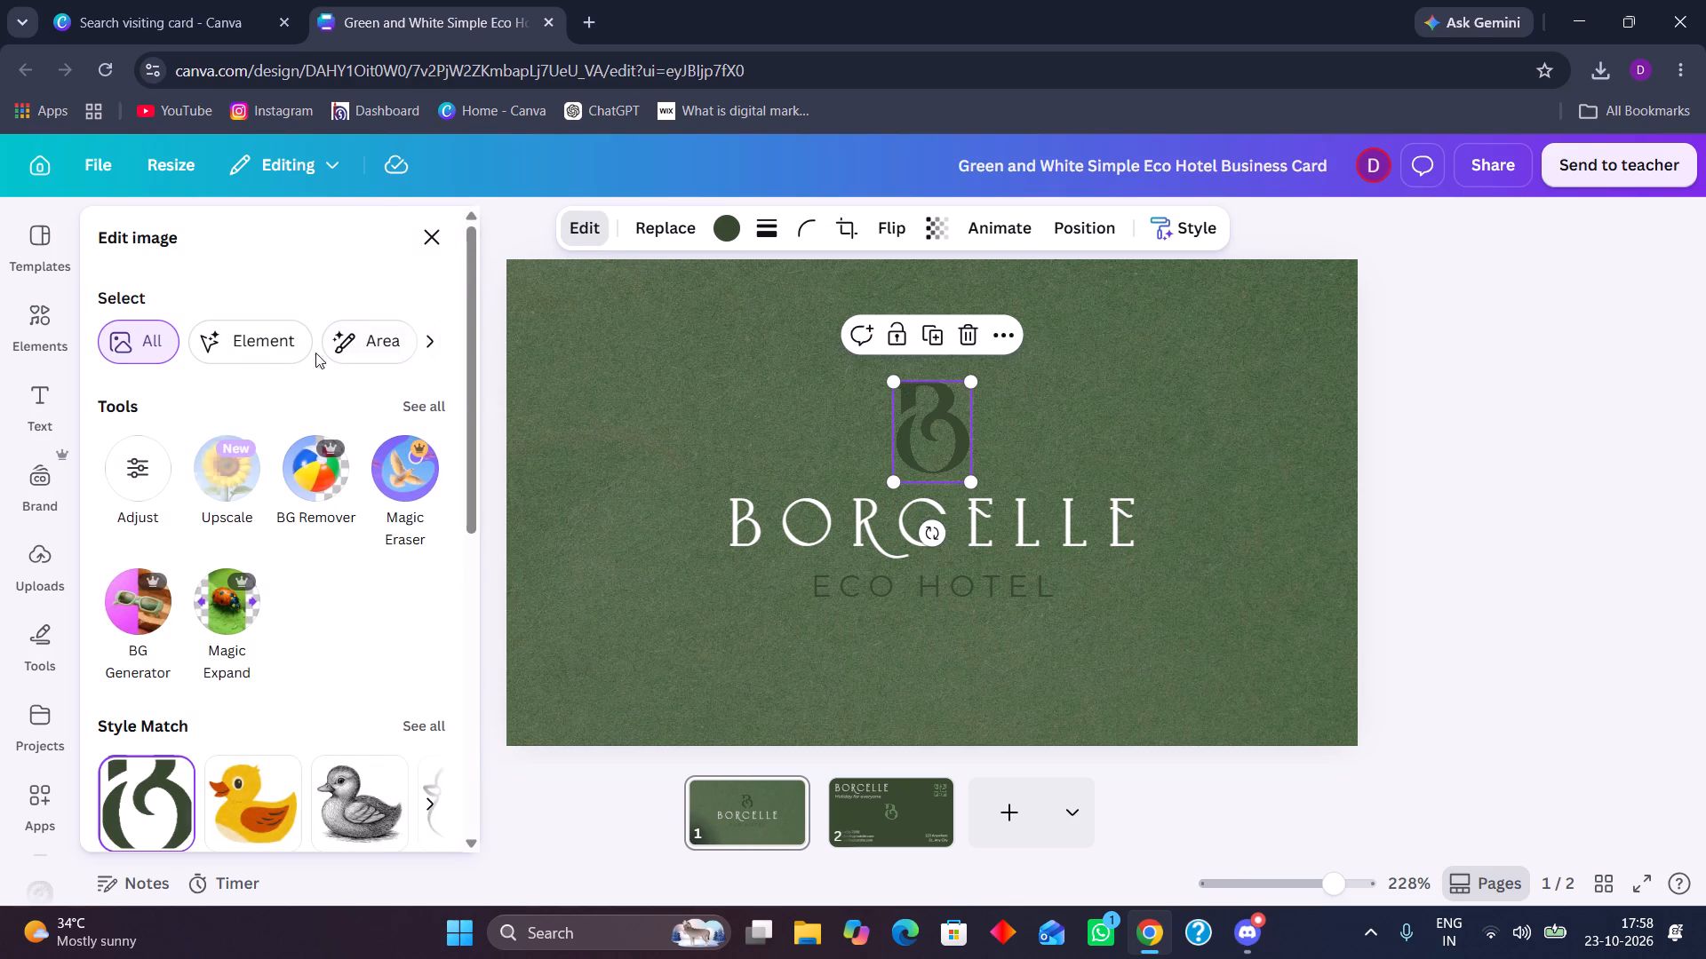
pyautogui.scroll(-2, 304, 735)
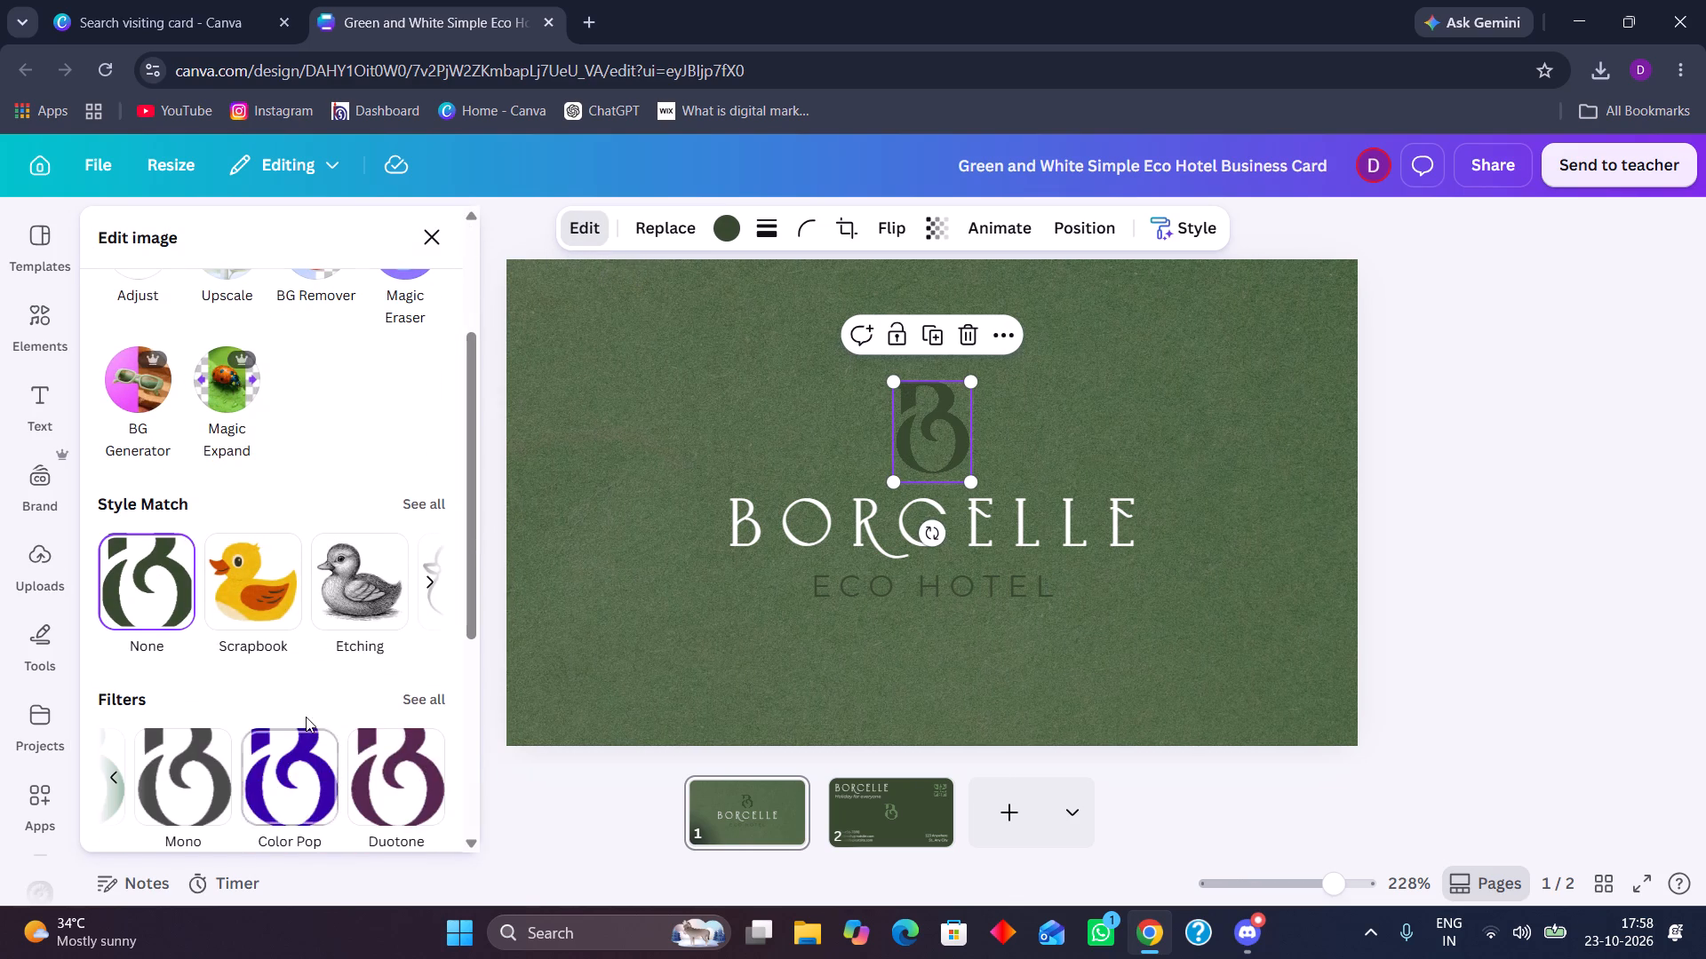
pyautogui.scroll(-3, 292, 671)
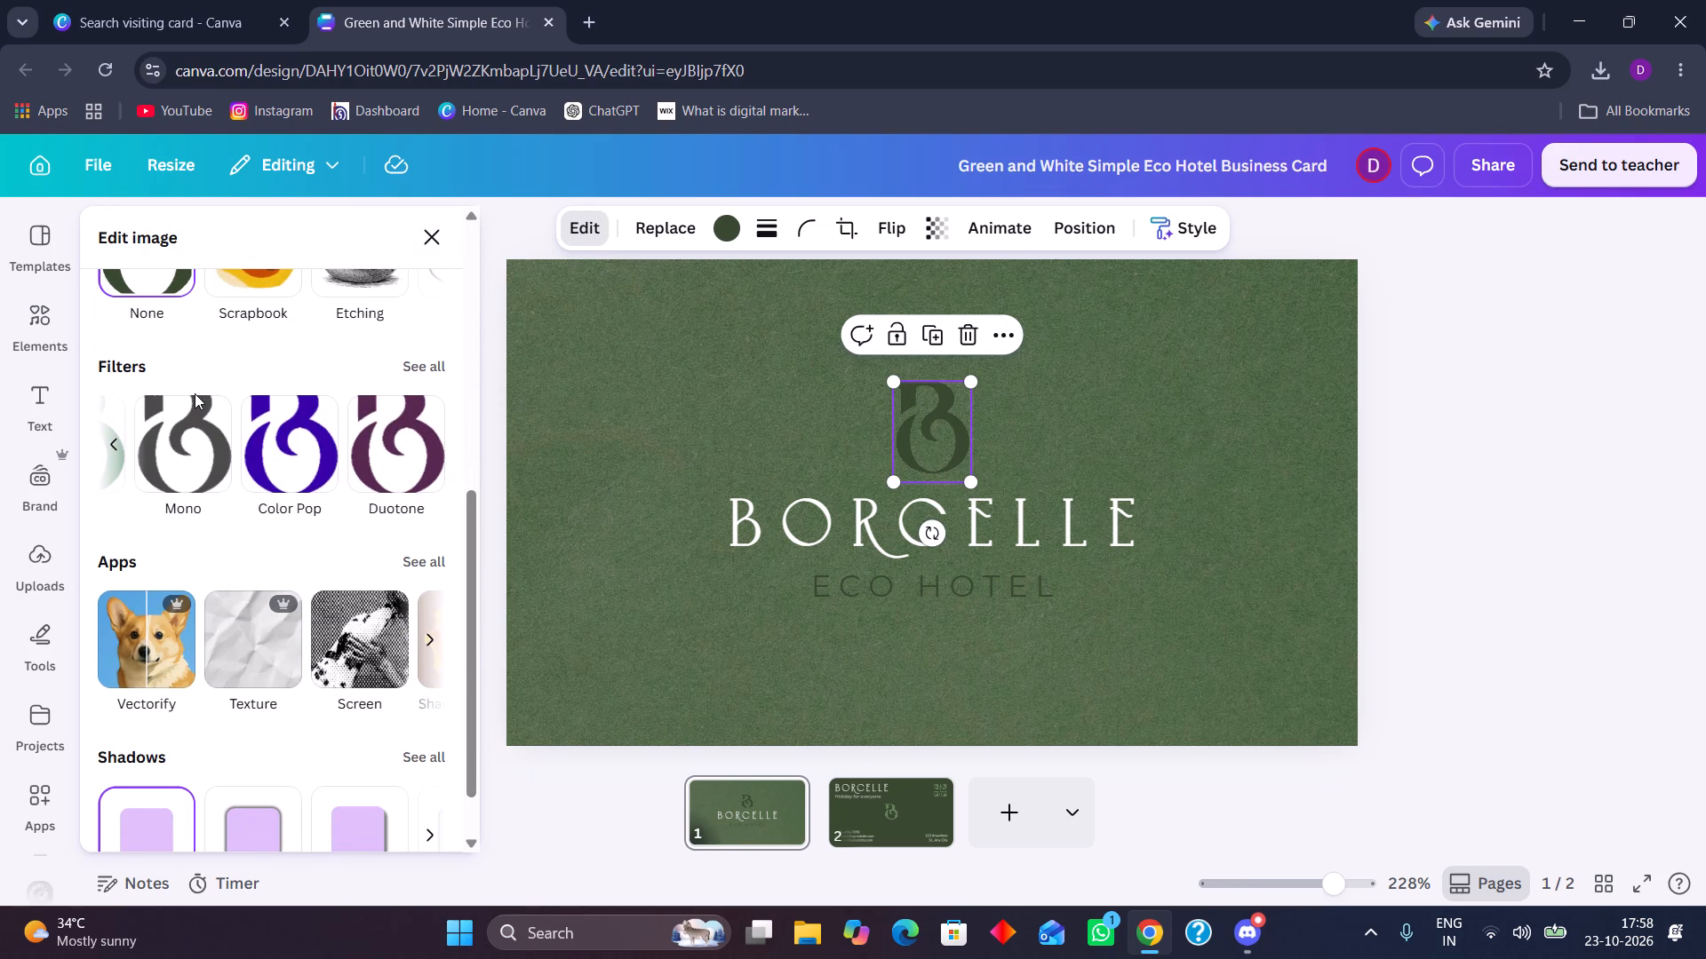
# Add a title text box reading "kf" to the card's front and set its font to Simple Serenity.
pyautogui.click(28, 416)
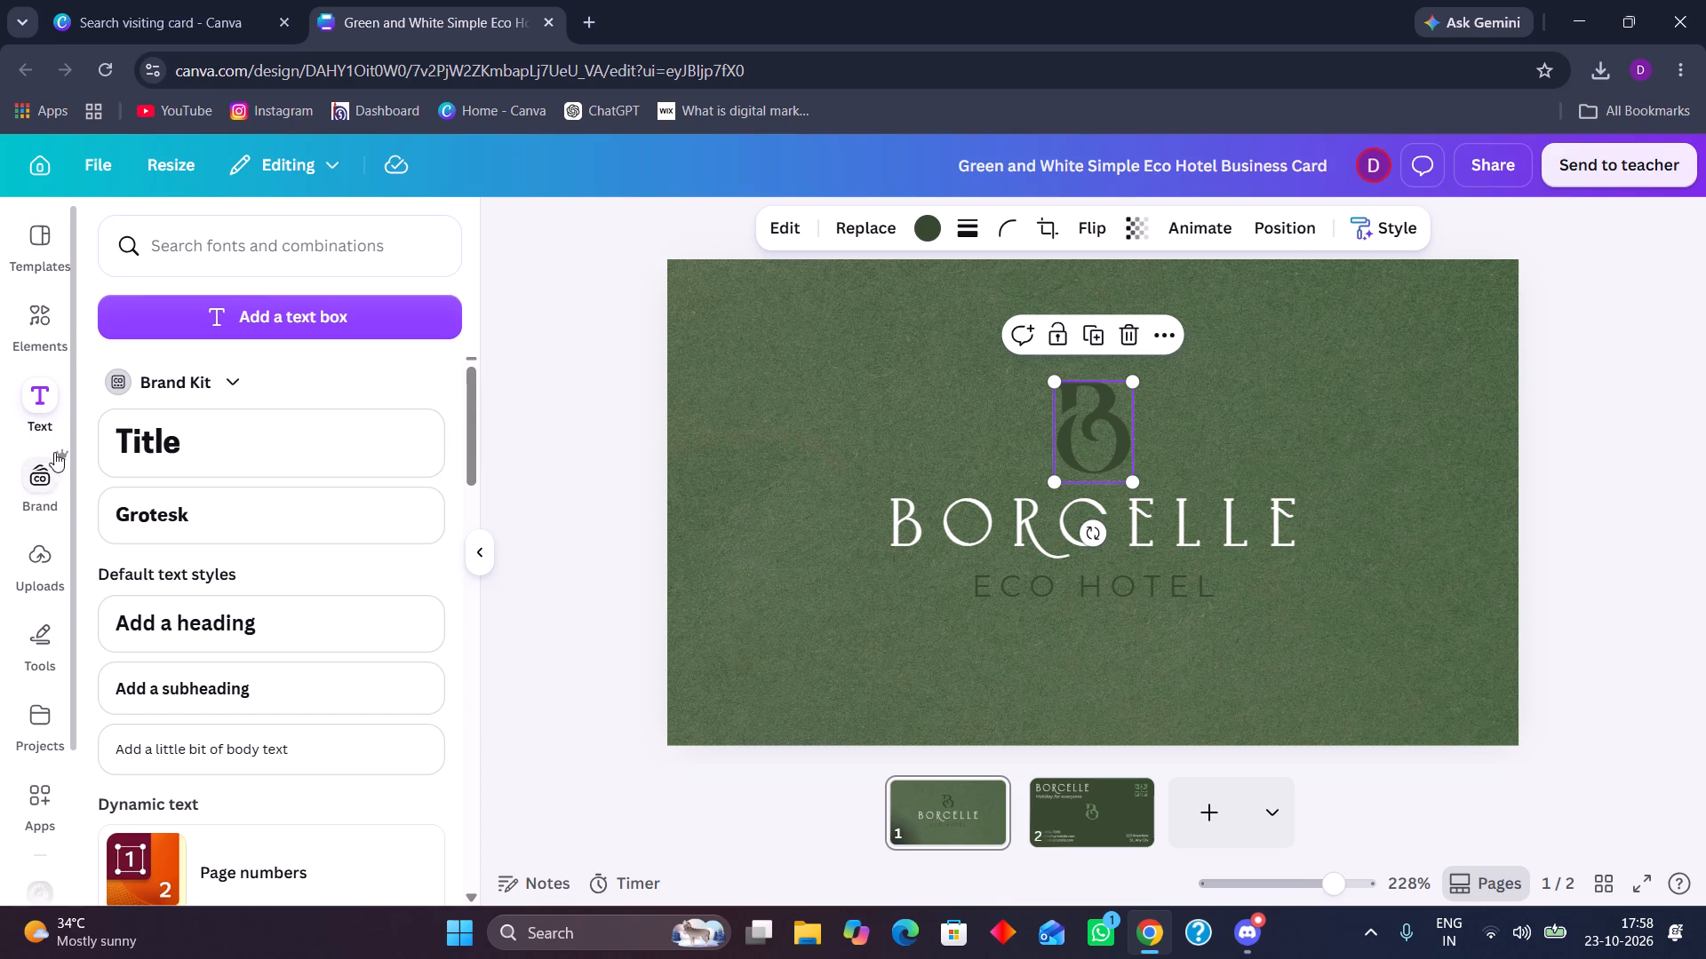
pyautogui.click(226, 472)
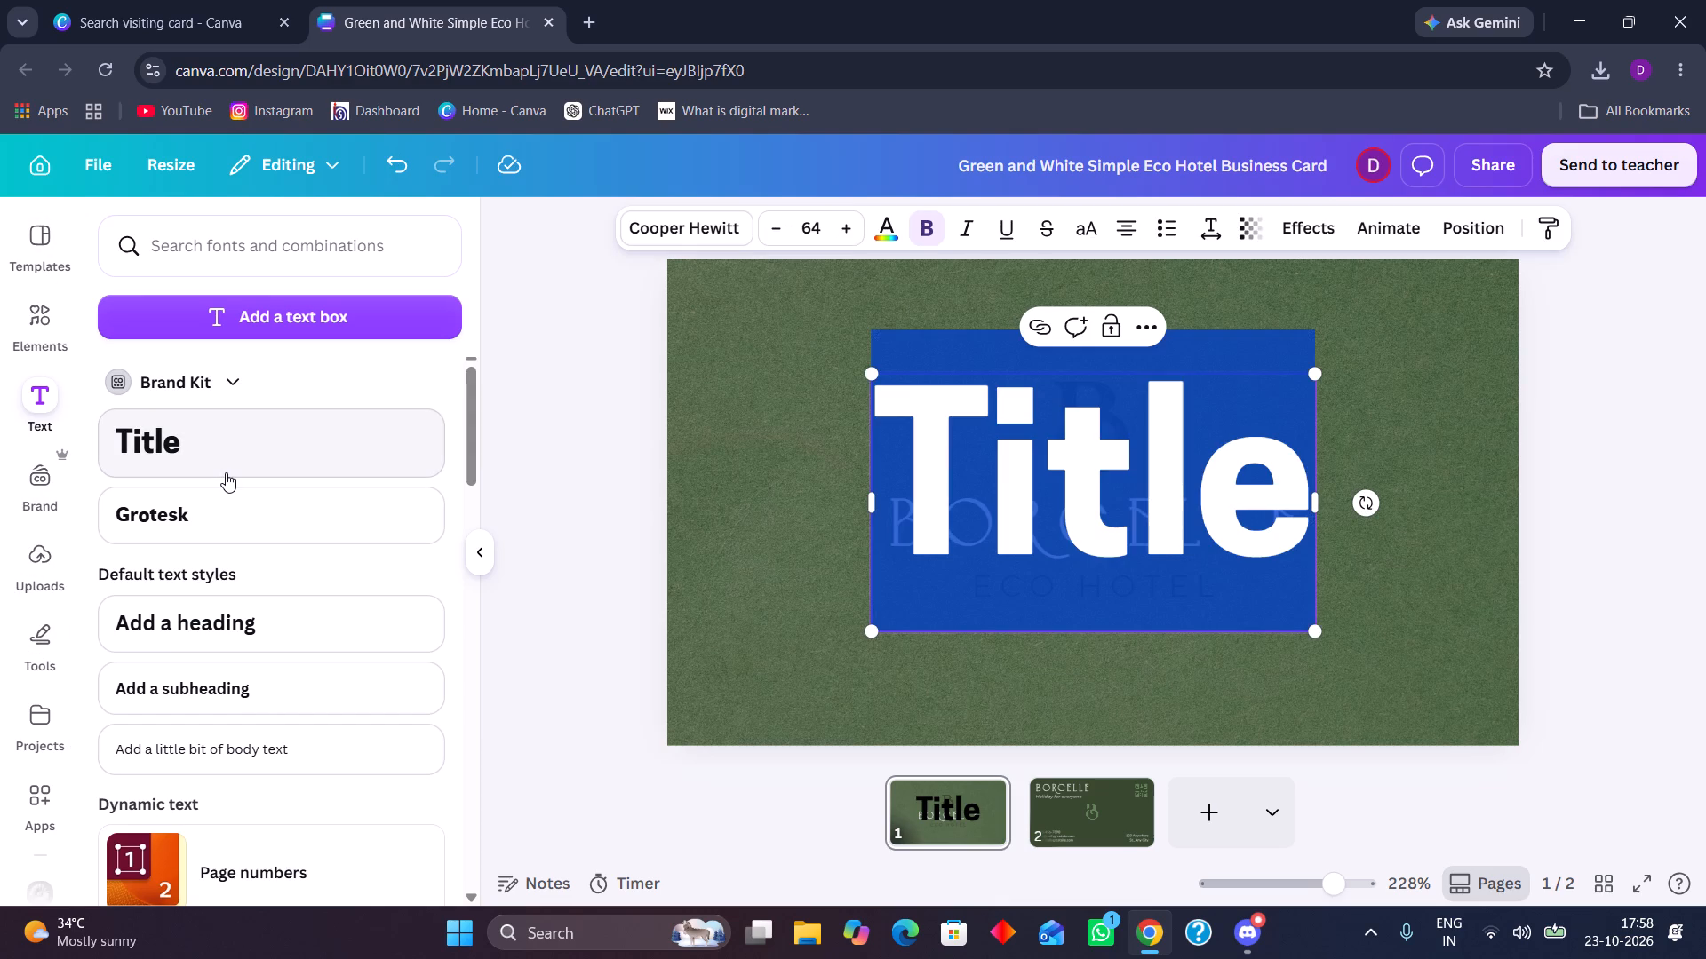
pyautogui.write('kf')
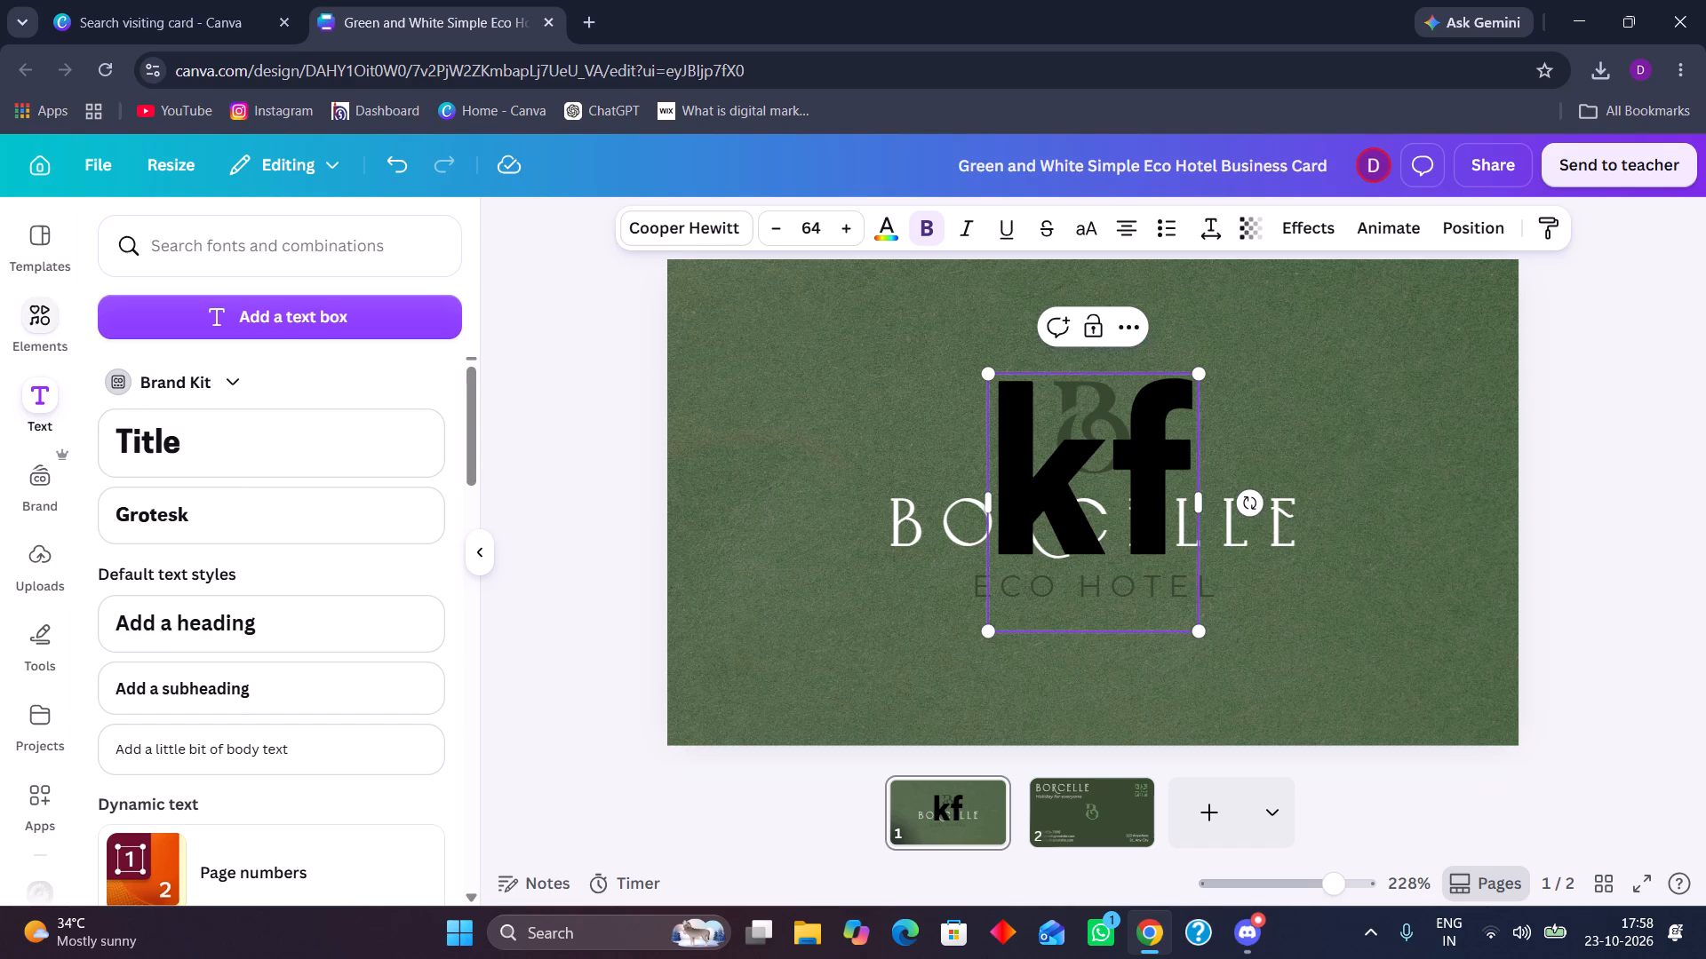
pyautogui.click(662, 218)
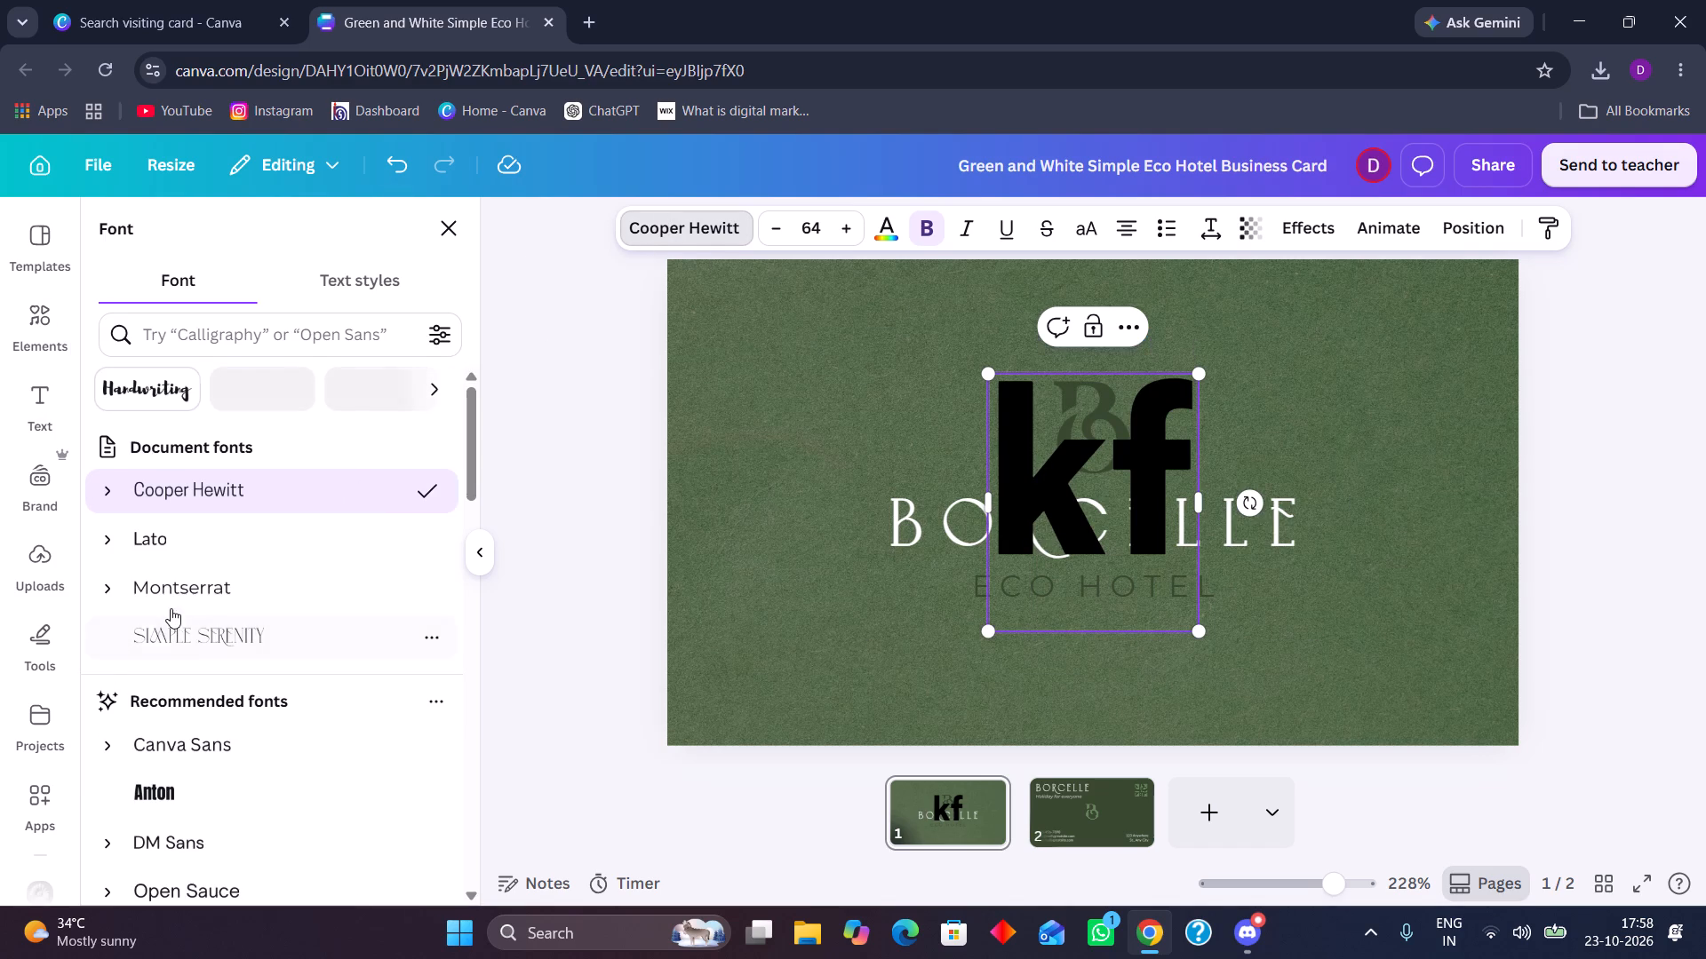
pyautogui.click(174, 622)
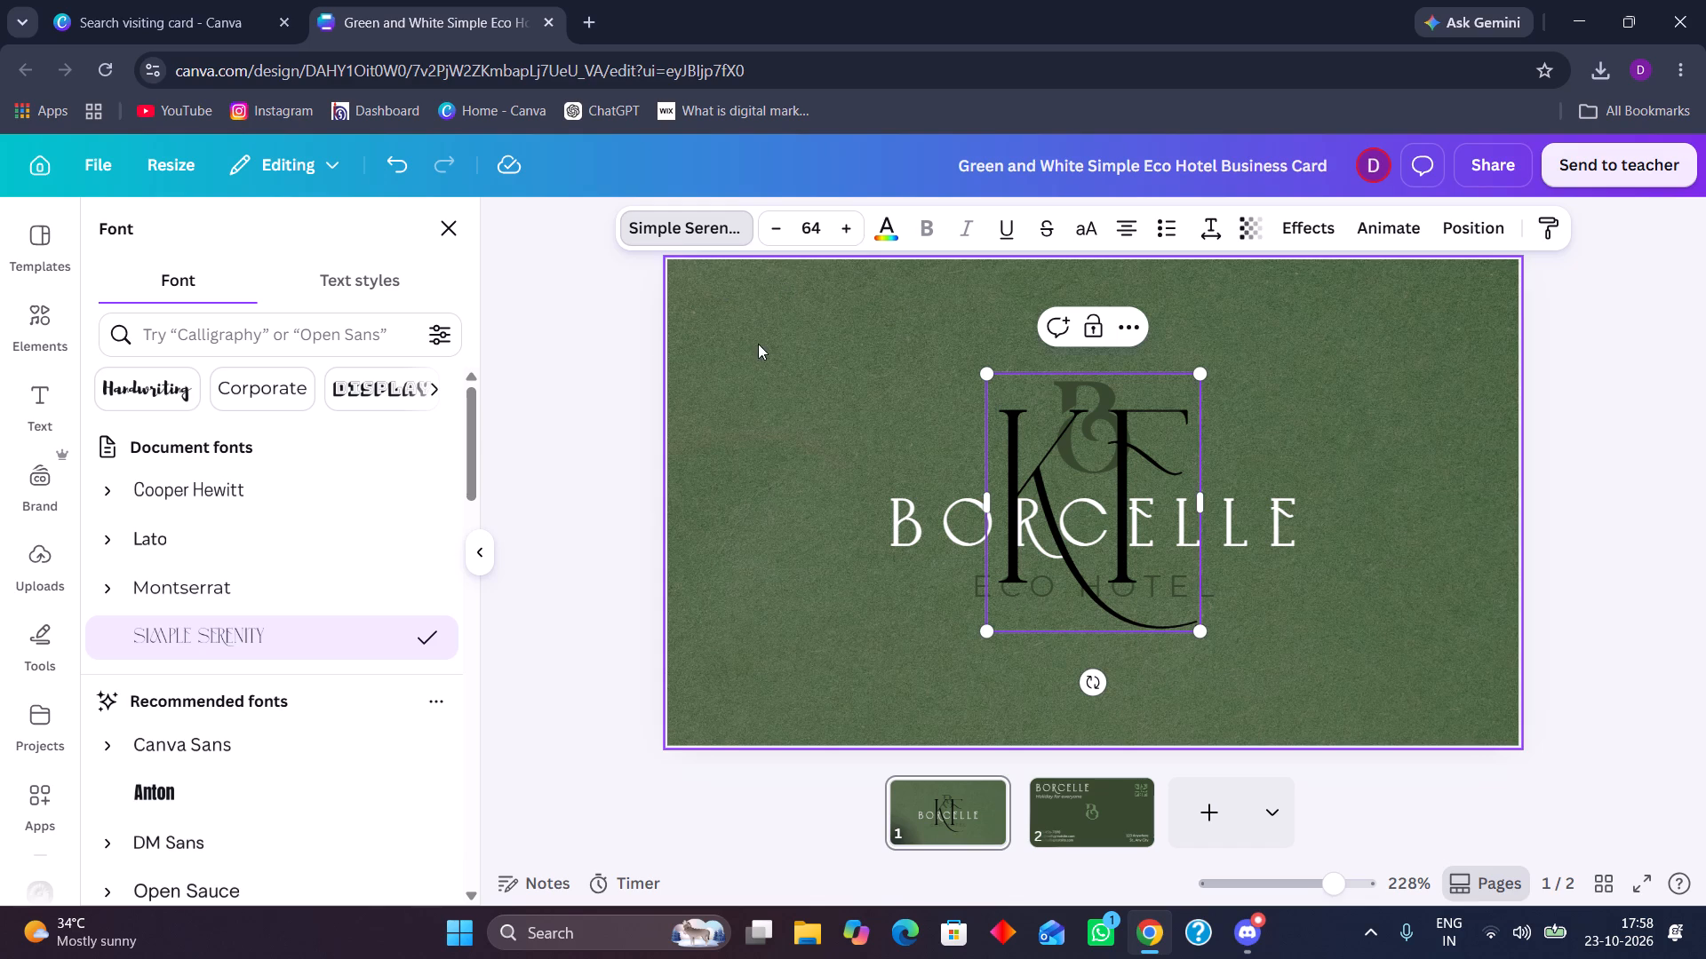
pyautogui.click(578, 471)
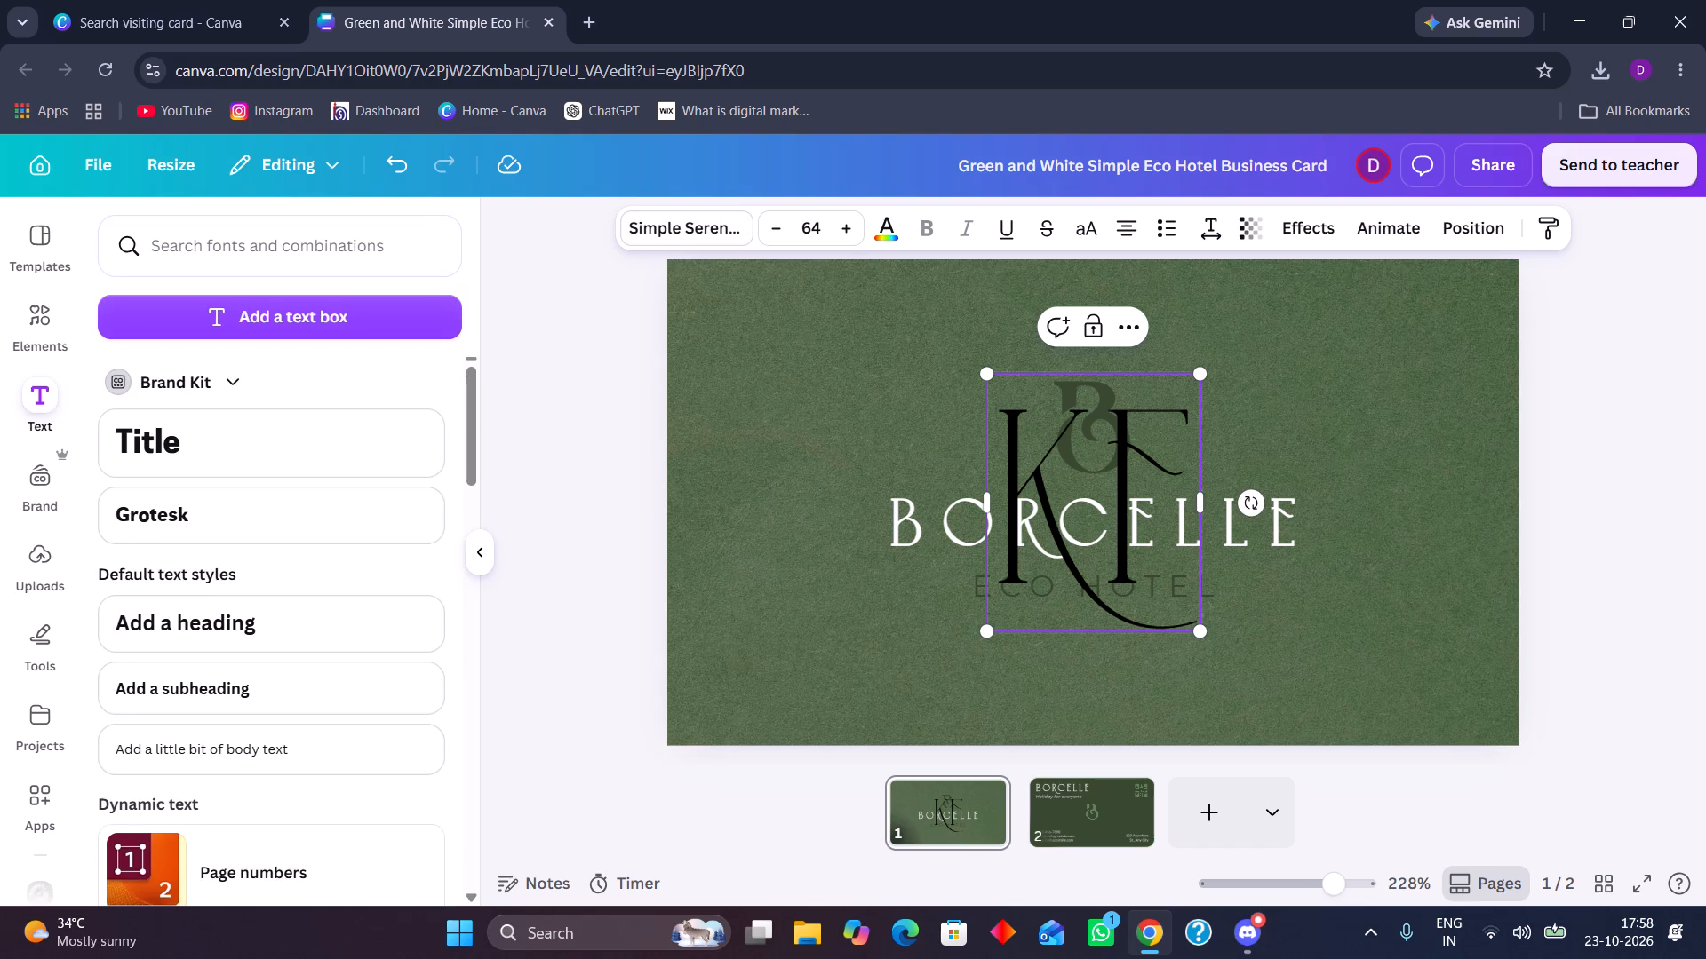
# Move the KF text off the B monogram and shrink it to a font size of about 33.9.
pyautogui.moveTo(1120, 464); pyautogui.dragTo(1077, 462)
pyautogui.click(1326, 422)
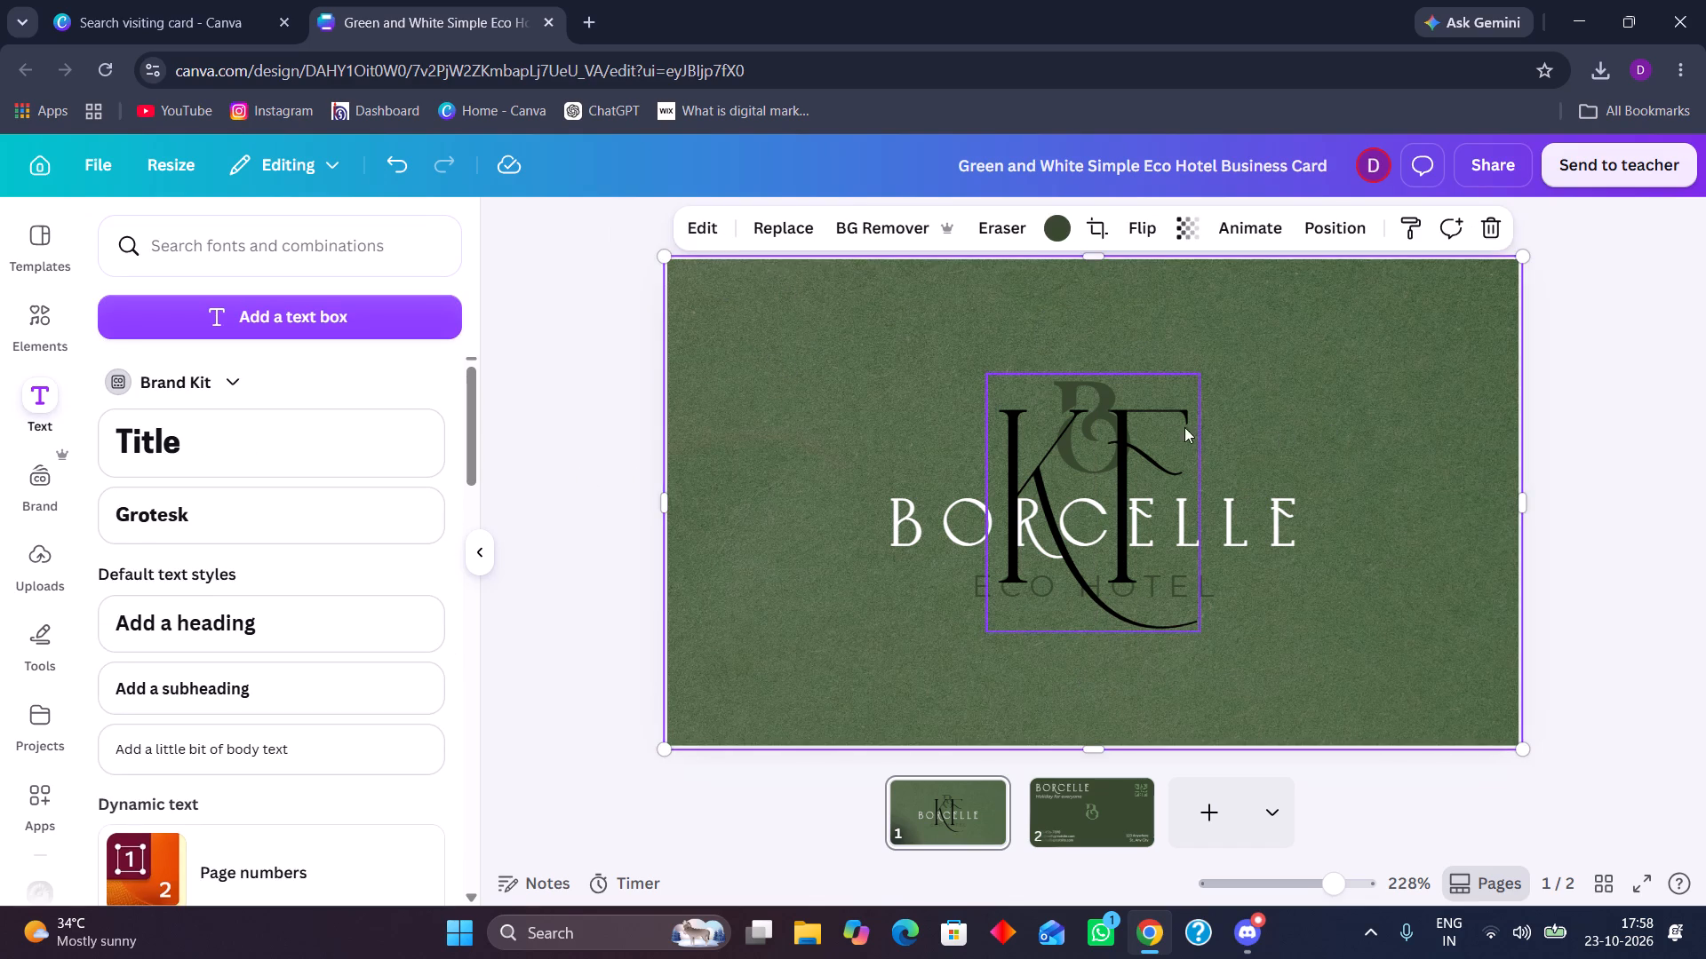
pyautogui.moveTo(1112, 449); pyautogui.dragTo(940, 373)
pyautogui.click(1112, 401)
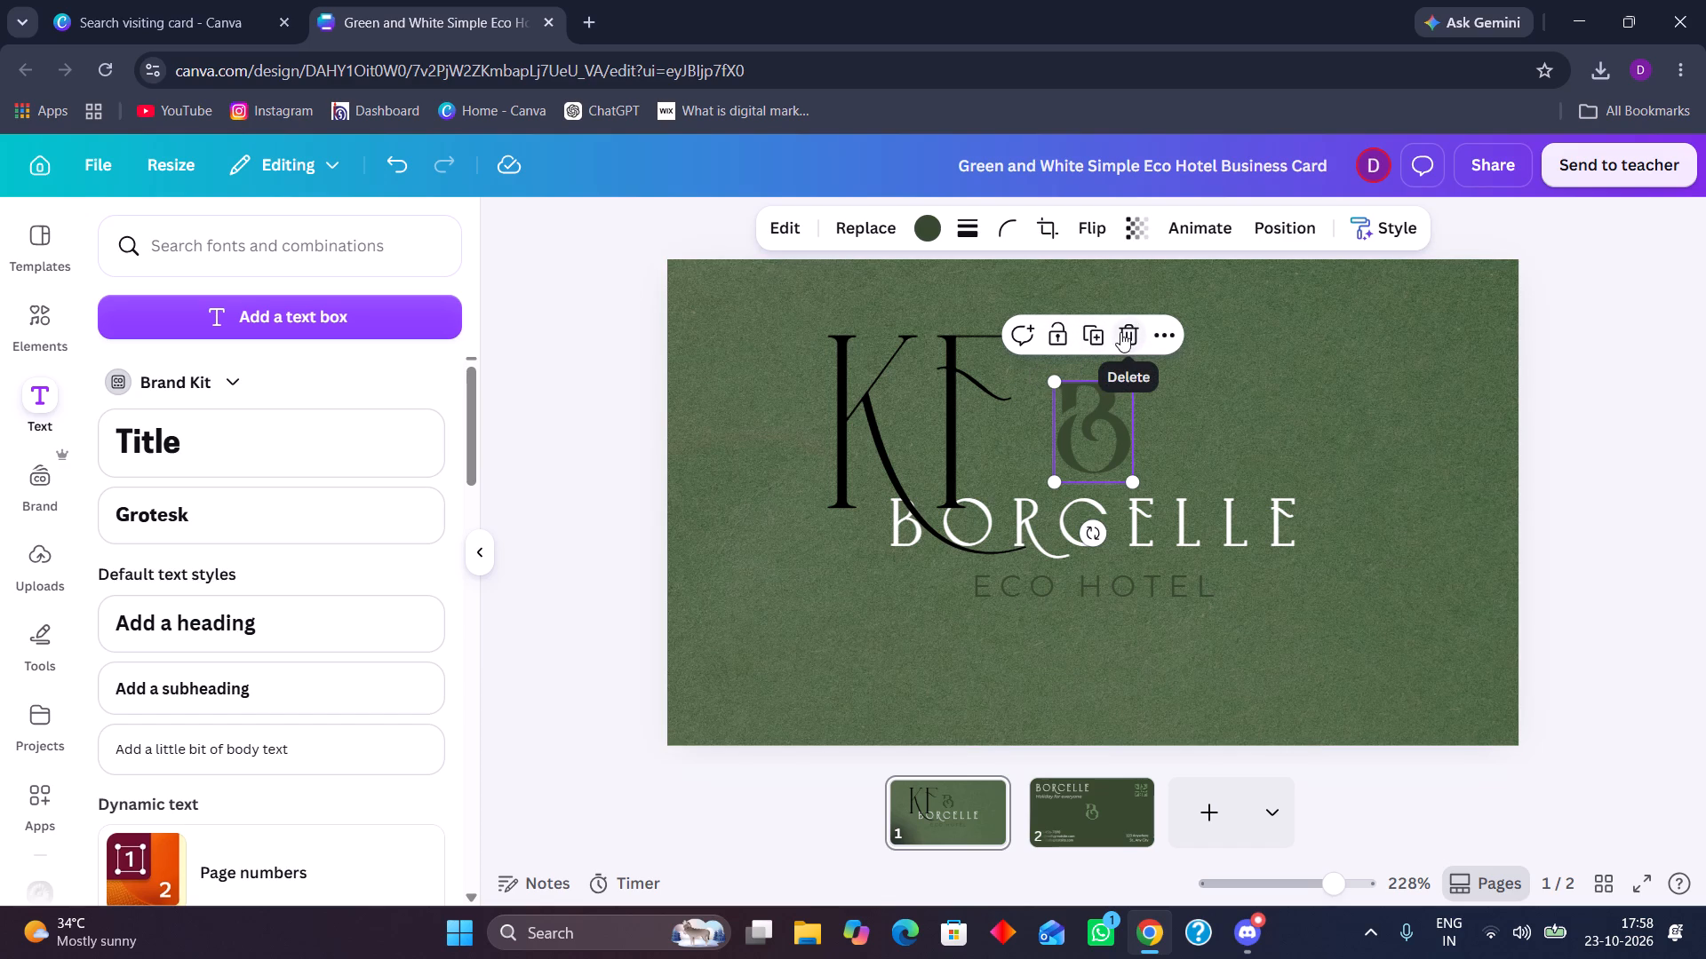
pyautogui.click(916, 409)
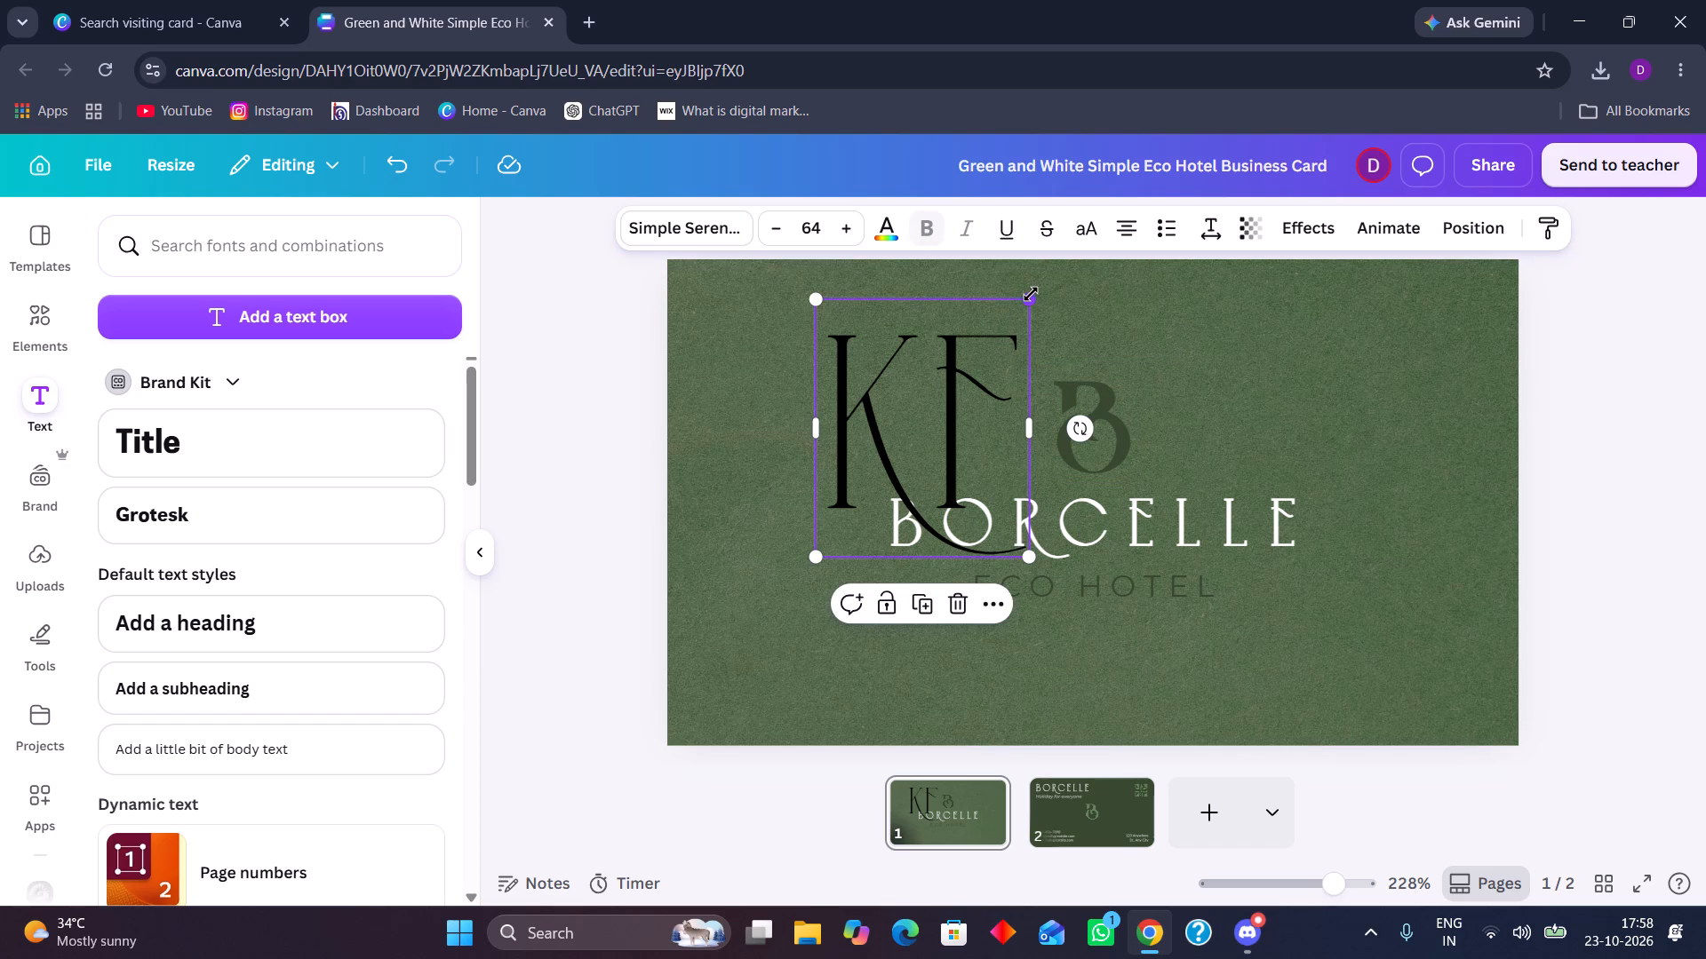
pyautogui.moveTo(1031, 294); pyautogui.dragTo(935, 418)
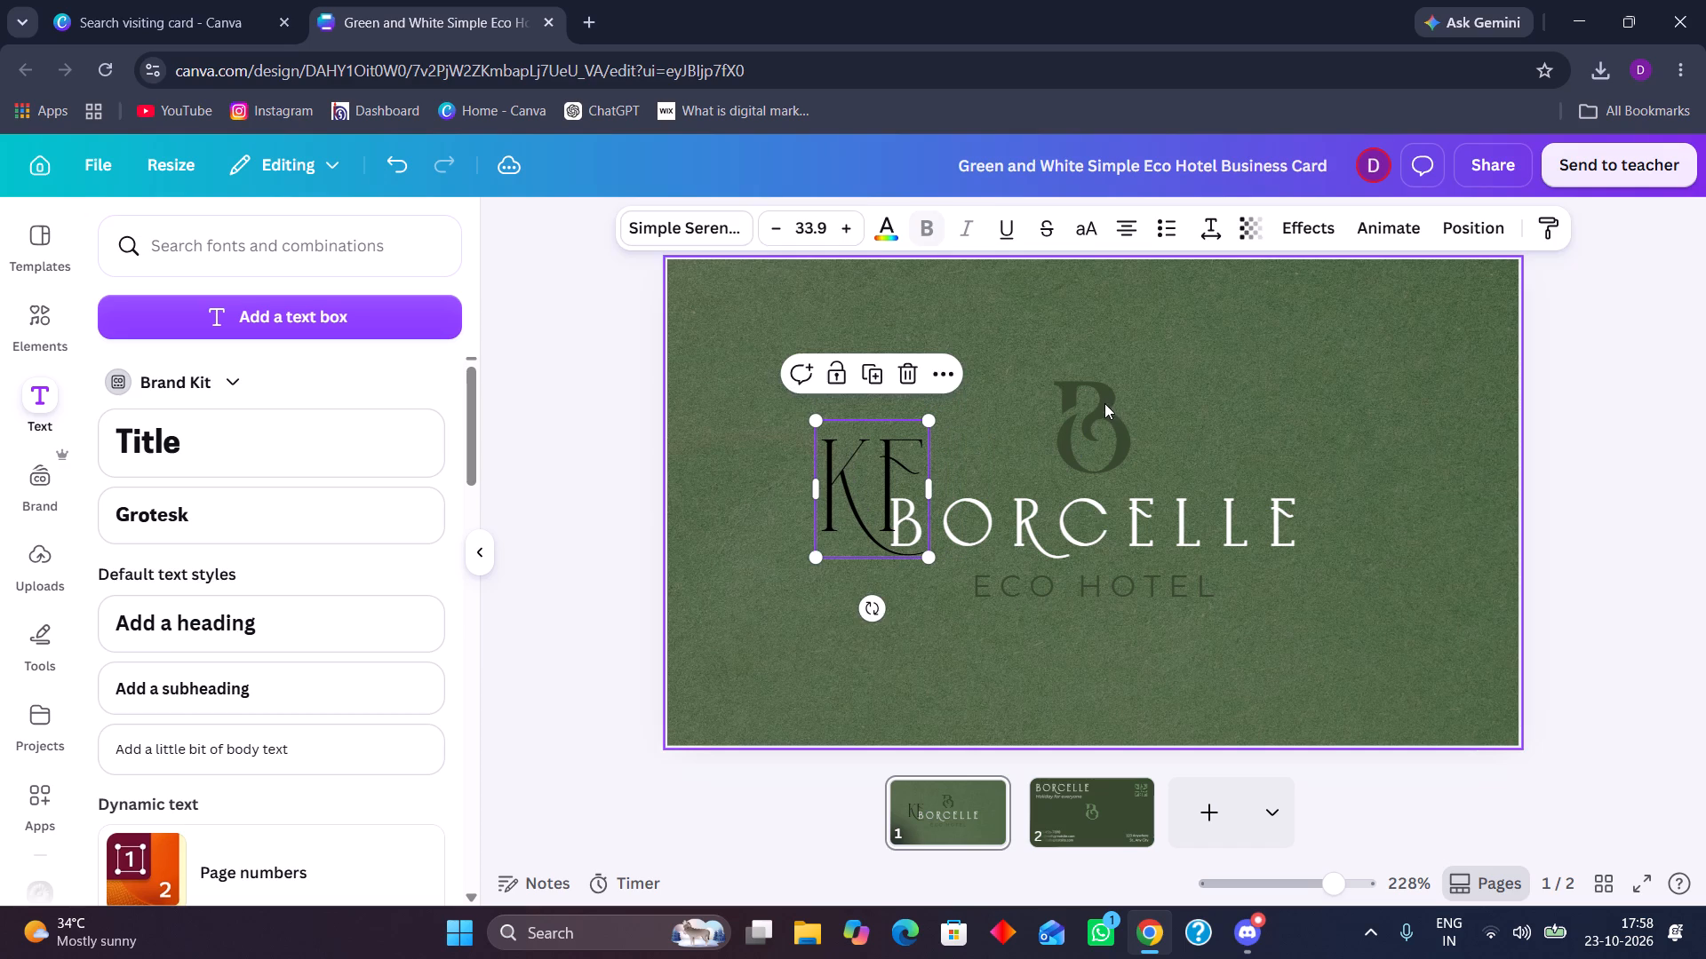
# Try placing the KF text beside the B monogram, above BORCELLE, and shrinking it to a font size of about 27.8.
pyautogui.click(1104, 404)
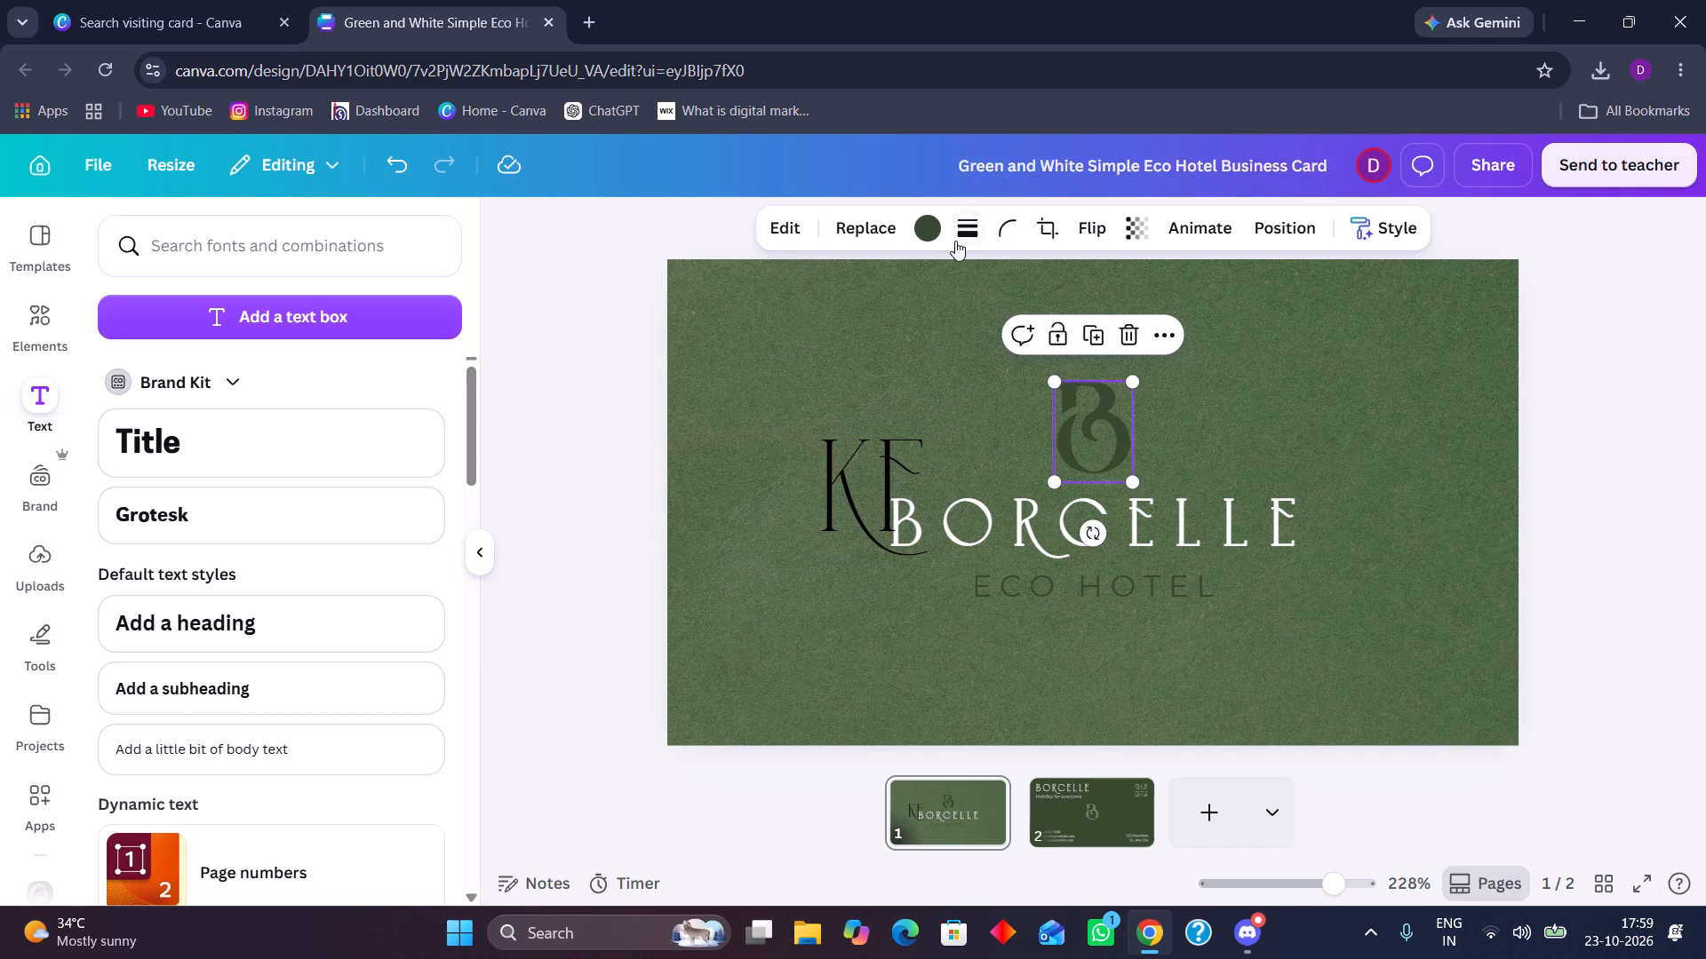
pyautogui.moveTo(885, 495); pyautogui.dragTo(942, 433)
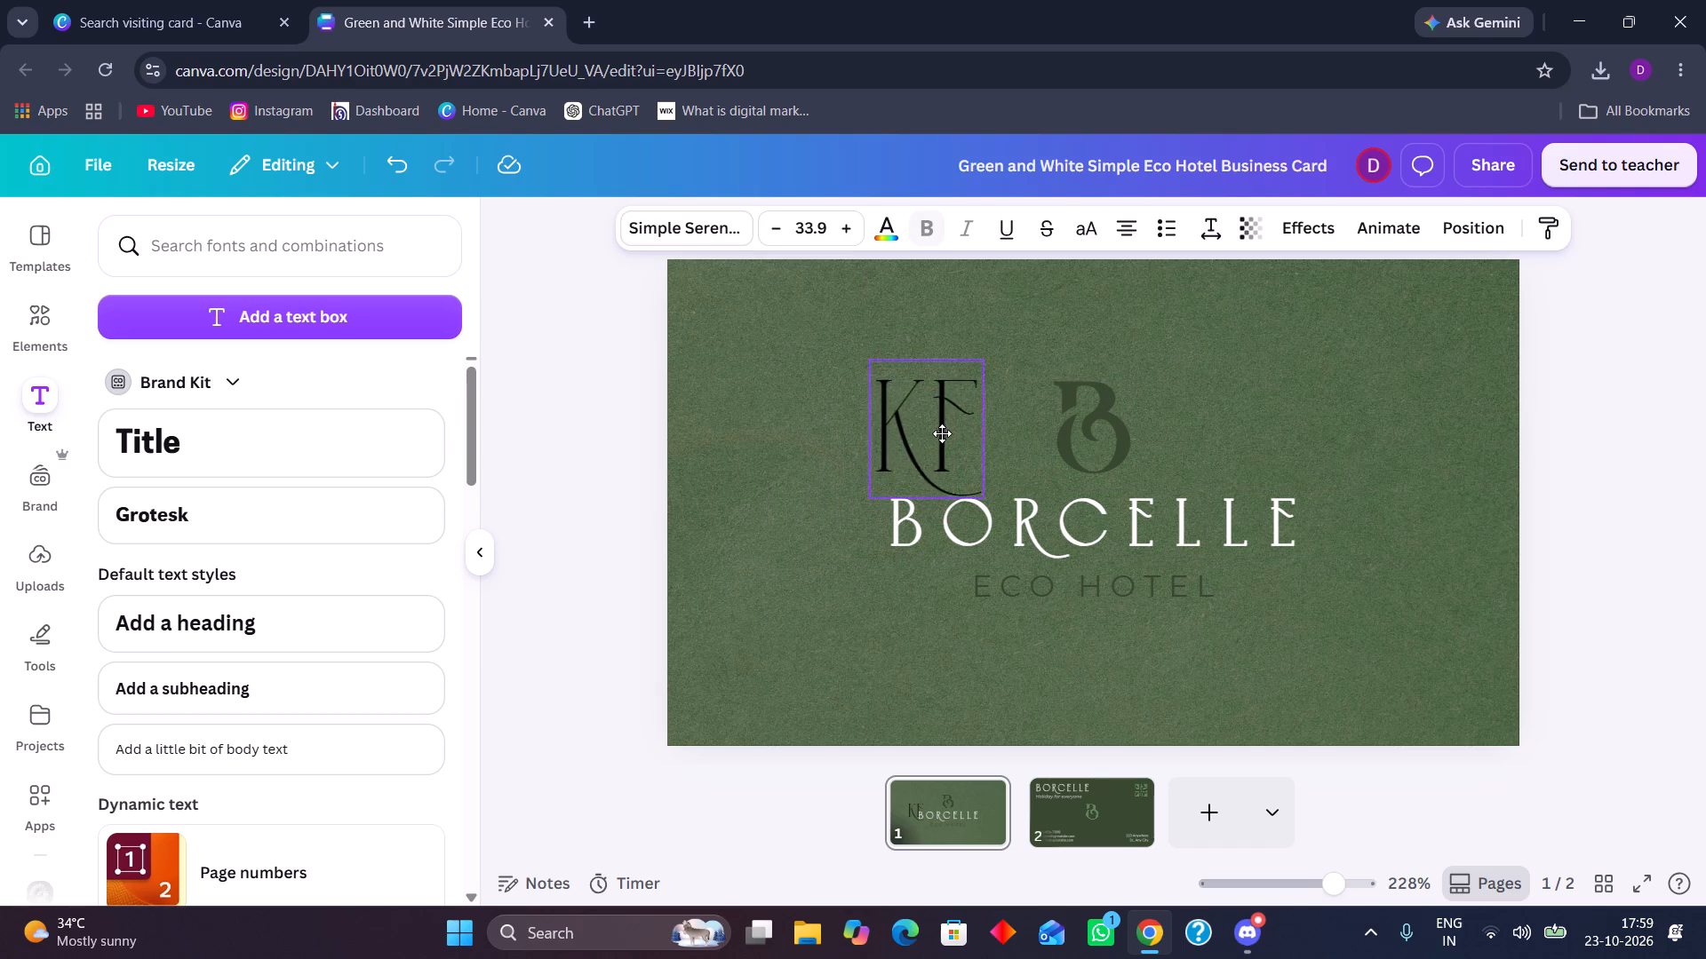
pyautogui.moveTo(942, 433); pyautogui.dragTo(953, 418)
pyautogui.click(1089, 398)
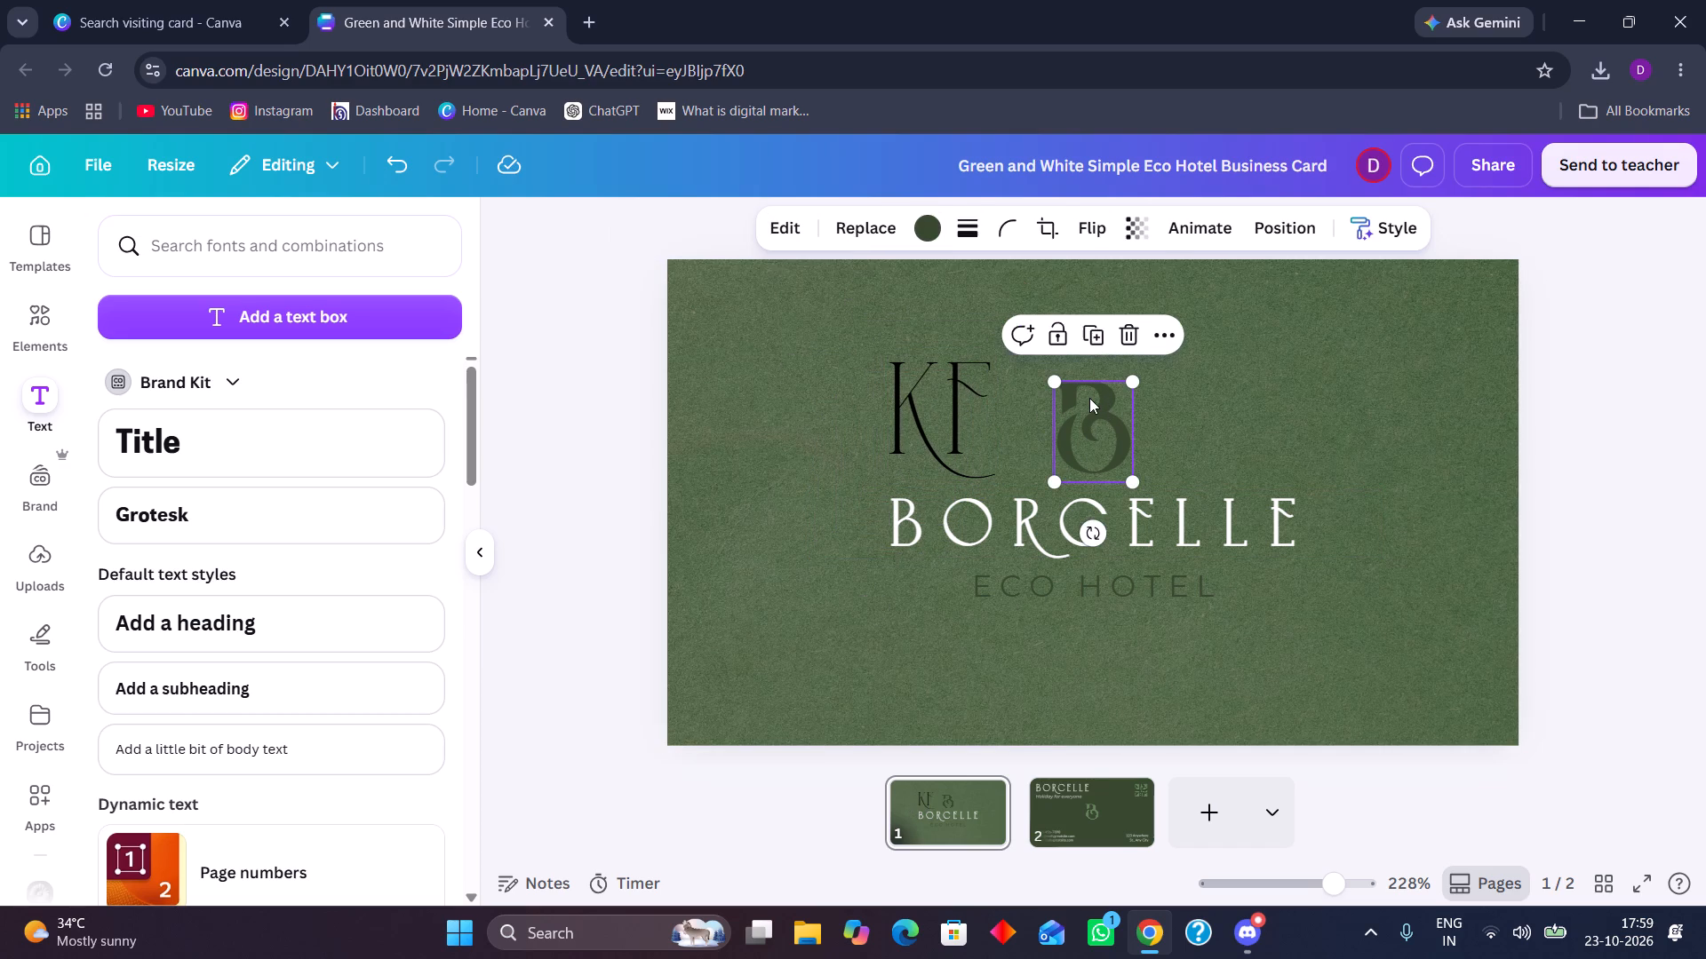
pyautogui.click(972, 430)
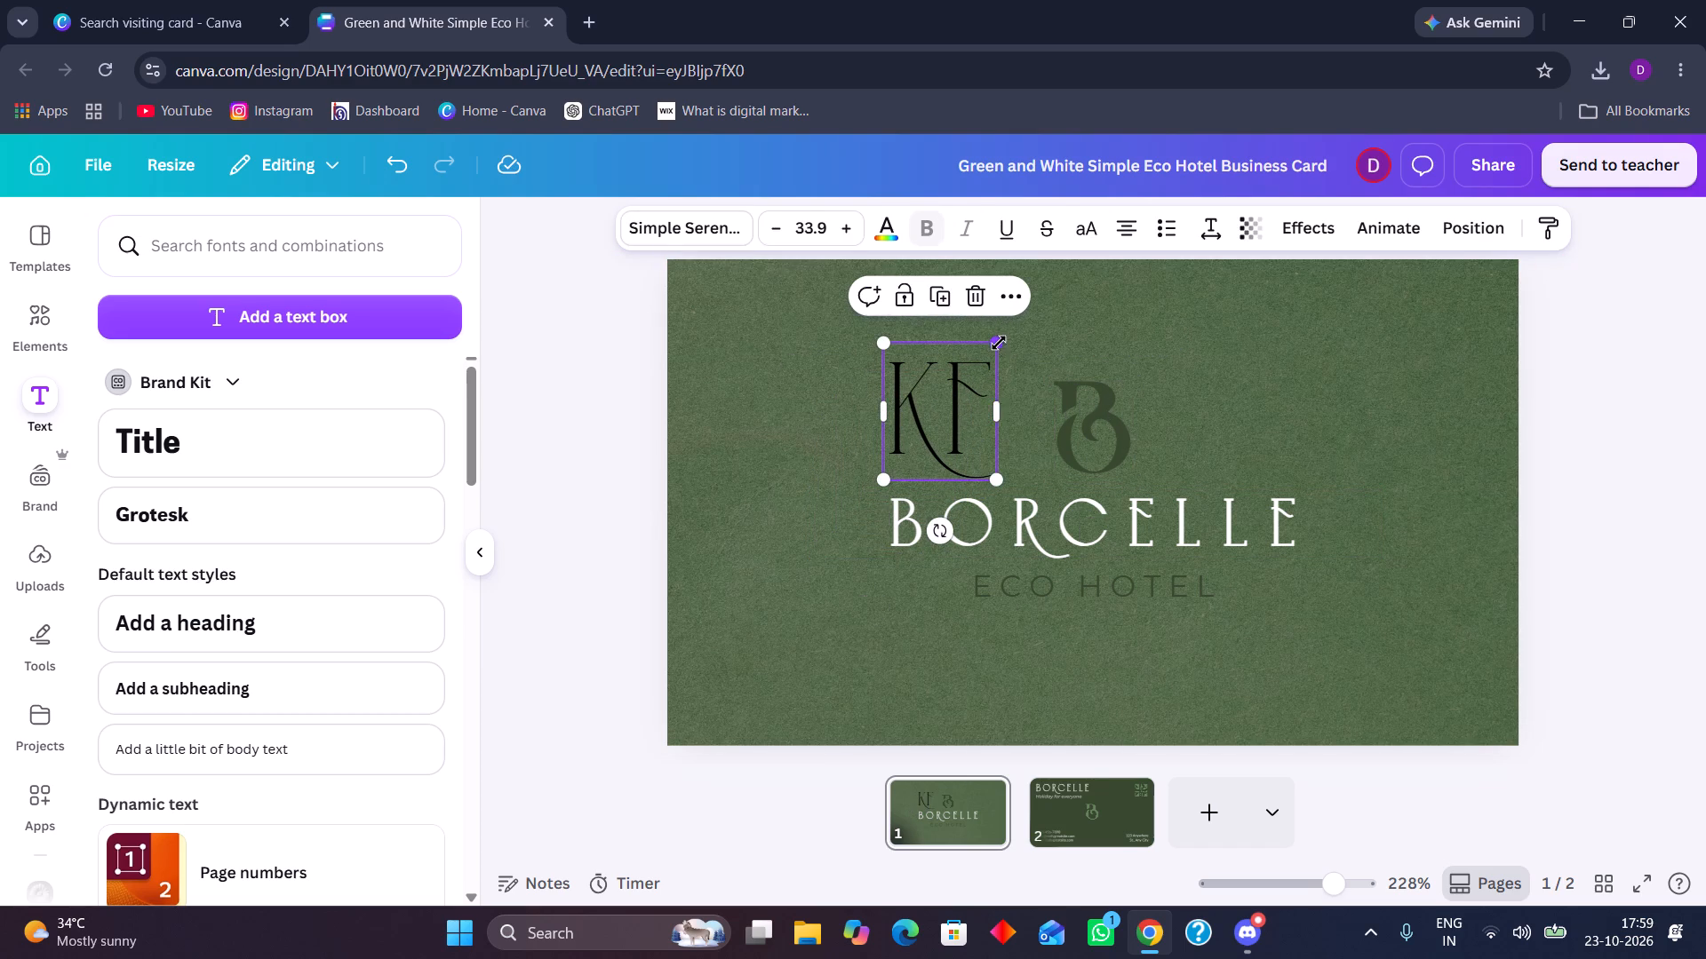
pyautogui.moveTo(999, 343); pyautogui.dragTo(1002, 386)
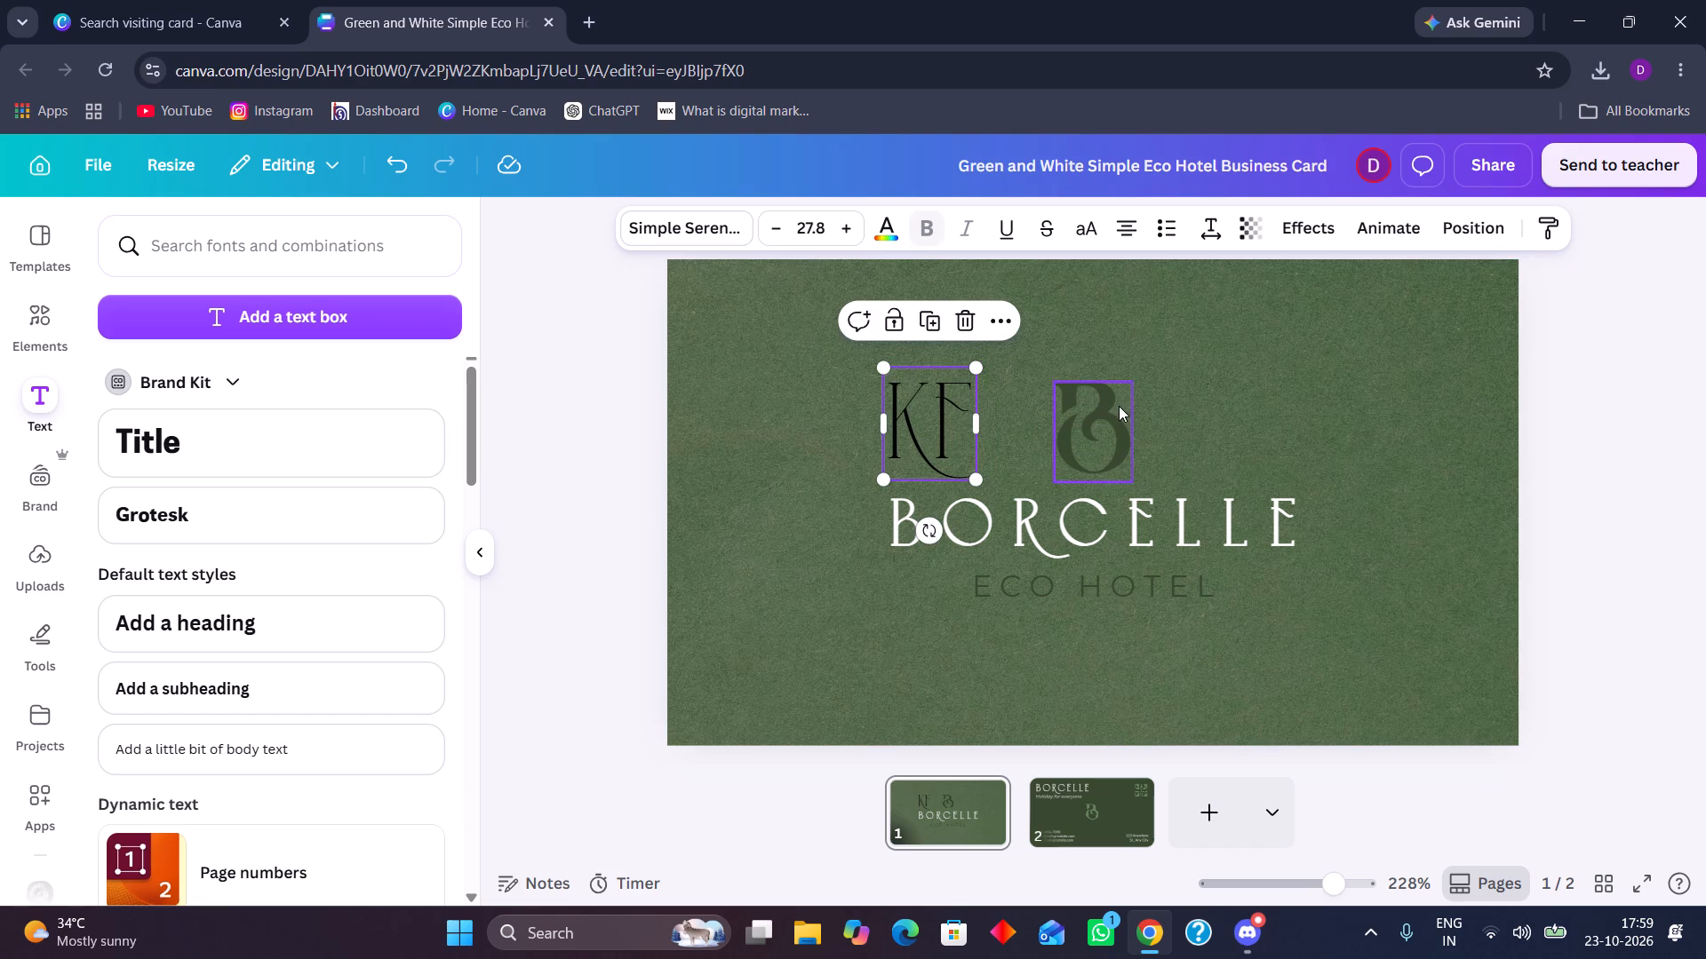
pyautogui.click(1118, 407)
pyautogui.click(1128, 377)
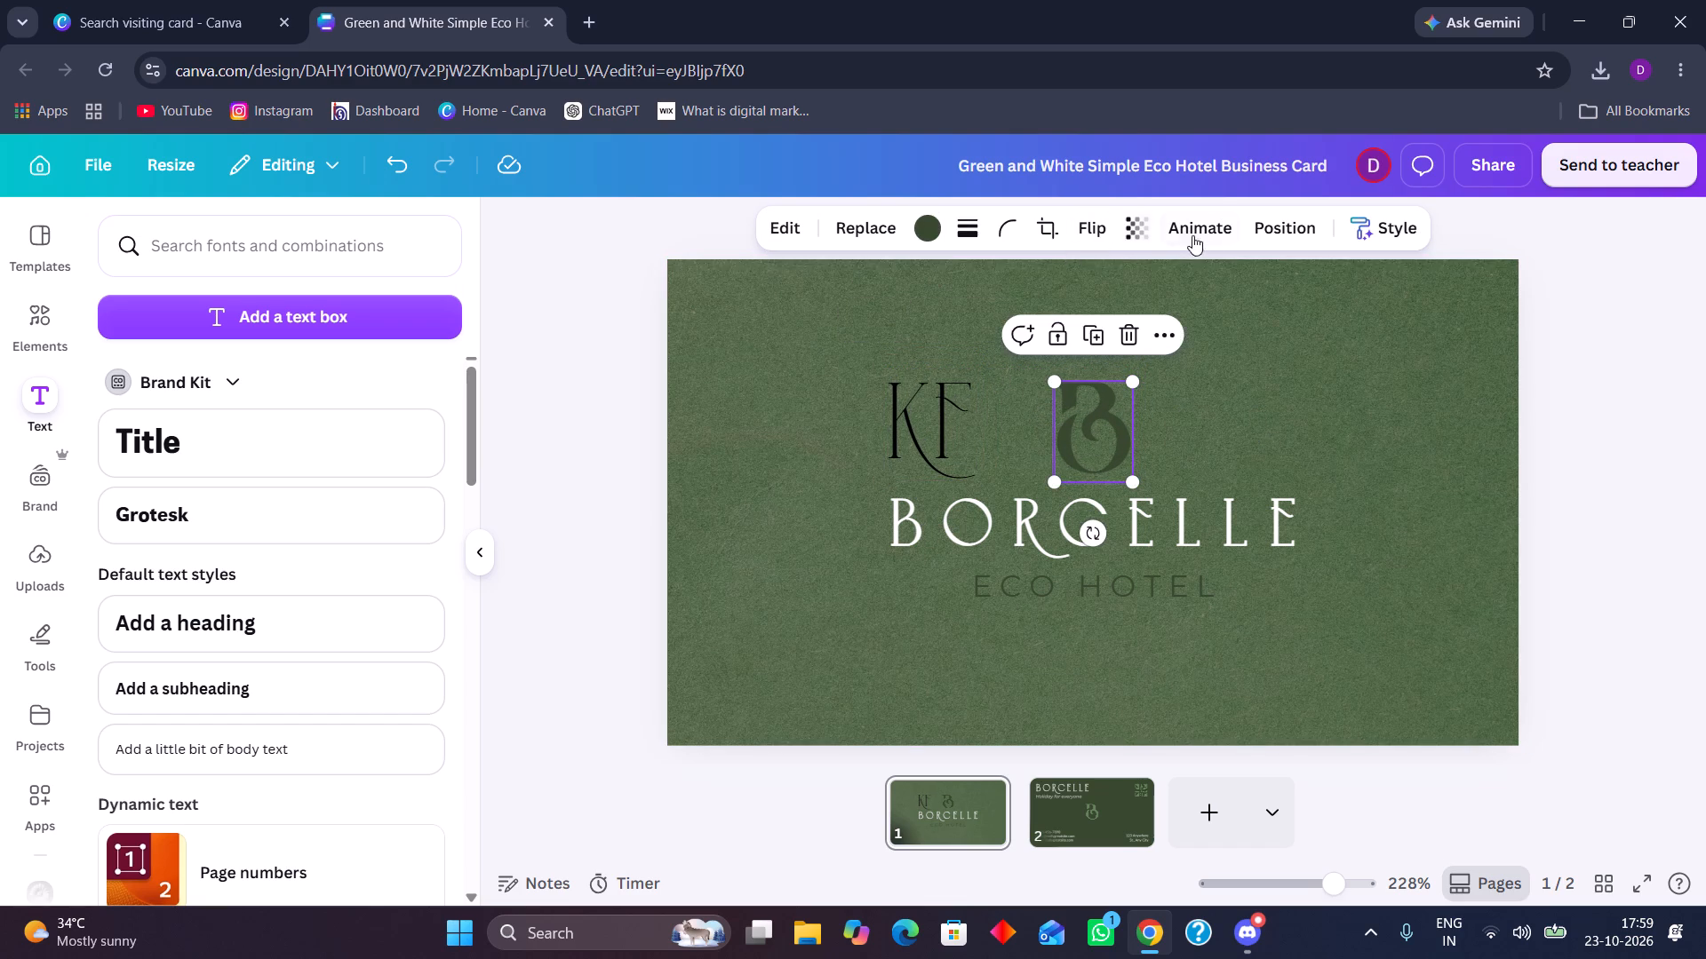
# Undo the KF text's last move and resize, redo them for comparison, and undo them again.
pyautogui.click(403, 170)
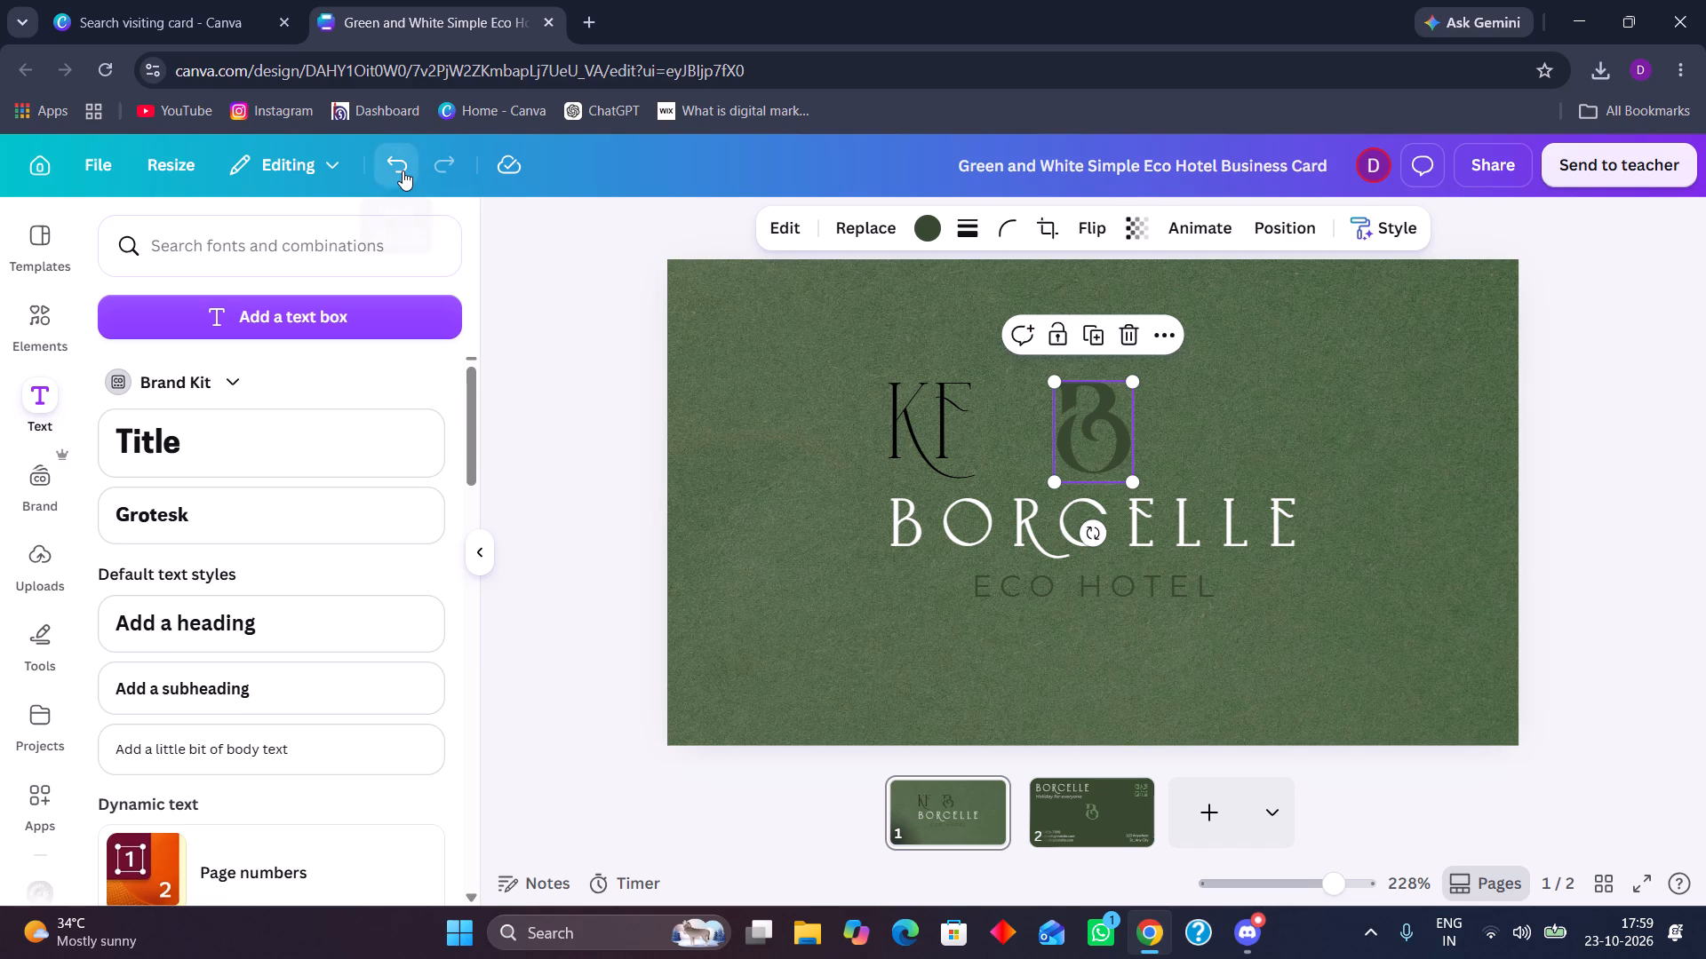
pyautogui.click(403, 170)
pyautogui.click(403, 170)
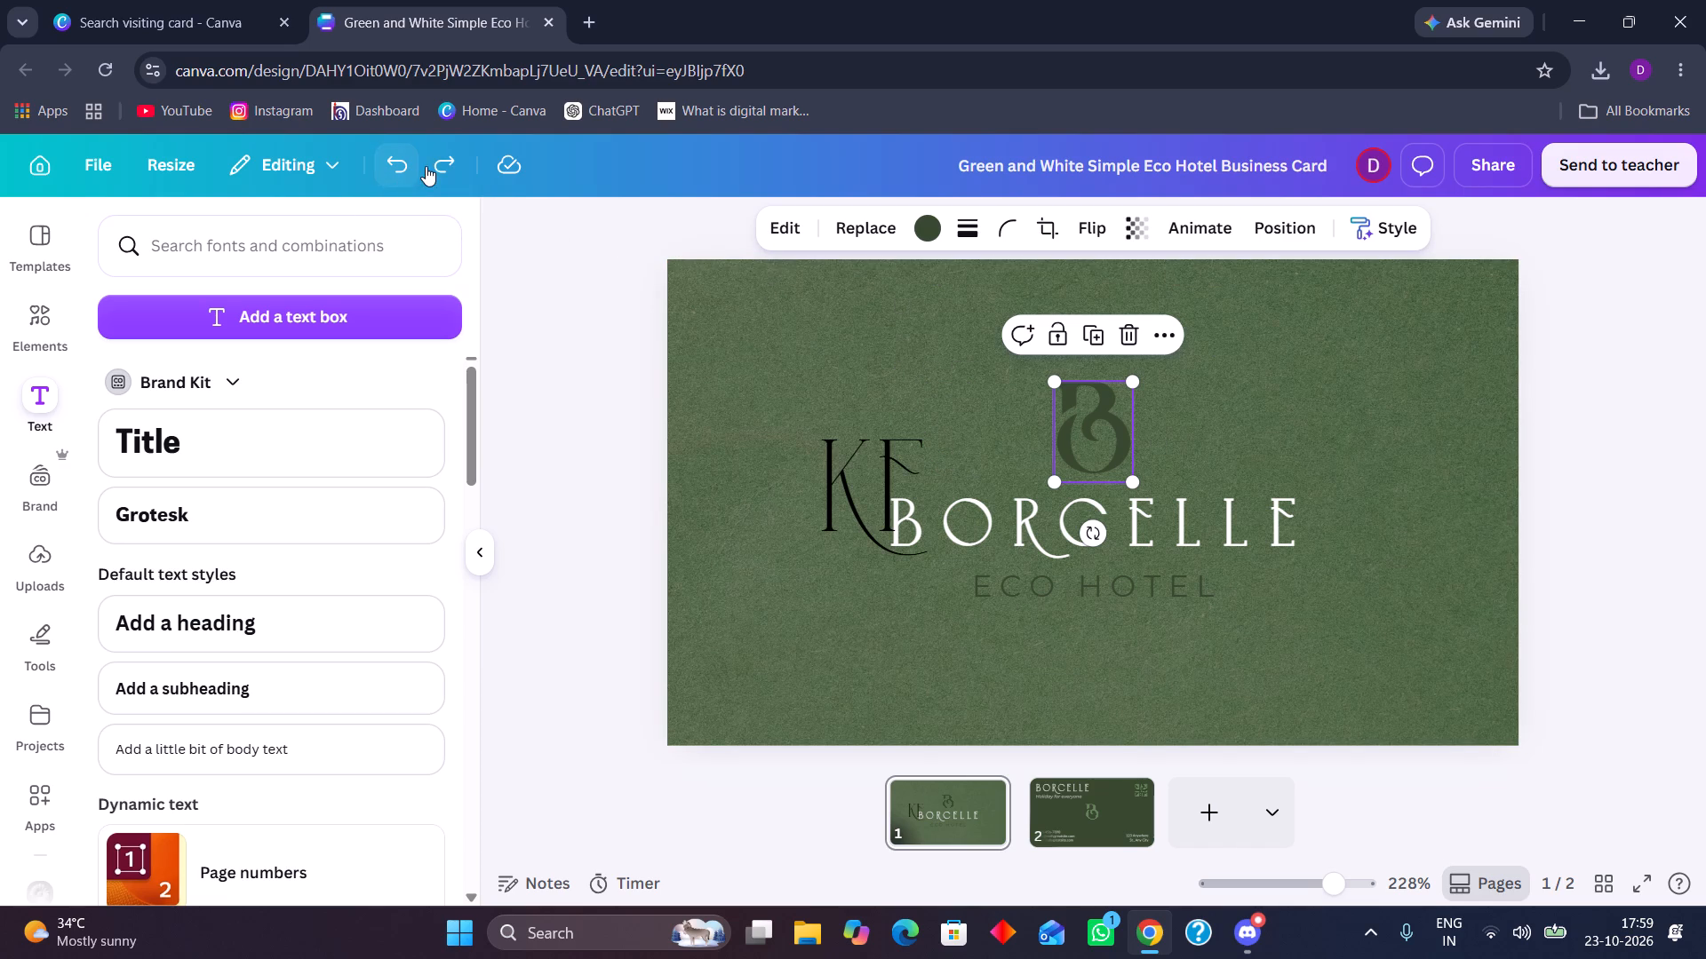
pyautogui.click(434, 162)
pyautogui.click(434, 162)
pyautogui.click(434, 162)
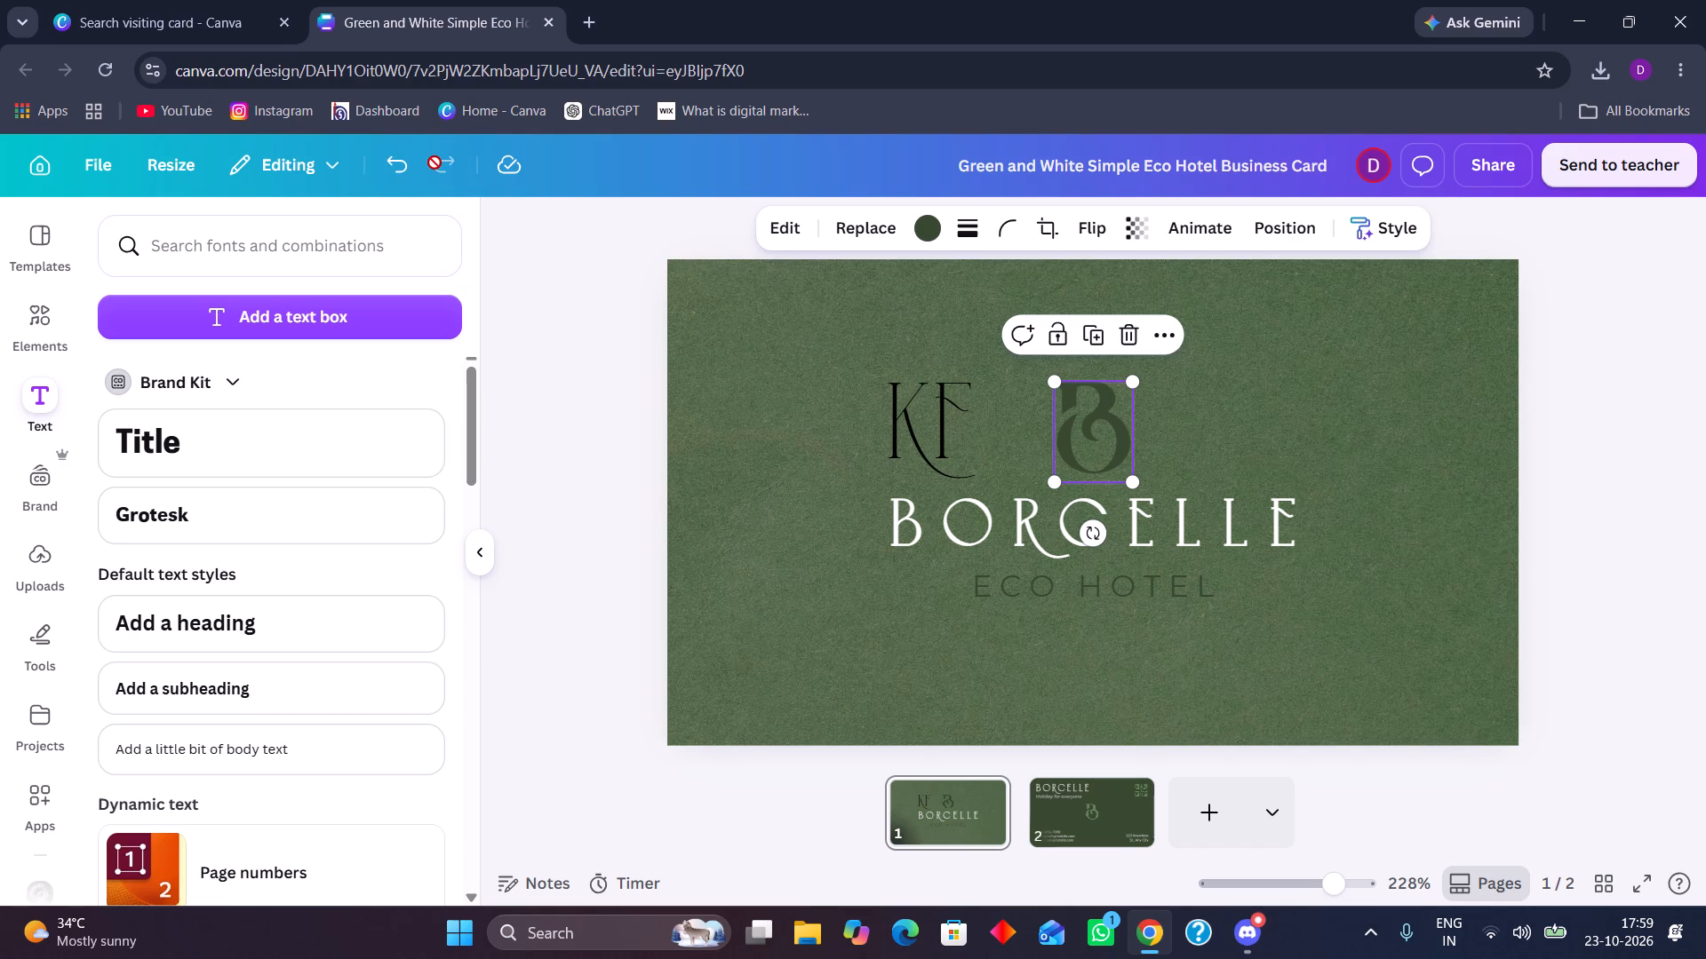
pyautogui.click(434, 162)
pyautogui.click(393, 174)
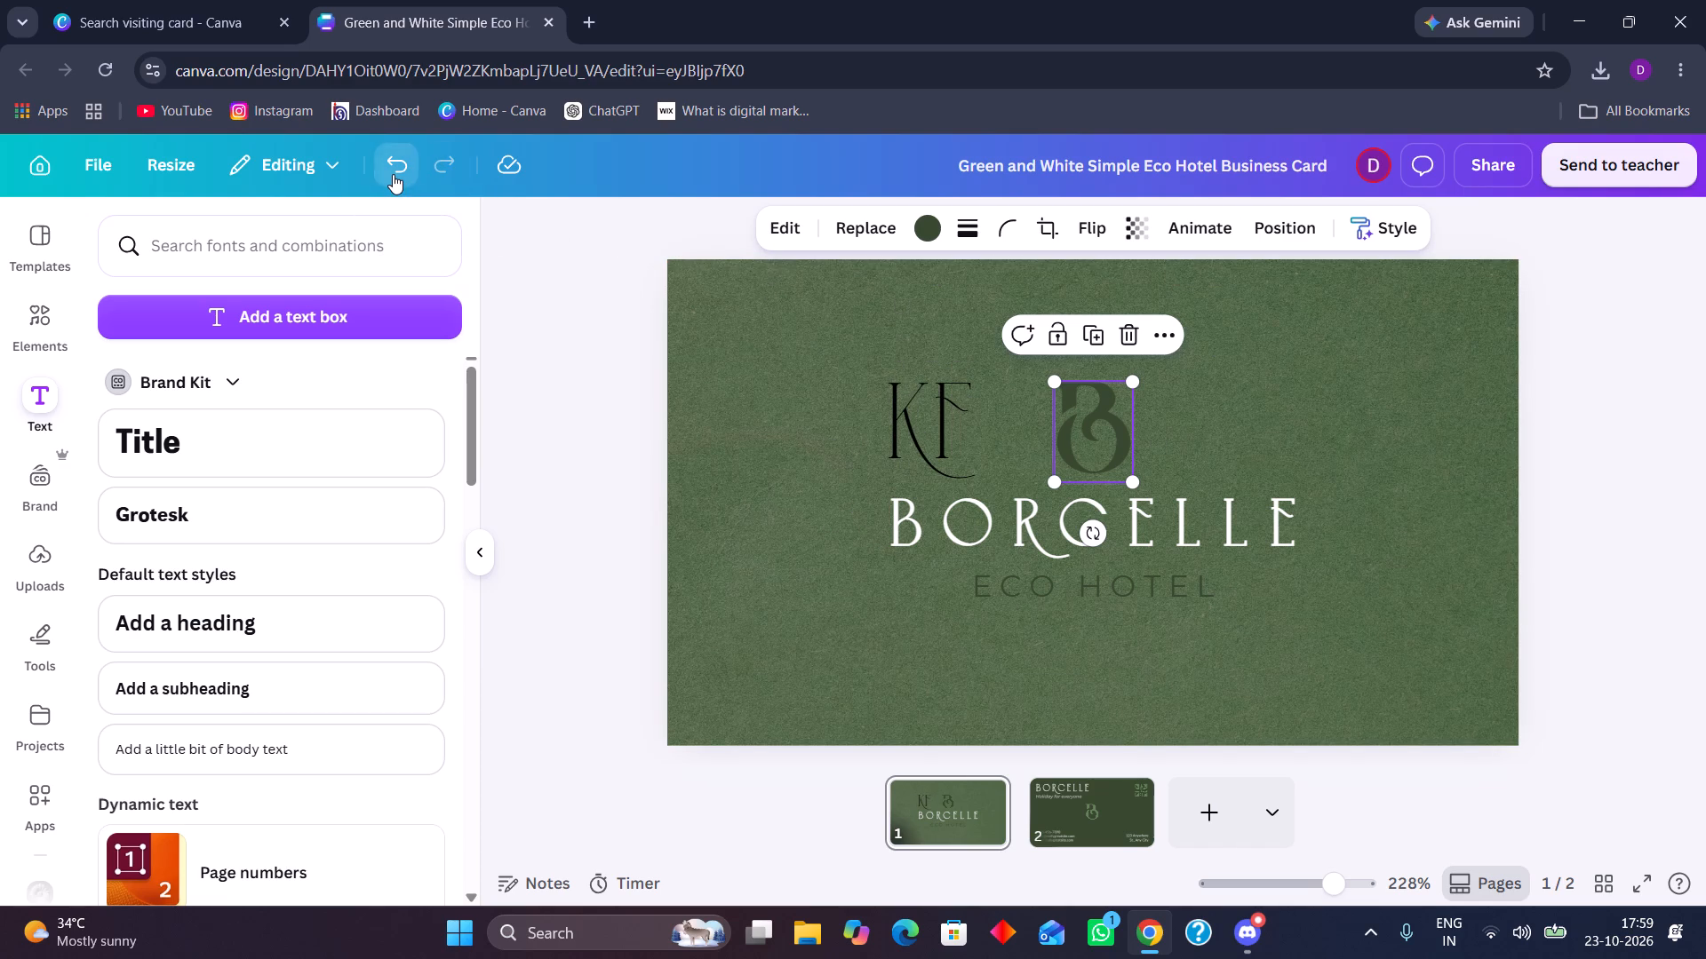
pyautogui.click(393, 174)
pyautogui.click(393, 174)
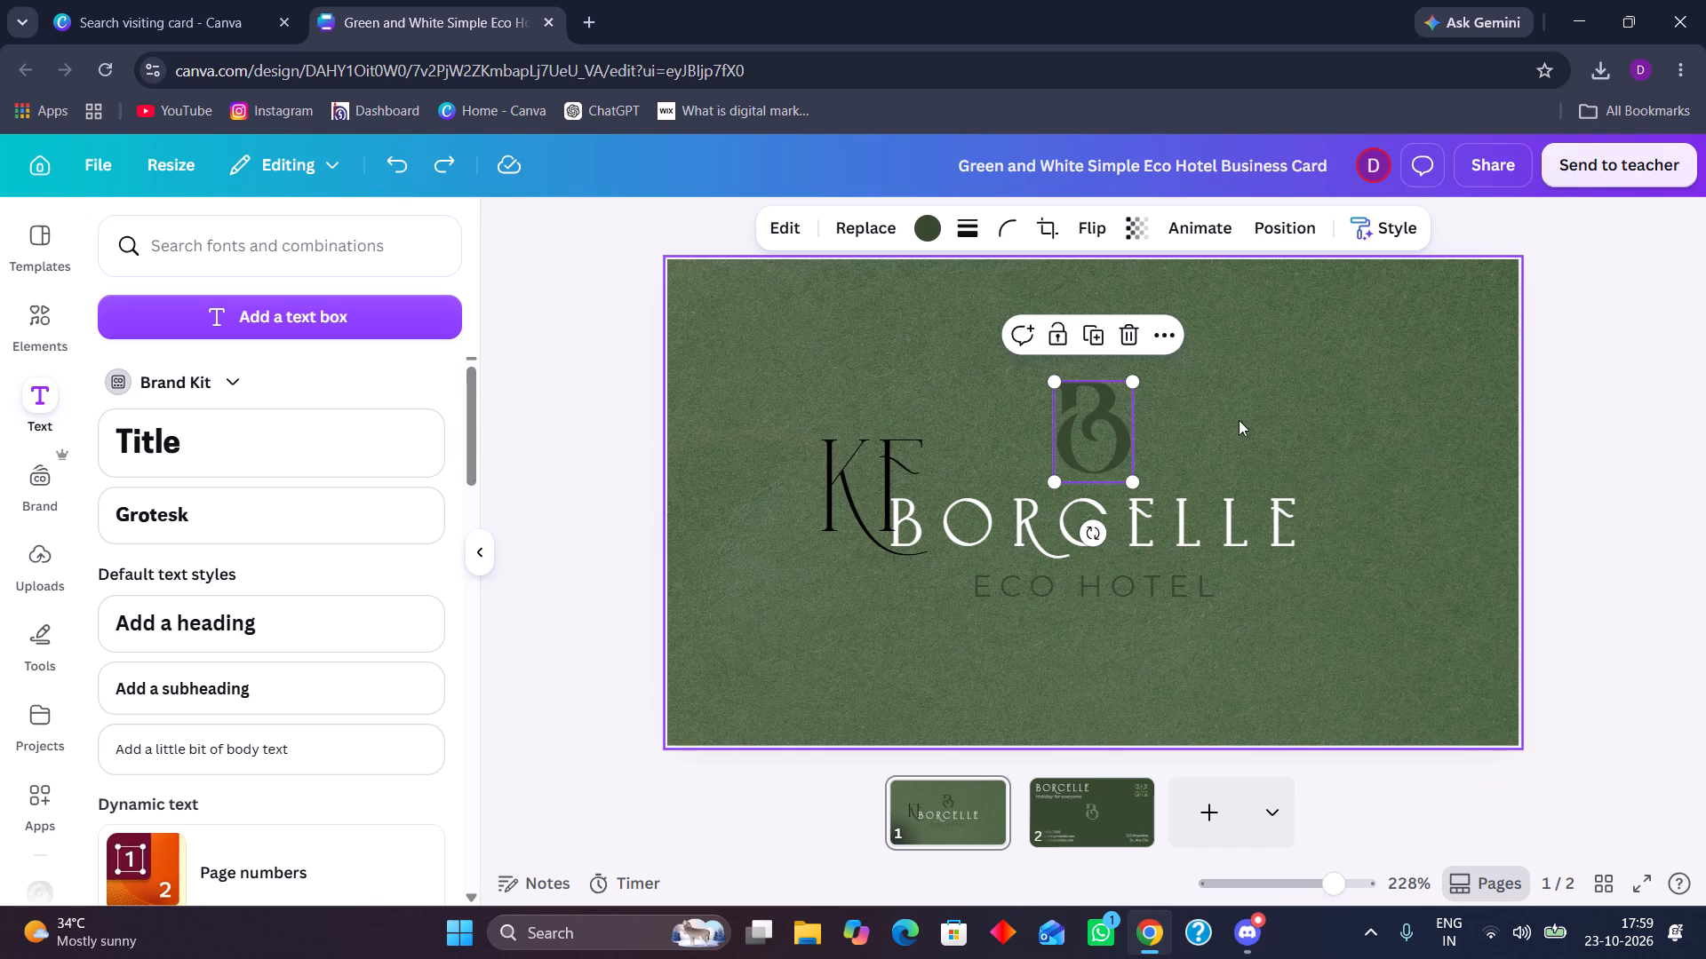
# Center the KF text over the B monogram above BORCELLE and lock it in place.
pyautogui.click(1086, 419)
pyautogui.click(1089, 425)
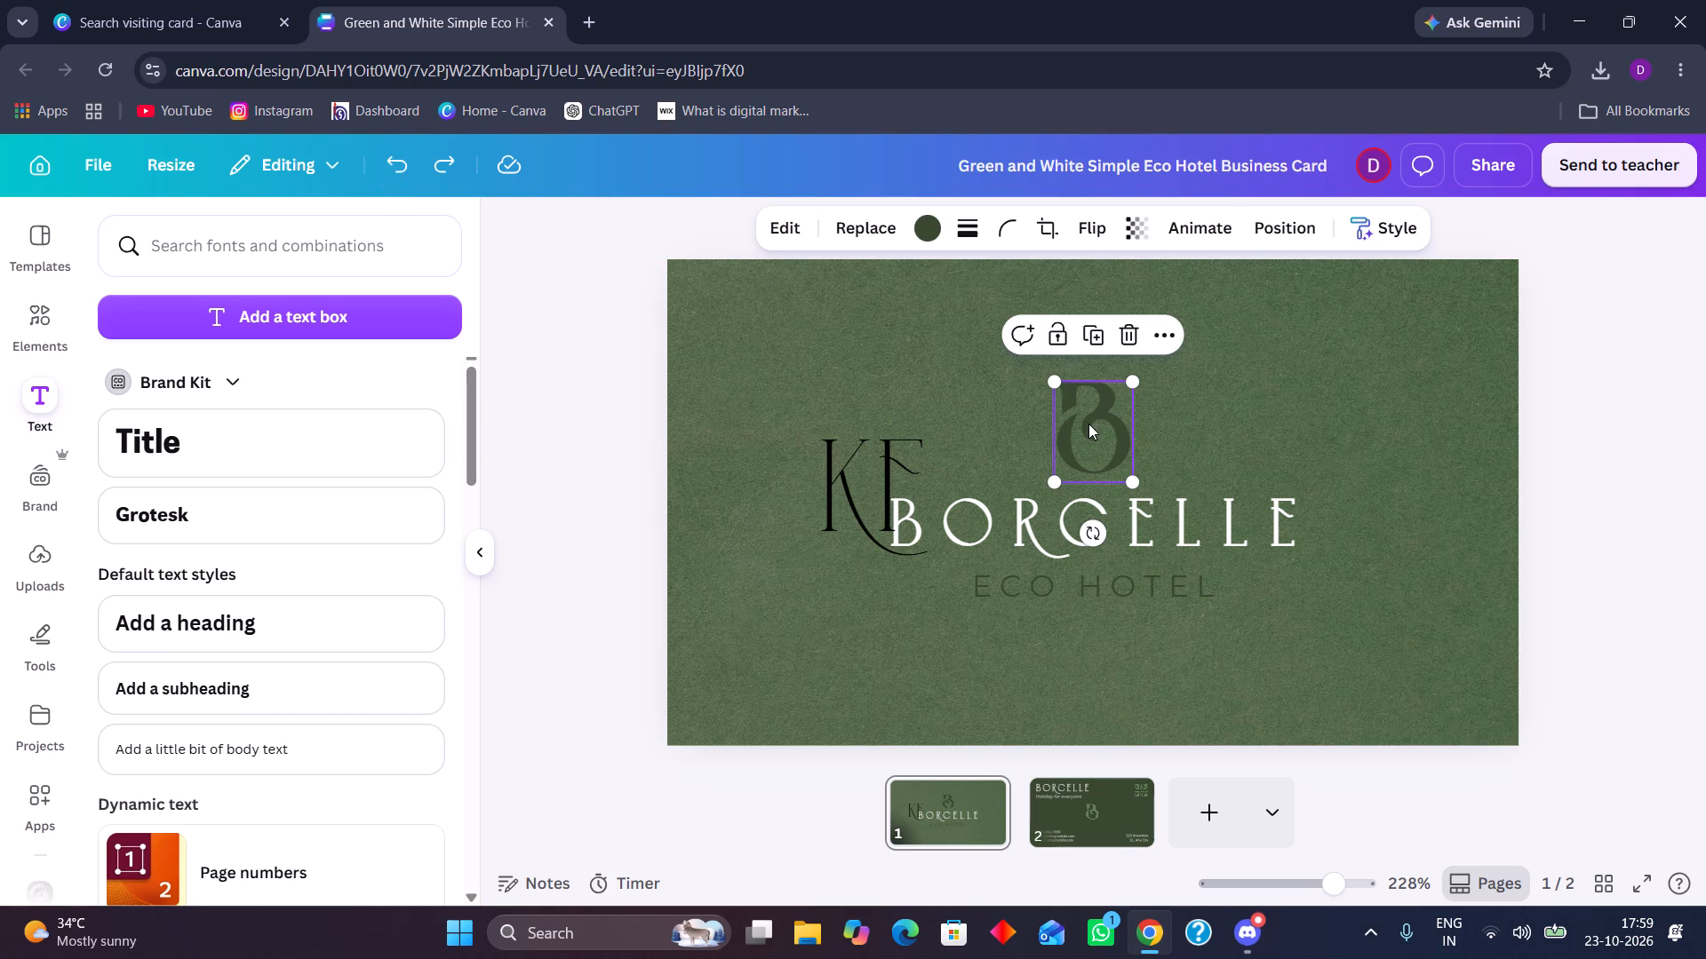
pyautogui.moveTo(879, 504); pyautogui.dragTo(1102, 441)
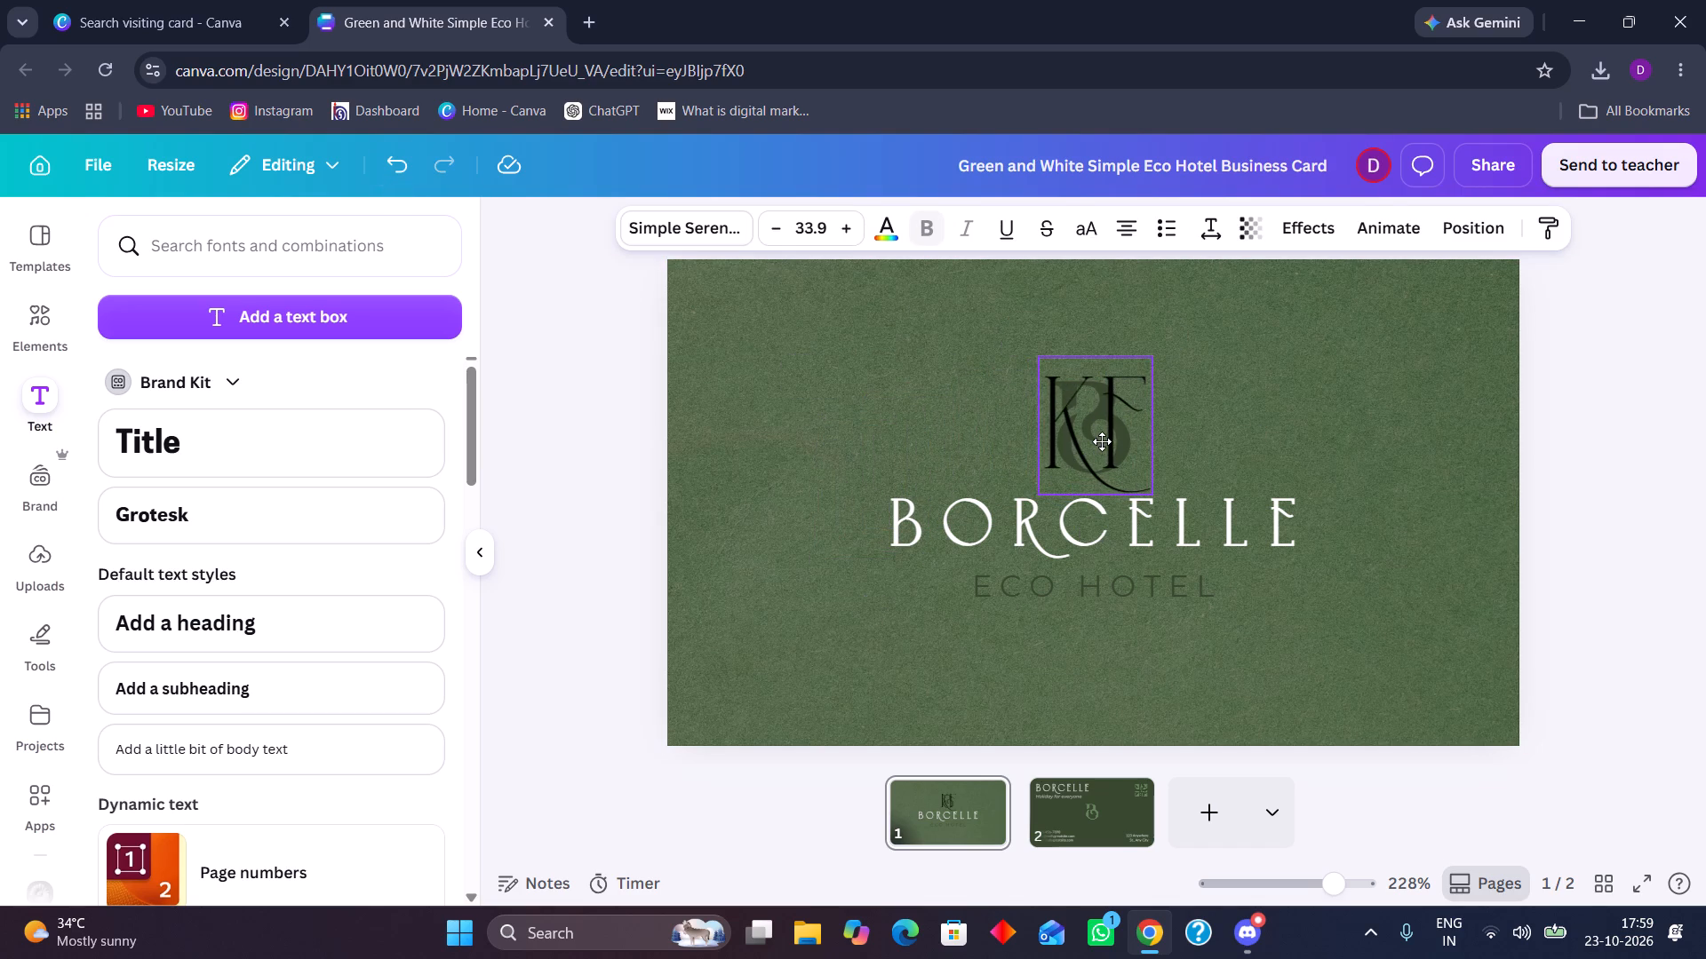
pyautogui.moveTo(1102, 441); pyautogui.dragTo(1096, 441)
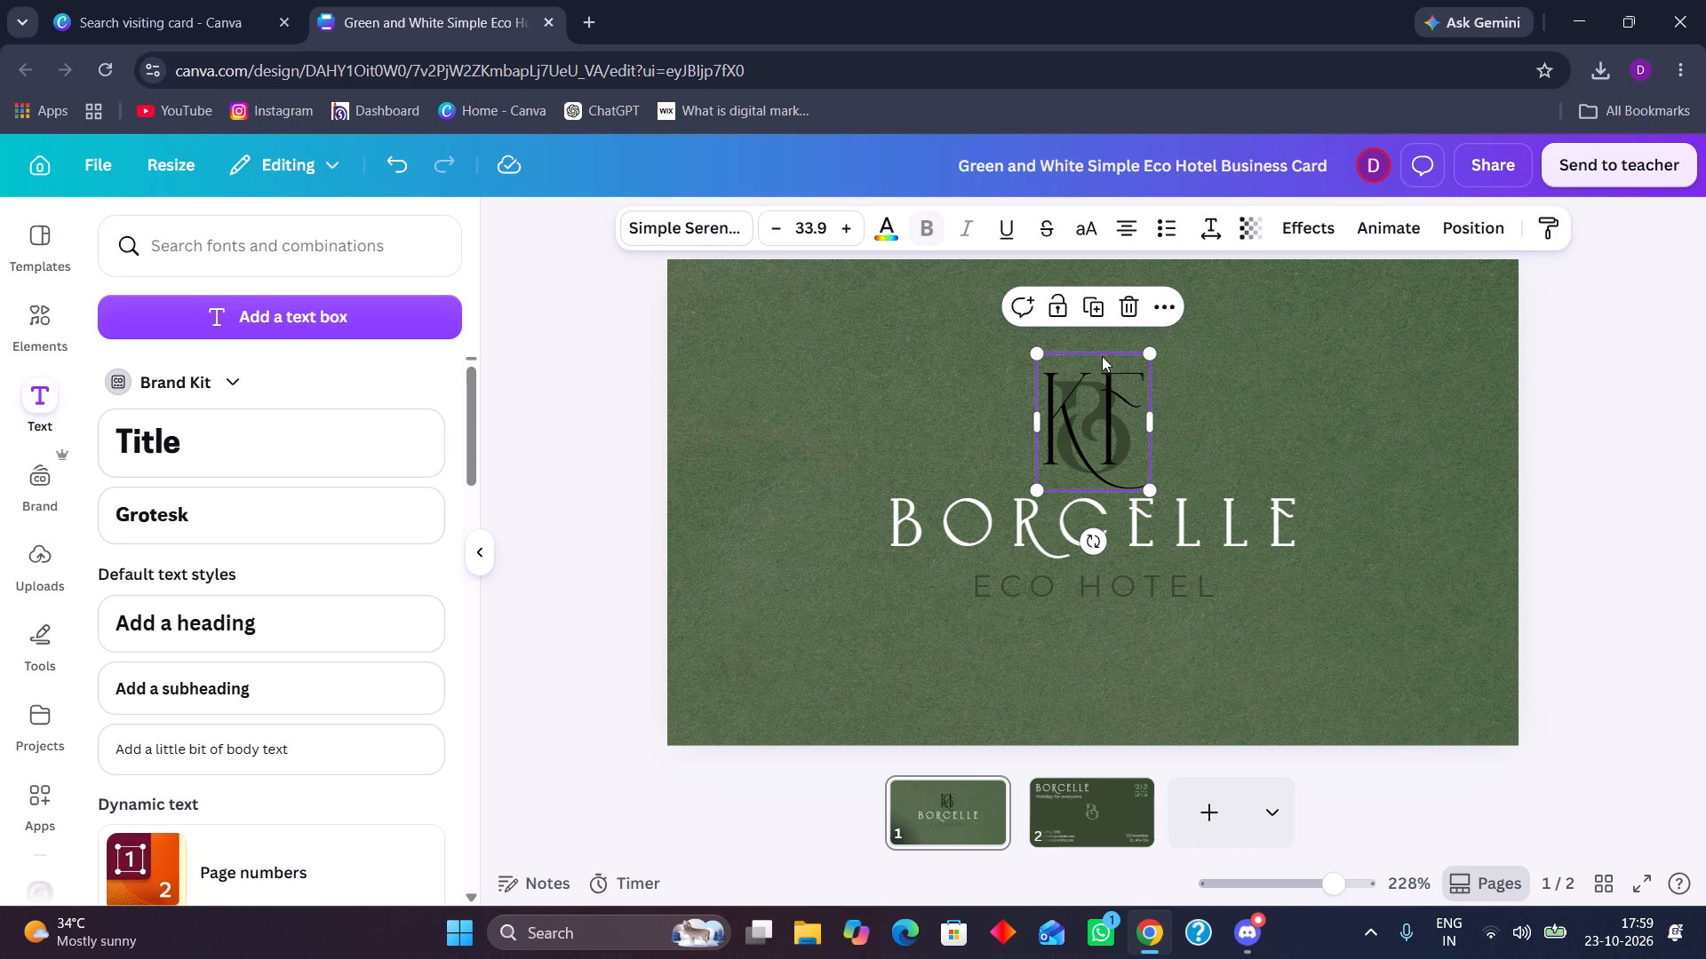
pyautogui.click(1056, 307)
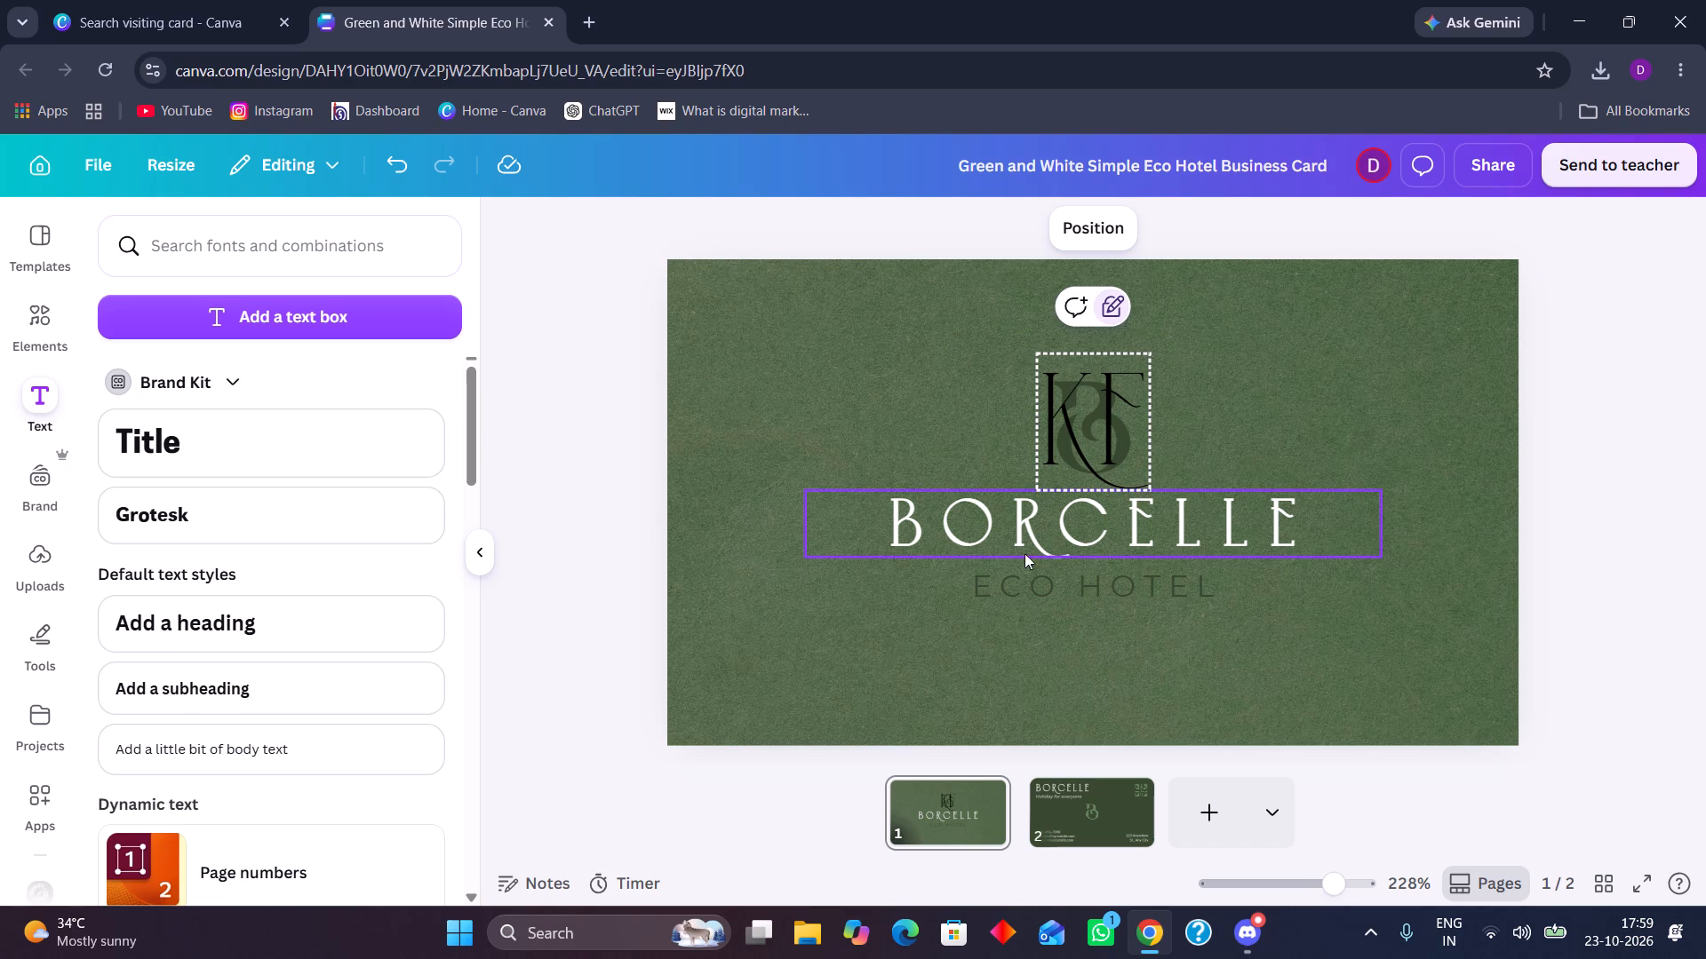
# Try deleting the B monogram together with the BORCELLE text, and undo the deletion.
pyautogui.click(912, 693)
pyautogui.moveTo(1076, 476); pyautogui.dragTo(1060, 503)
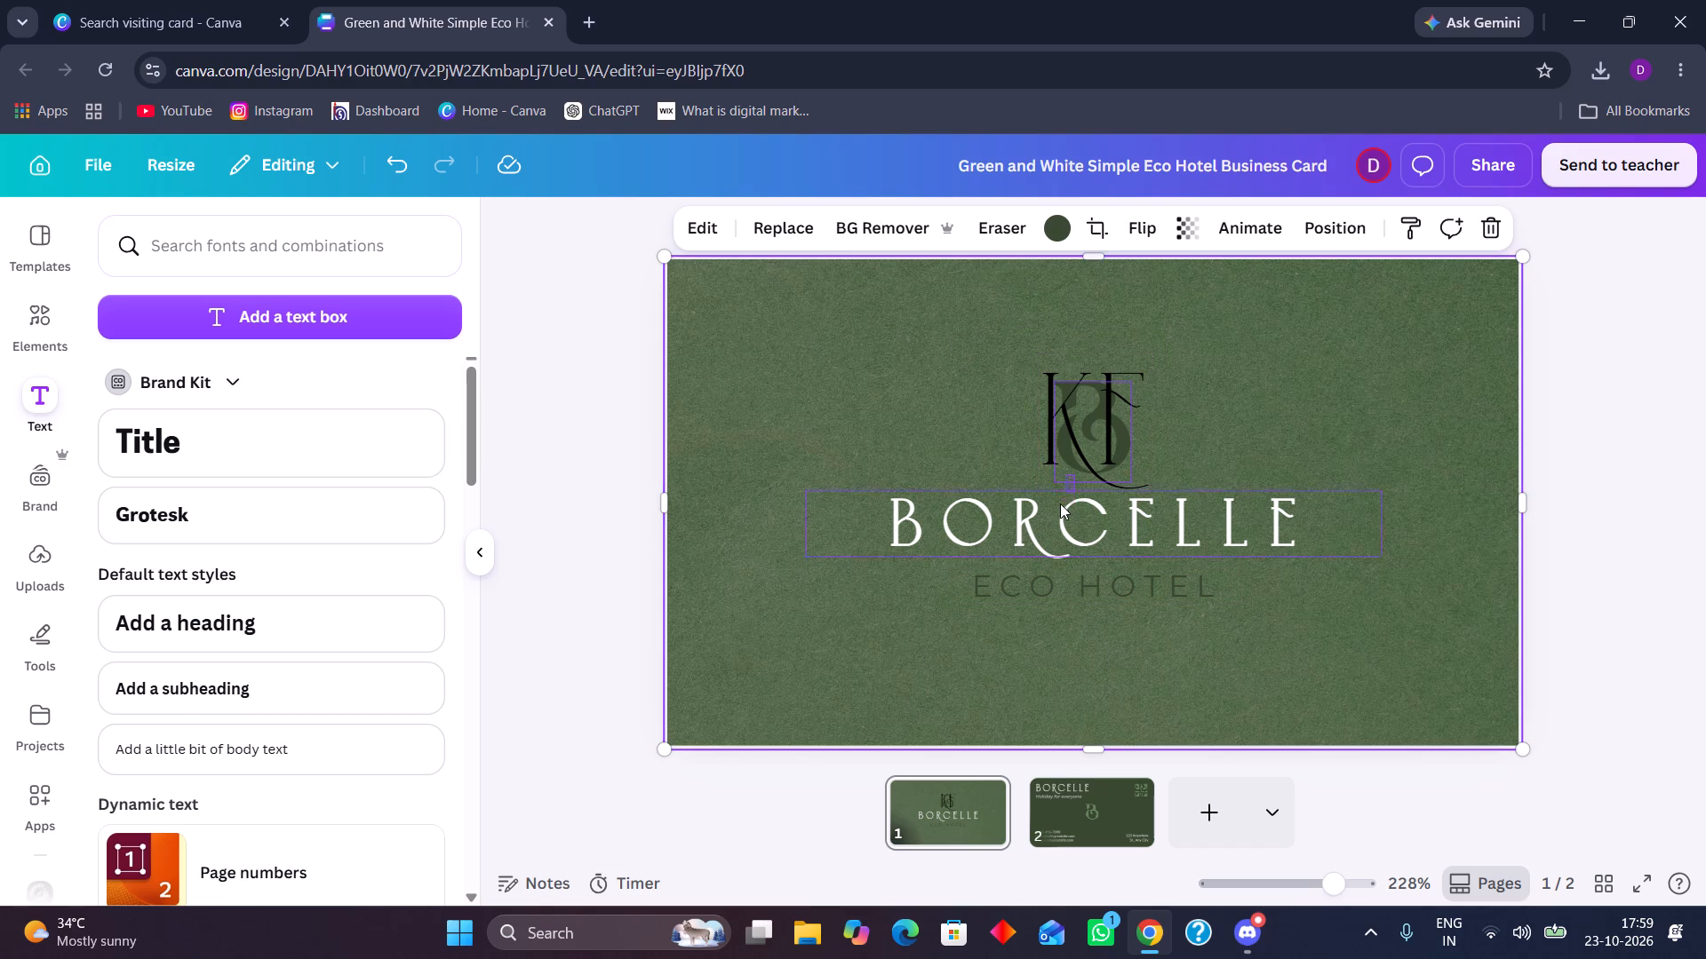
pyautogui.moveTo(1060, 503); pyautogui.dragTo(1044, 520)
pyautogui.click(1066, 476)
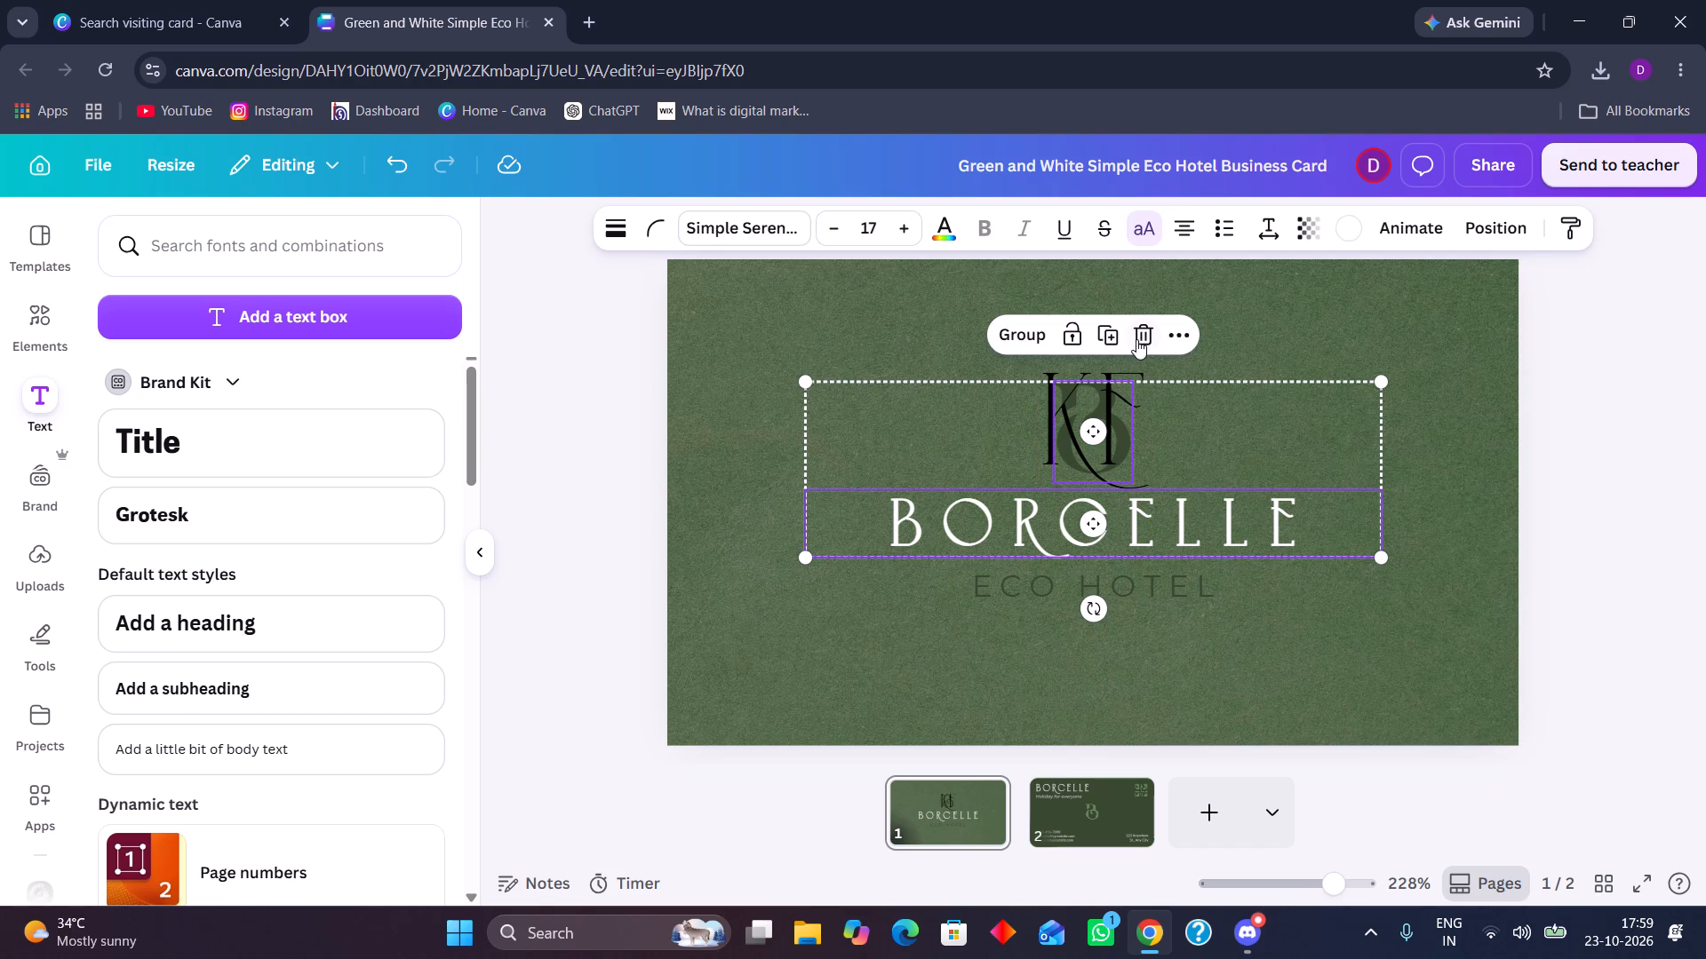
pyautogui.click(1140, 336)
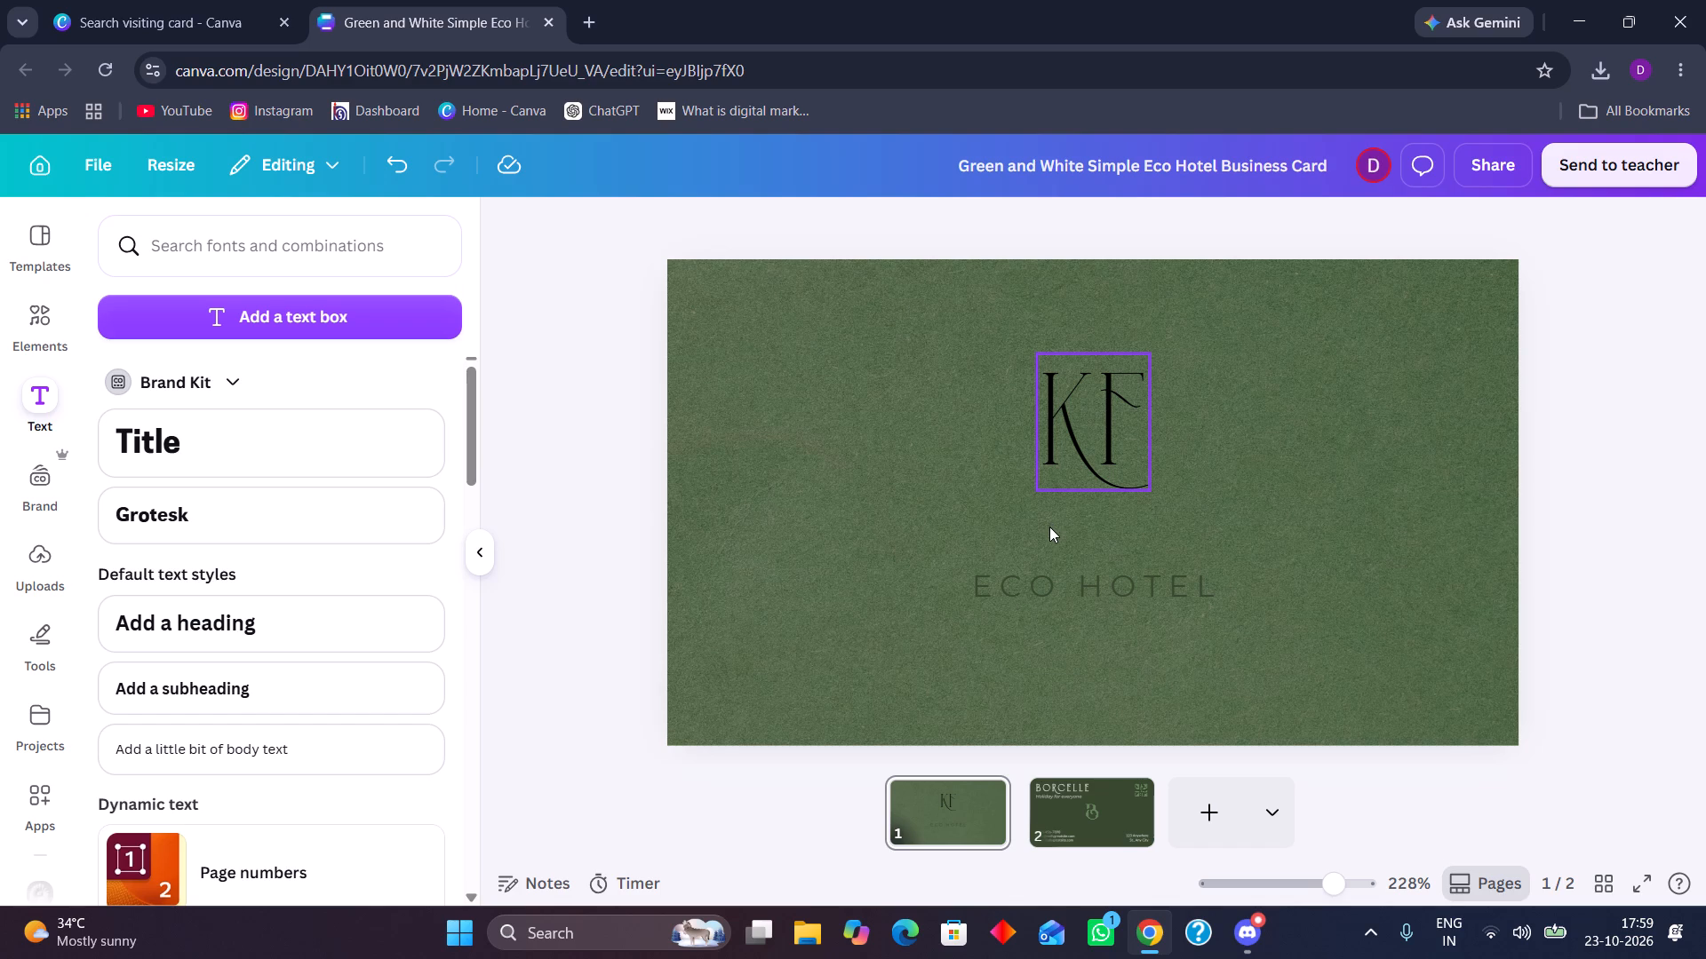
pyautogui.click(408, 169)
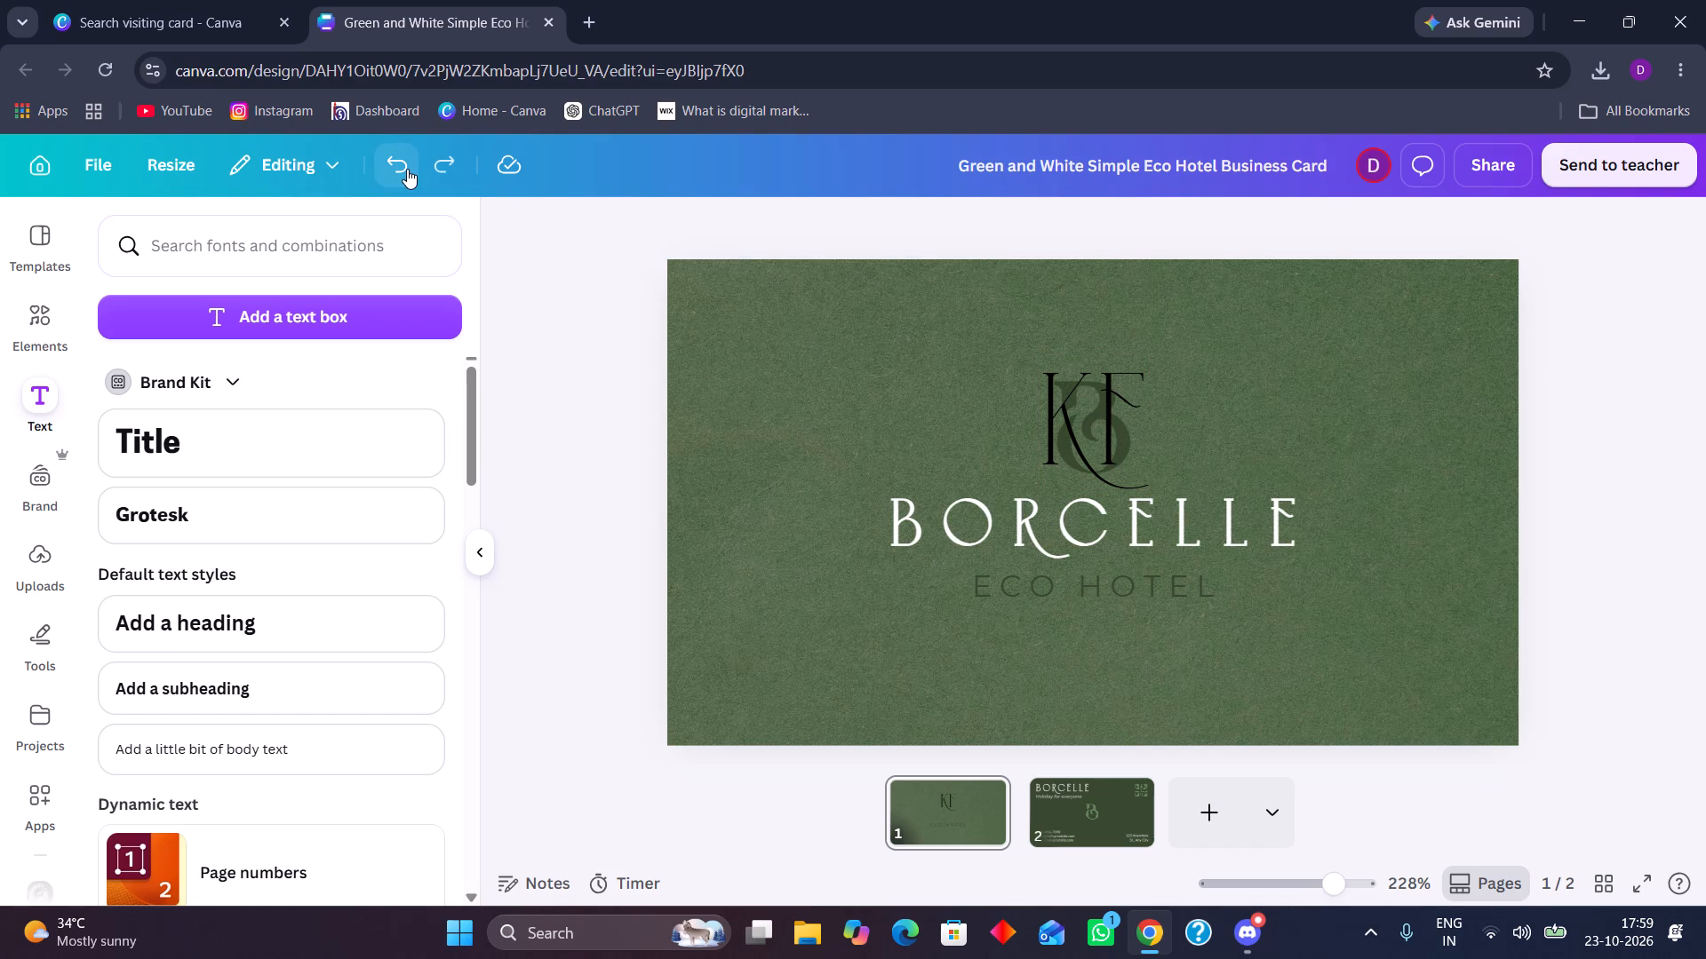
# Replace the BORCELLE text with "Khushi".
pyautogui.click(967, 523)
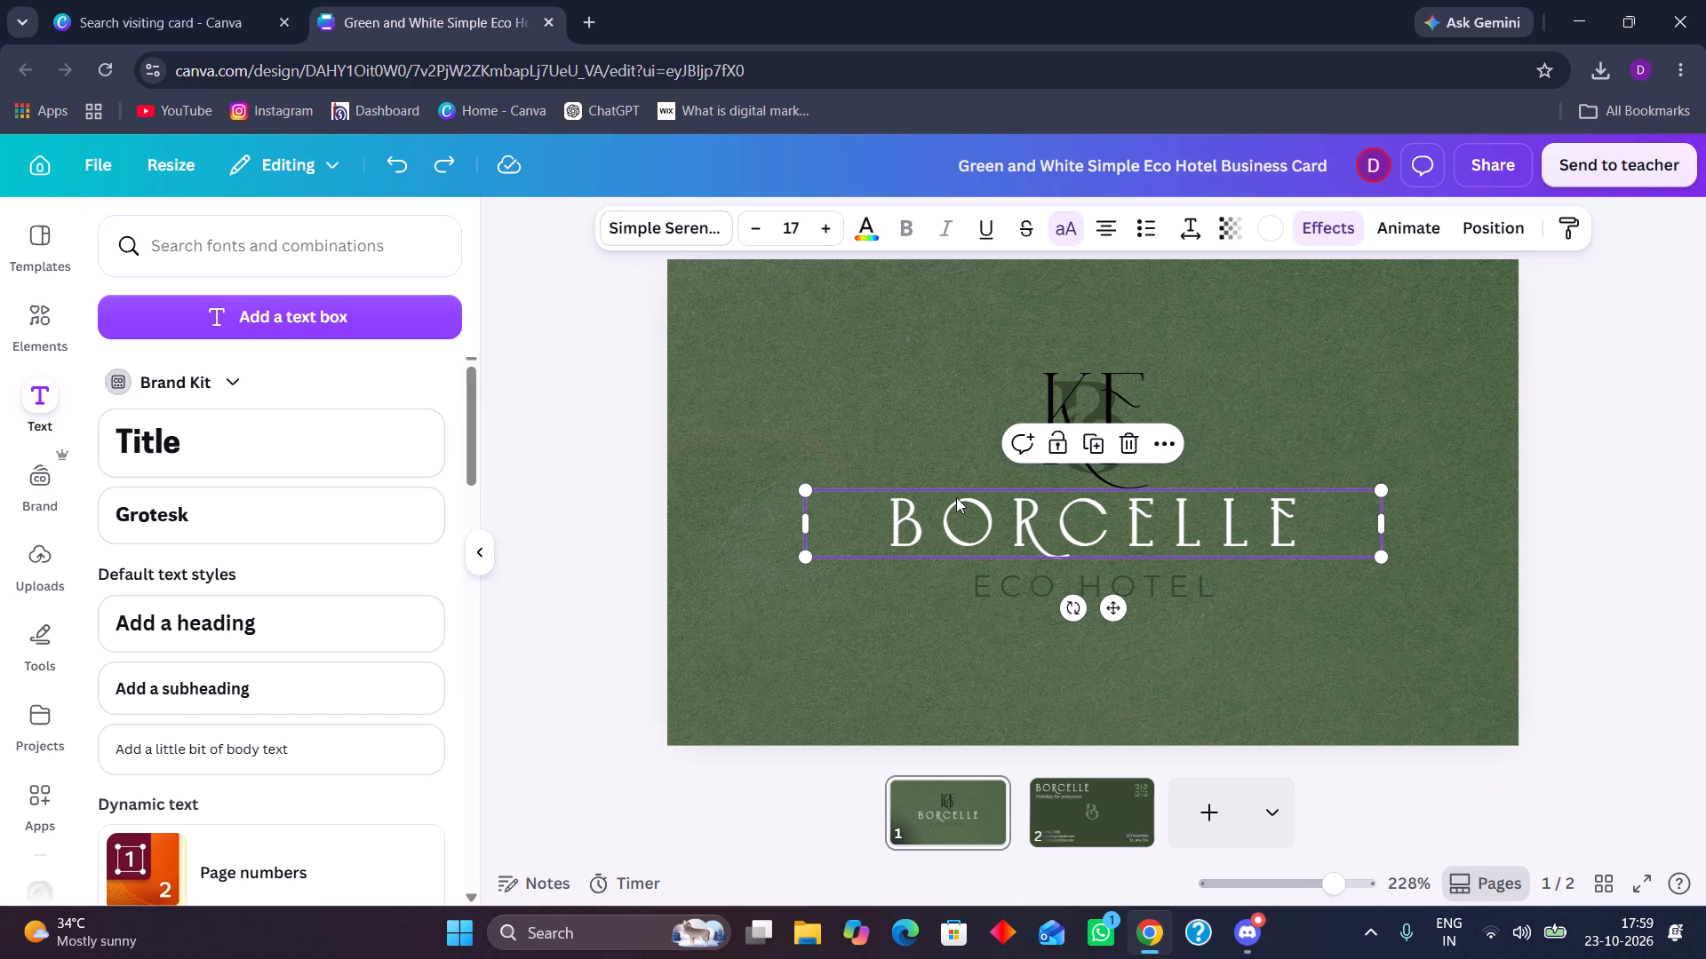
pyautogui.click(973, 519)
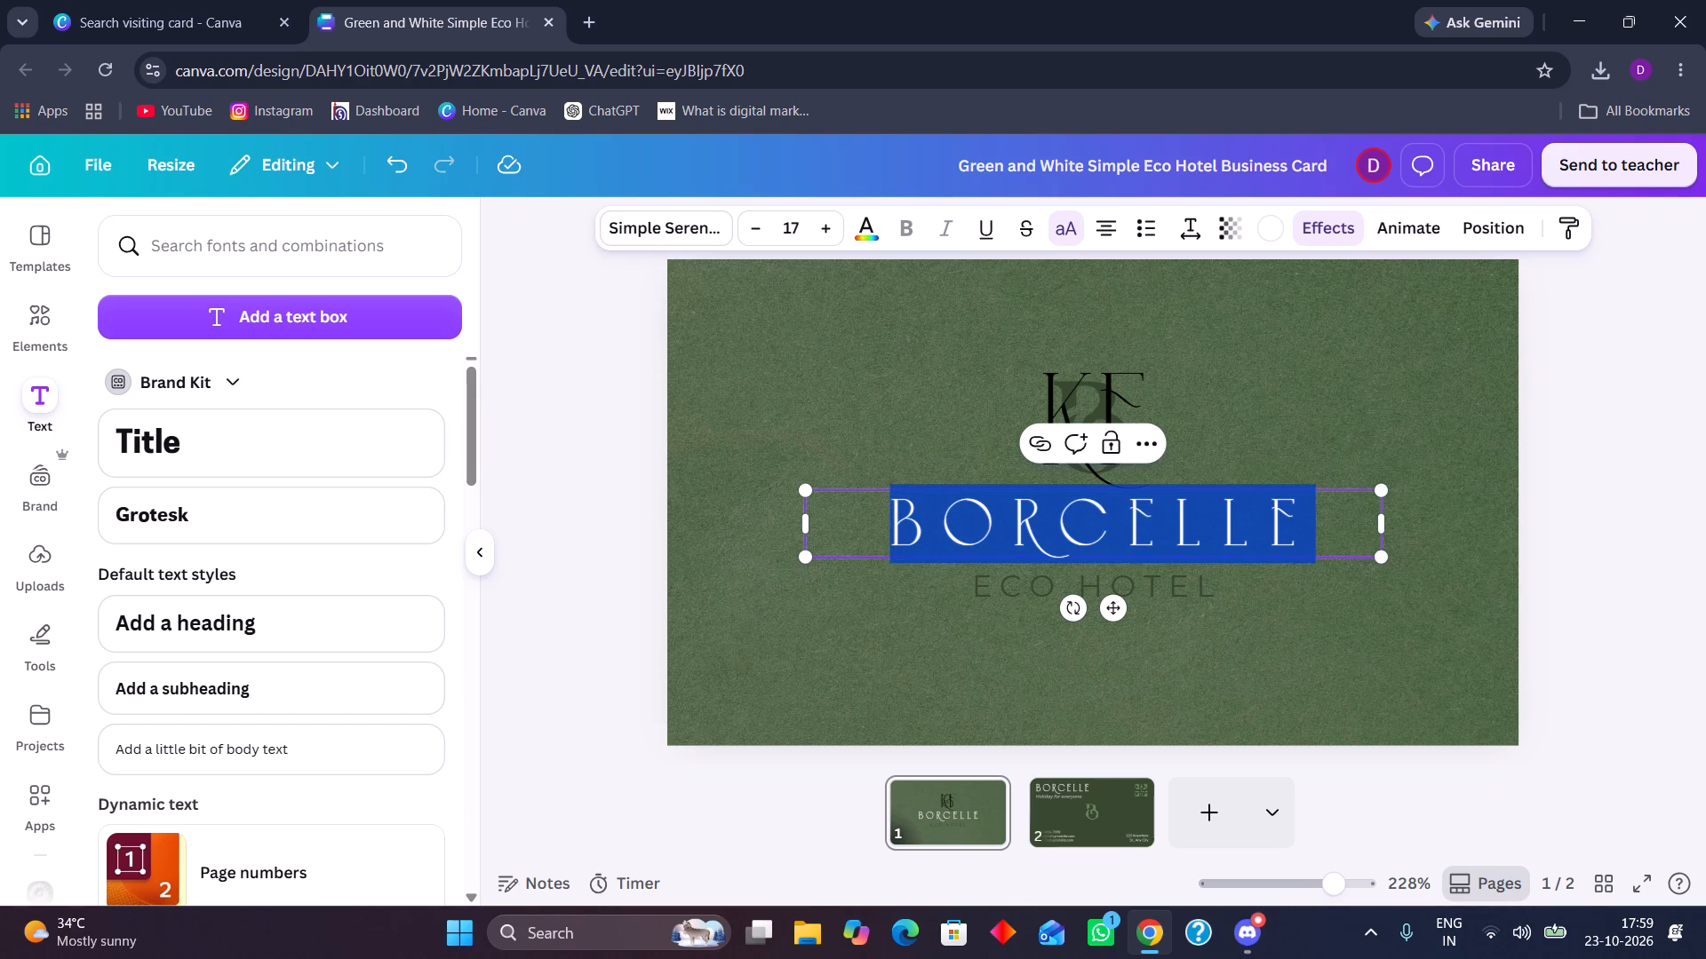
pyautogui.press('BackSpace')
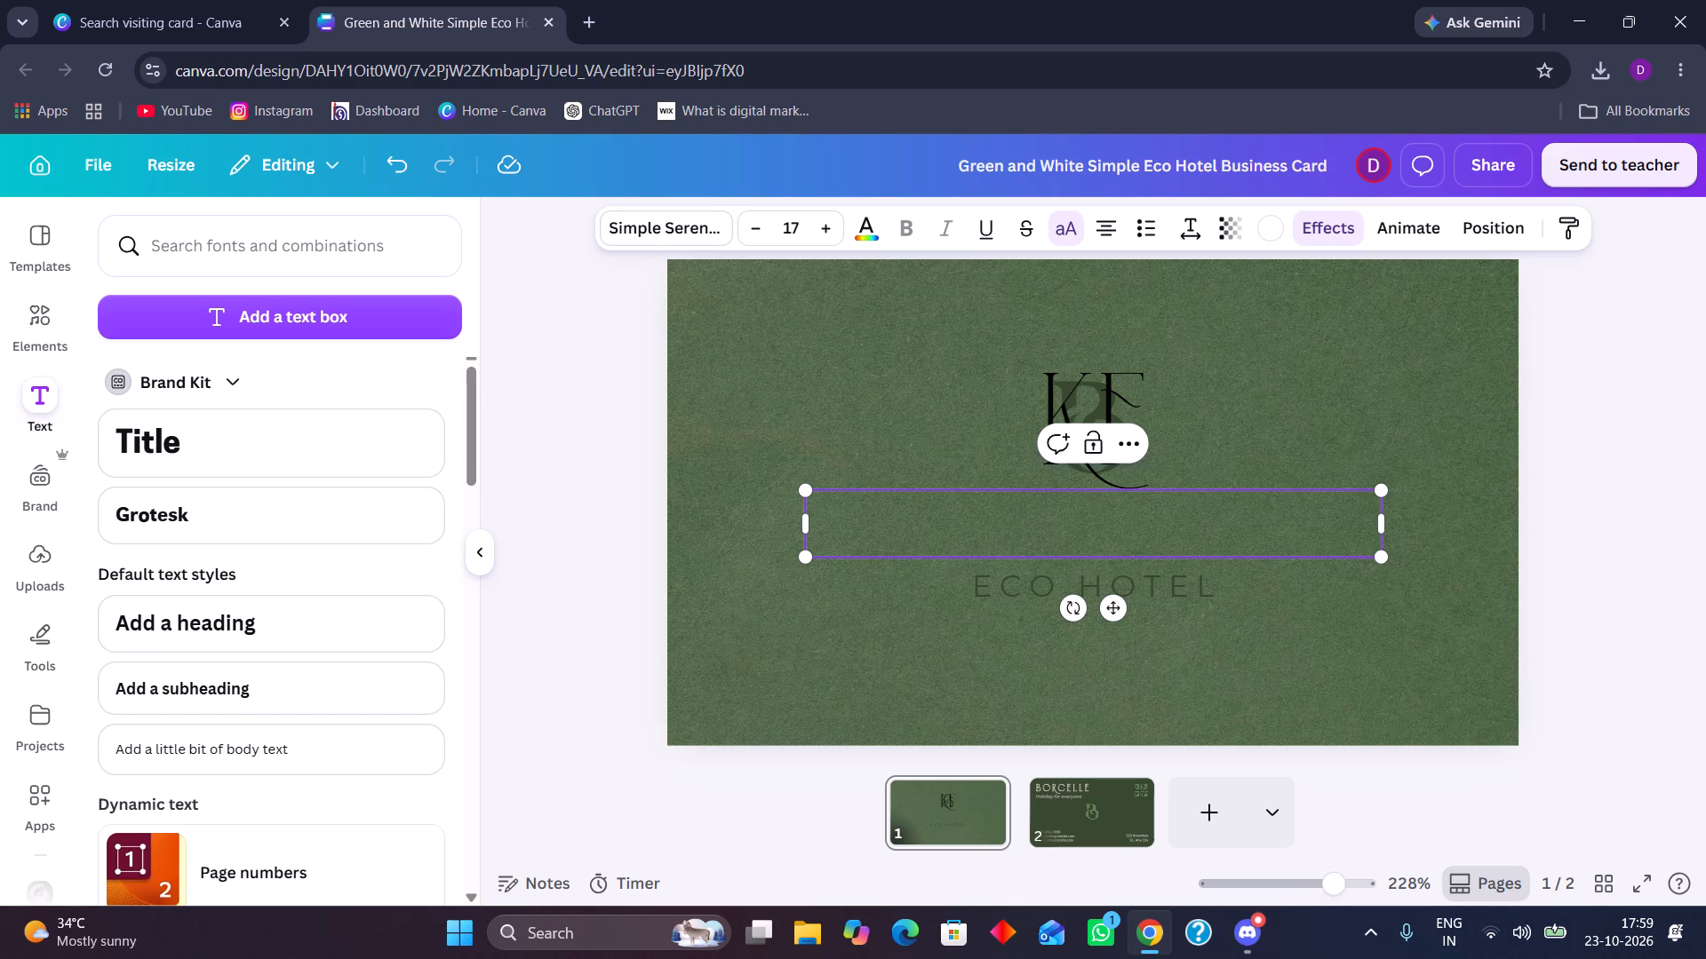
pyautogui.hotkey('shift', 'k')
pyautogui.write('hush')
pyautogui.press('i')
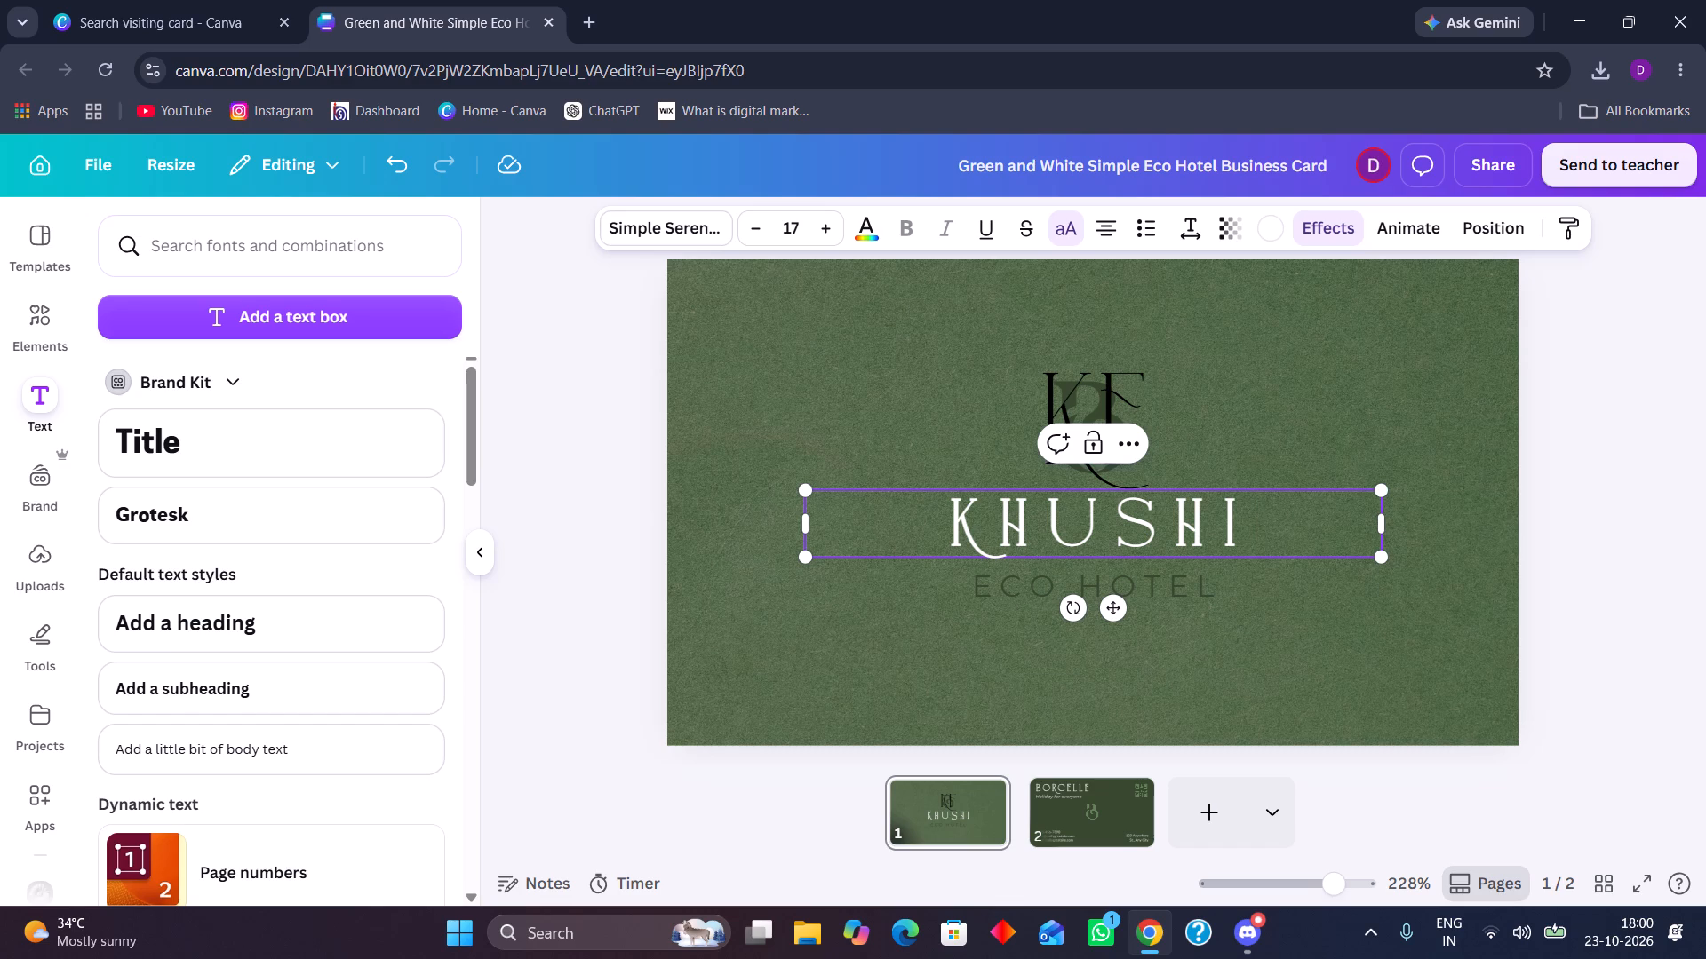
pyautogui.click(947, 615)
# Replace the ECO HOTEL text with "Febrication" and widen its text box to about 1.2 so the word fits on one line.
pyautogui.click(1016, 575)
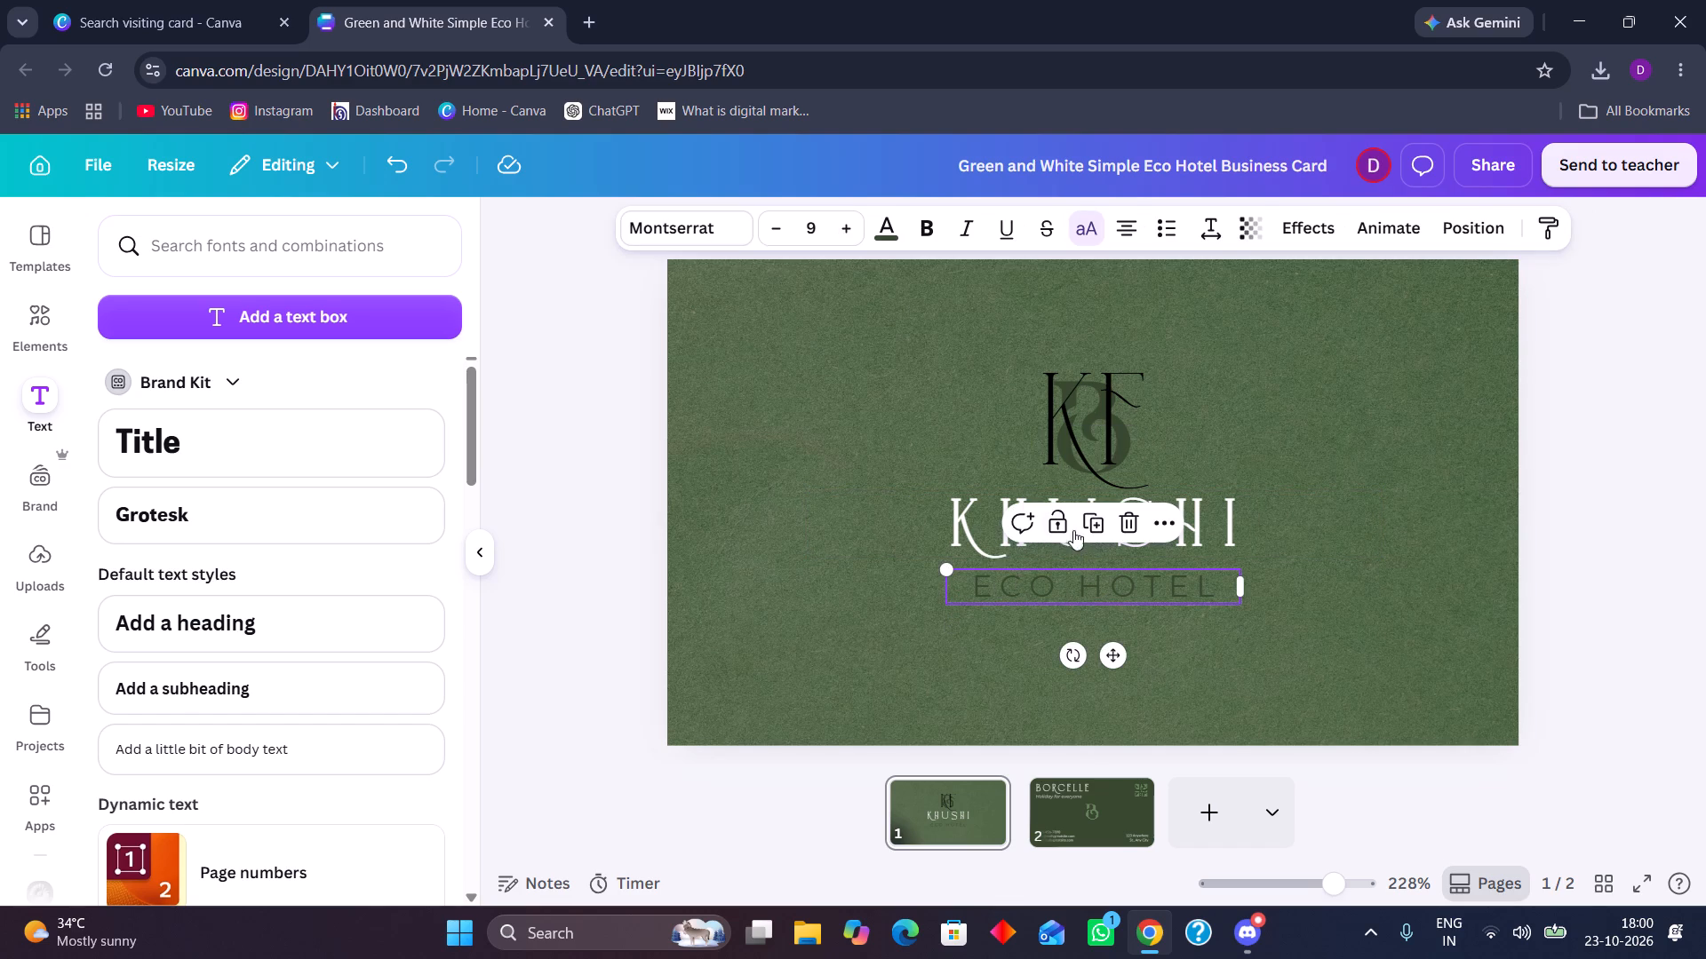
pyautogui.click(1056, 575)
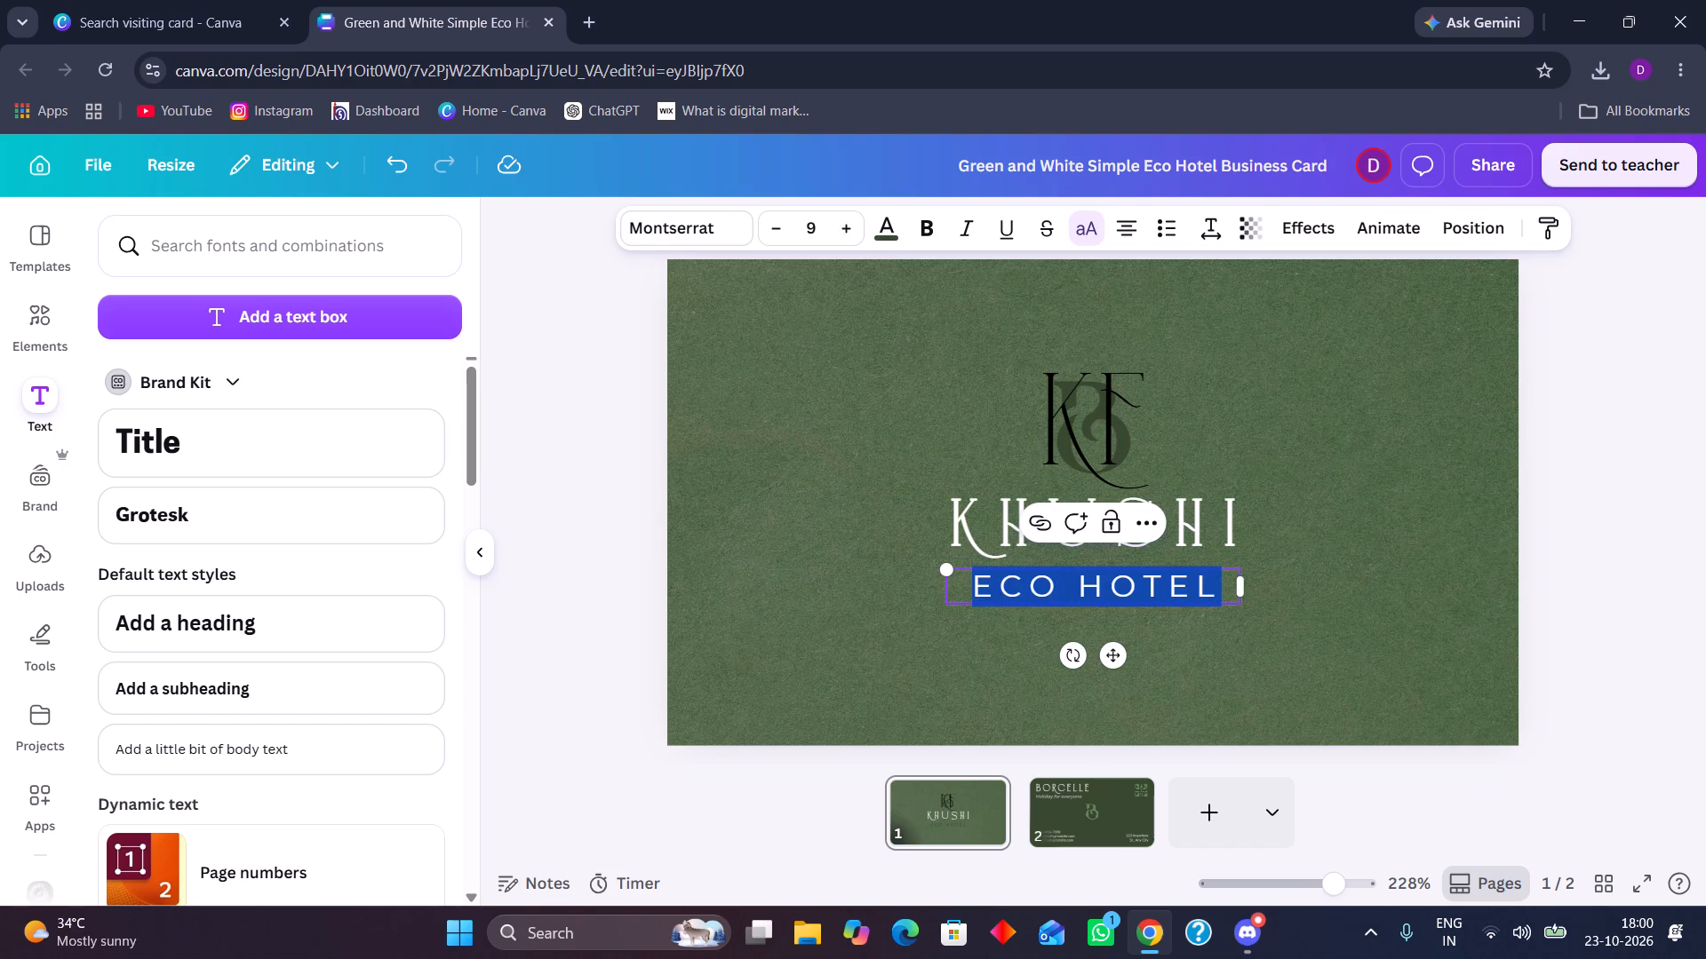
pyautogui.press('BackSpace')
pyautogui.write('Fe')
pyautogui.write('bricatio')
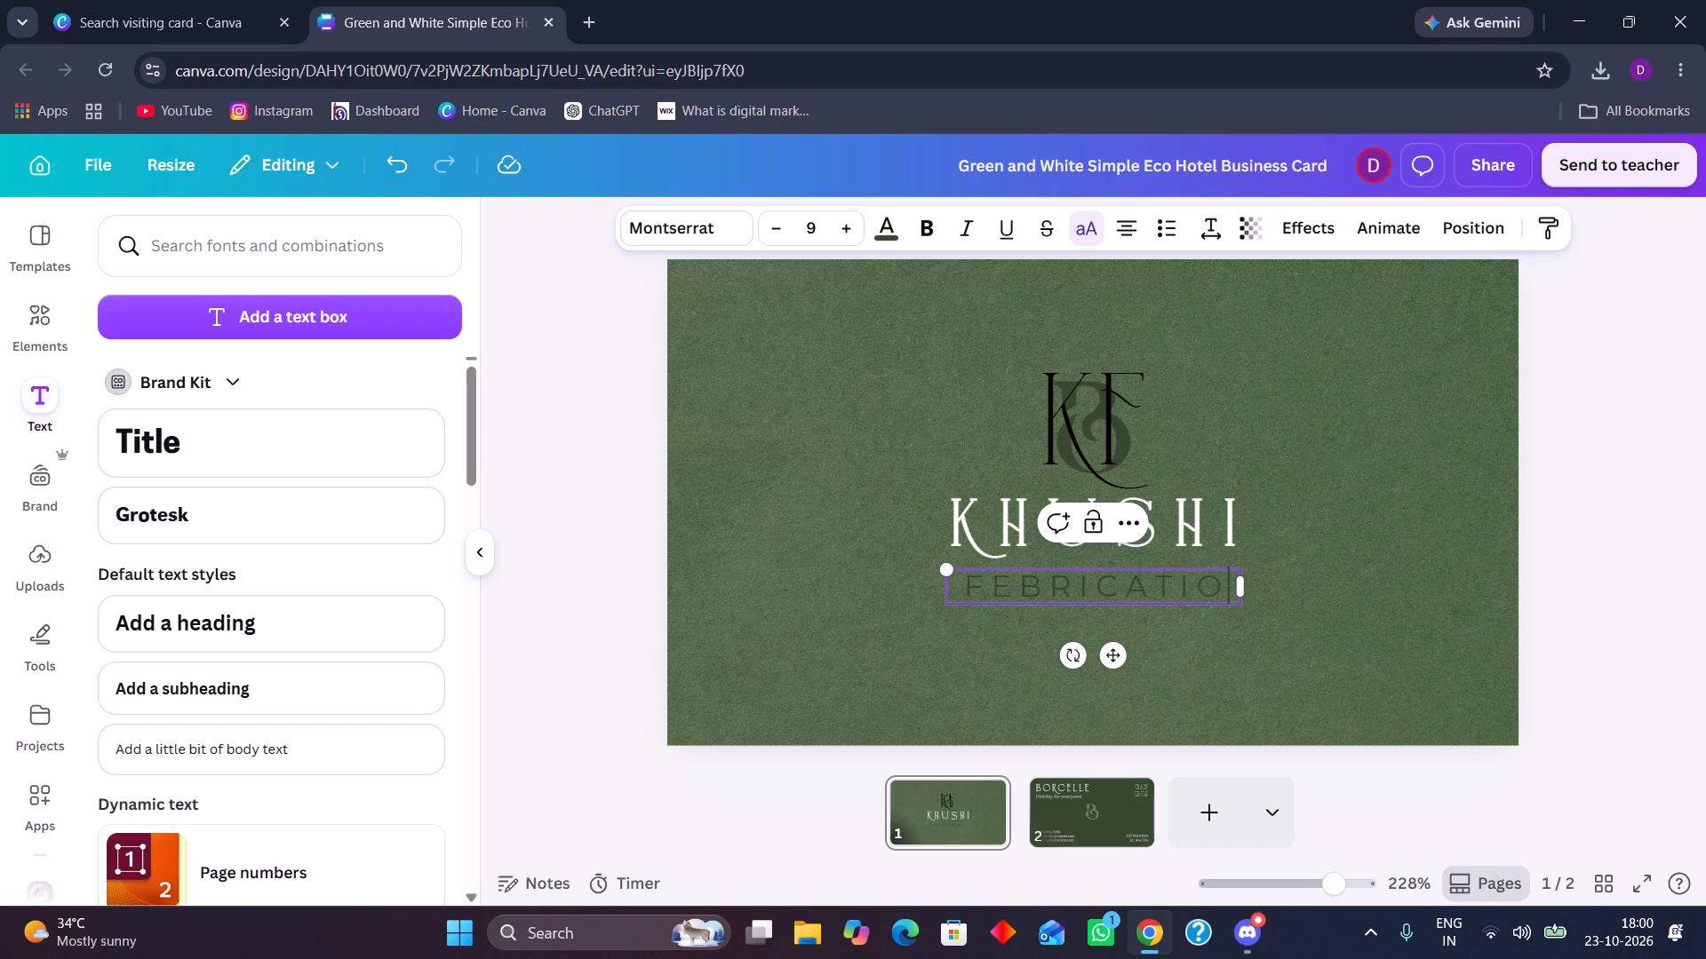
pyautogui.press('n')
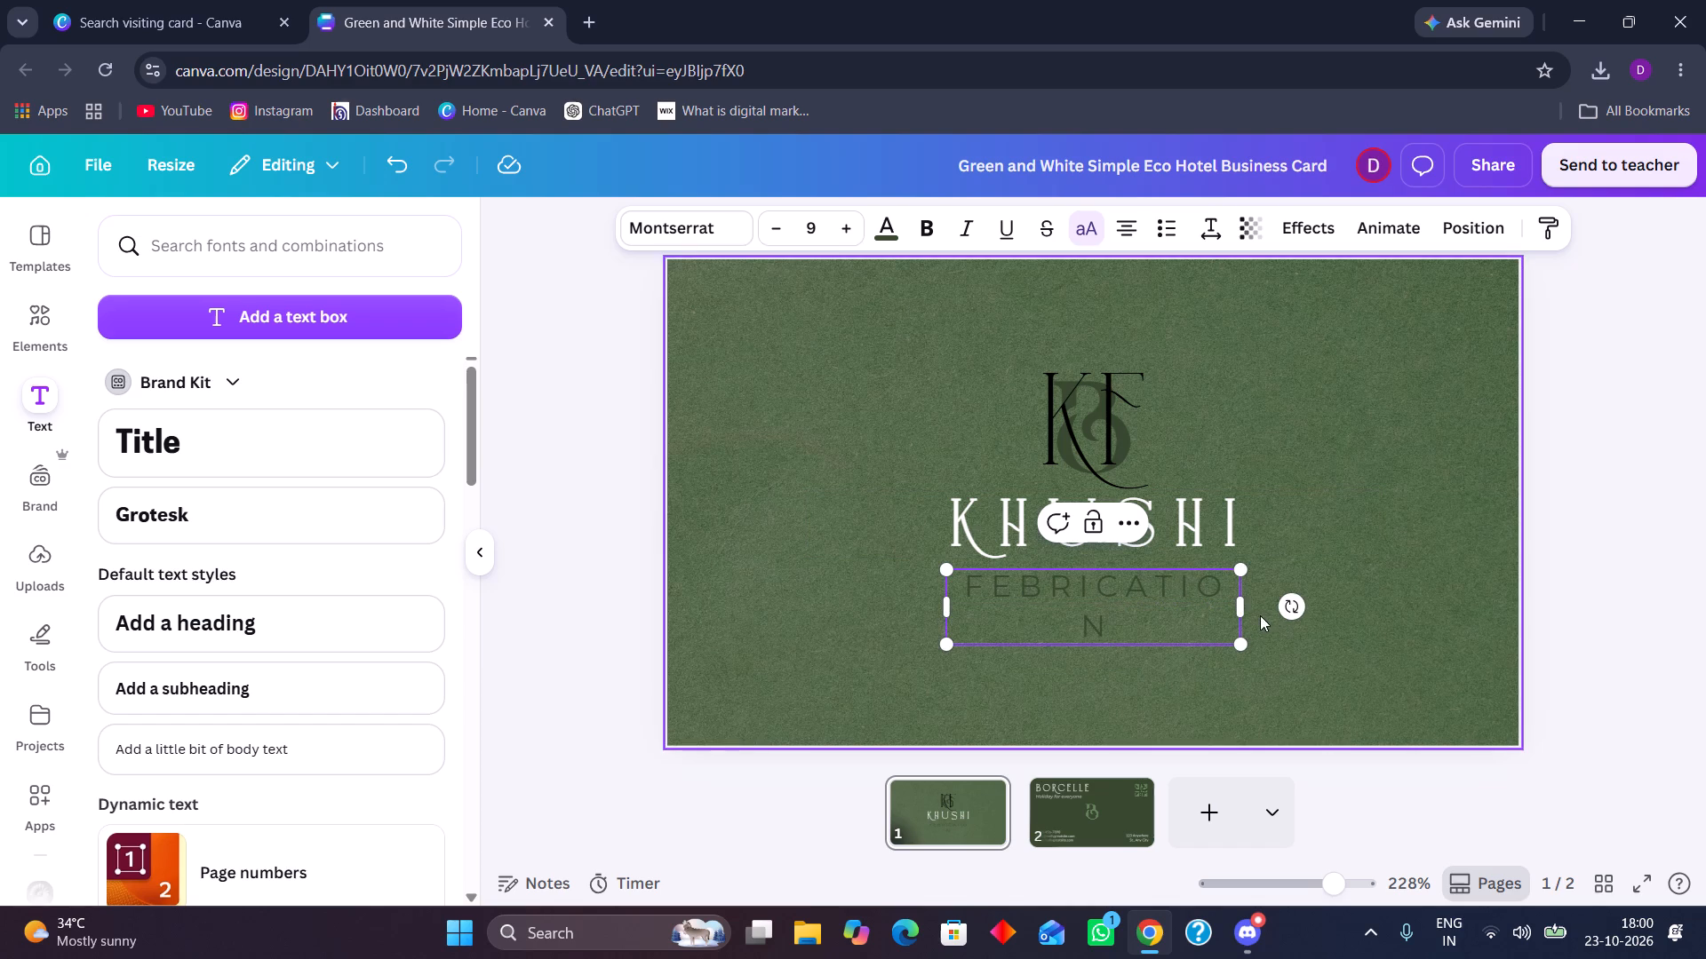
pyautogui.moveTo(1245, 614); pyautogui.dragTo(1255, 610)
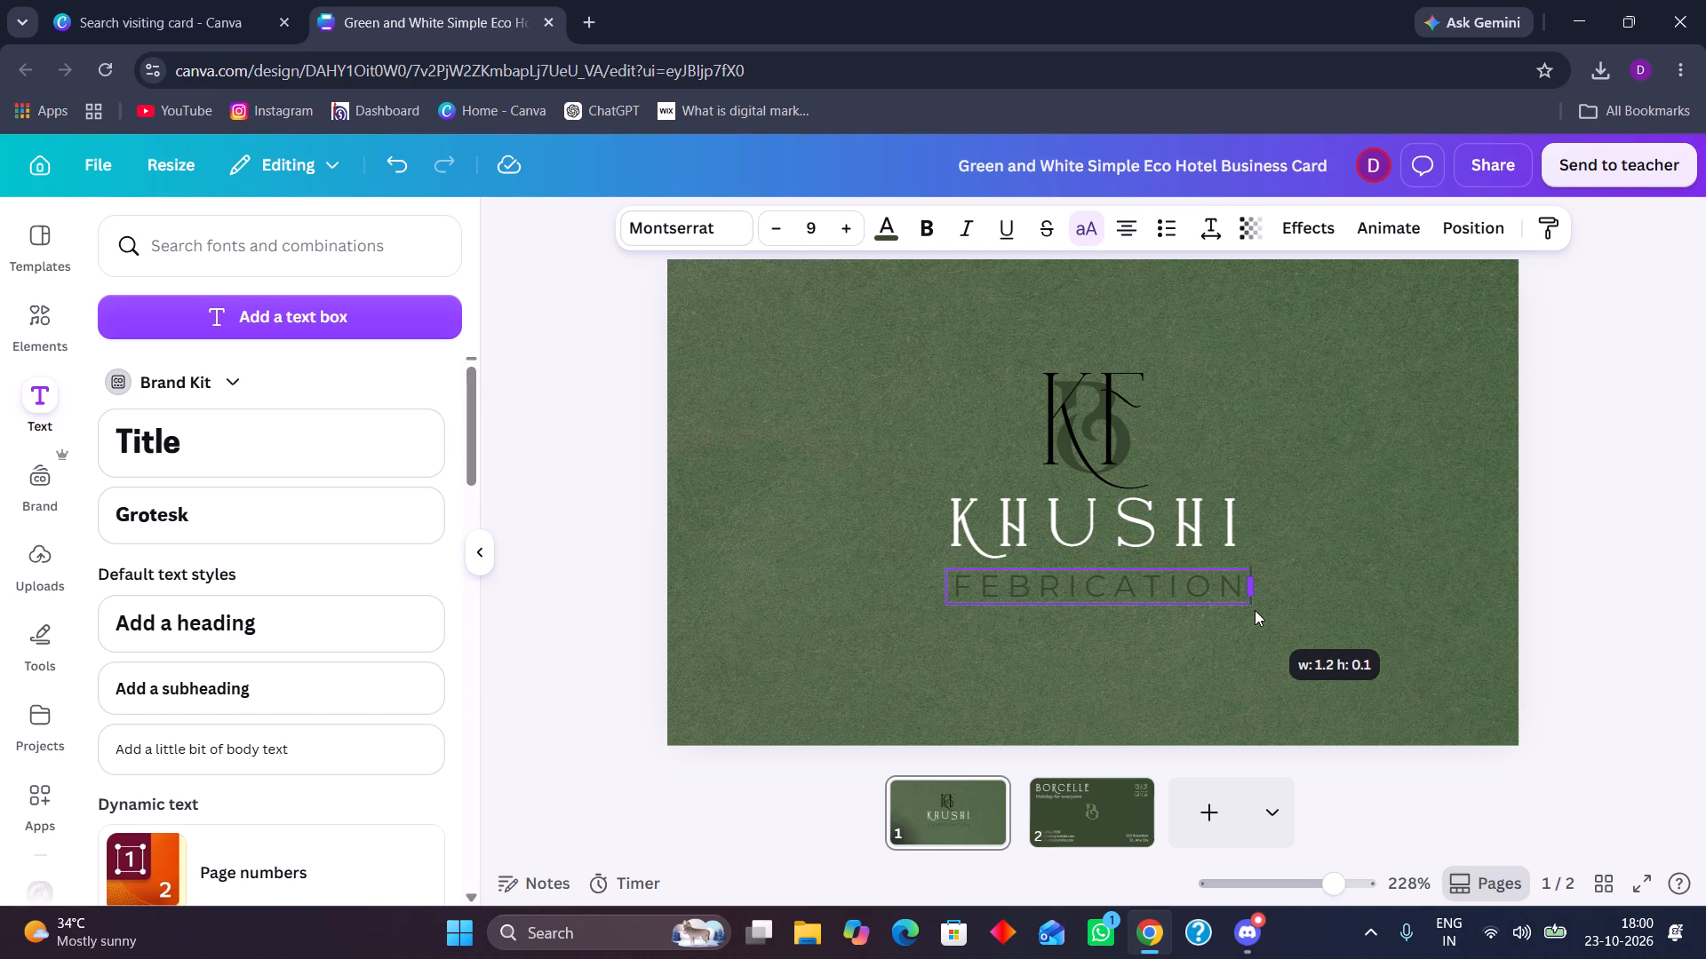
pyautogui.moveTo(1255, 610); pyautogui.dragTo(1253, 610)
# Fully lock the KF text and delete the B monogram behind it.
pyautogui.click(1111, 465)
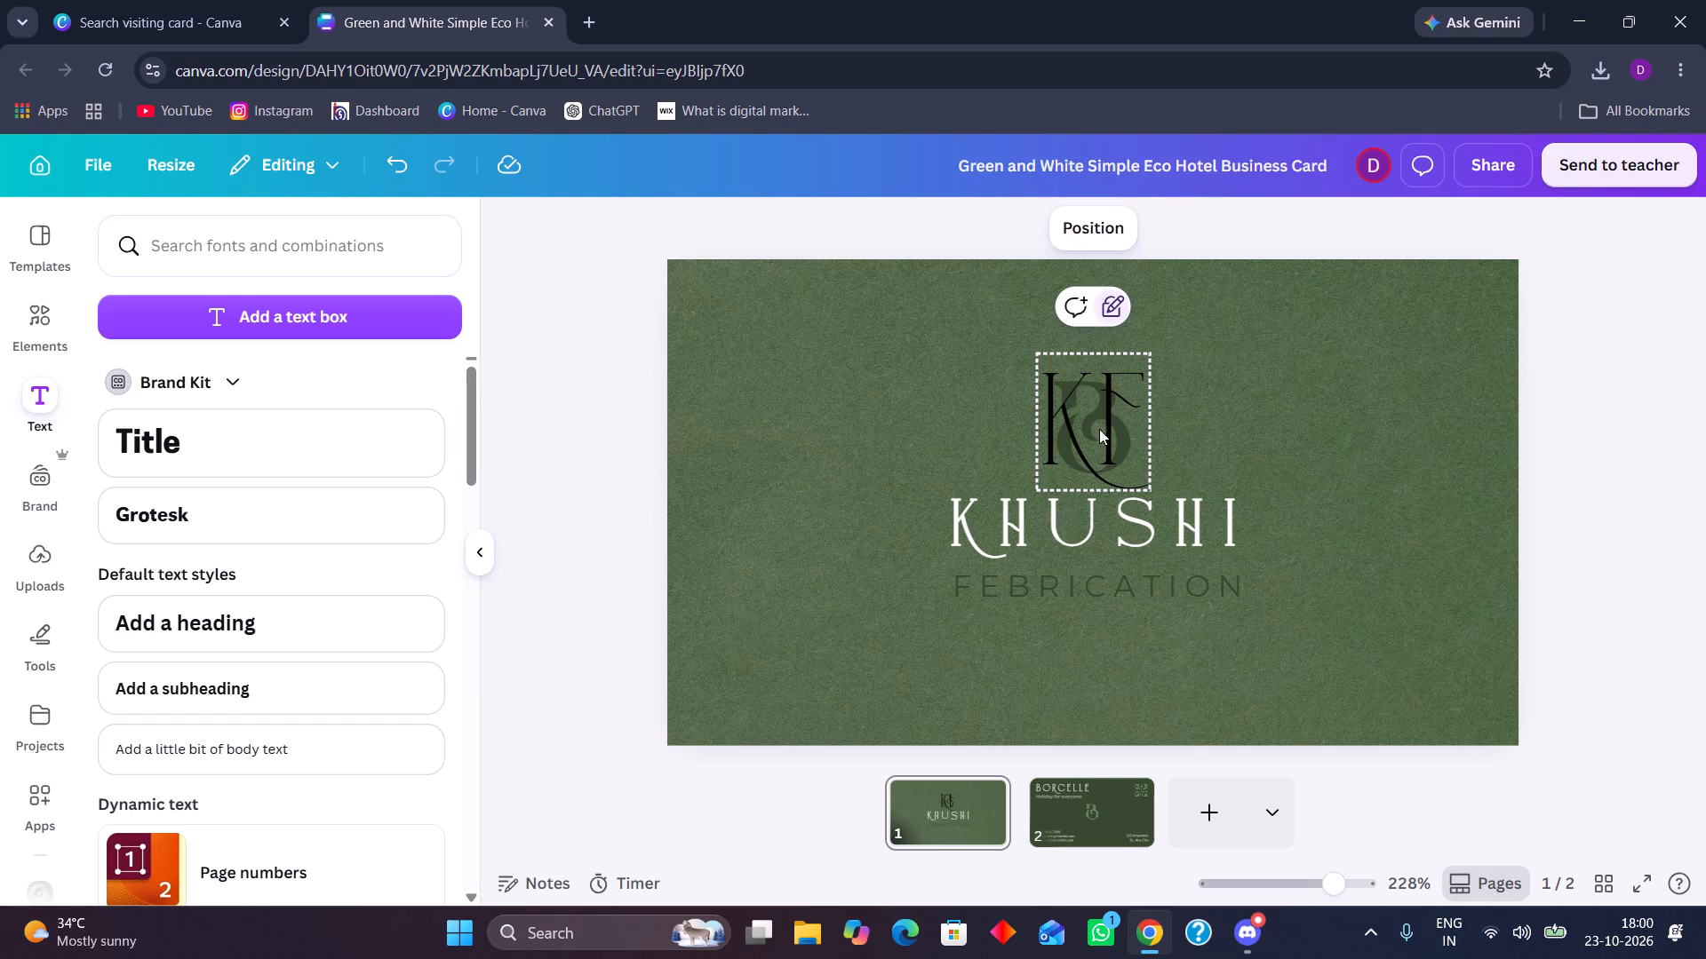
pyautogui.click(1195, 440)
pyautogui.click(1084, 449)
pyautogui.click(1083, 450)
pyautogui.click(1123, 453)
pyautogui.click(1174, 462)
pyautogui.click(1137, 459)
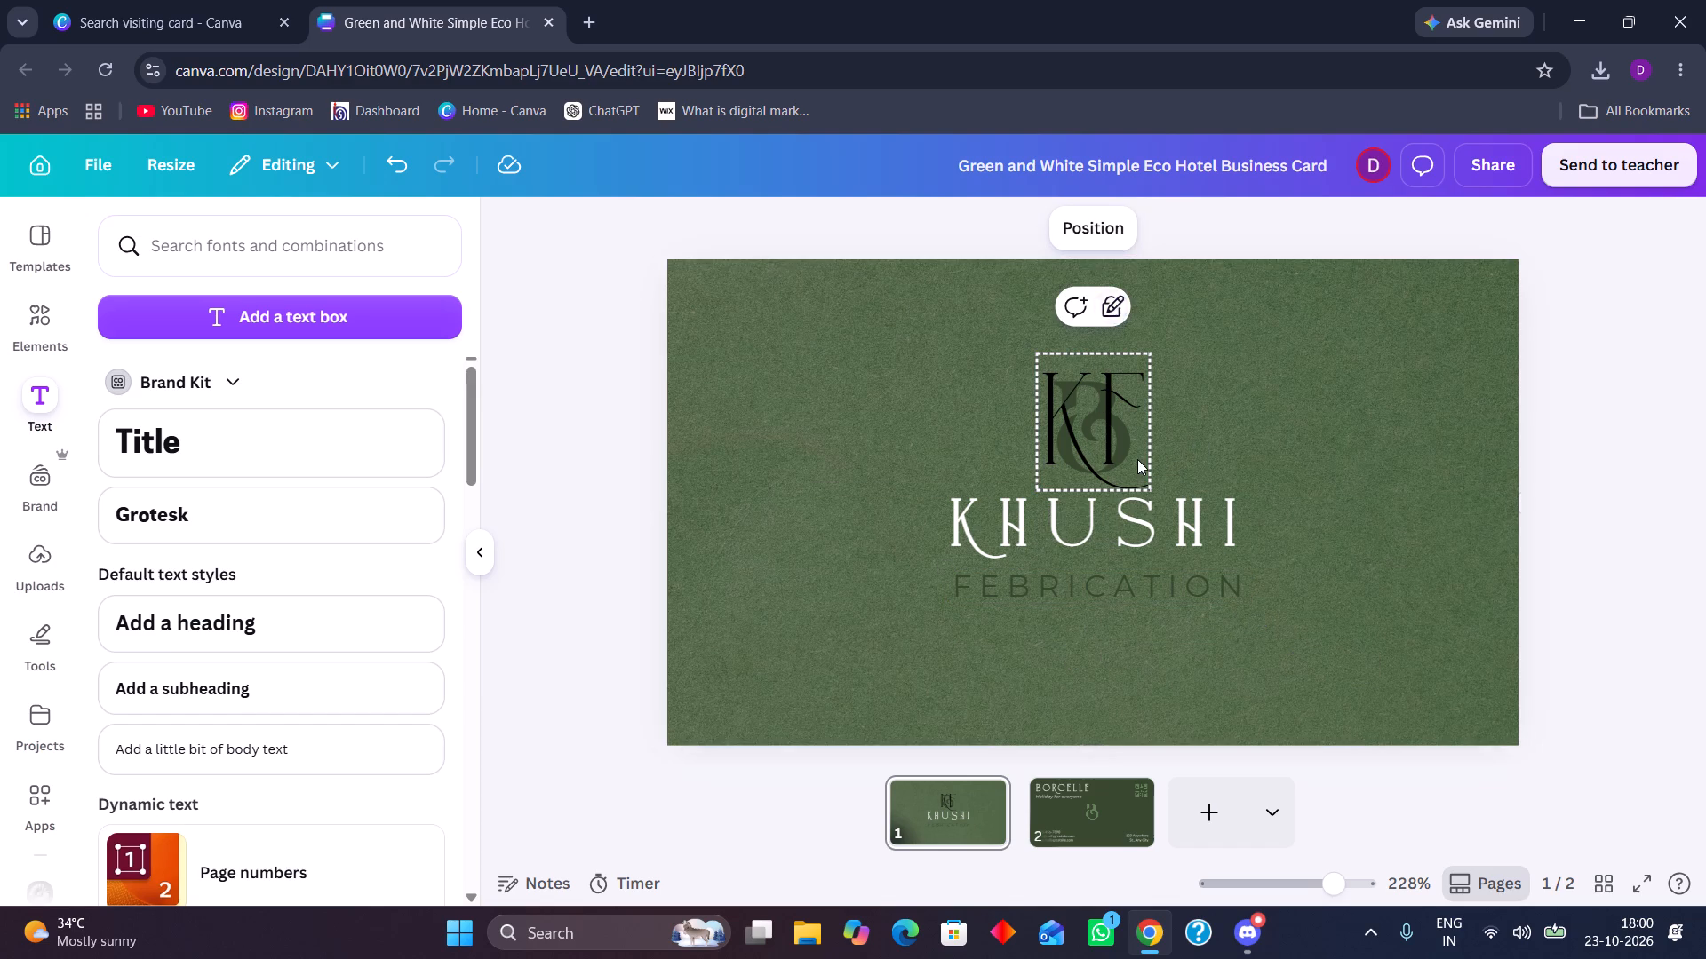
pyautogui.click(1192, 456)
pyautogui.click(1138, 456)
pyautogui.click(1061, 450)
pyautogui.moveTo(1059, 450); pyautogui.dragTo(1041, 467)
pyautogui.click(1050, 459)
pyautogui.click(938, 461)
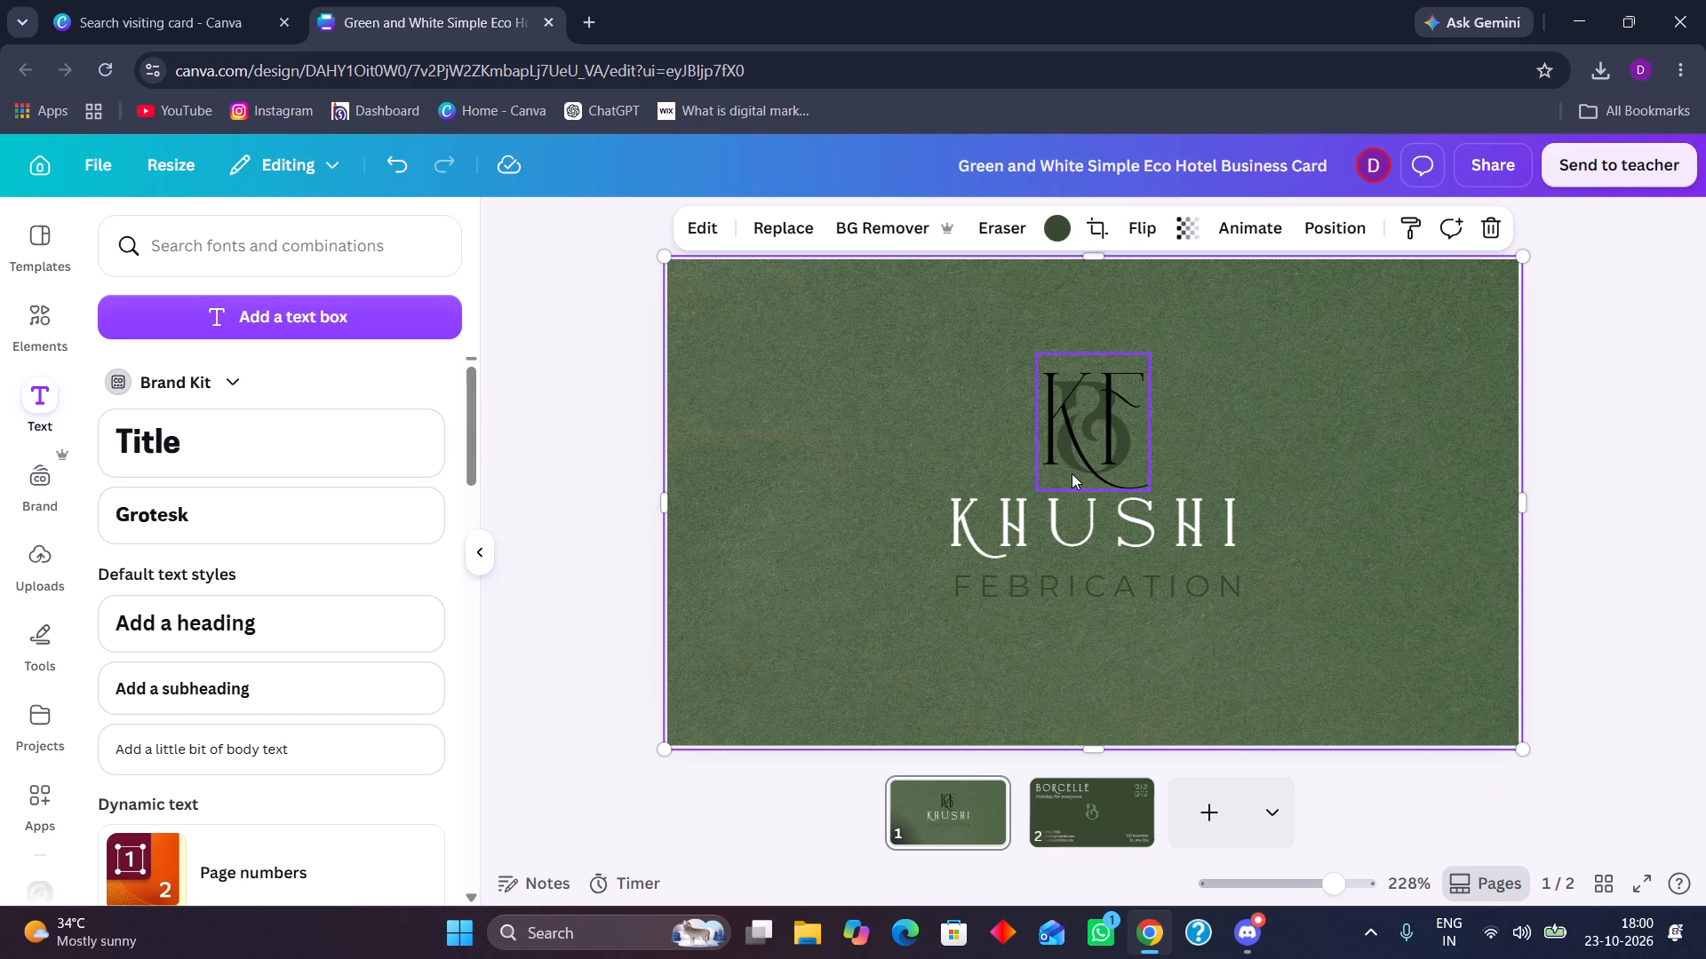
pyautogui.click(1091, 385)
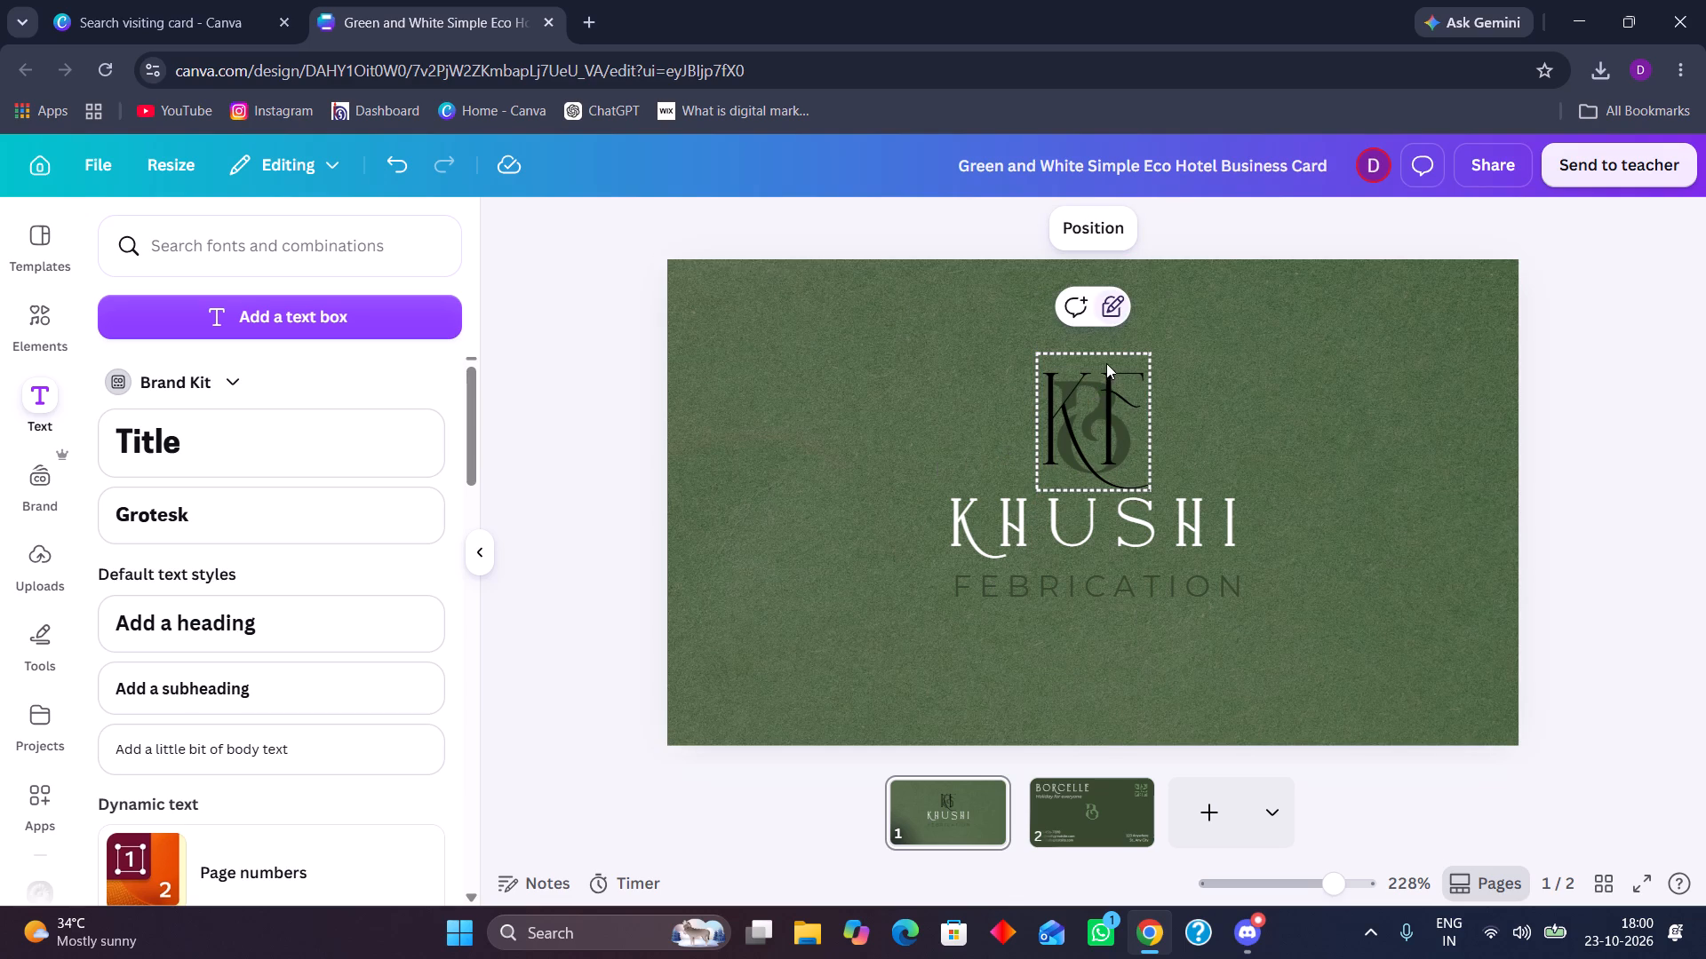
pyautogui.click(1144, 343)
pyautogui.click(1108, 310)
pyautogui.moveTo(1101, 452); pyautogui.dragTo(1018, 458)
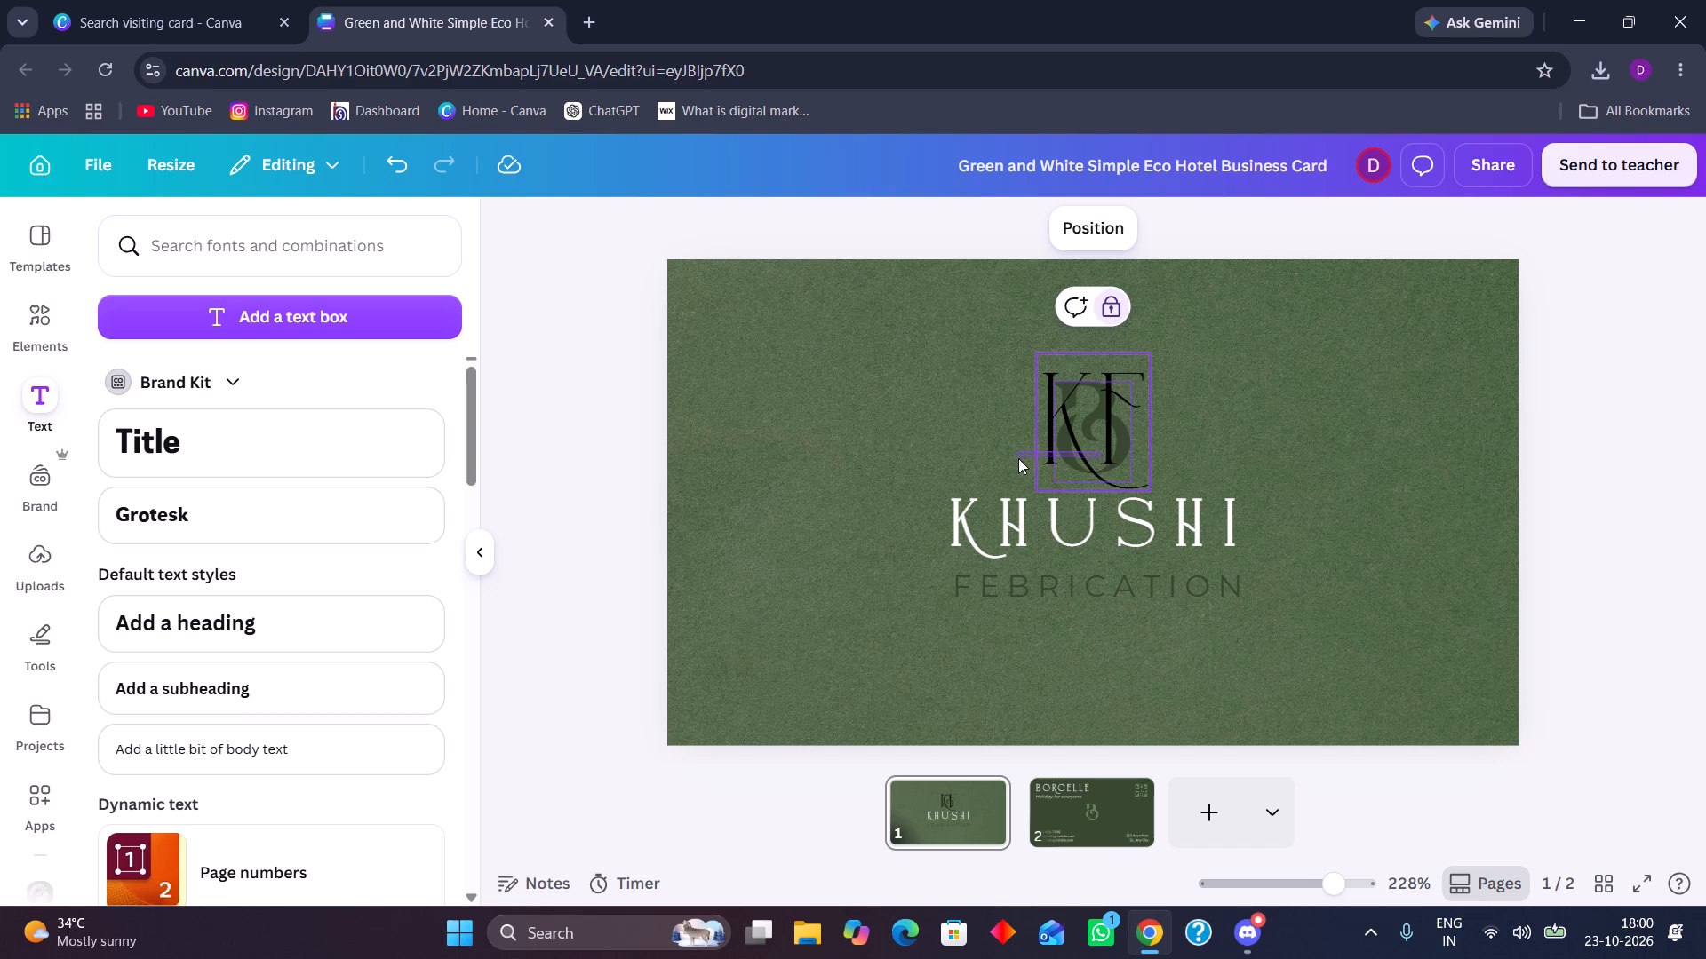
pyautogui.moveTo(1018, 458); pyautogui.dragTo(1013, 459)
pyautogui.click(1127, 337)
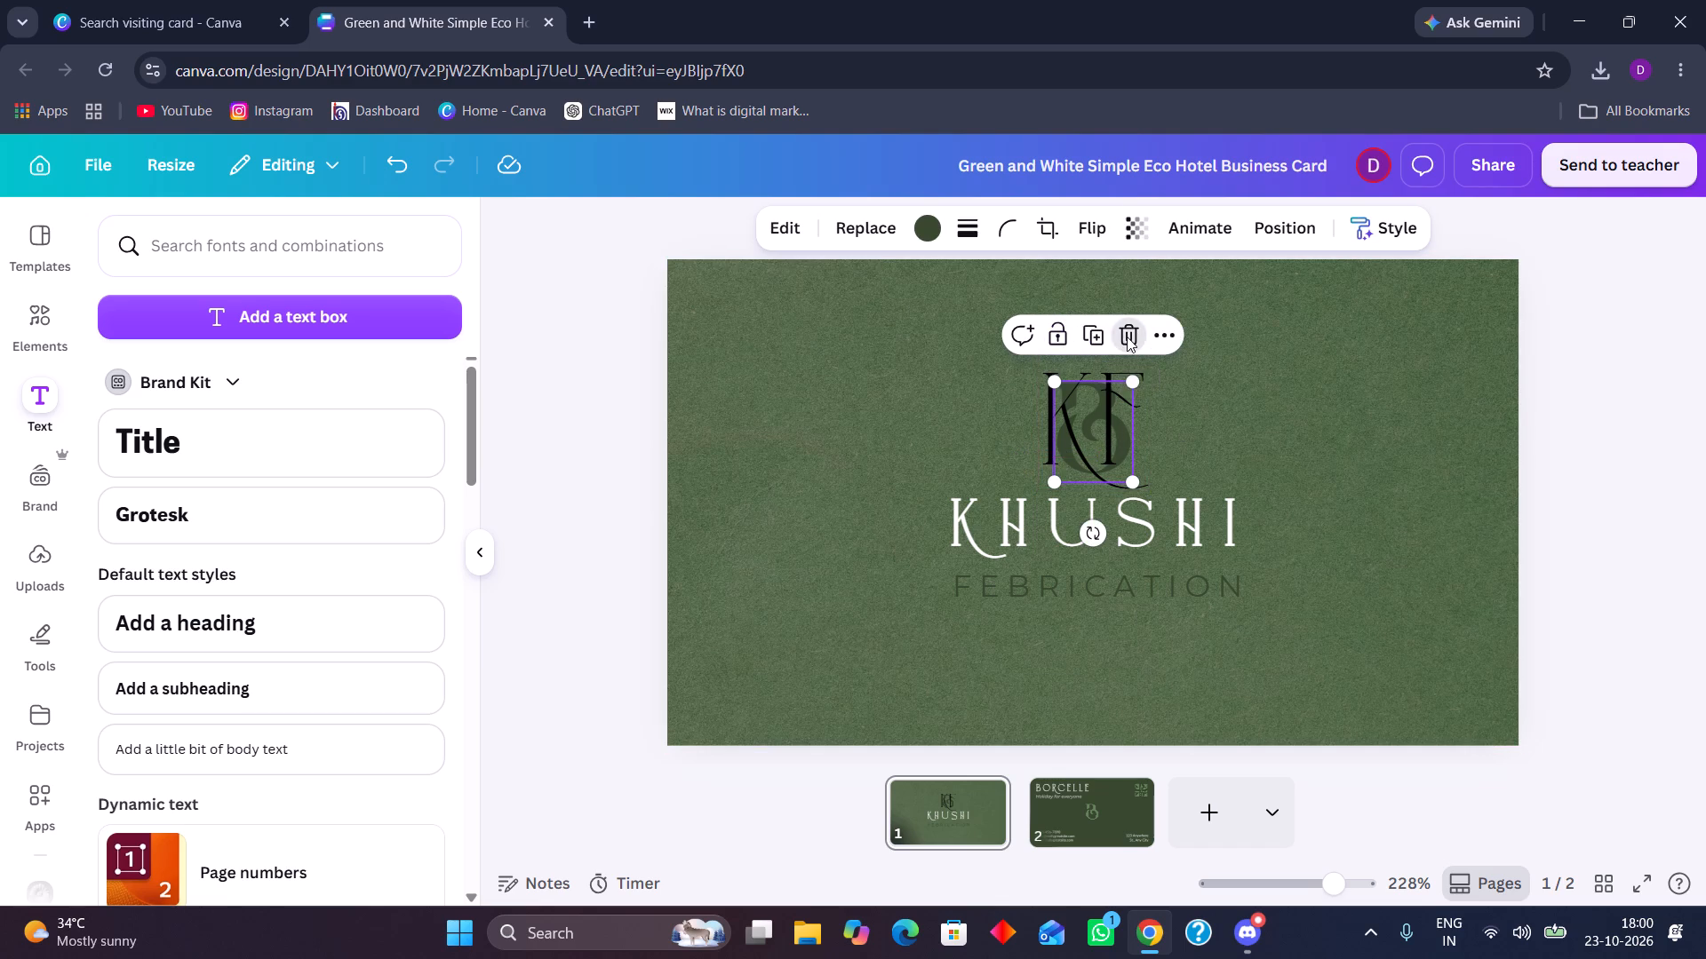
pyautogui.click(1087, 431)
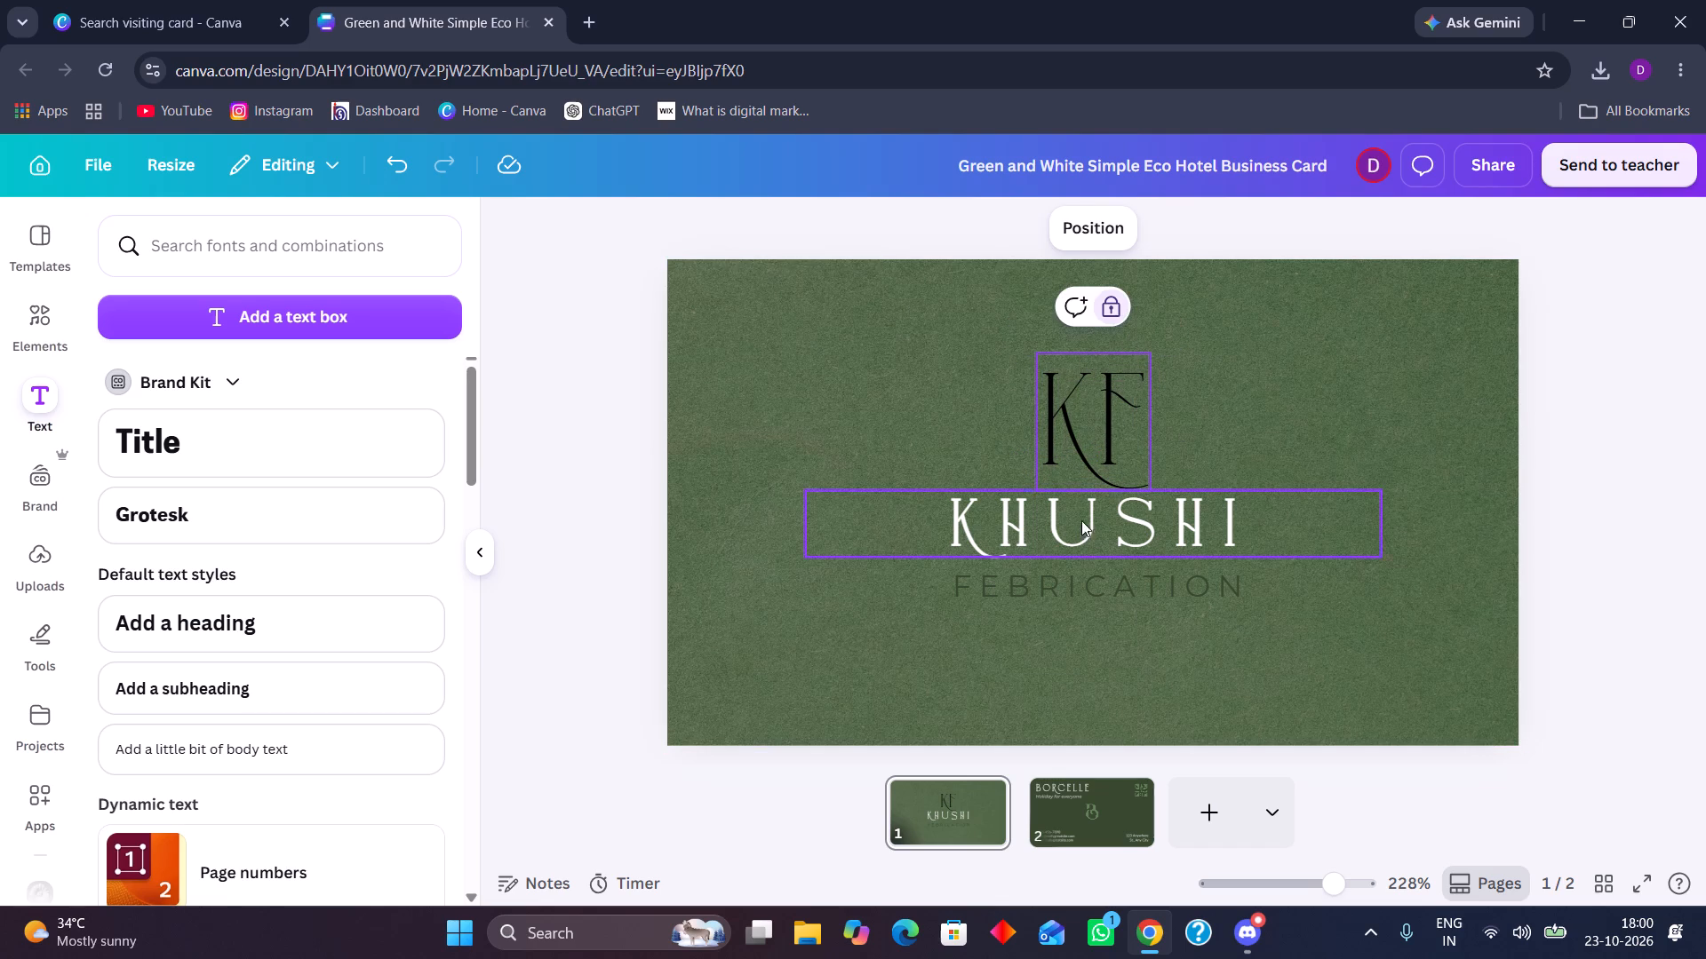
pyautogui.click(1077, 543)
pyautogui.click(929, 400)
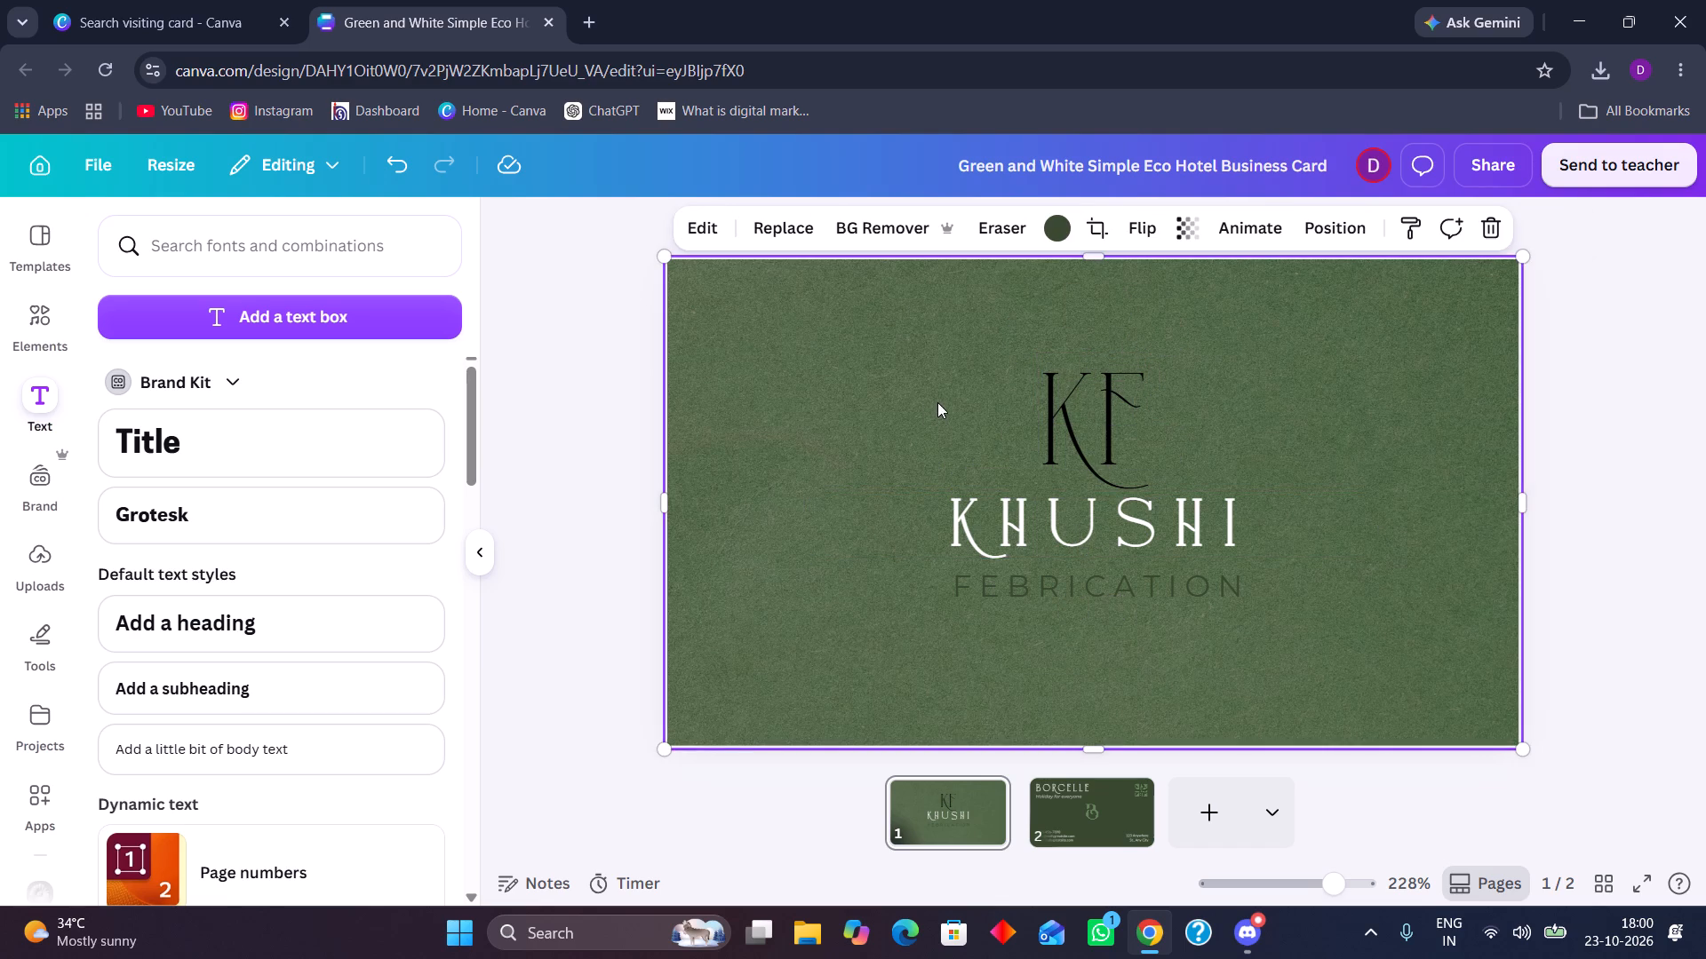
# Unlock the KF text, try the design's lighter green on it, and set its colour back to black.
pyautogui.click(1073, 440)
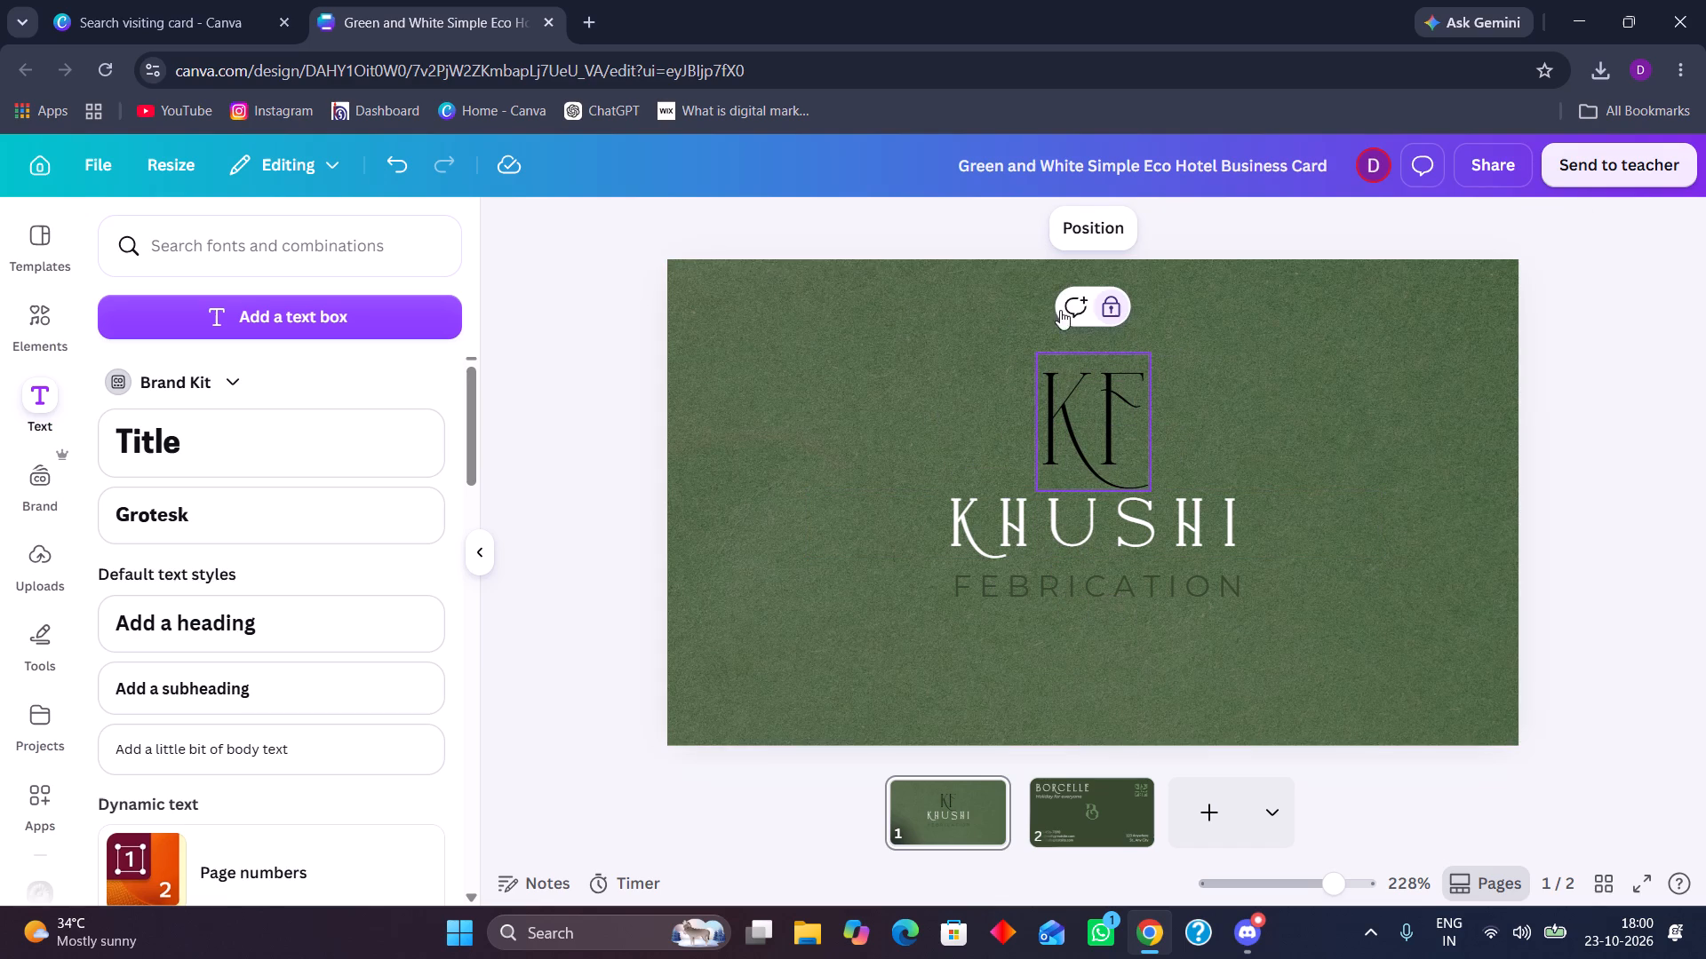
pyautogui.click(1104, 309)
pyautogui.click(884, 238)
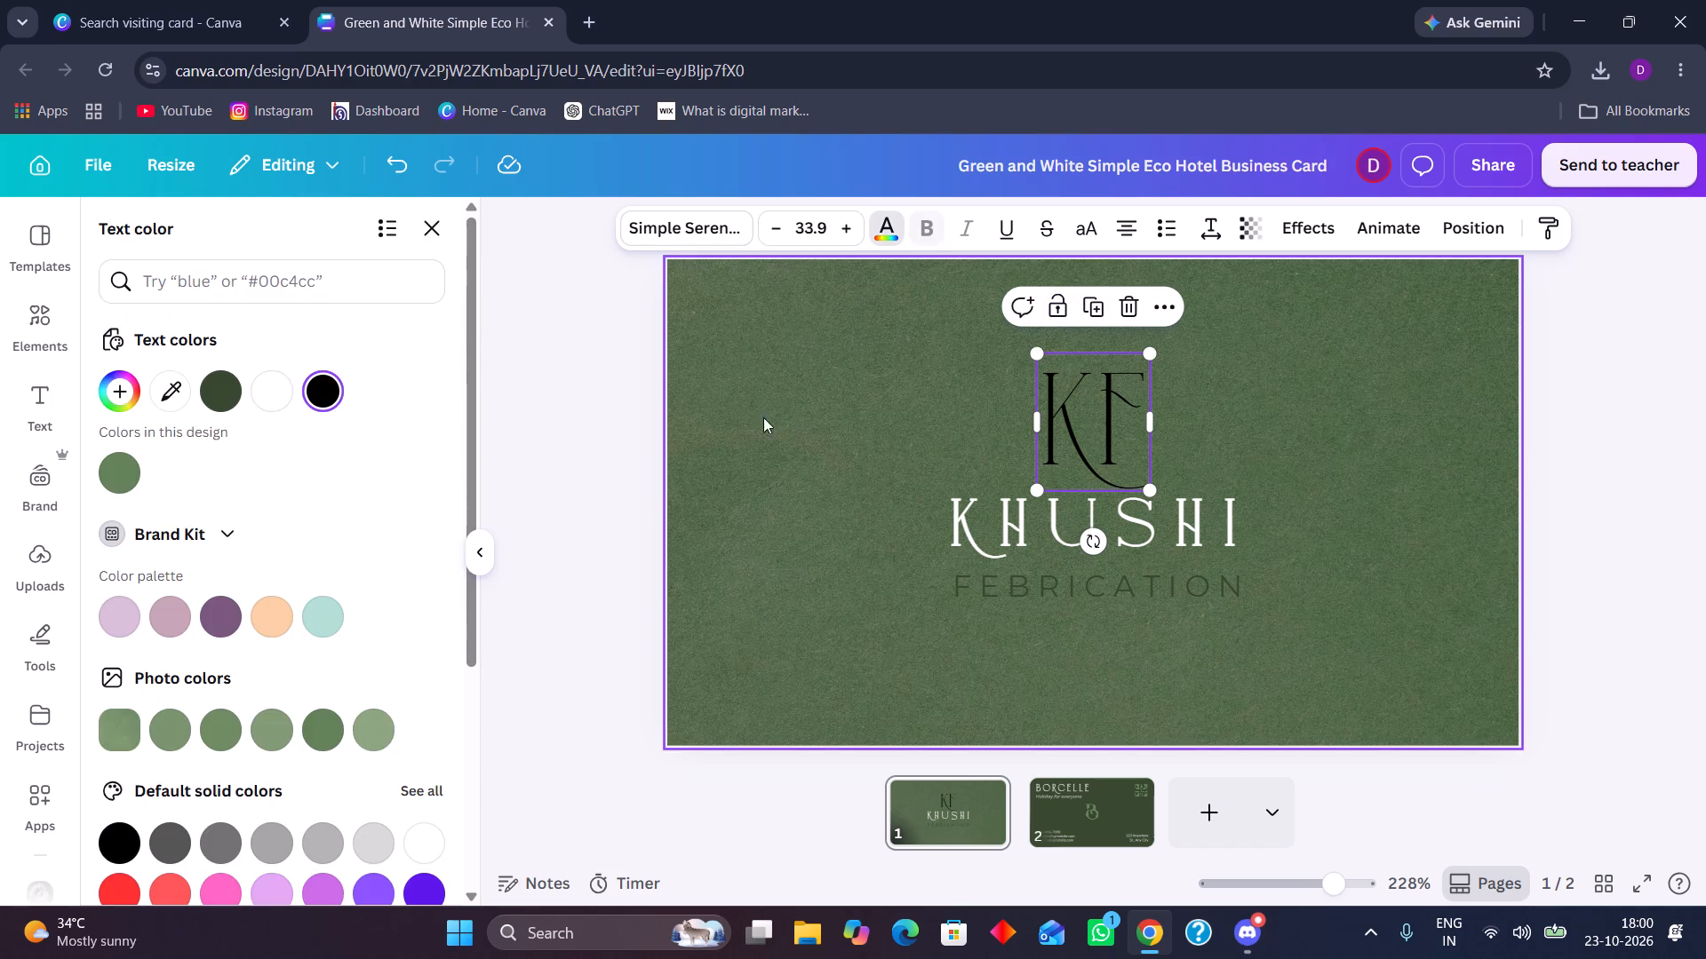
pyautogui.click(108, 471)
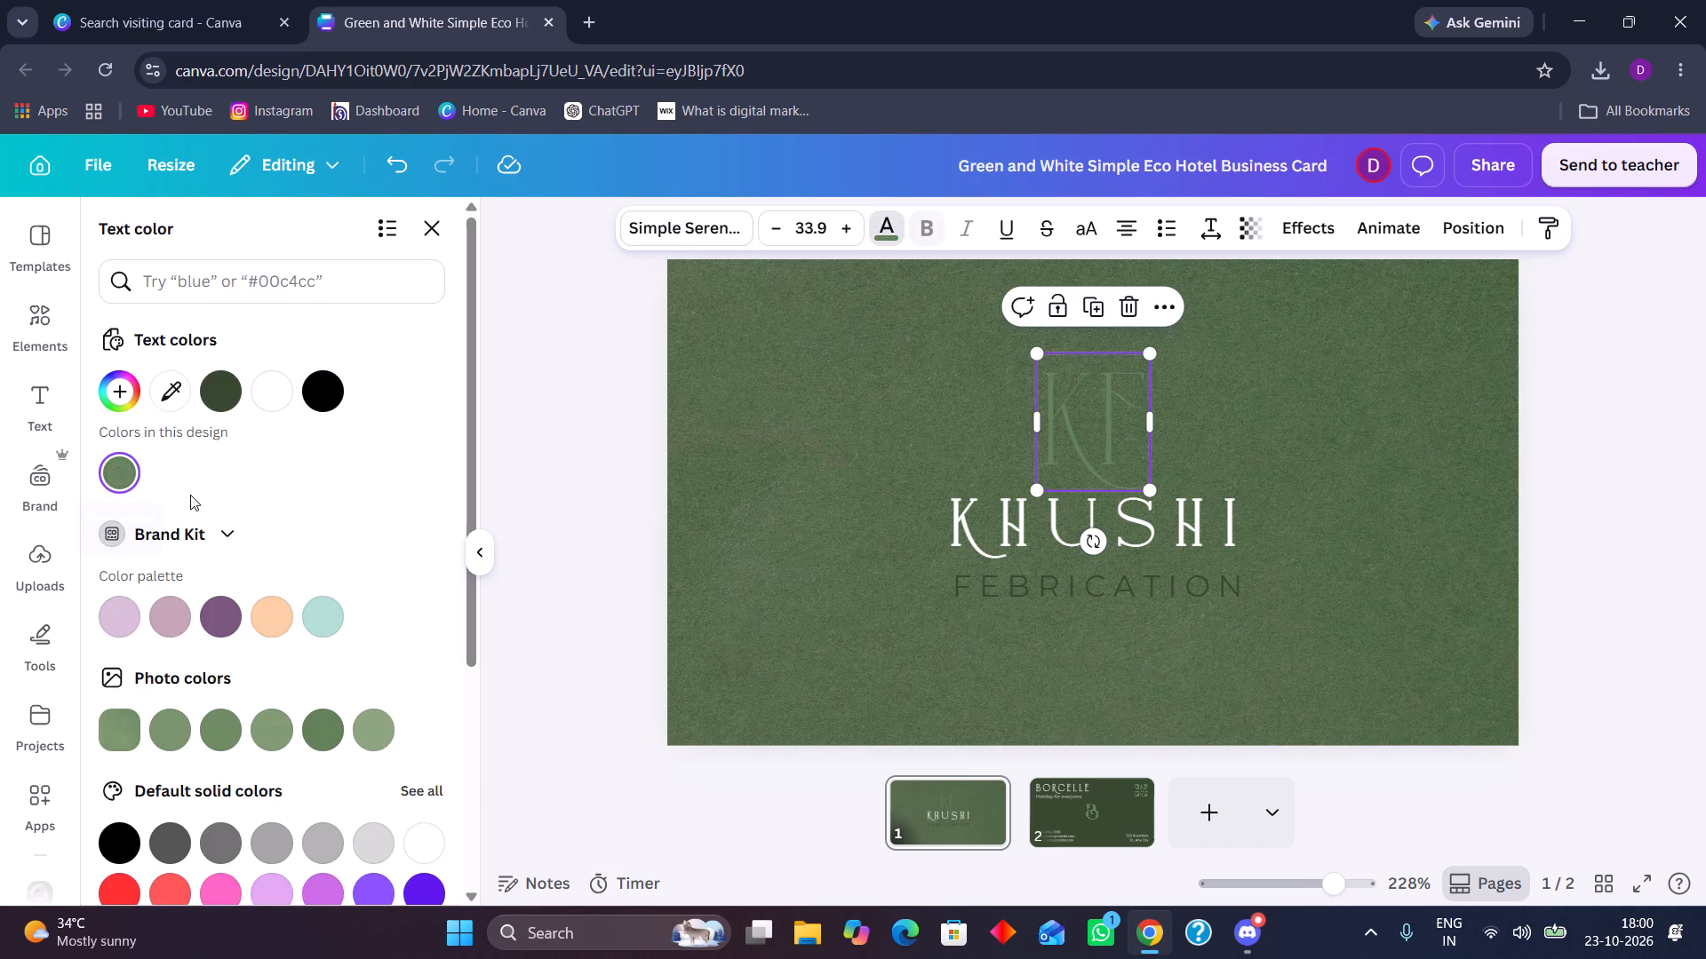
pyautogui.click(346, 396)
pyautogui.click(337, 390)
# Change the KHUSHI text's colour to black (#000000).
pyautogui.click(986, 518)
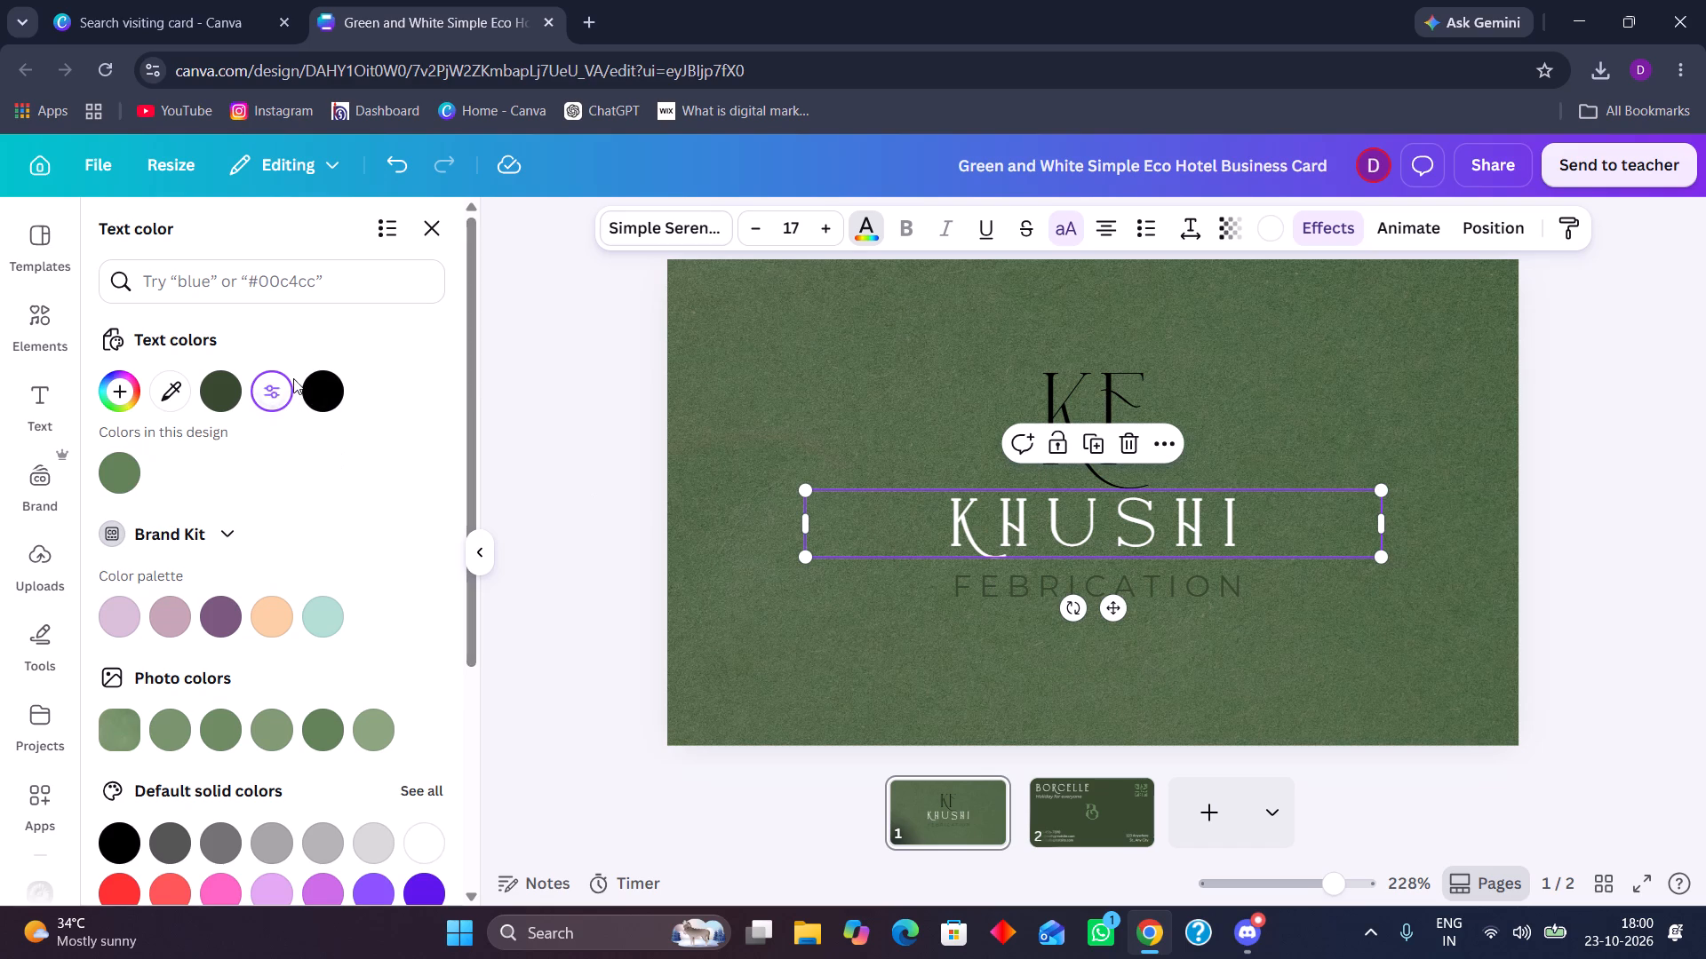
pyautogui.click(329, 385)
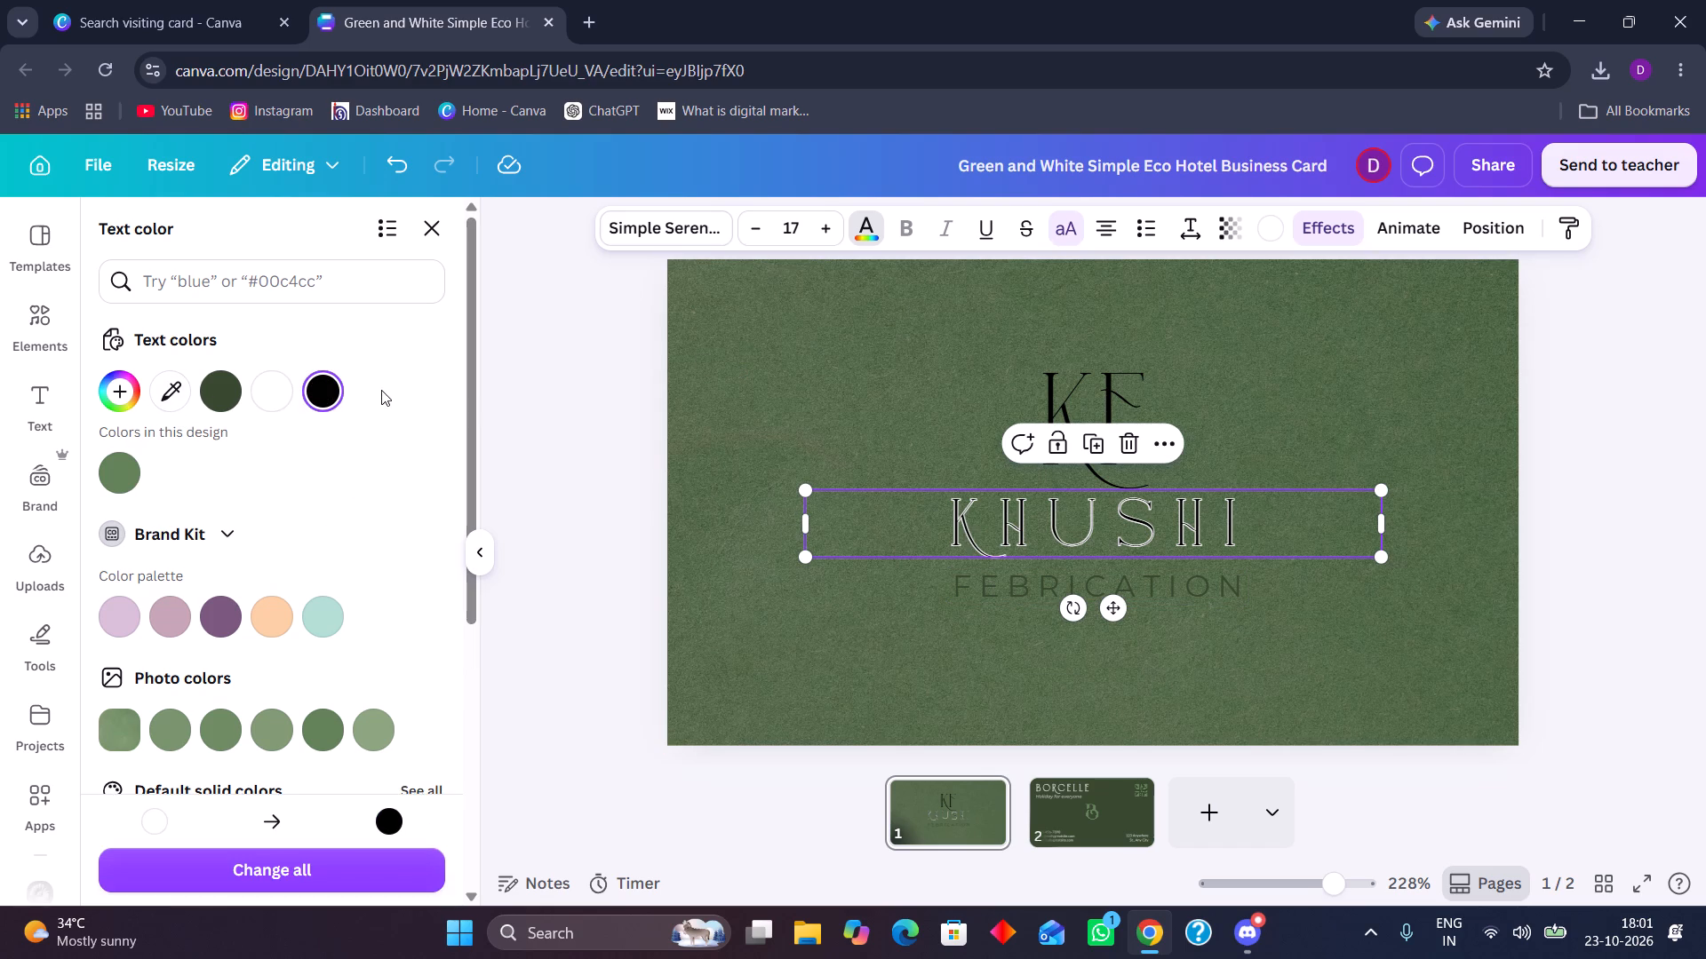
pyautogui.click(306, 392)
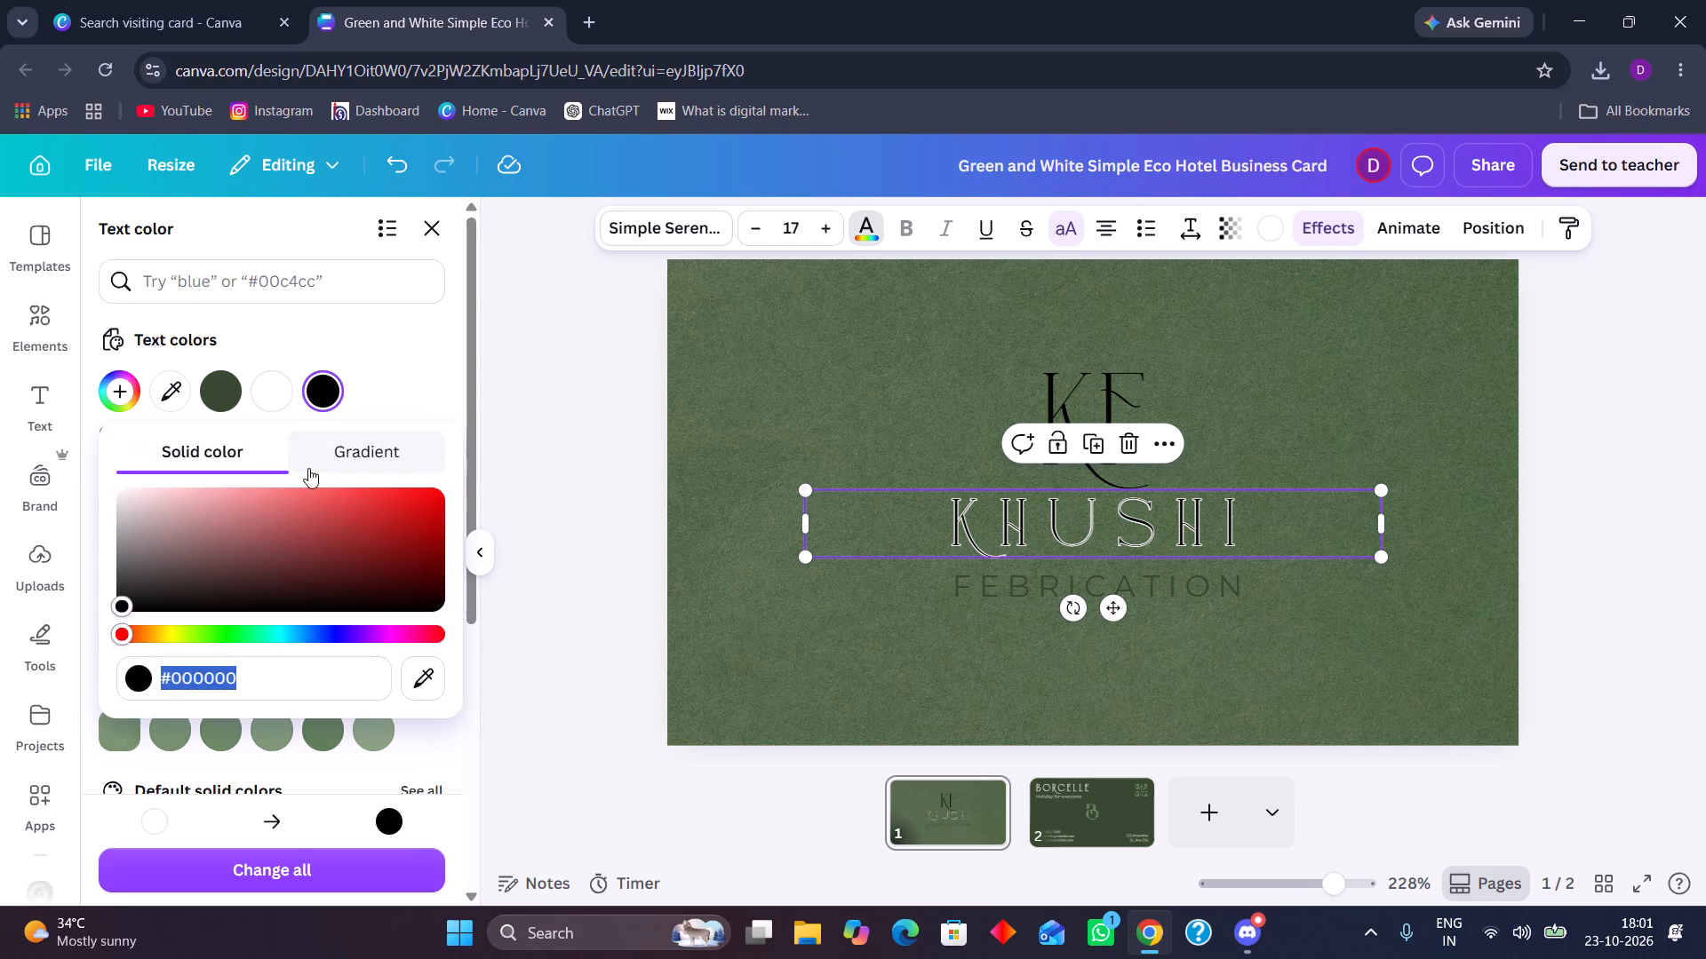
pyautogui.click(396, 406)
pyautogui.click(572, 329)
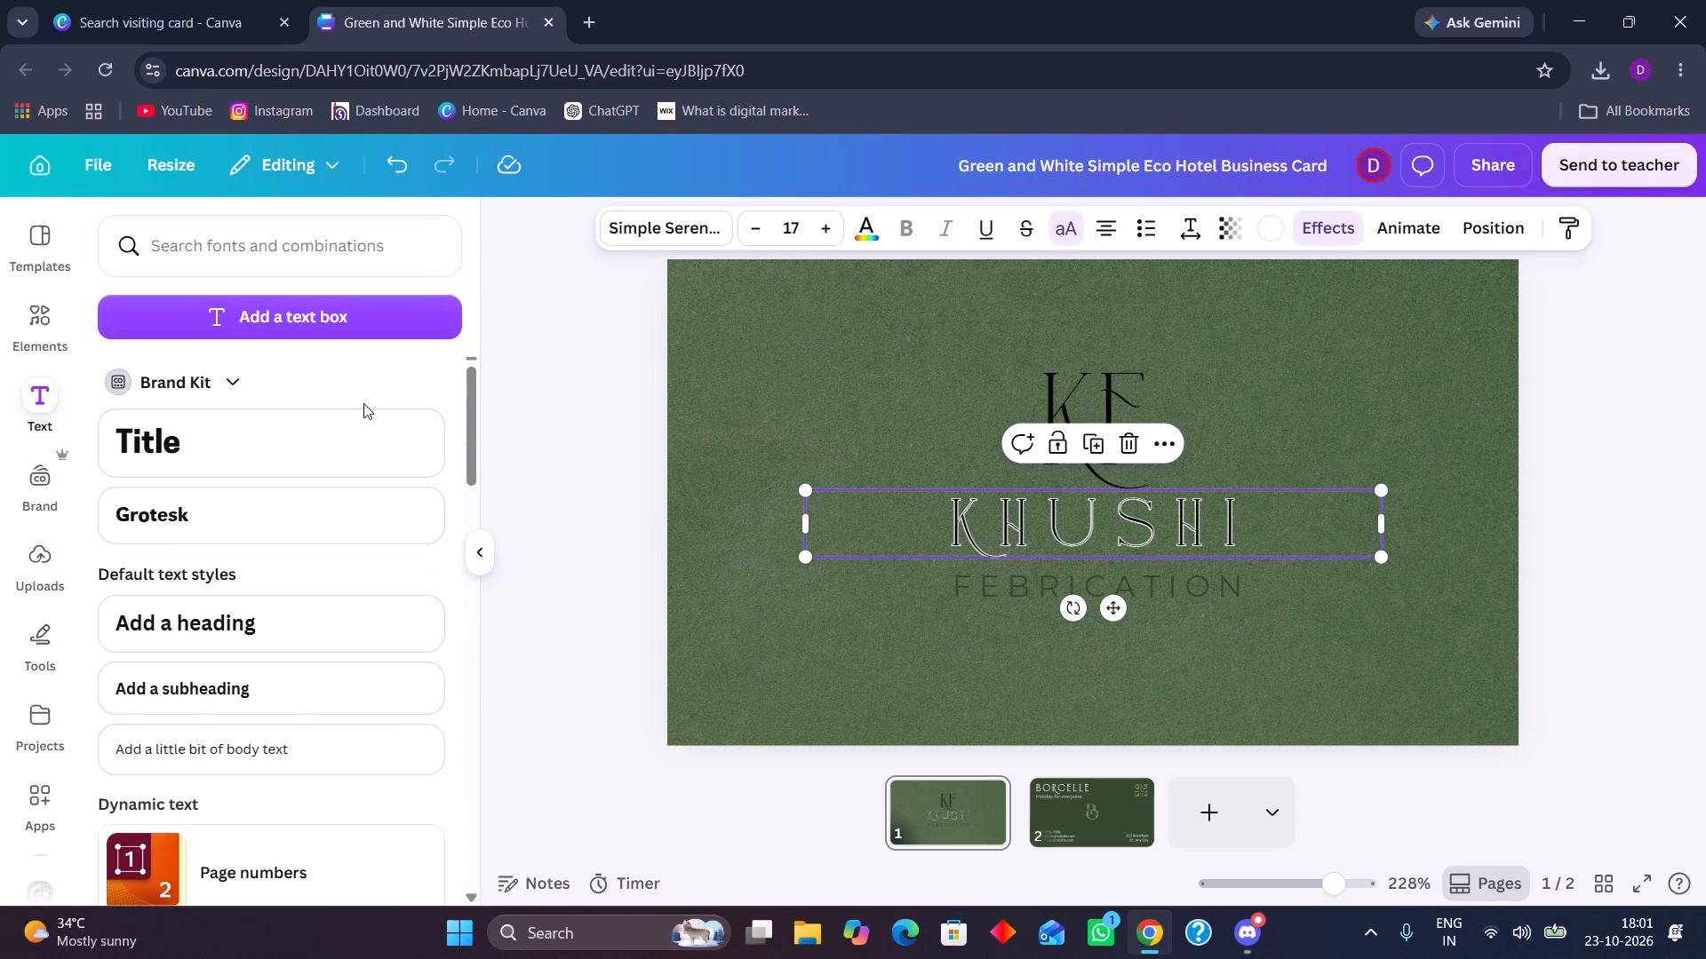
# Set the FEBRICATION text in the Simple Serenity font, try it in white, and colour it black.
pyautogui.click(982, 583)
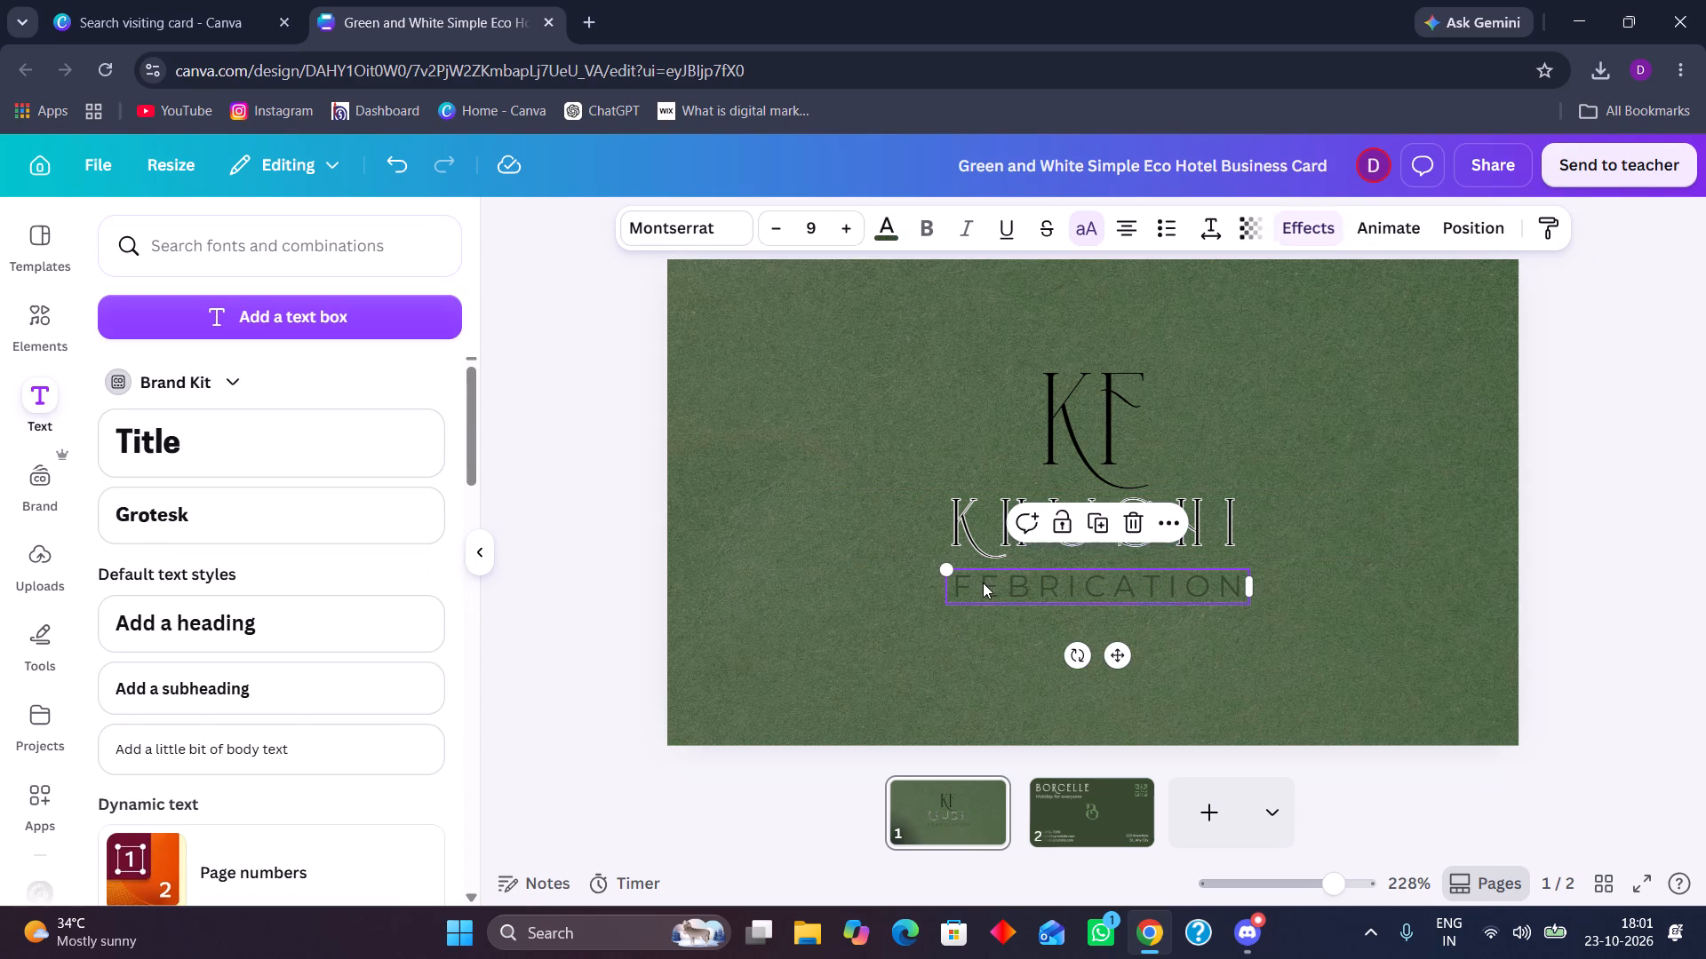
pyautogui.click(654, 231)
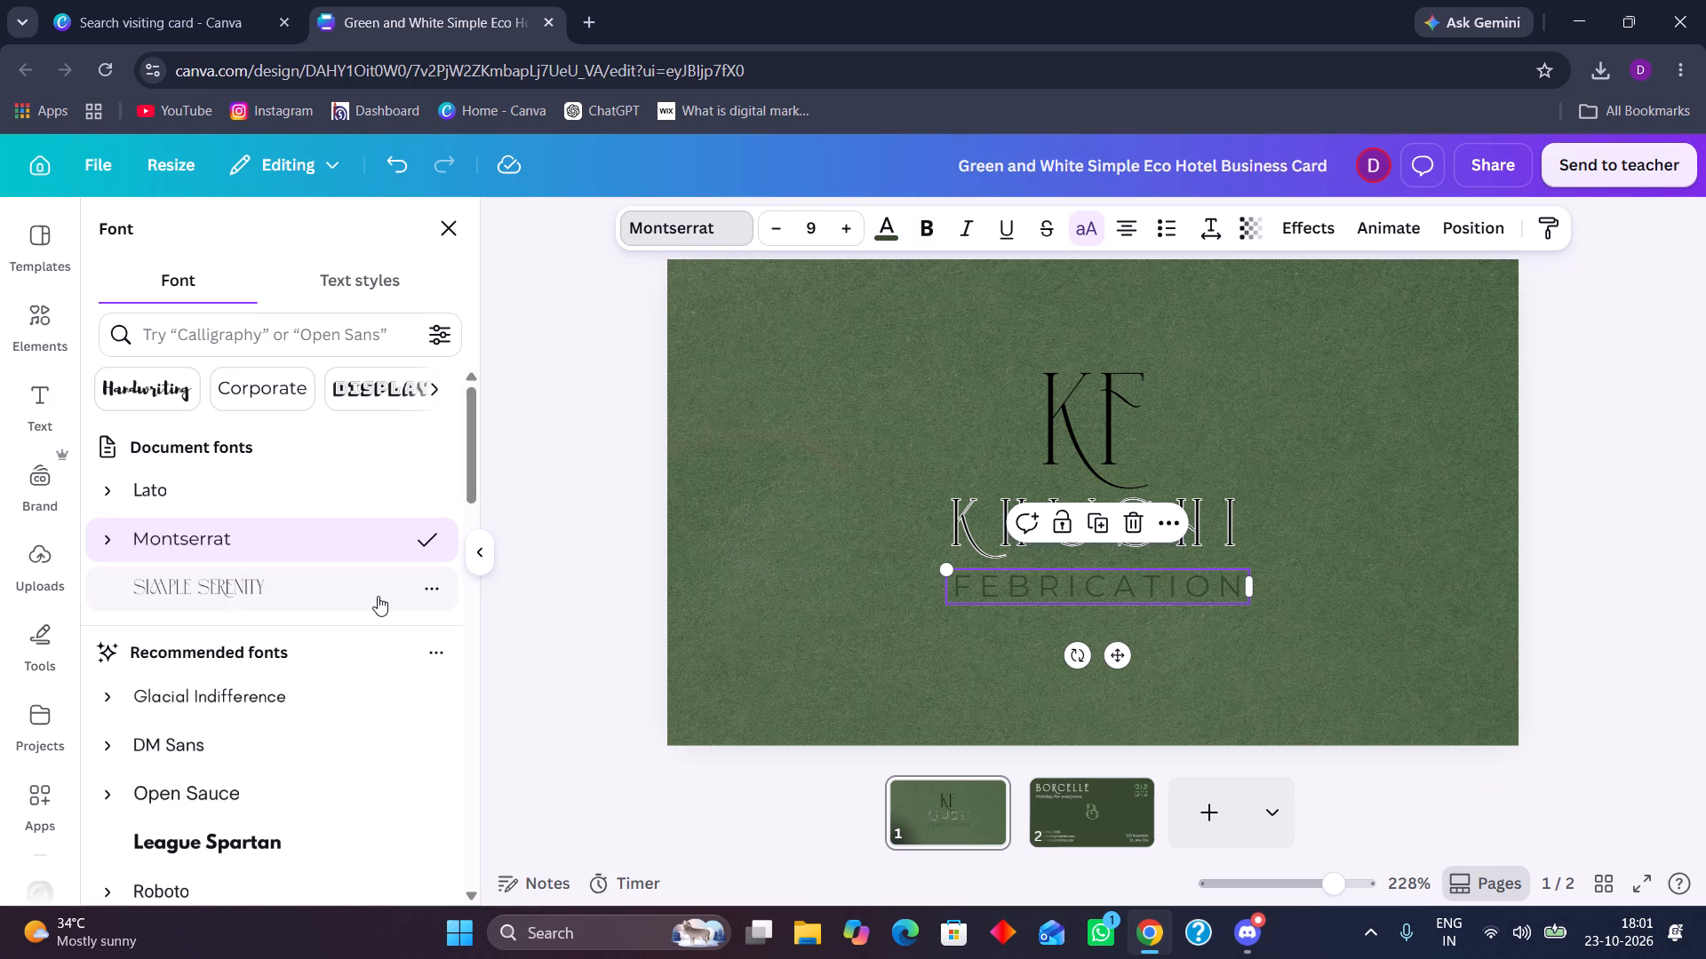
pyautogui.click(378, 596)
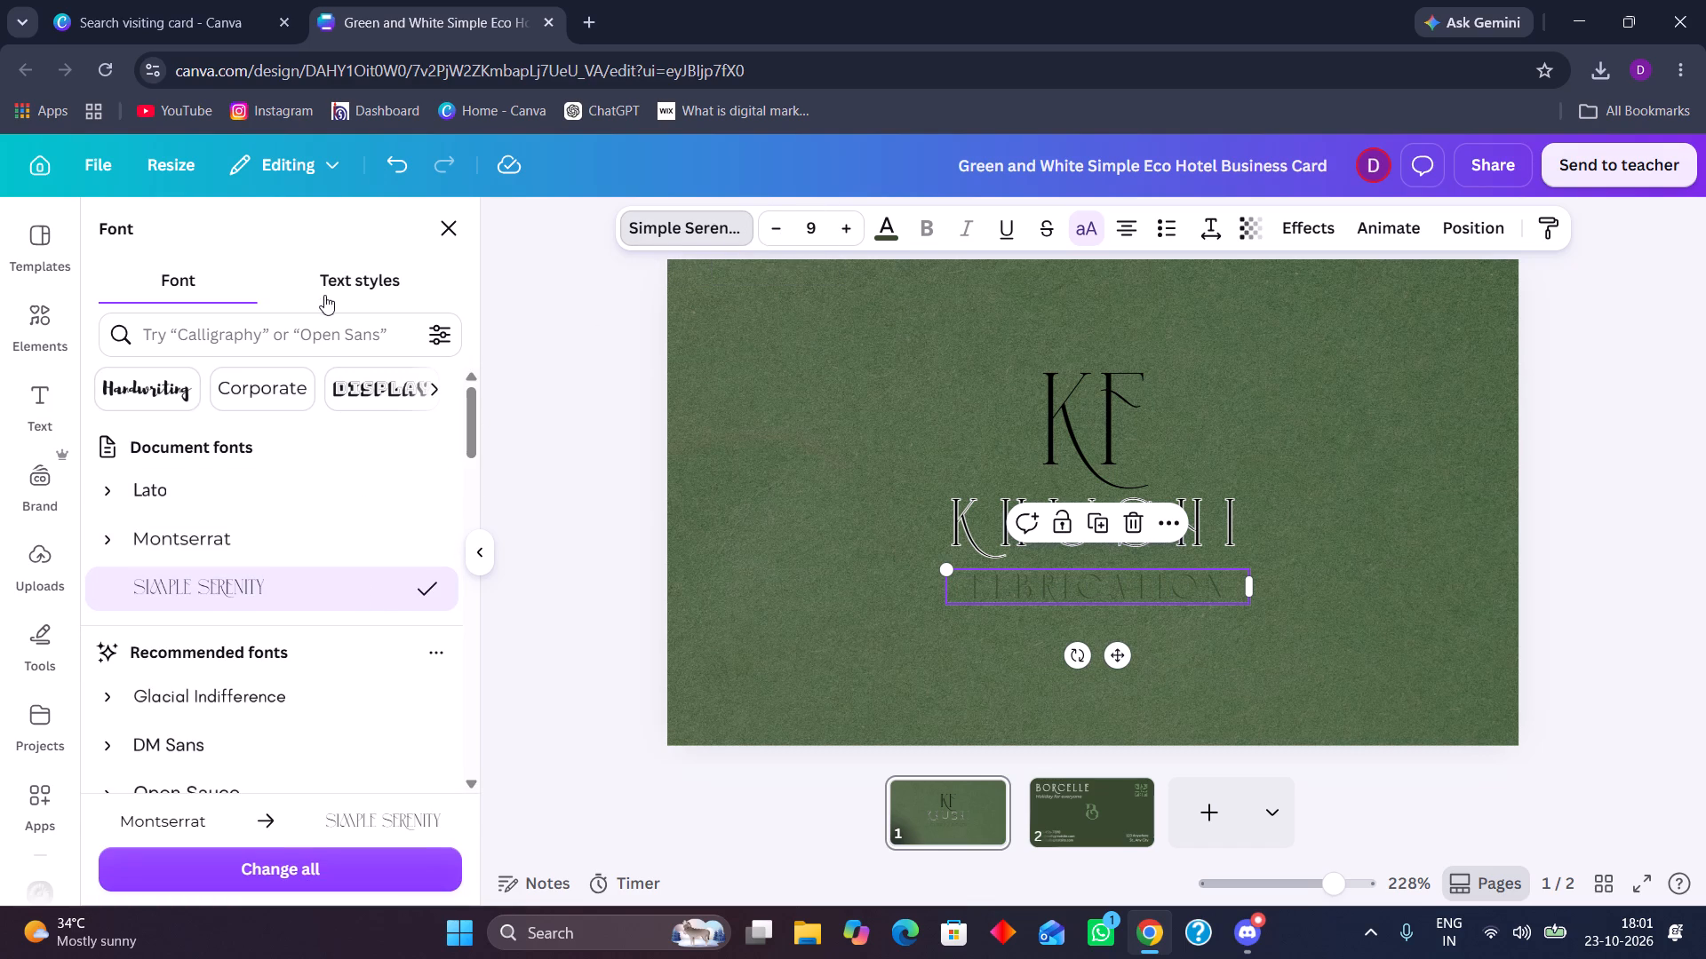
pyautogui.click(894, 230)
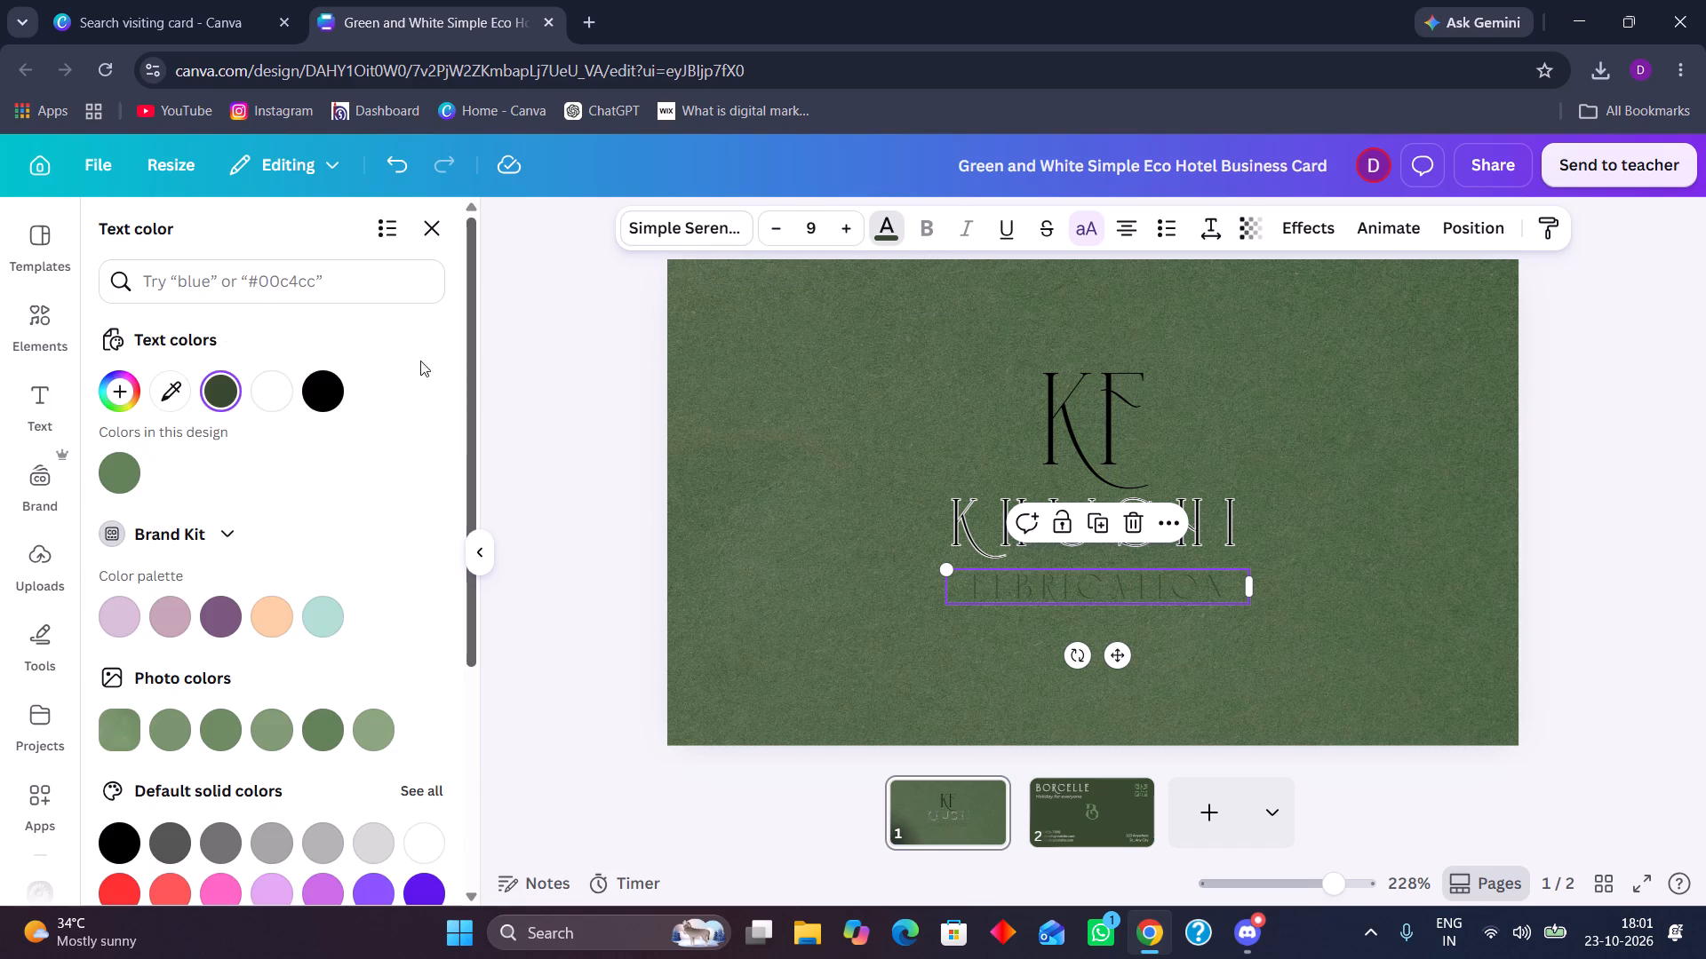
pyautogui.click(262, 384)
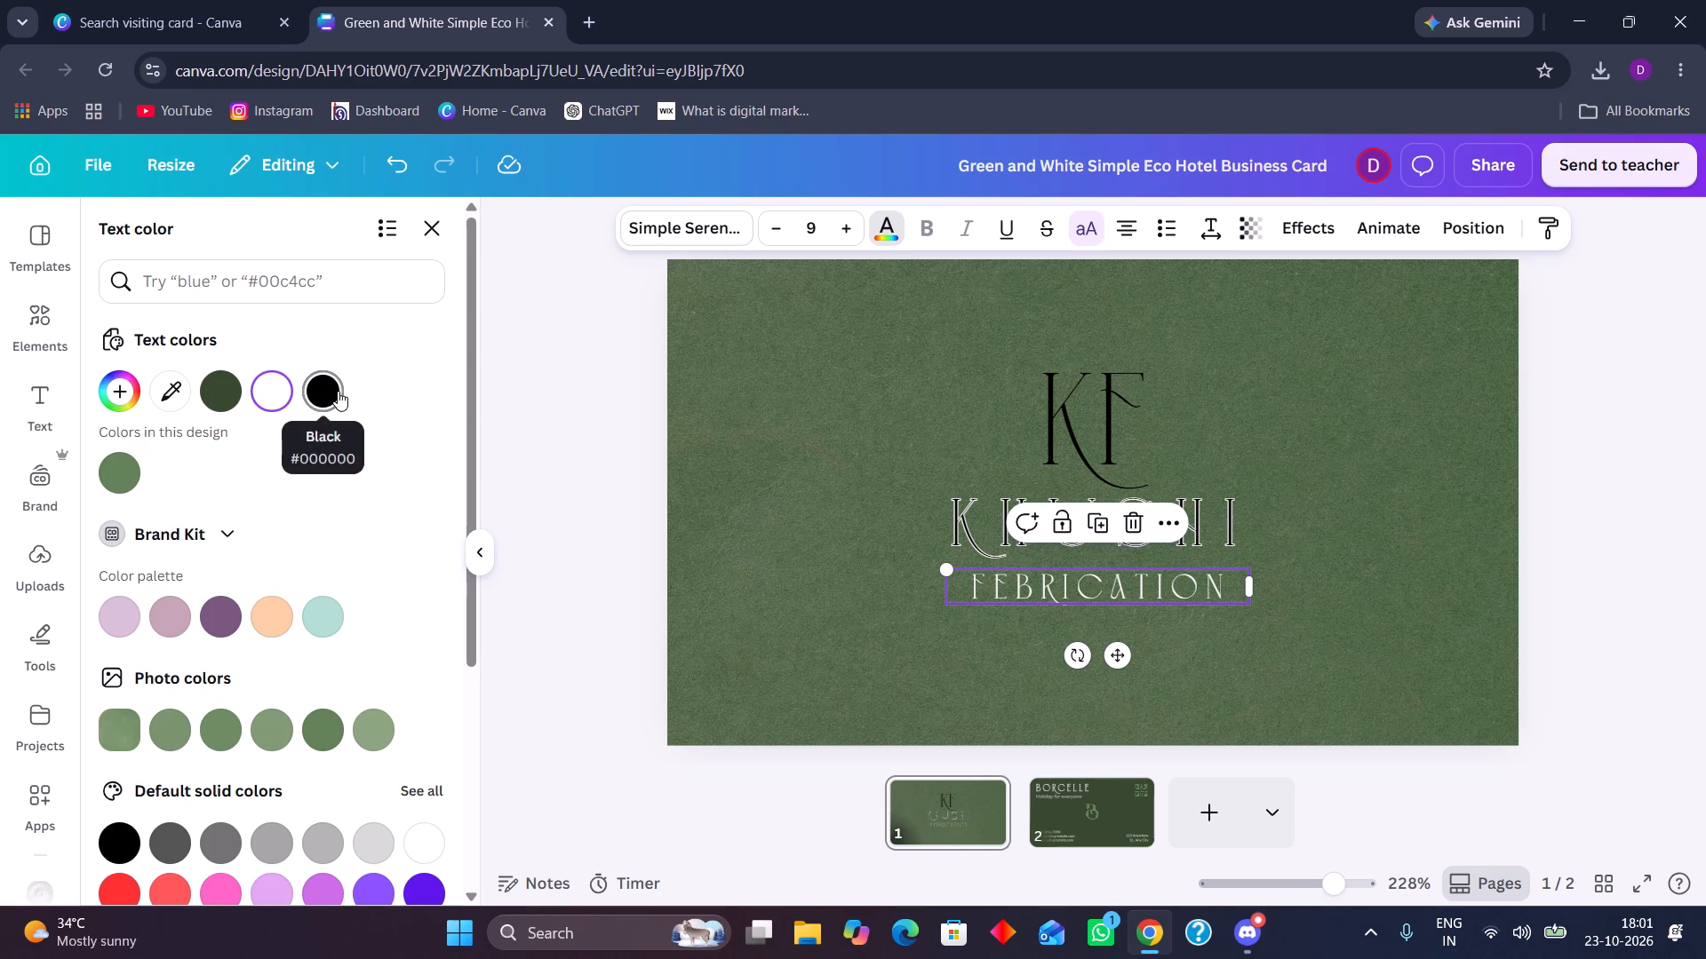
pyautogui.click(338, 391)
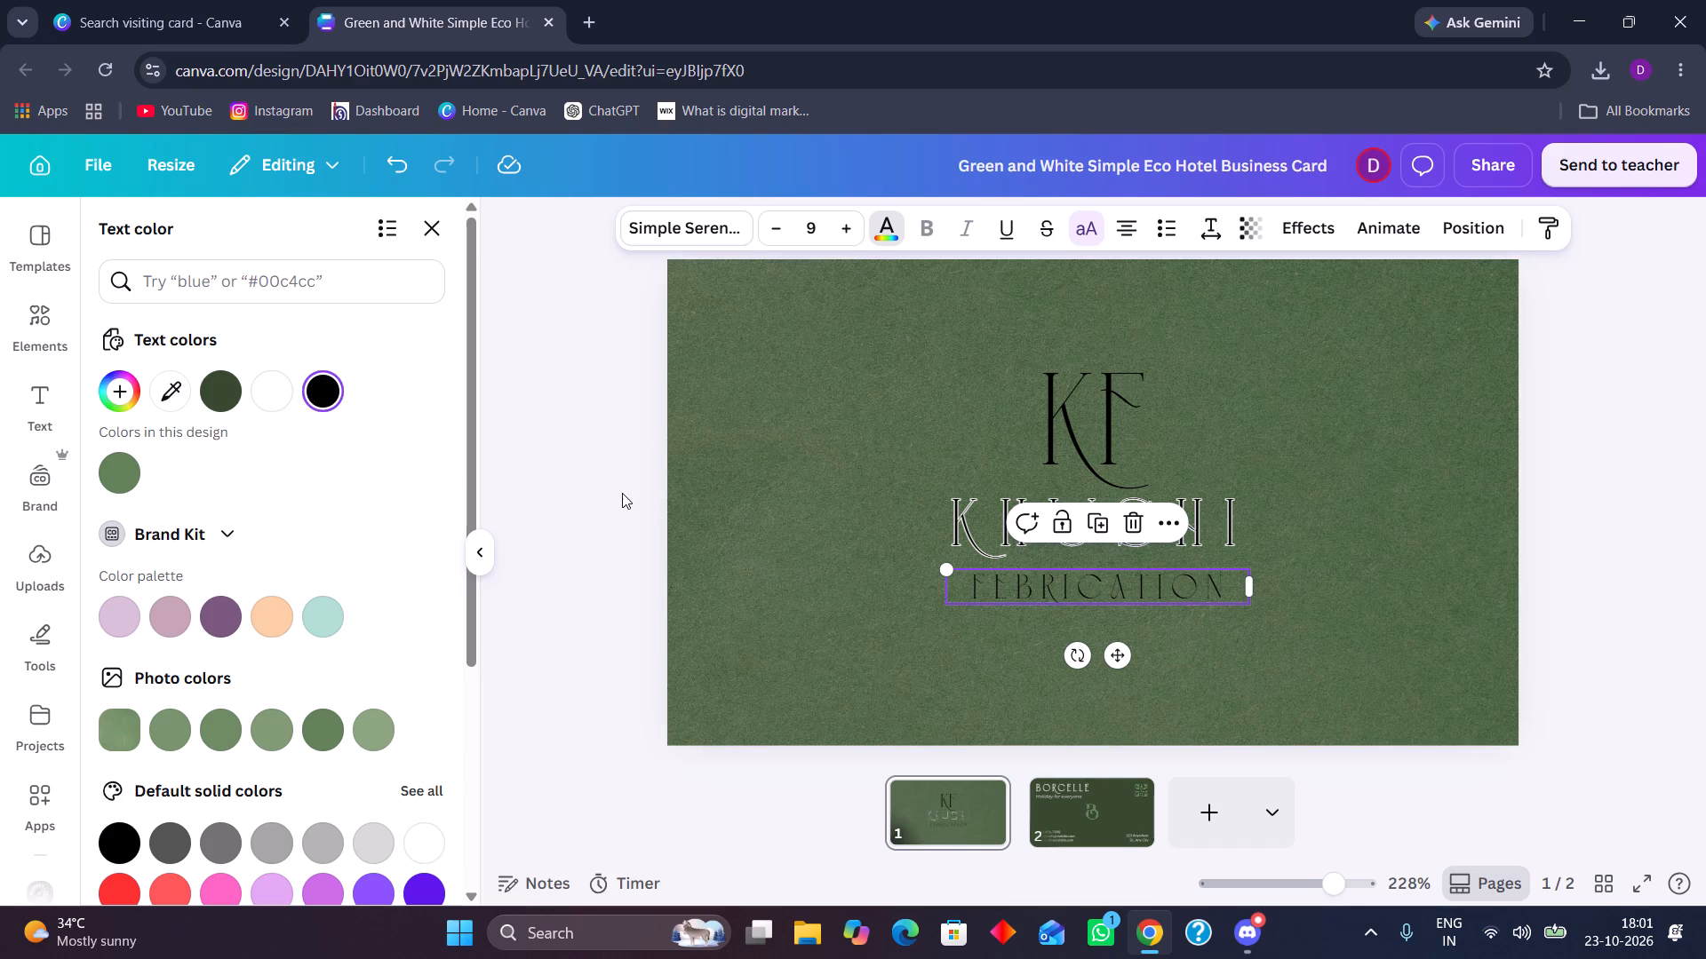
pyautogui.click(621, 493)
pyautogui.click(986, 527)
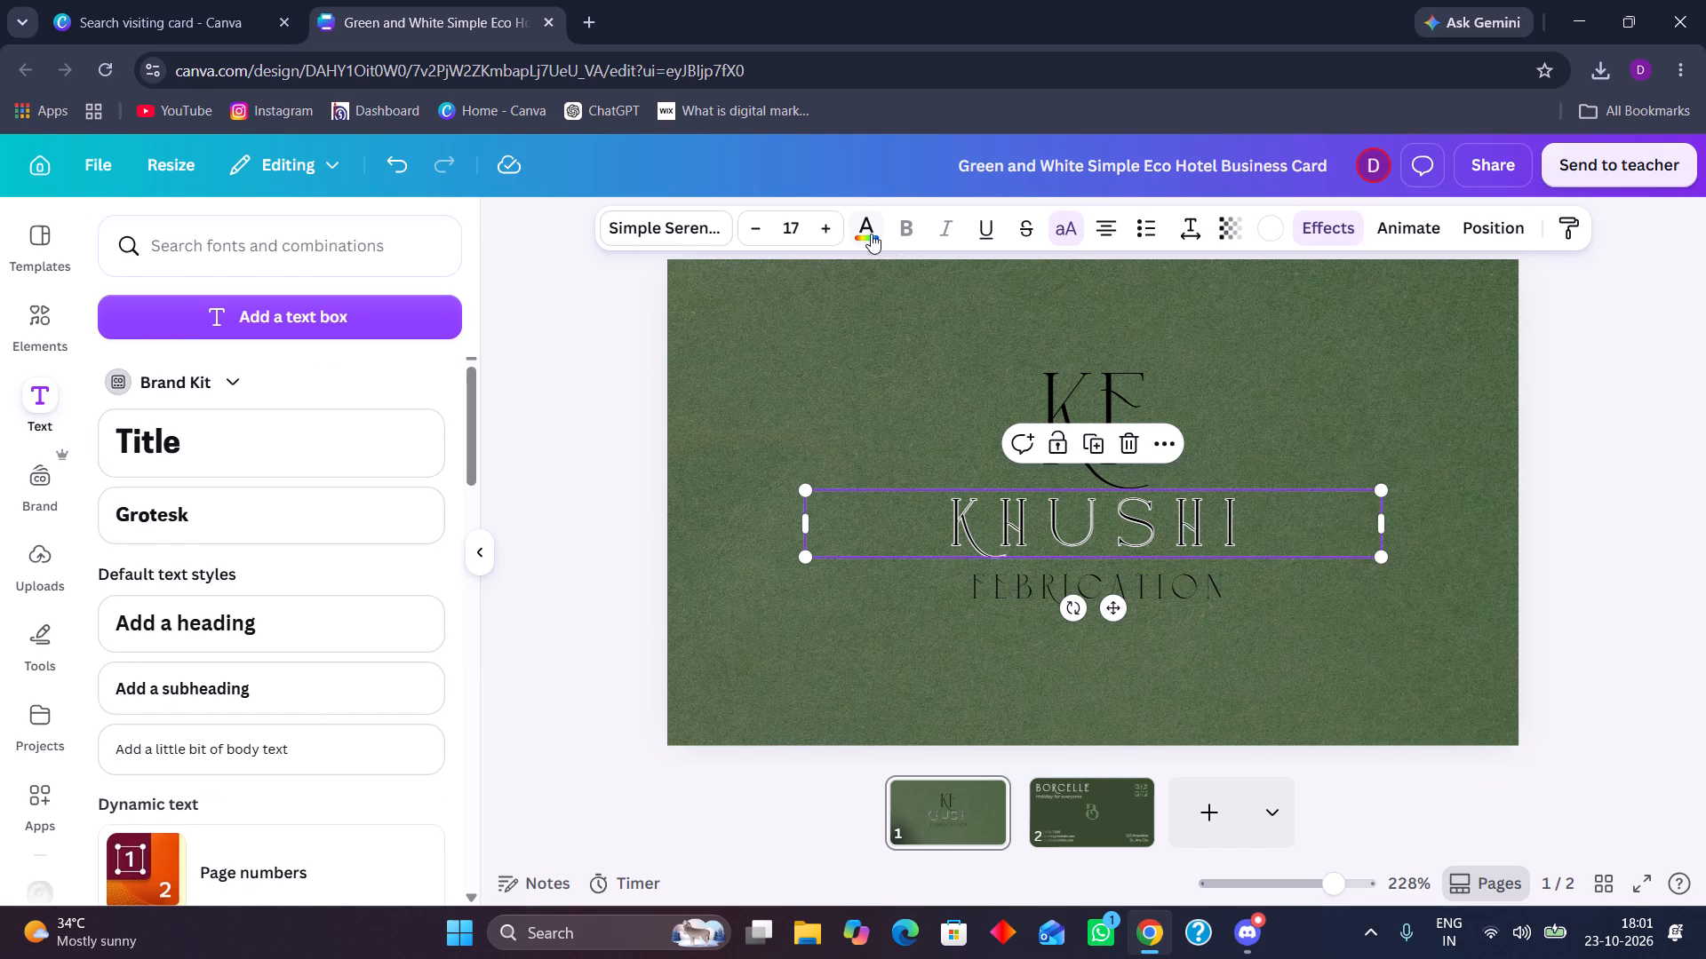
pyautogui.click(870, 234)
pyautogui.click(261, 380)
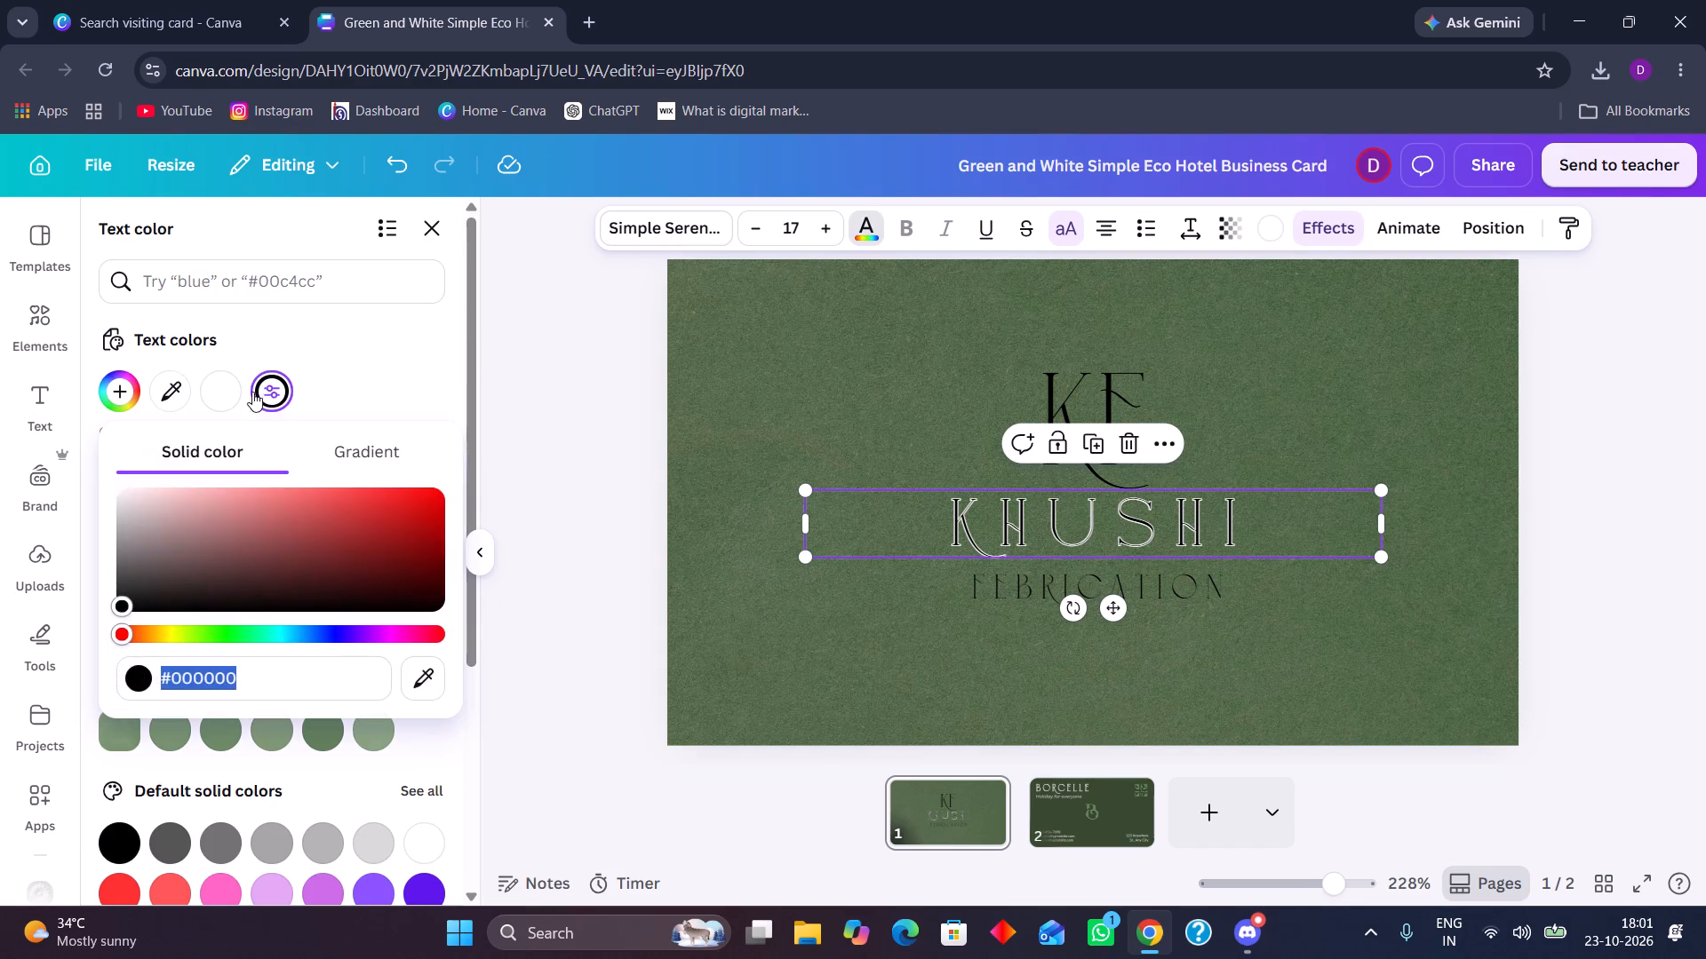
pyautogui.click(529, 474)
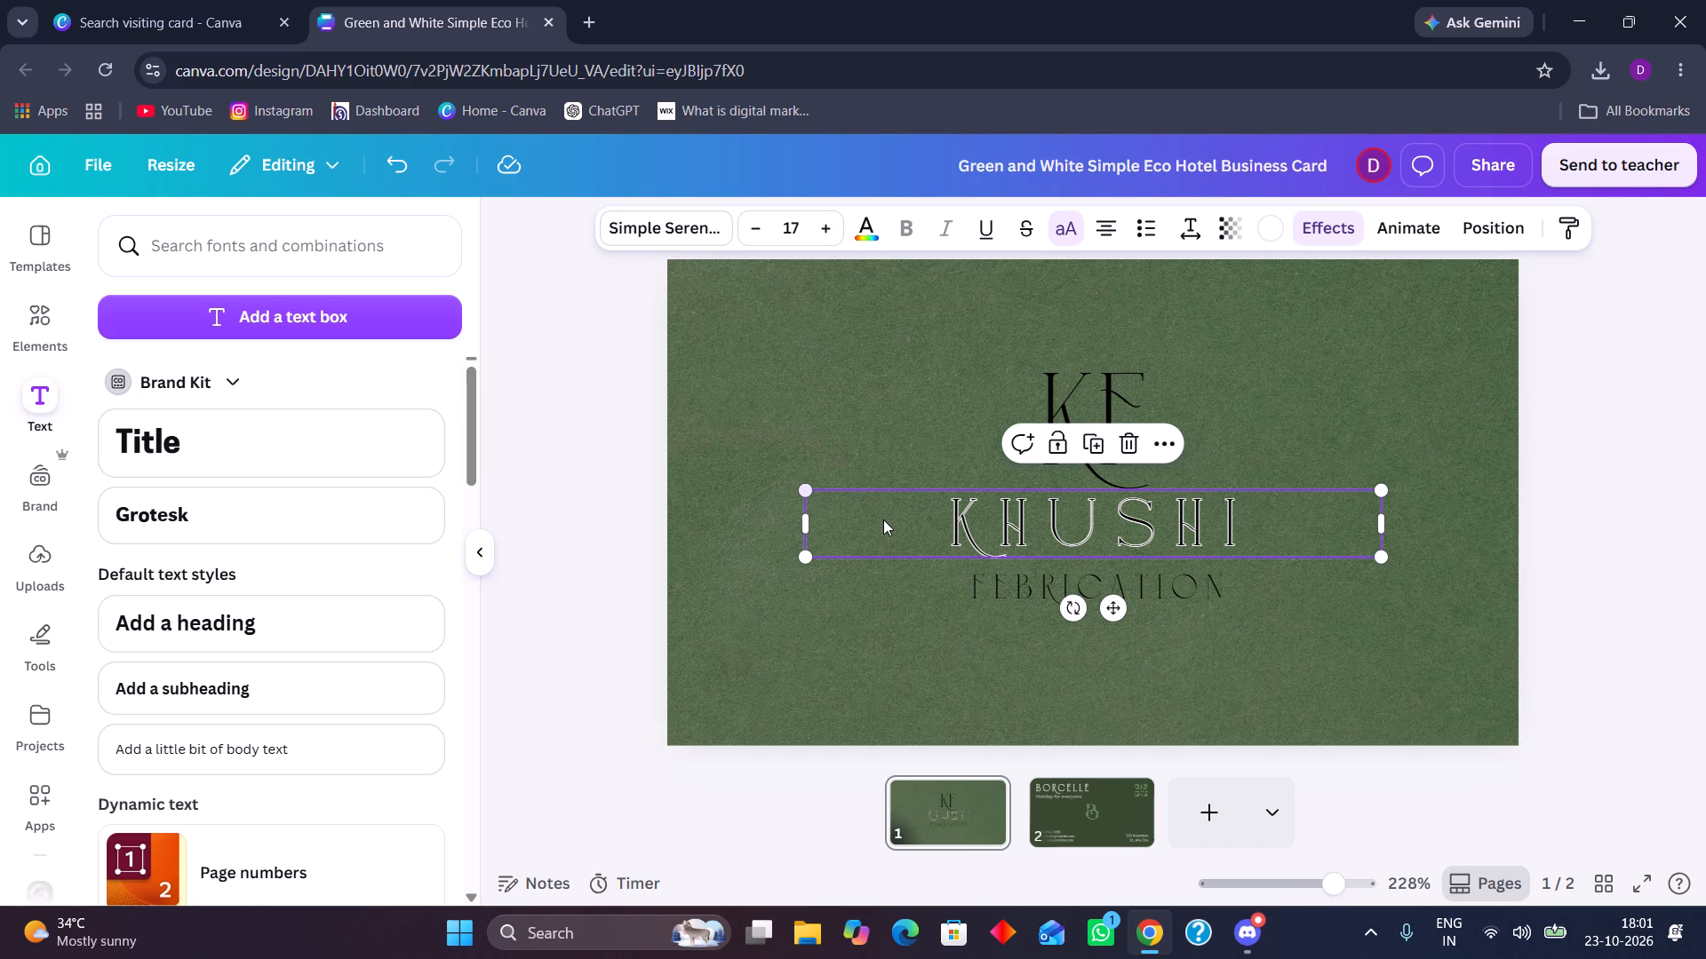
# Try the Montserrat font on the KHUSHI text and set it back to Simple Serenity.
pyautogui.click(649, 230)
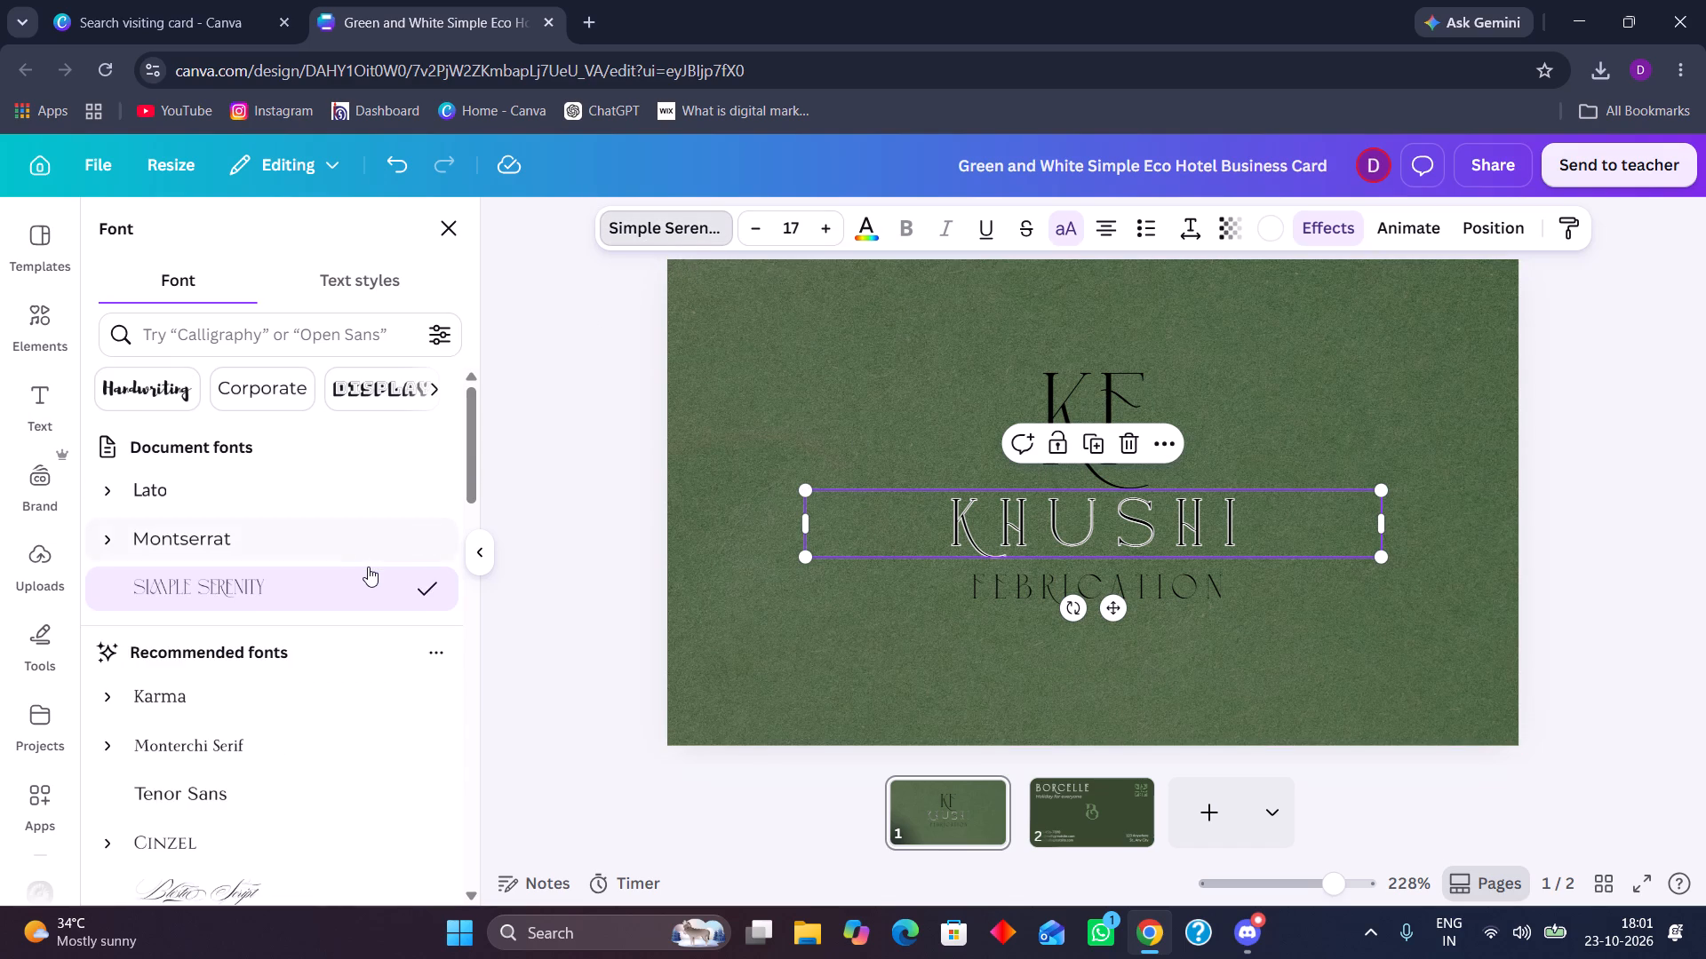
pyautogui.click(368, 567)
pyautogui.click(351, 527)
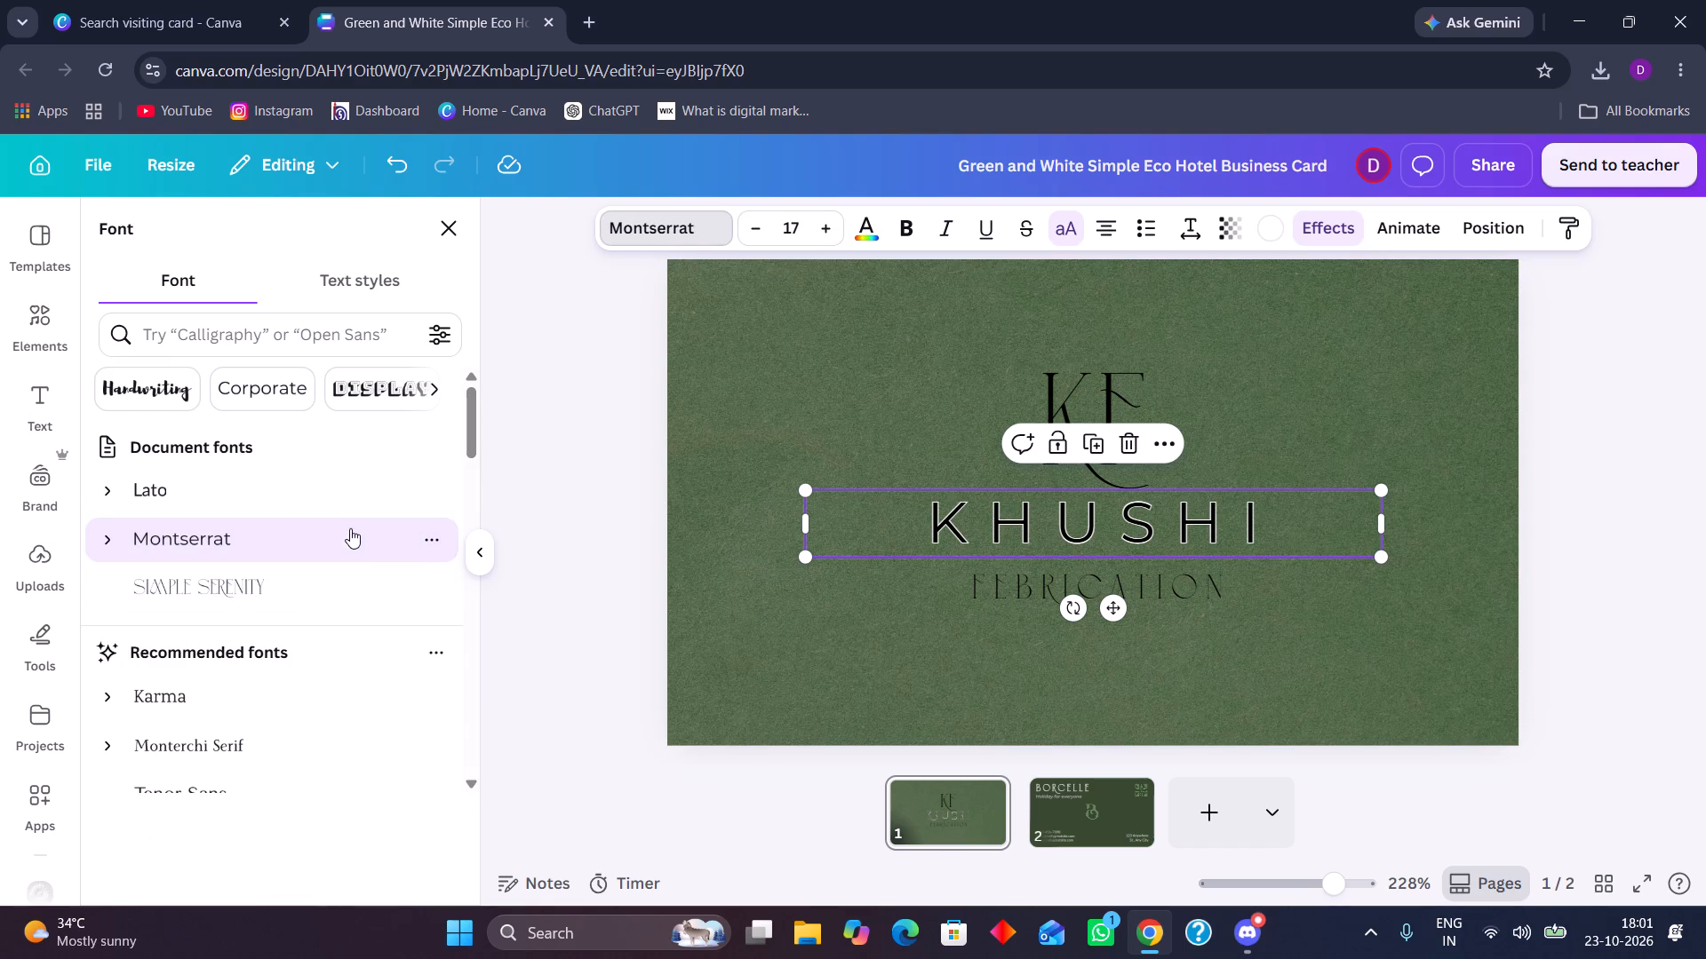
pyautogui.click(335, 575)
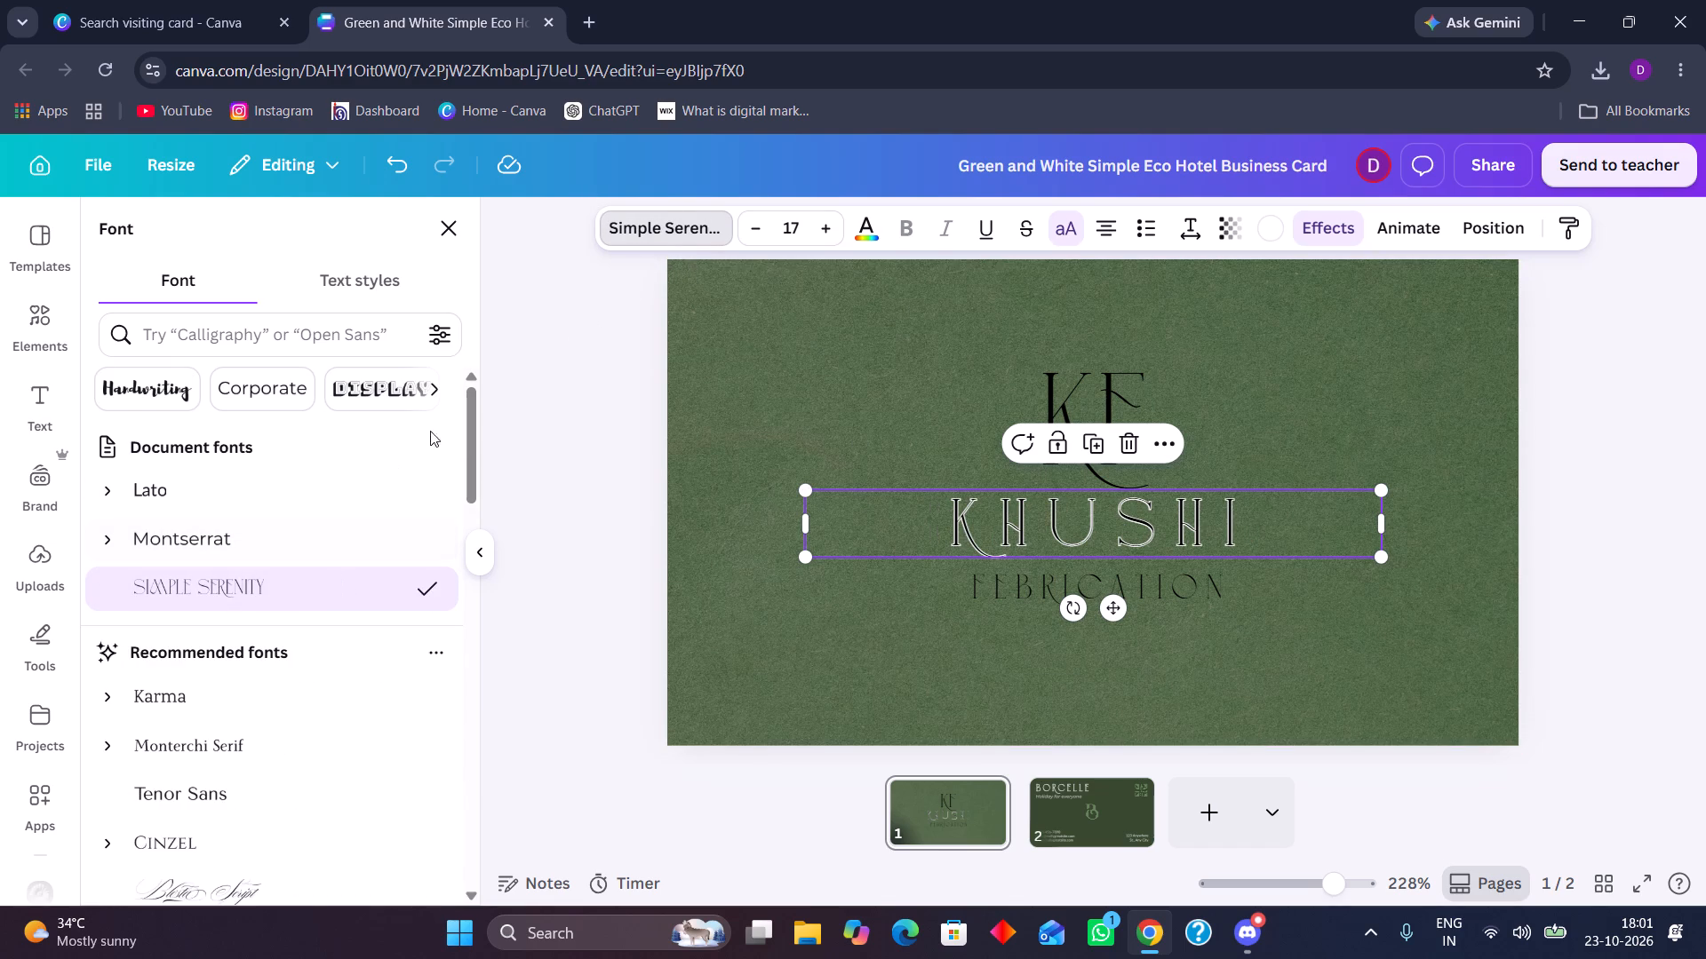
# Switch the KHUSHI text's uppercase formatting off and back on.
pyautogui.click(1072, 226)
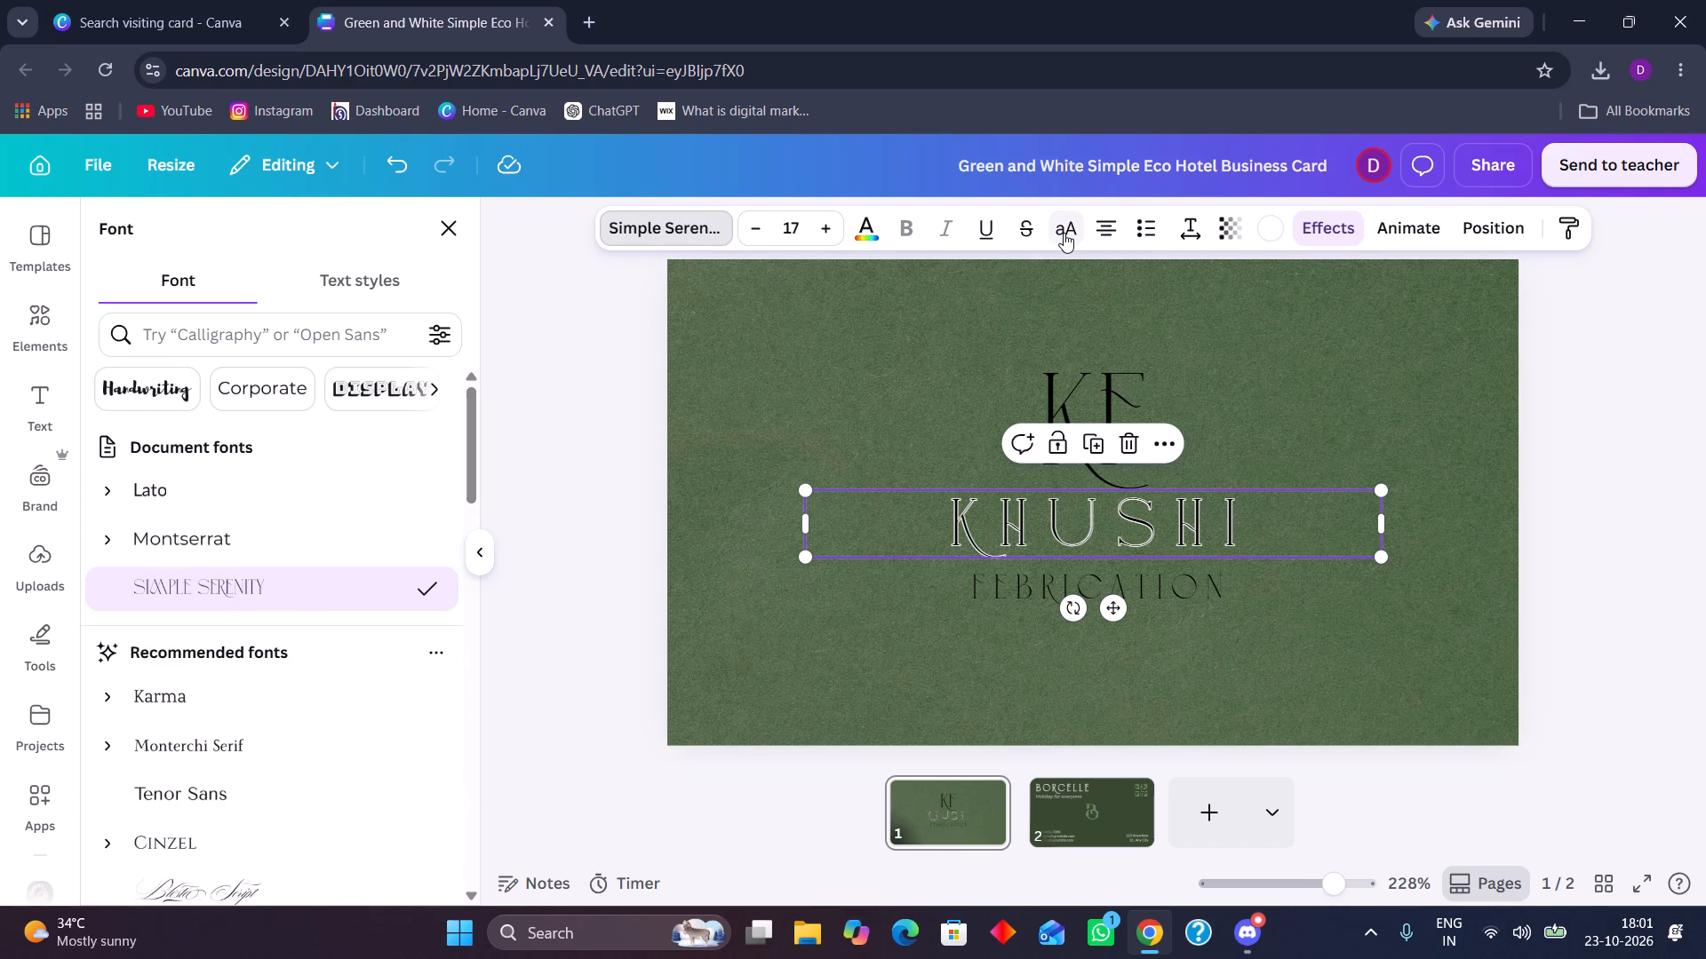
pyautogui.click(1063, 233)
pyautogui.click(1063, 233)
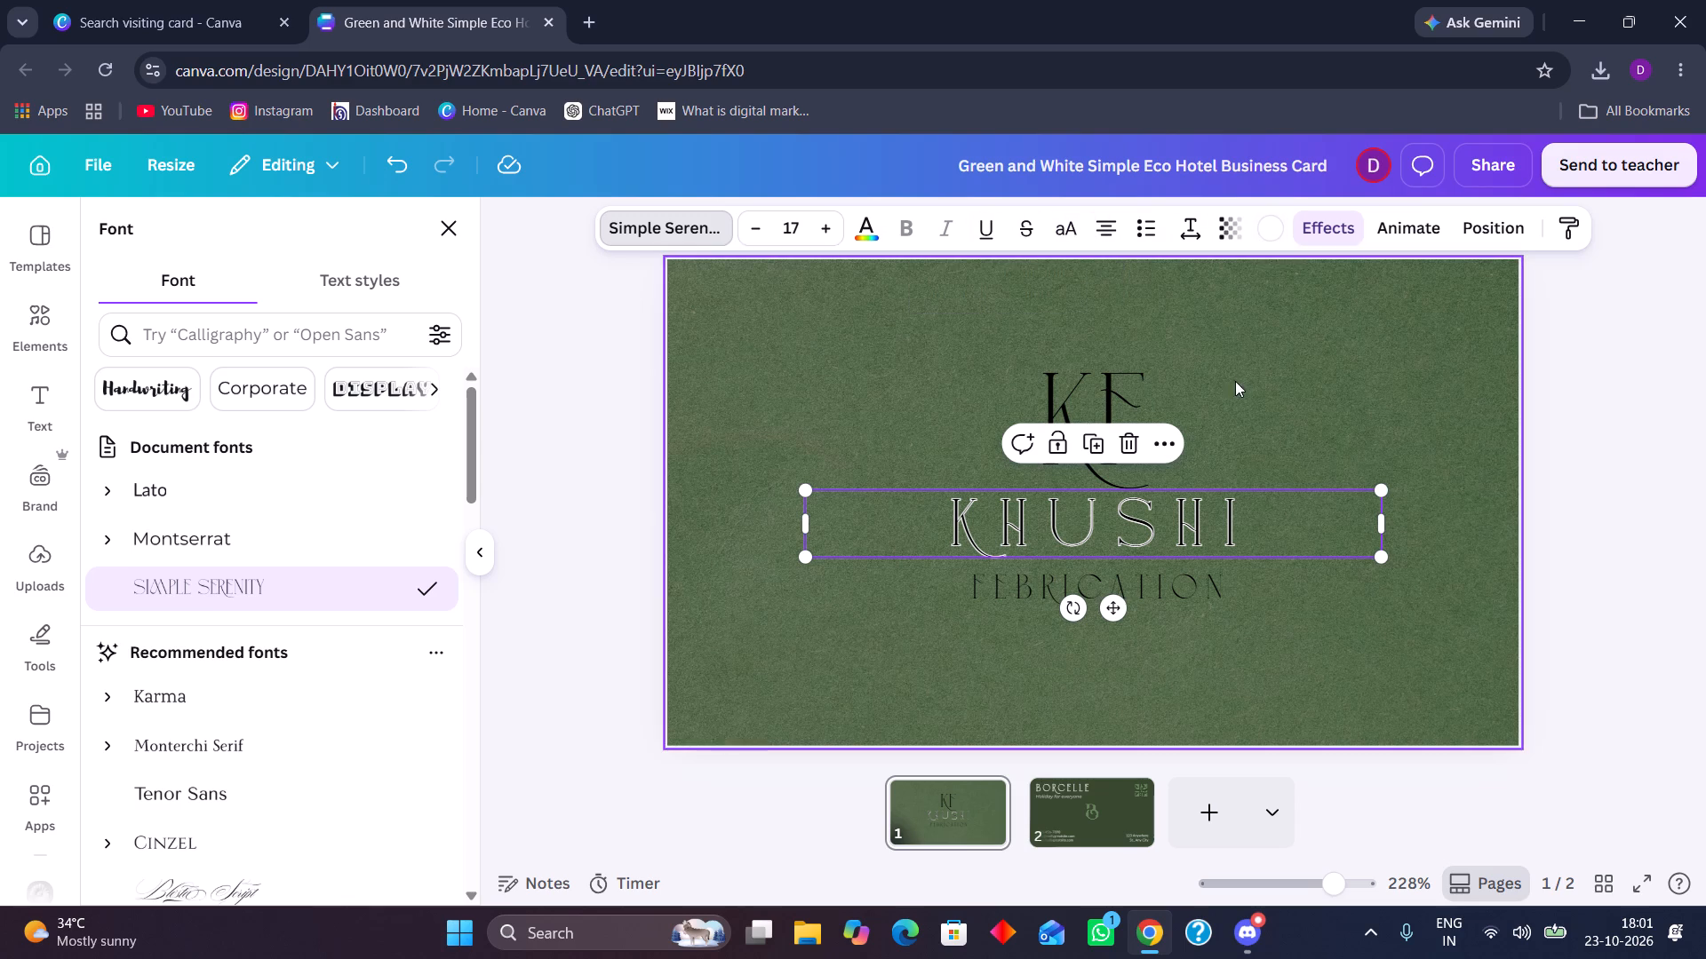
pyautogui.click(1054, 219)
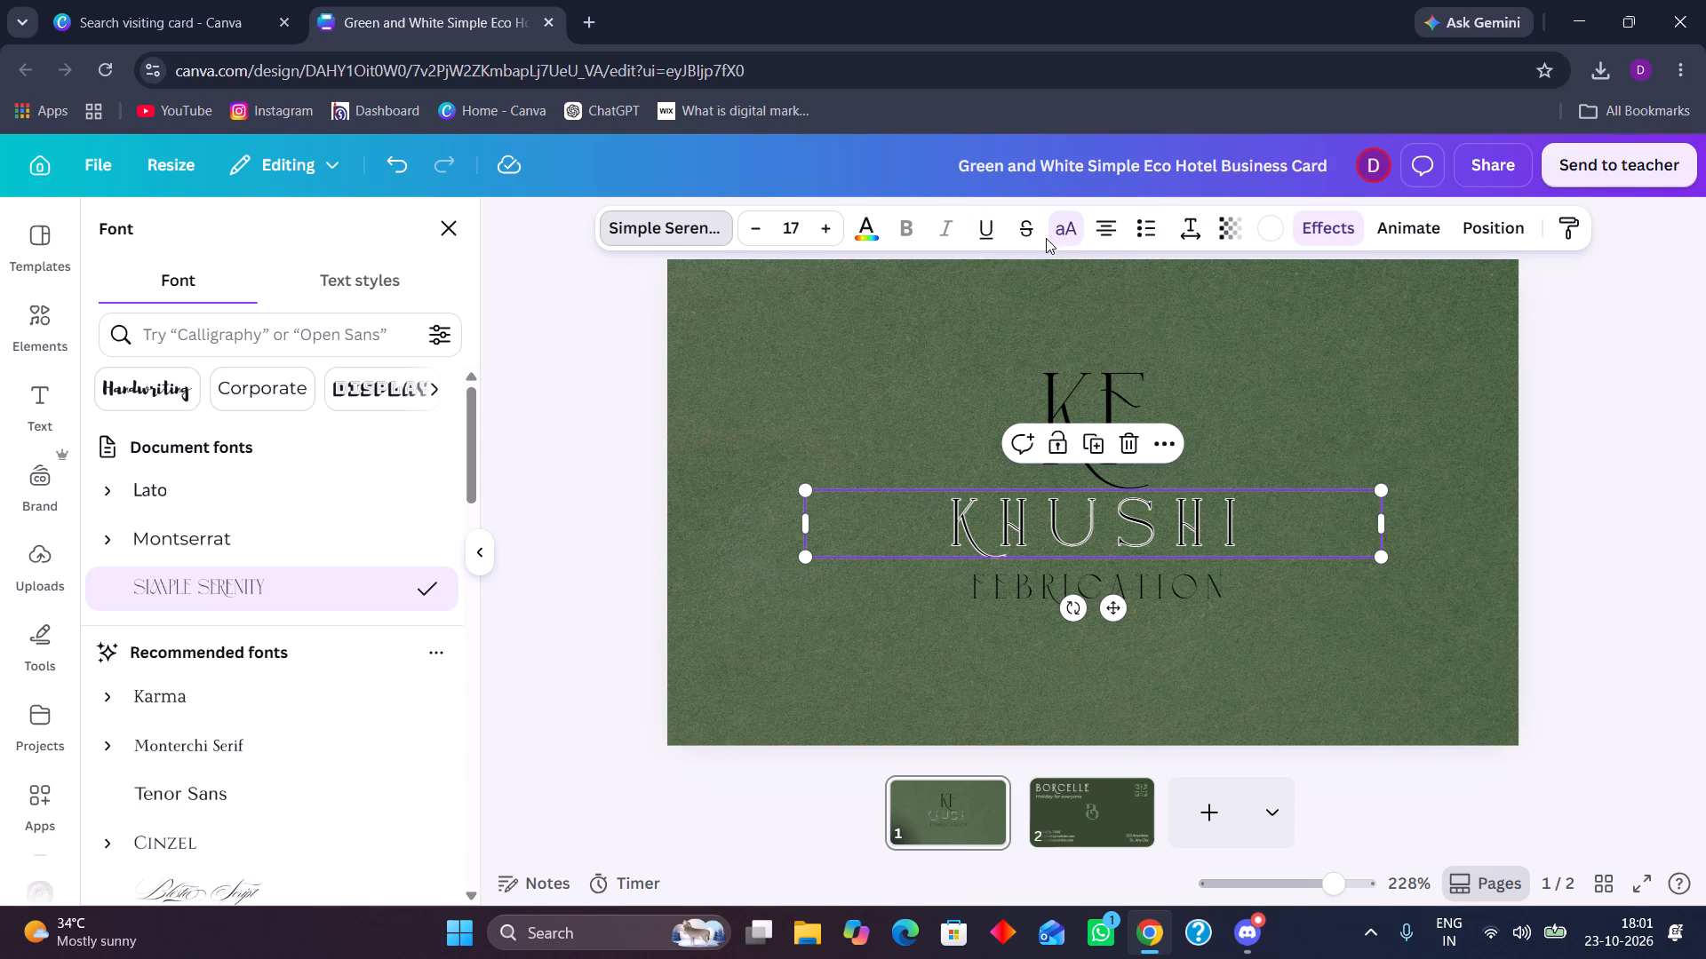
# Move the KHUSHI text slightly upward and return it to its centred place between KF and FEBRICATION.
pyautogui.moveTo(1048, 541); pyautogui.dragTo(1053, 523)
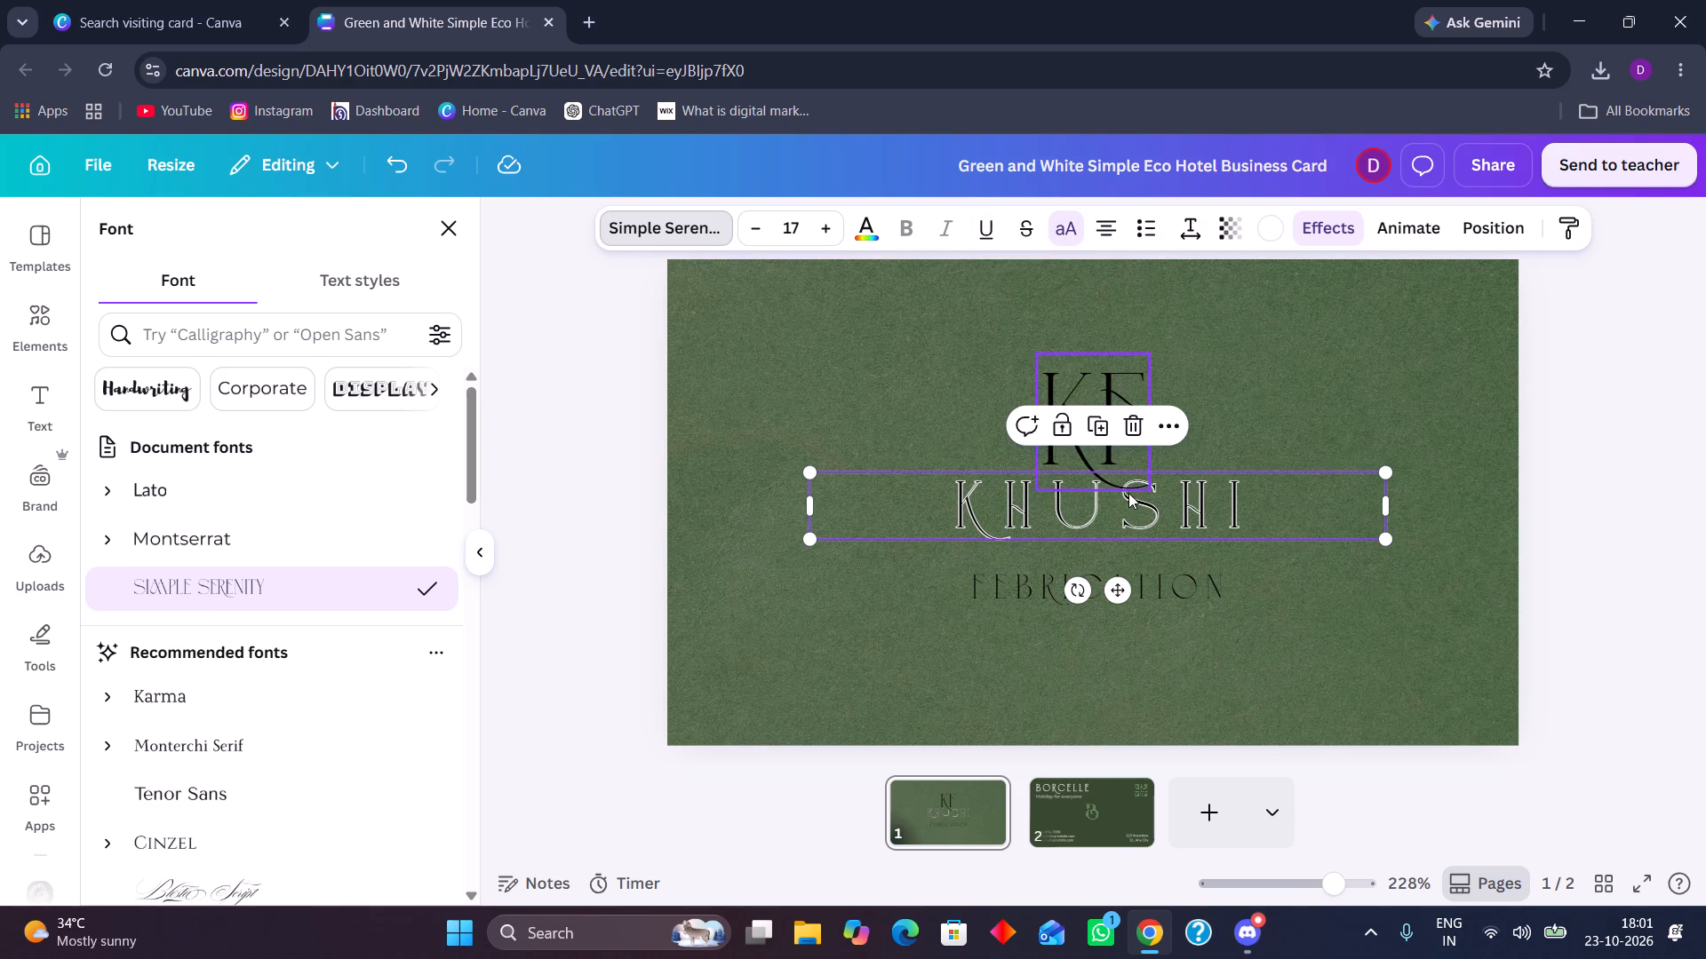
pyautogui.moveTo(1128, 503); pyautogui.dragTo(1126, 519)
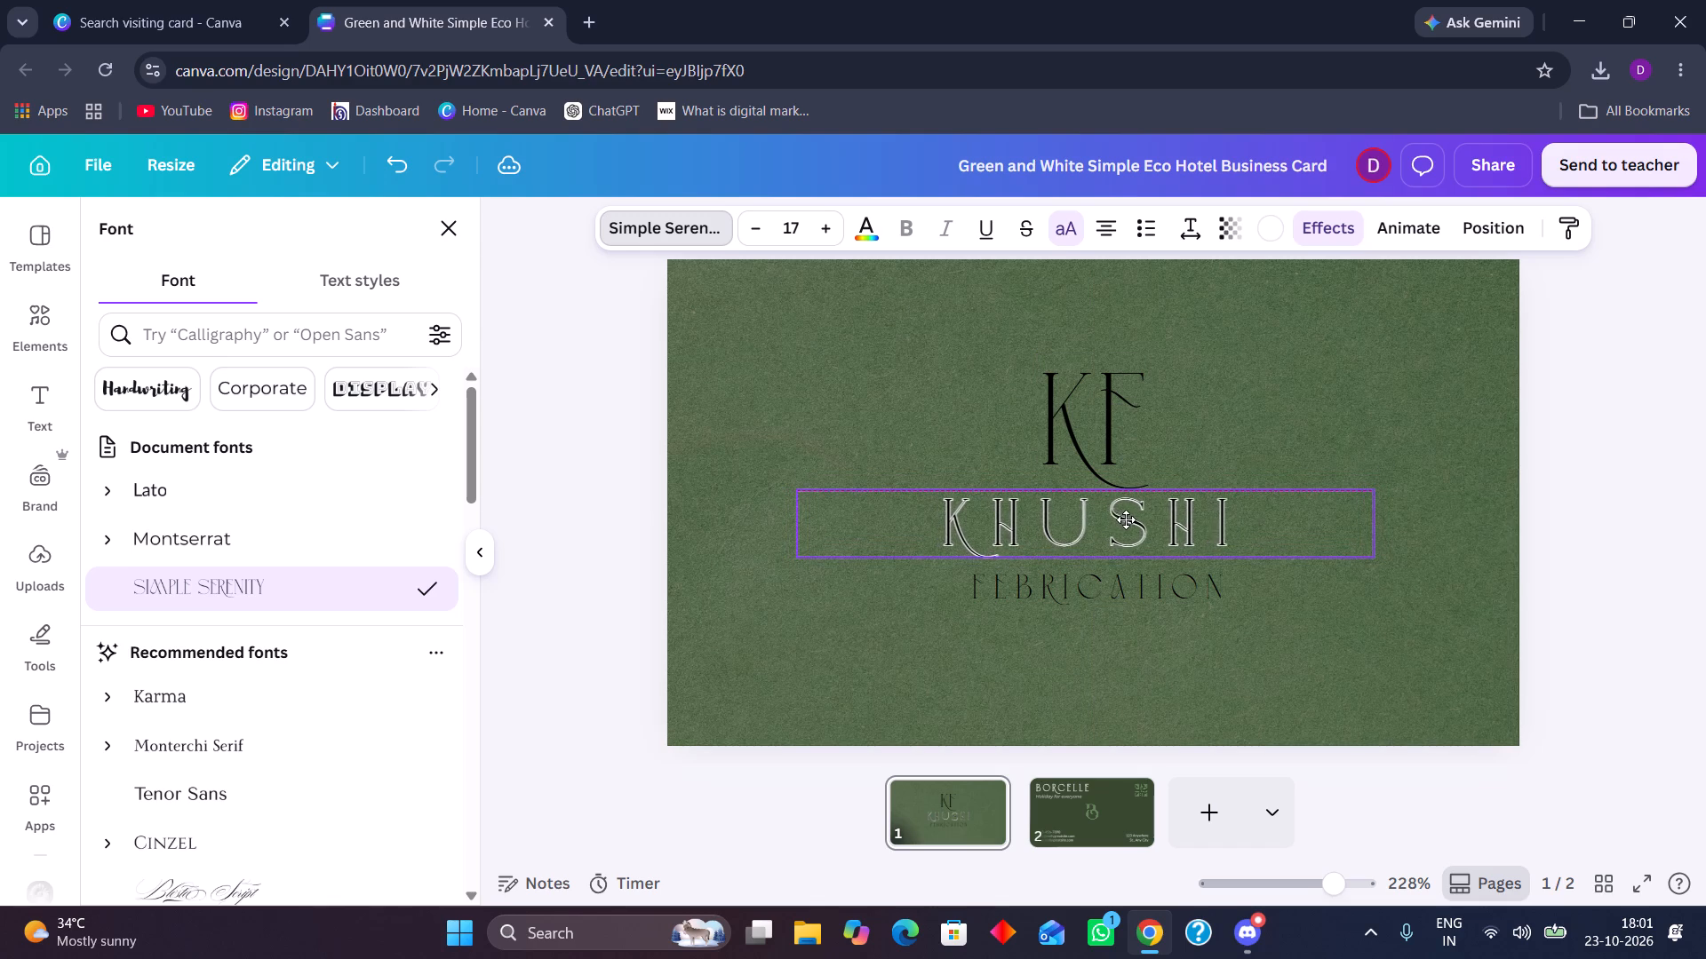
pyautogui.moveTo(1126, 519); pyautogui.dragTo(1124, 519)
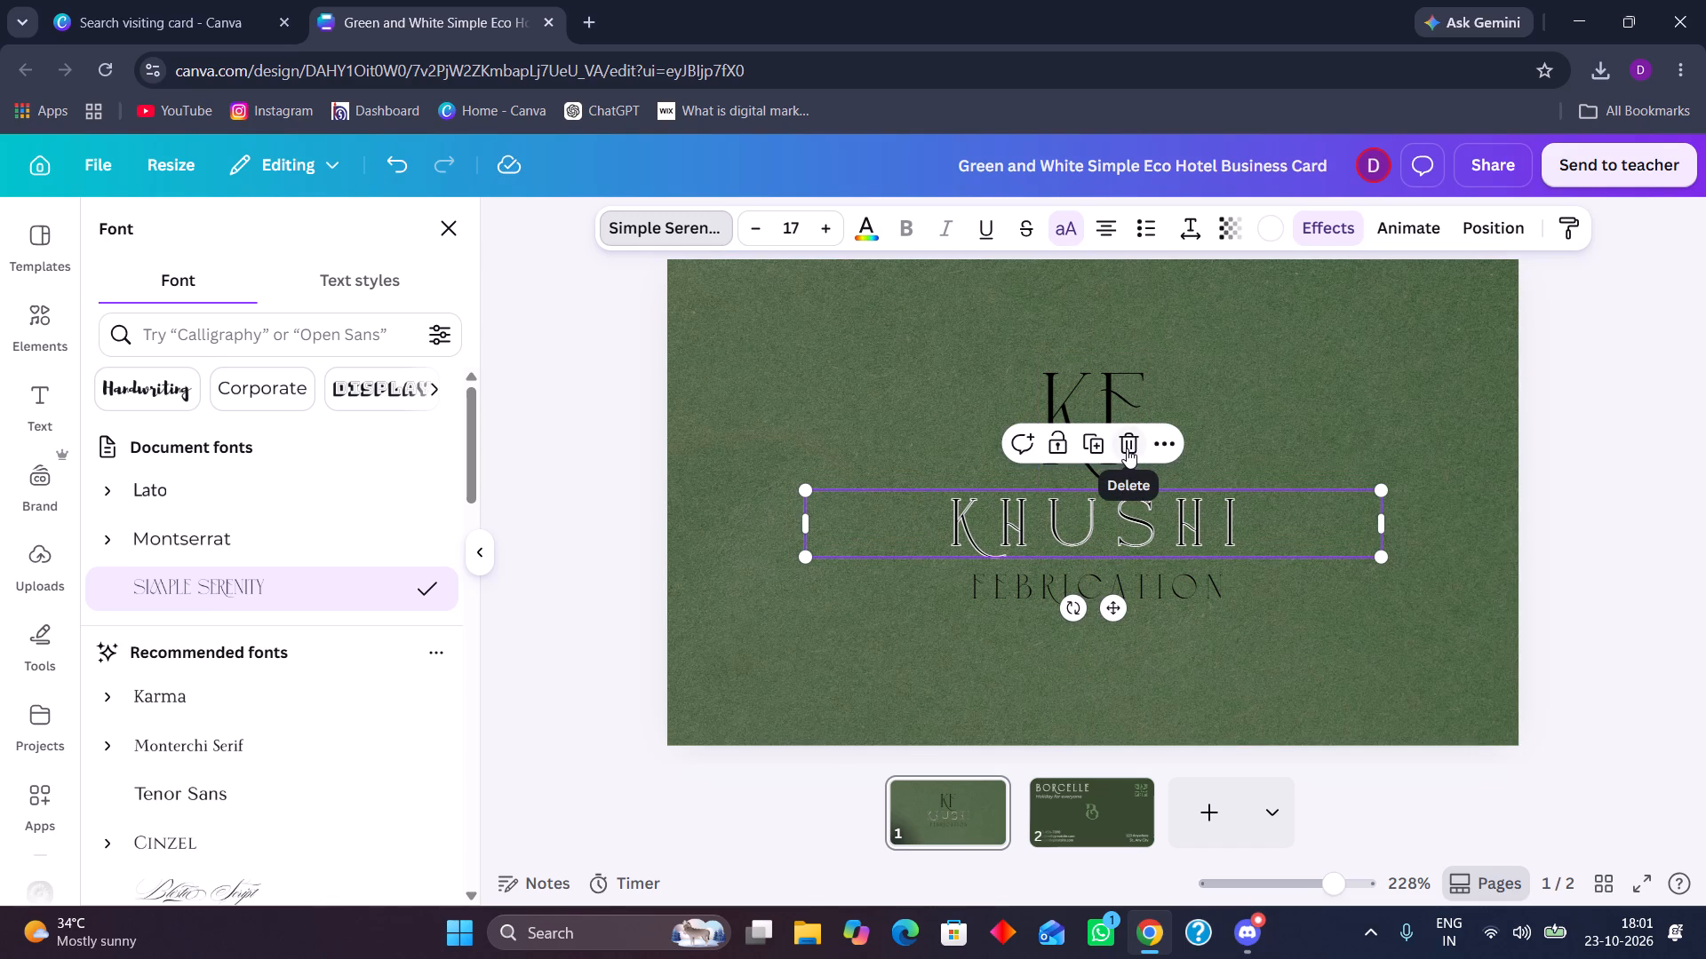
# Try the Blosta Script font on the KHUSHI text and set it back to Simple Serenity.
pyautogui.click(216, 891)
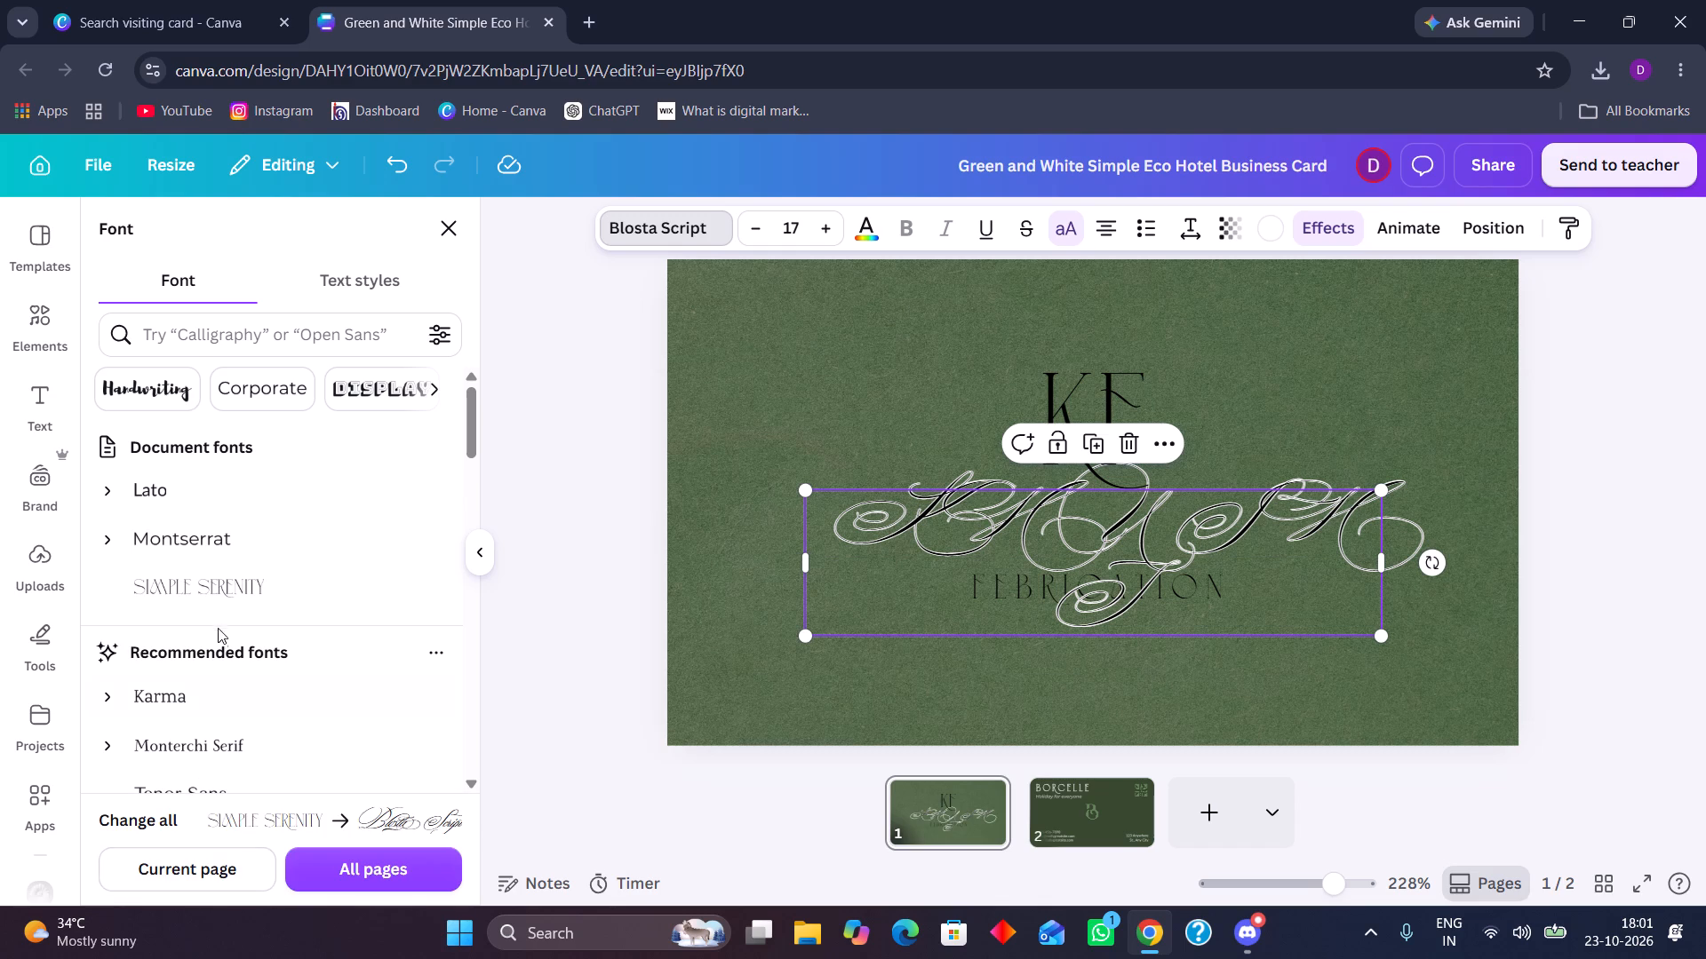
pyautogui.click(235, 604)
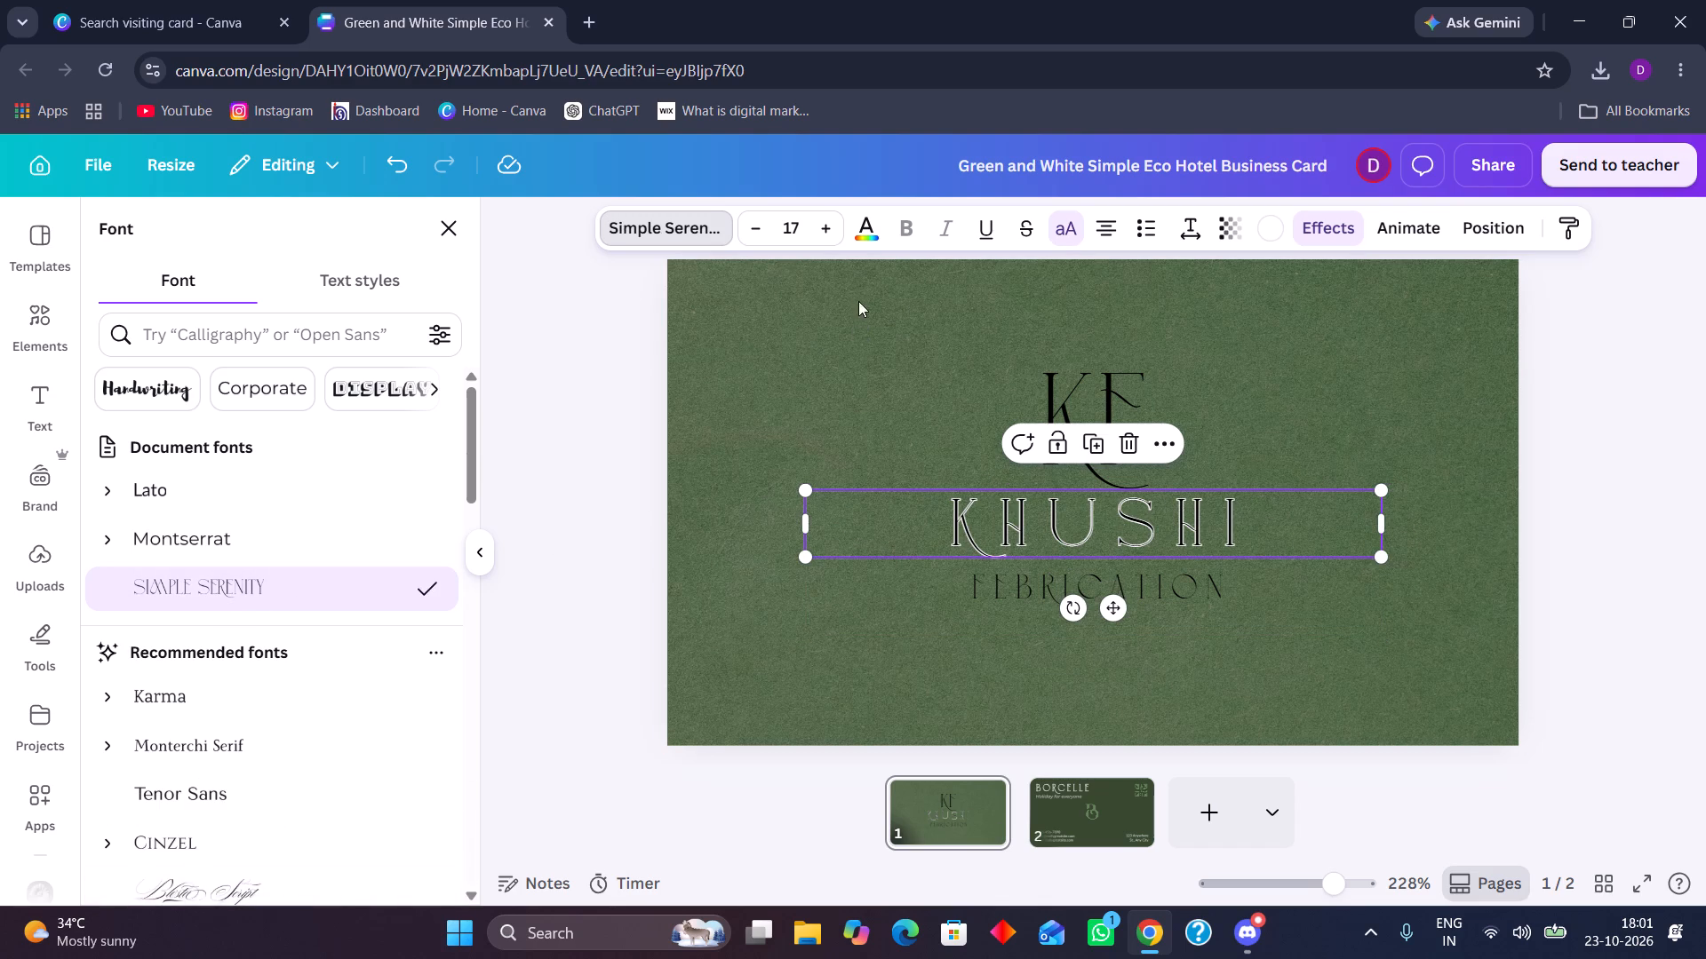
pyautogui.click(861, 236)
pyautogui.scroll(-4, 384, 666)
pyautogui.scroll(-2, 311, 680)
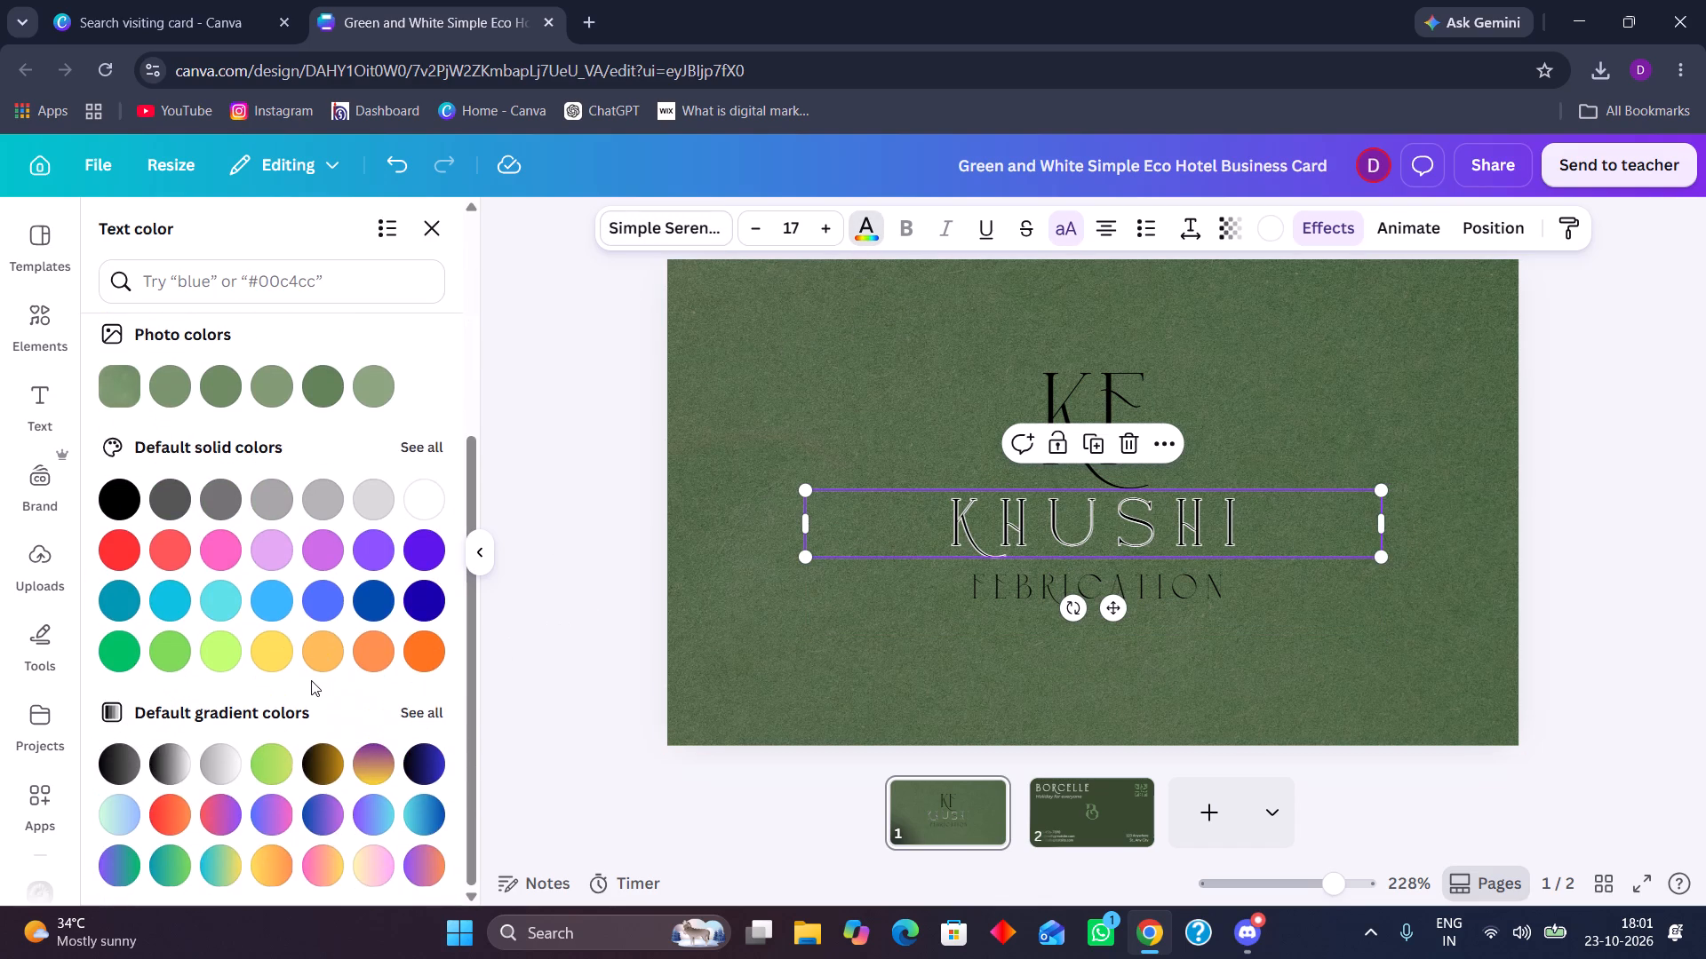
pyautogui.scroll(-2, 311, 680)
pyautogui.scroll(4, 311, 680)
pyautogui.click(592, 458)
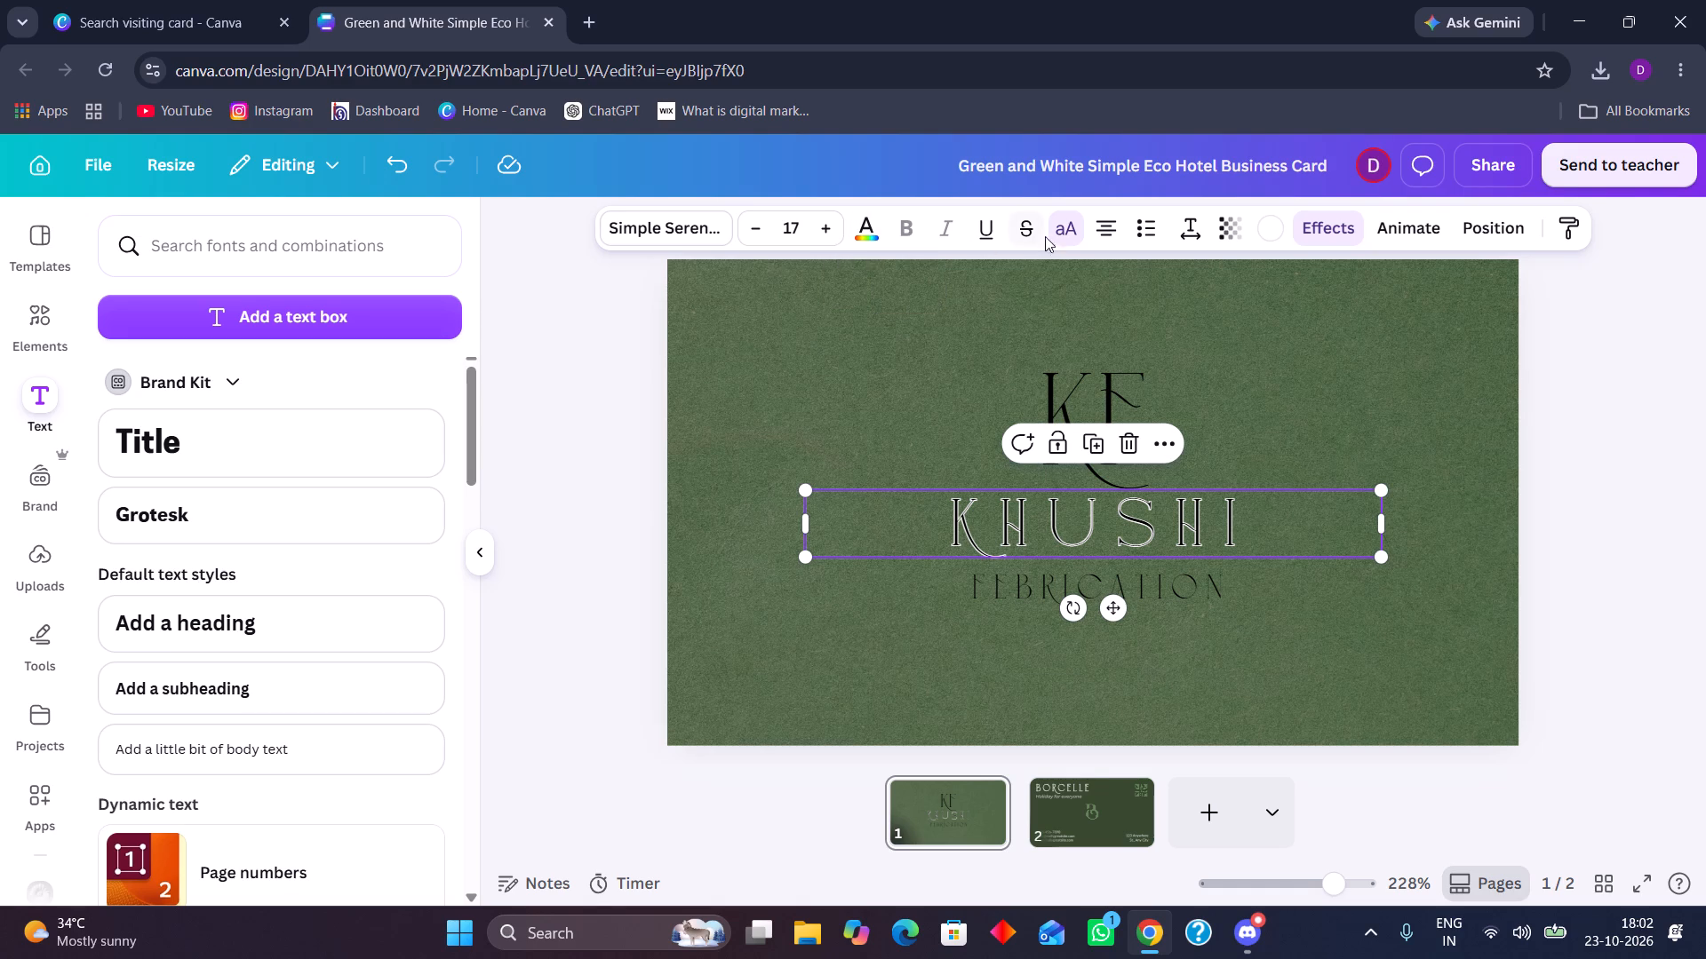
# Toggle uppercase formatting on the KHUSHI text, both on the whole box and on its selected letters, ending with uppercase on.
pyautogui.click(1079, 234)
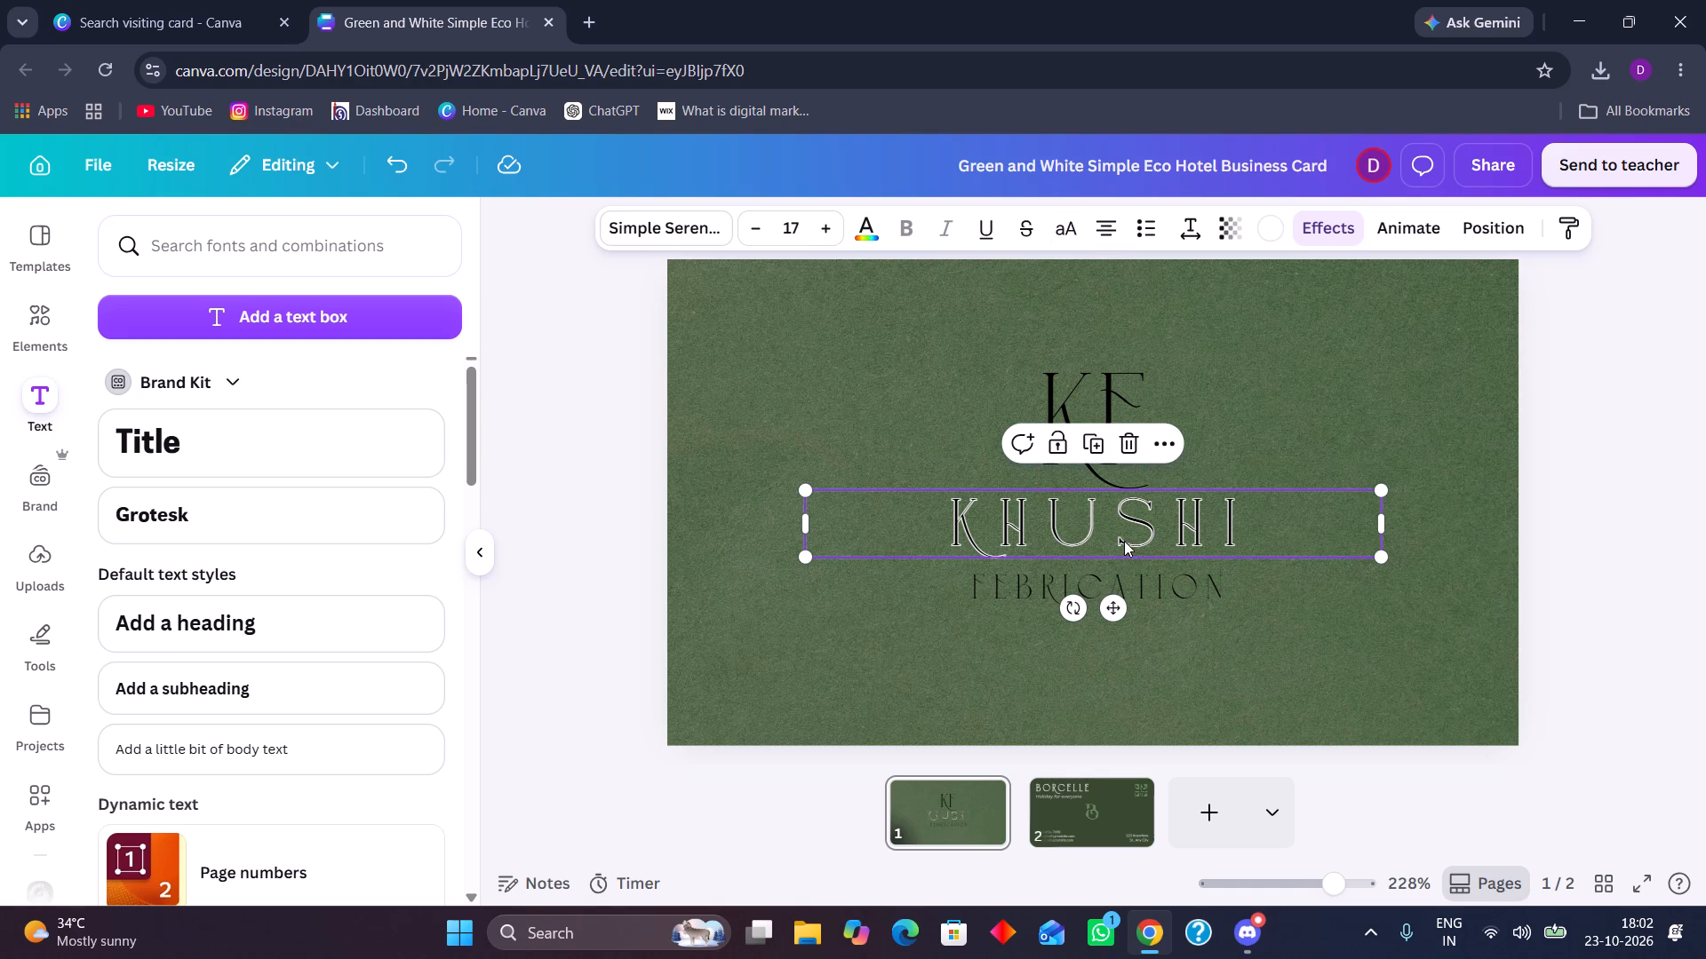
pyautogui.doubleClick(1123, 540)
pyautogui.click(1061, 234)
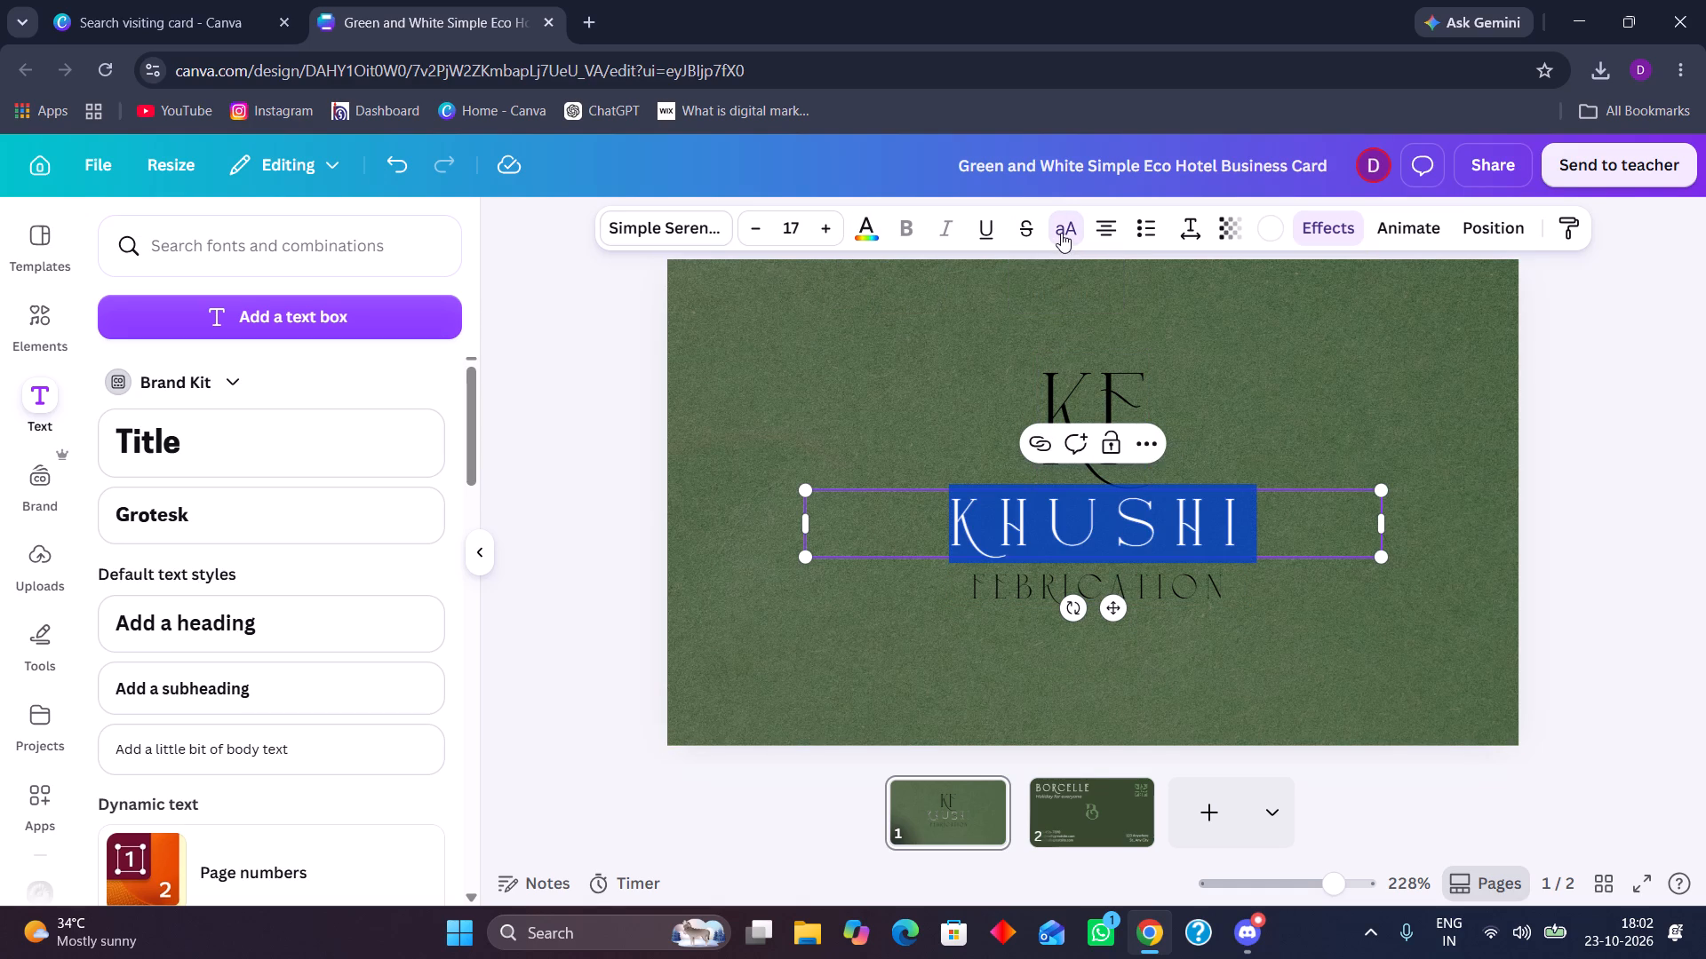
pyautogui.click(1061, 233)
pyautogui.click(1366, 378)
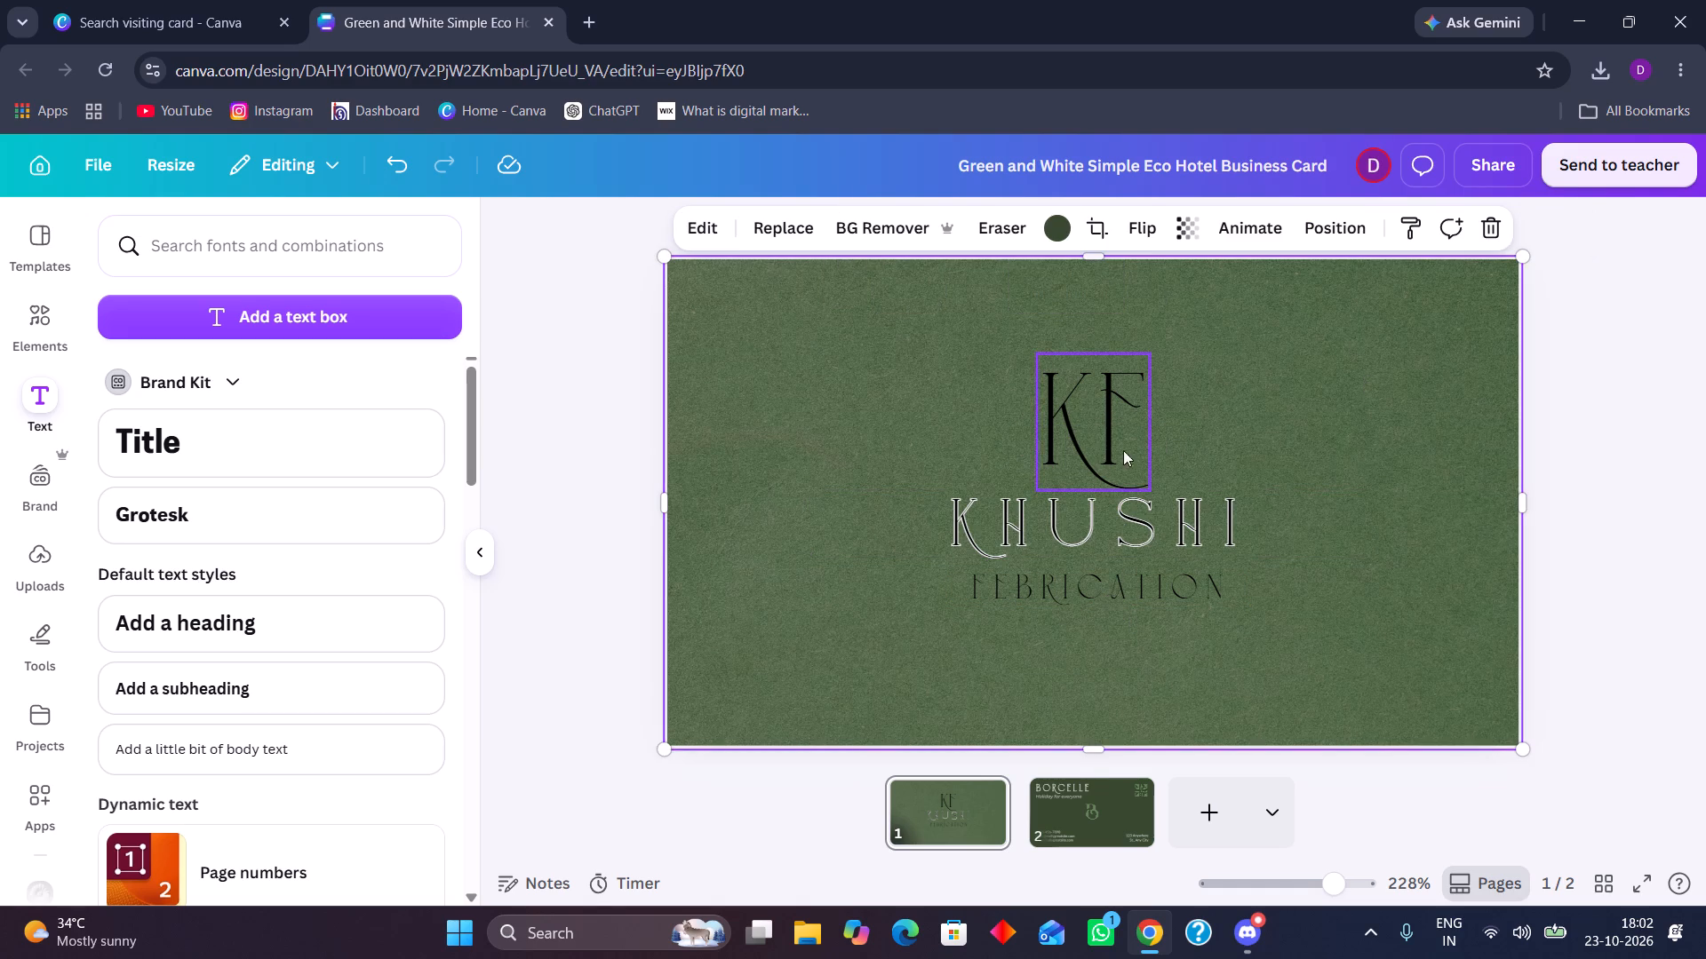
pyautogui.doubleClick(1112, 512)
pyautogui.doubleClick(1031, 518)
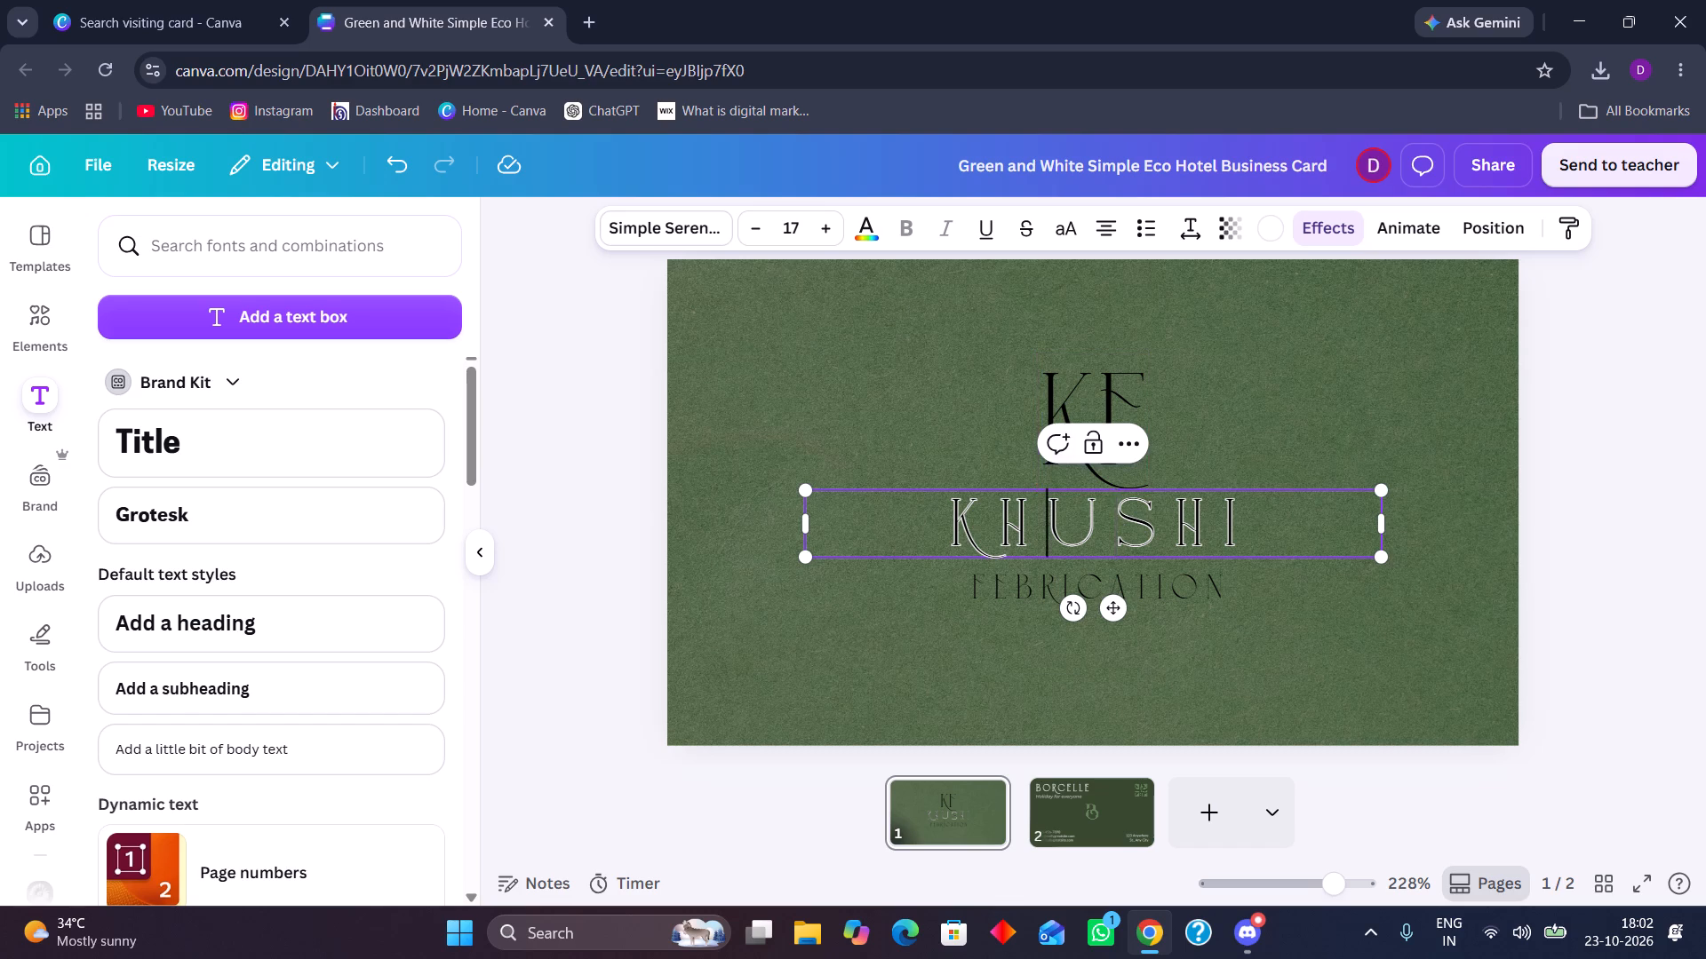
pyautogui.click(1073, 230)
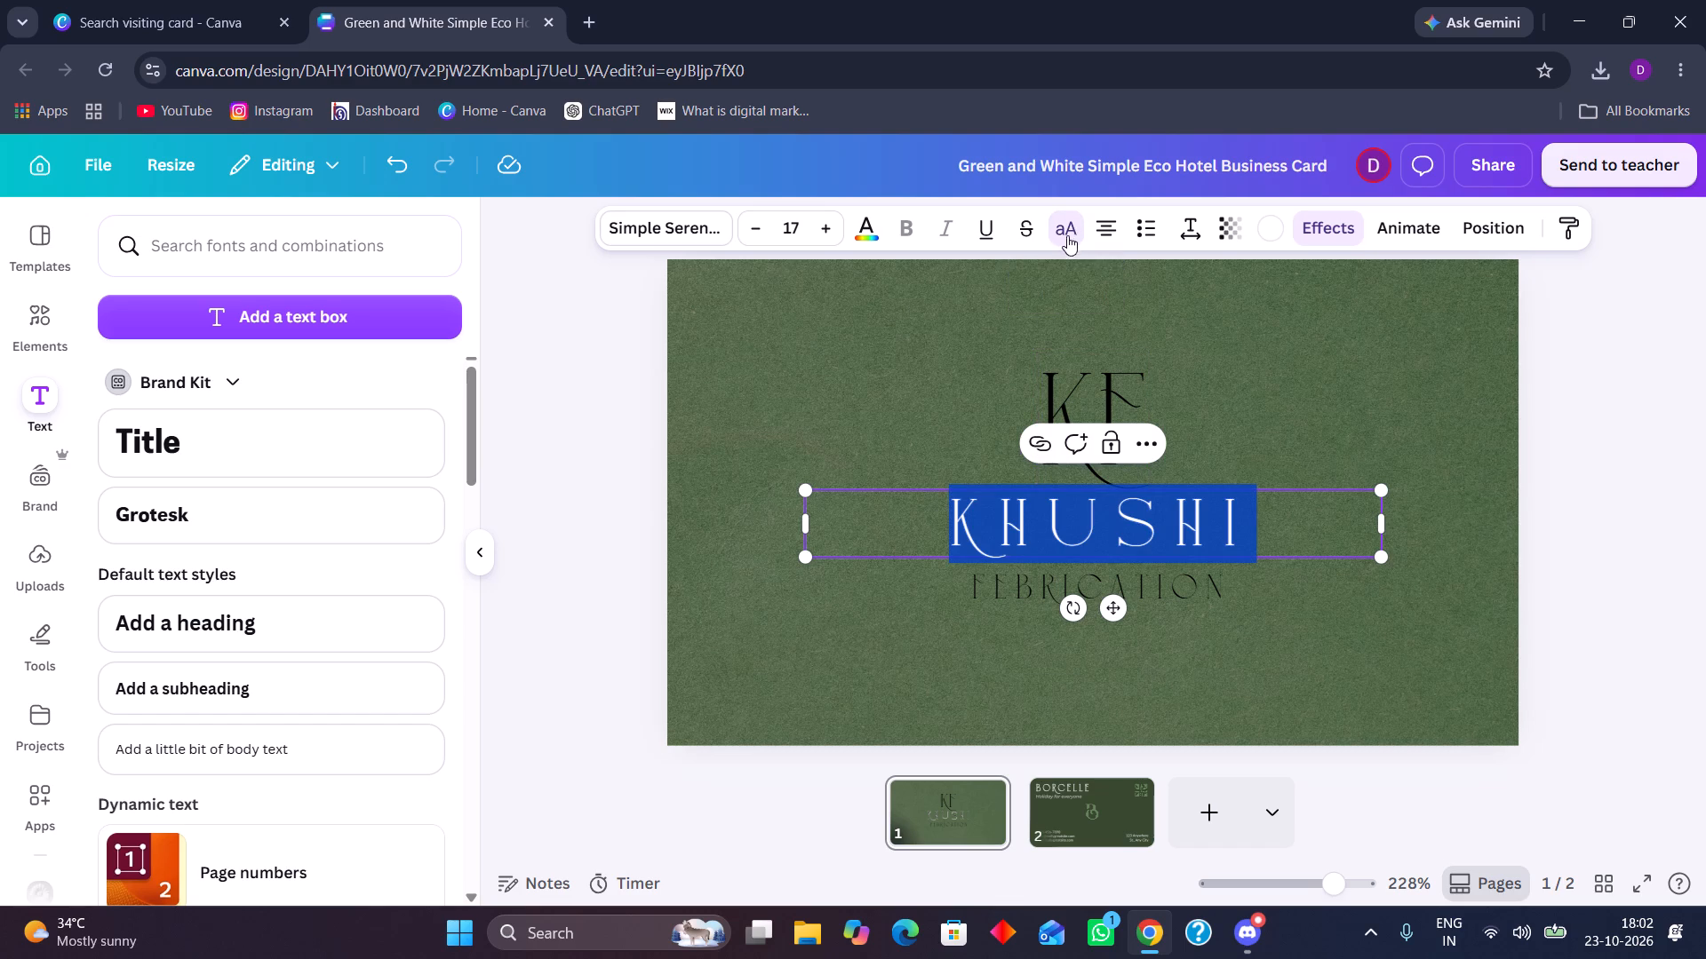
# Replace the KHUSHI text's Outline effect with the Drop effect and deselect the text.
pyautogui.click(1338, 235)
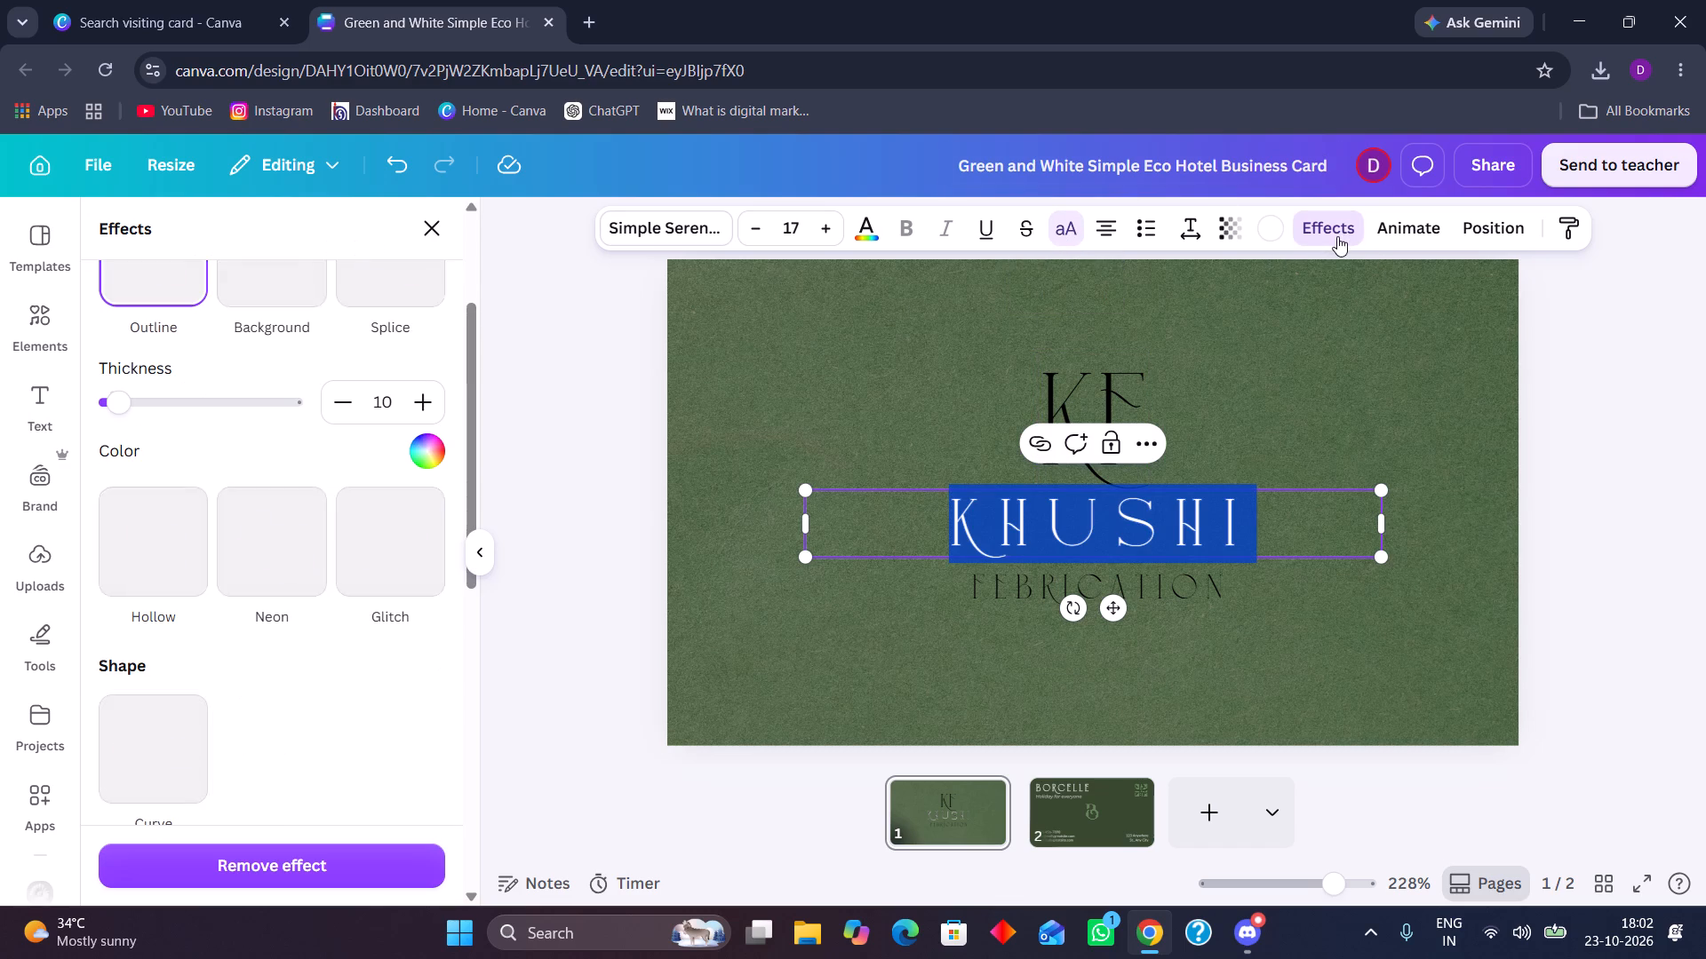
pyautogui.scroll(2, 179, 583)
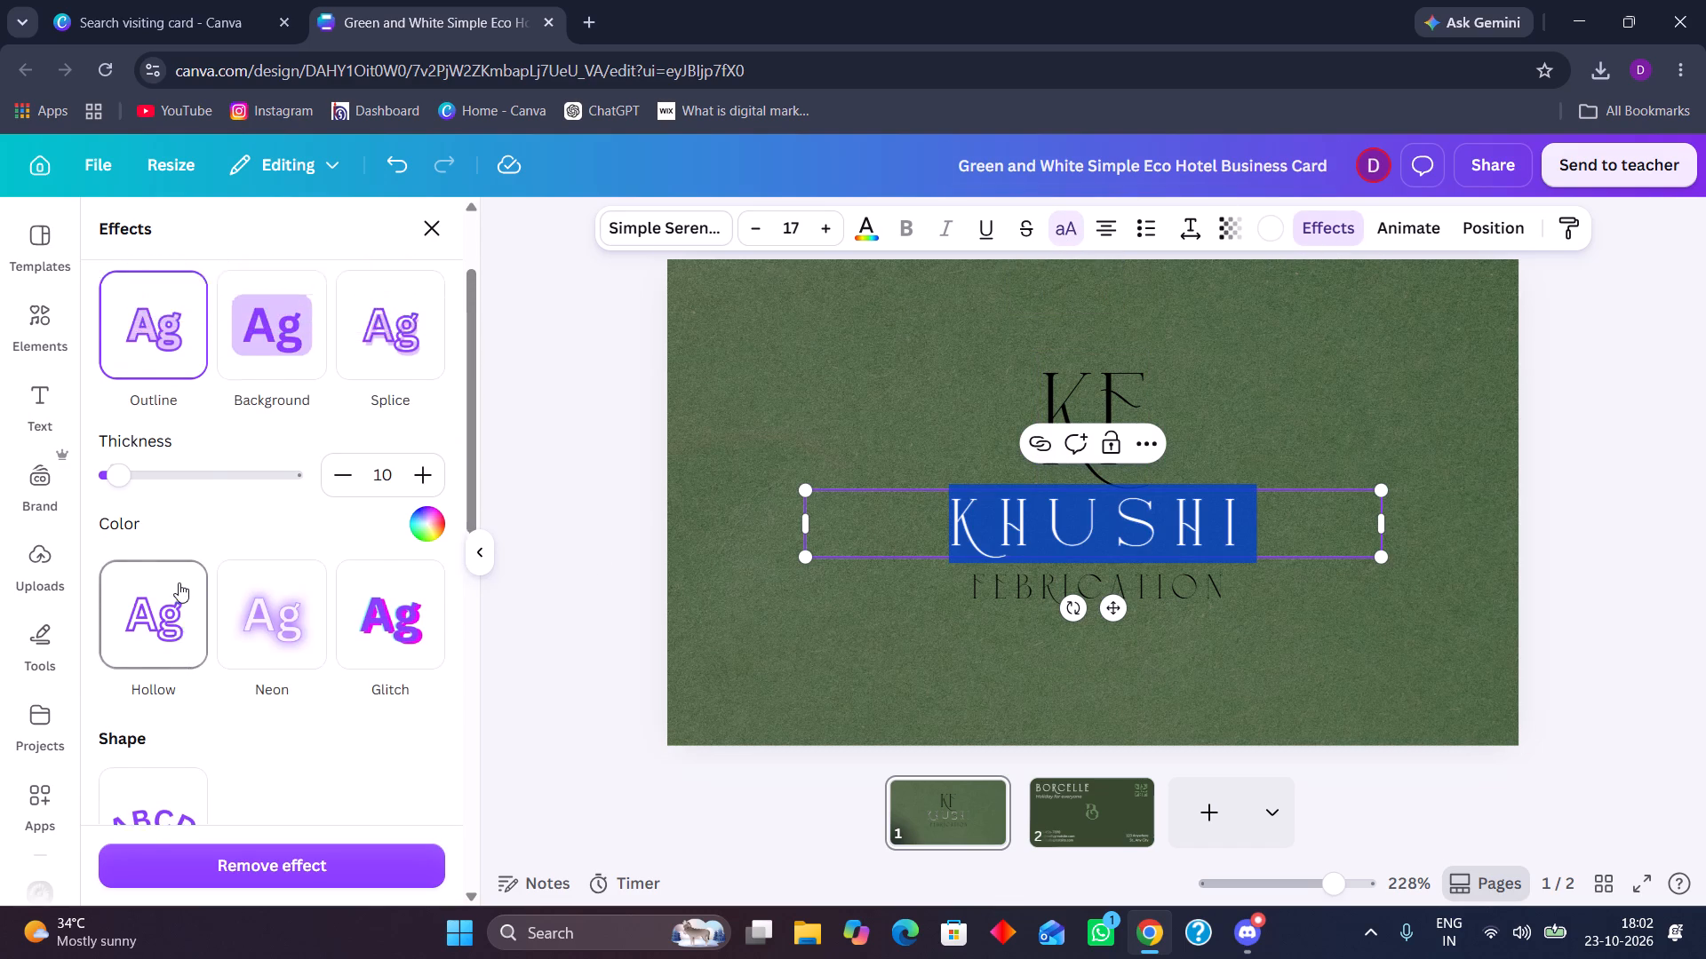
pyautogui.scroll(4, 179, 583)
pyautogui.scroll(3, 186, 463)
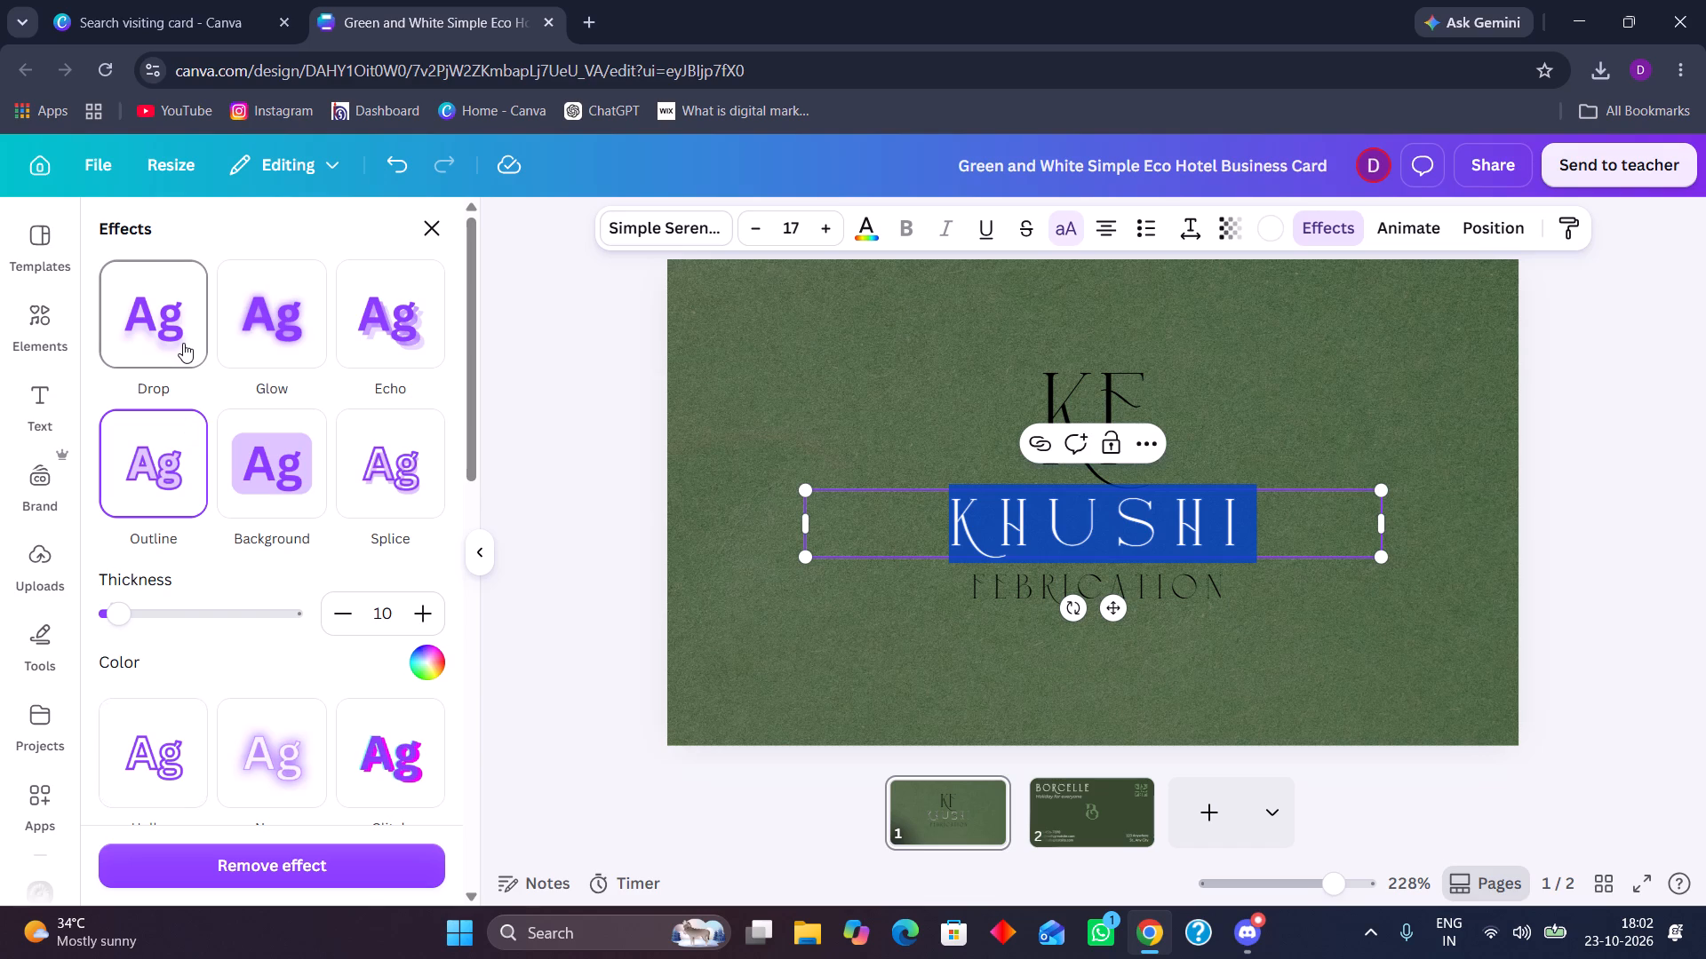
pyautogui.click(182, 343)
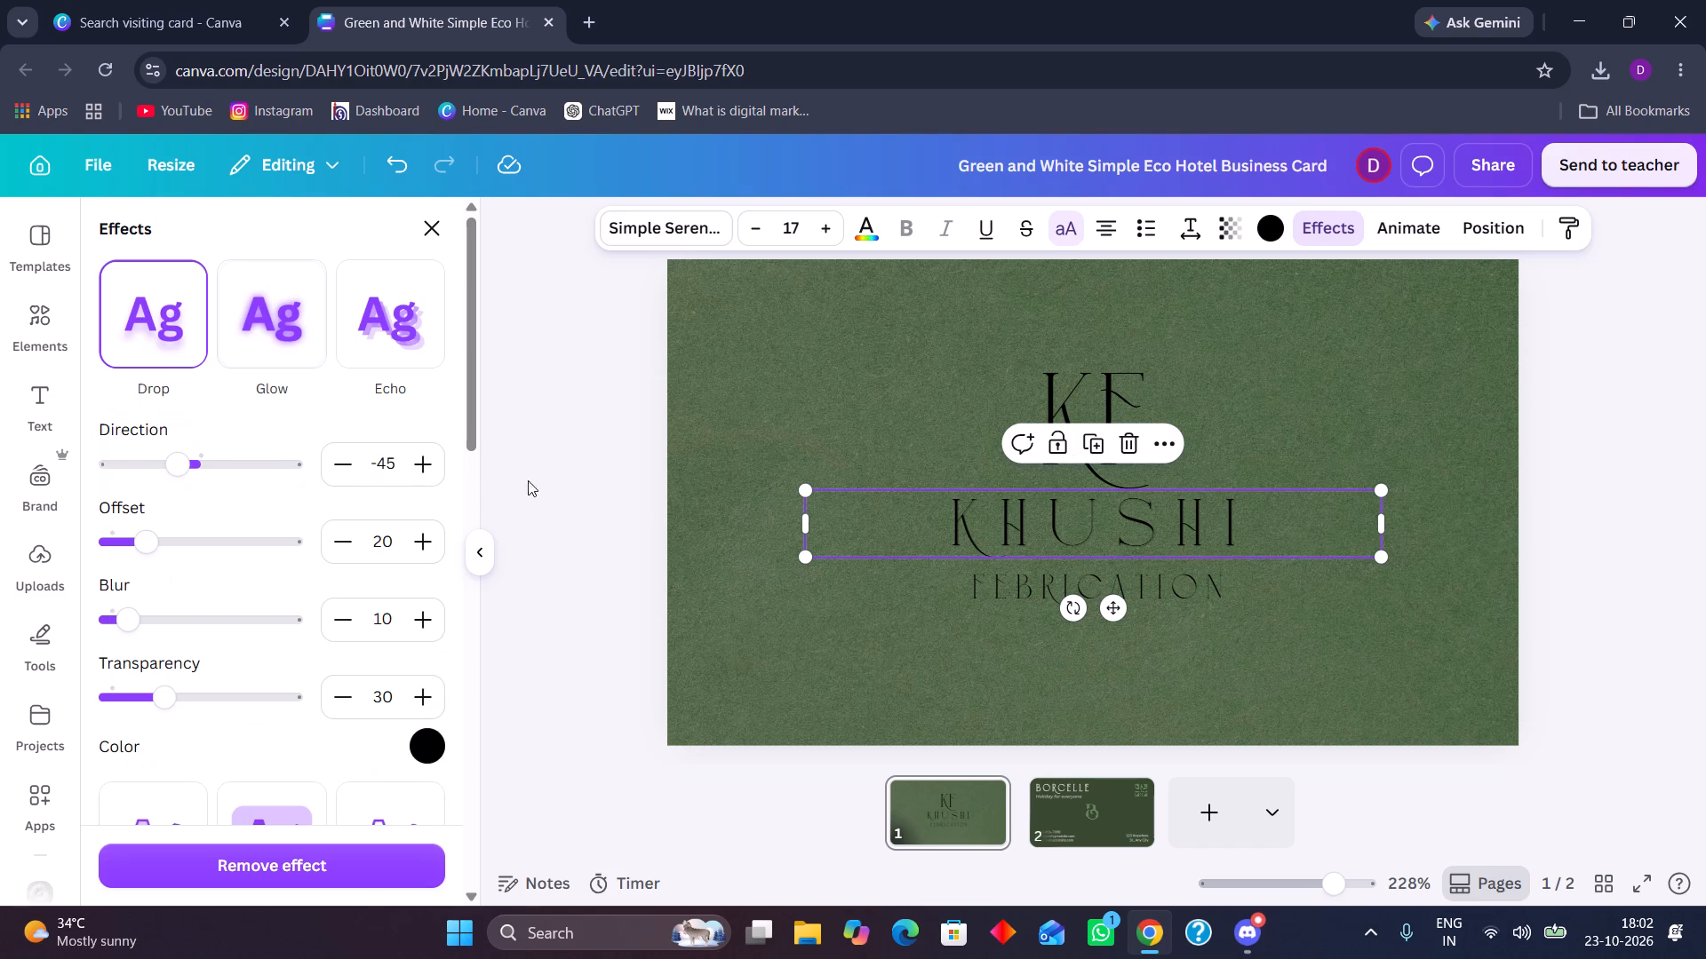
pyautogui.click(578, 514)
pyautogui.click(576, 513)
pyautogui.click(574, 513)
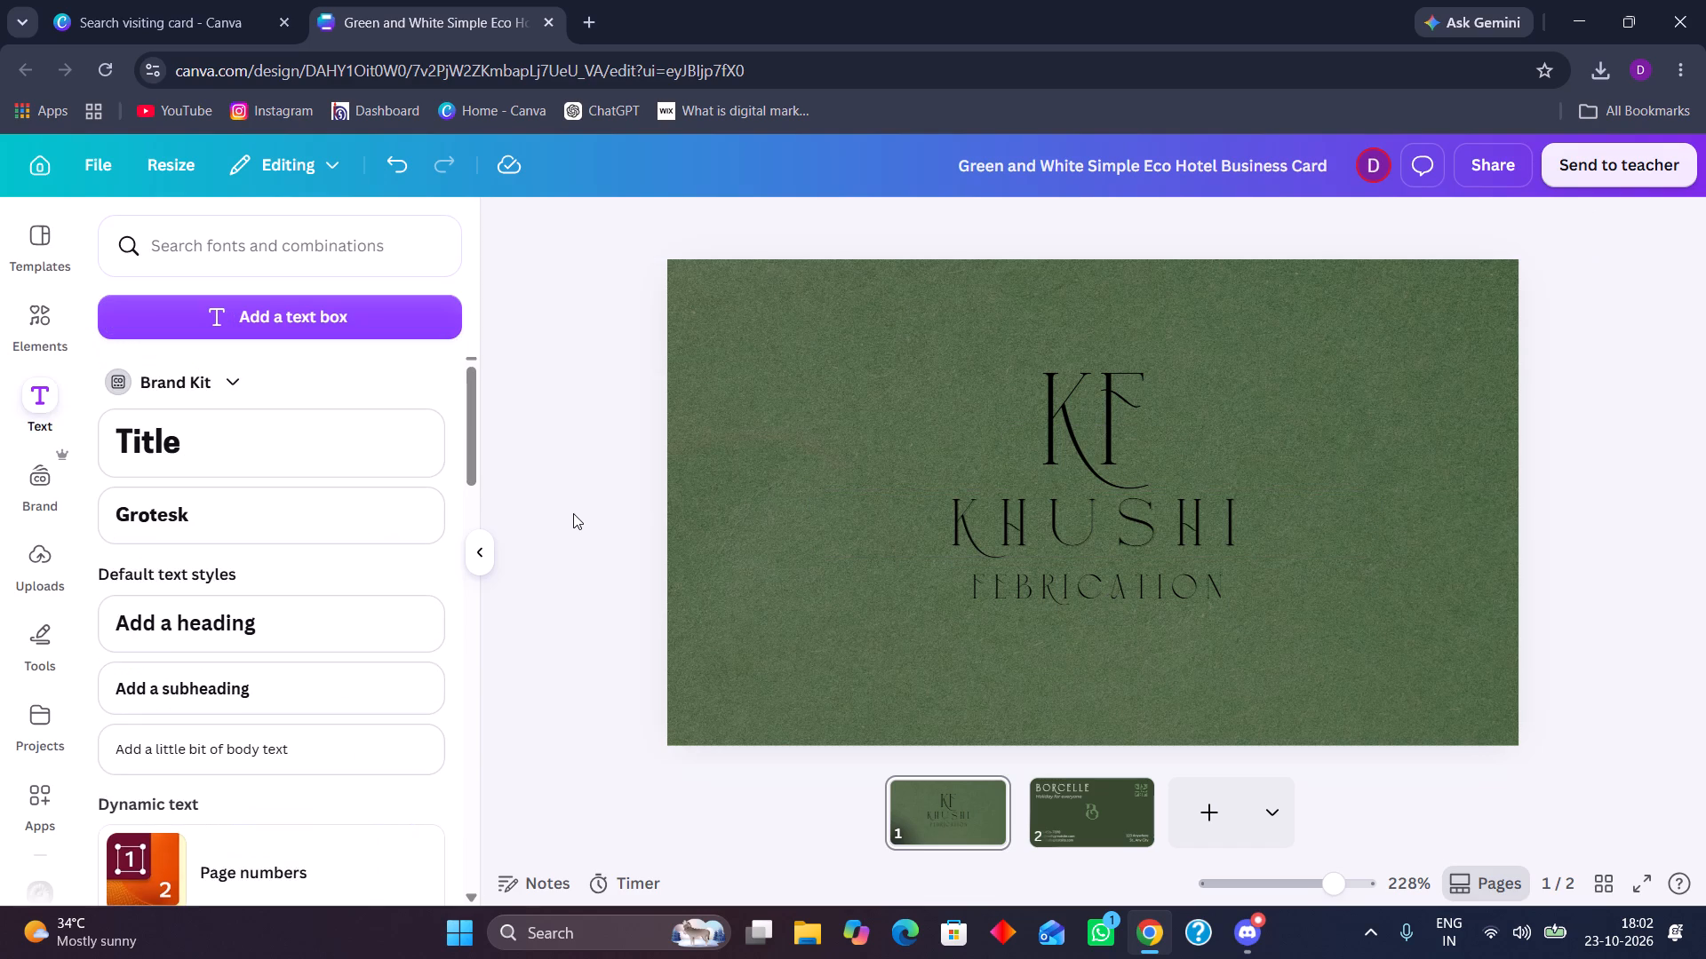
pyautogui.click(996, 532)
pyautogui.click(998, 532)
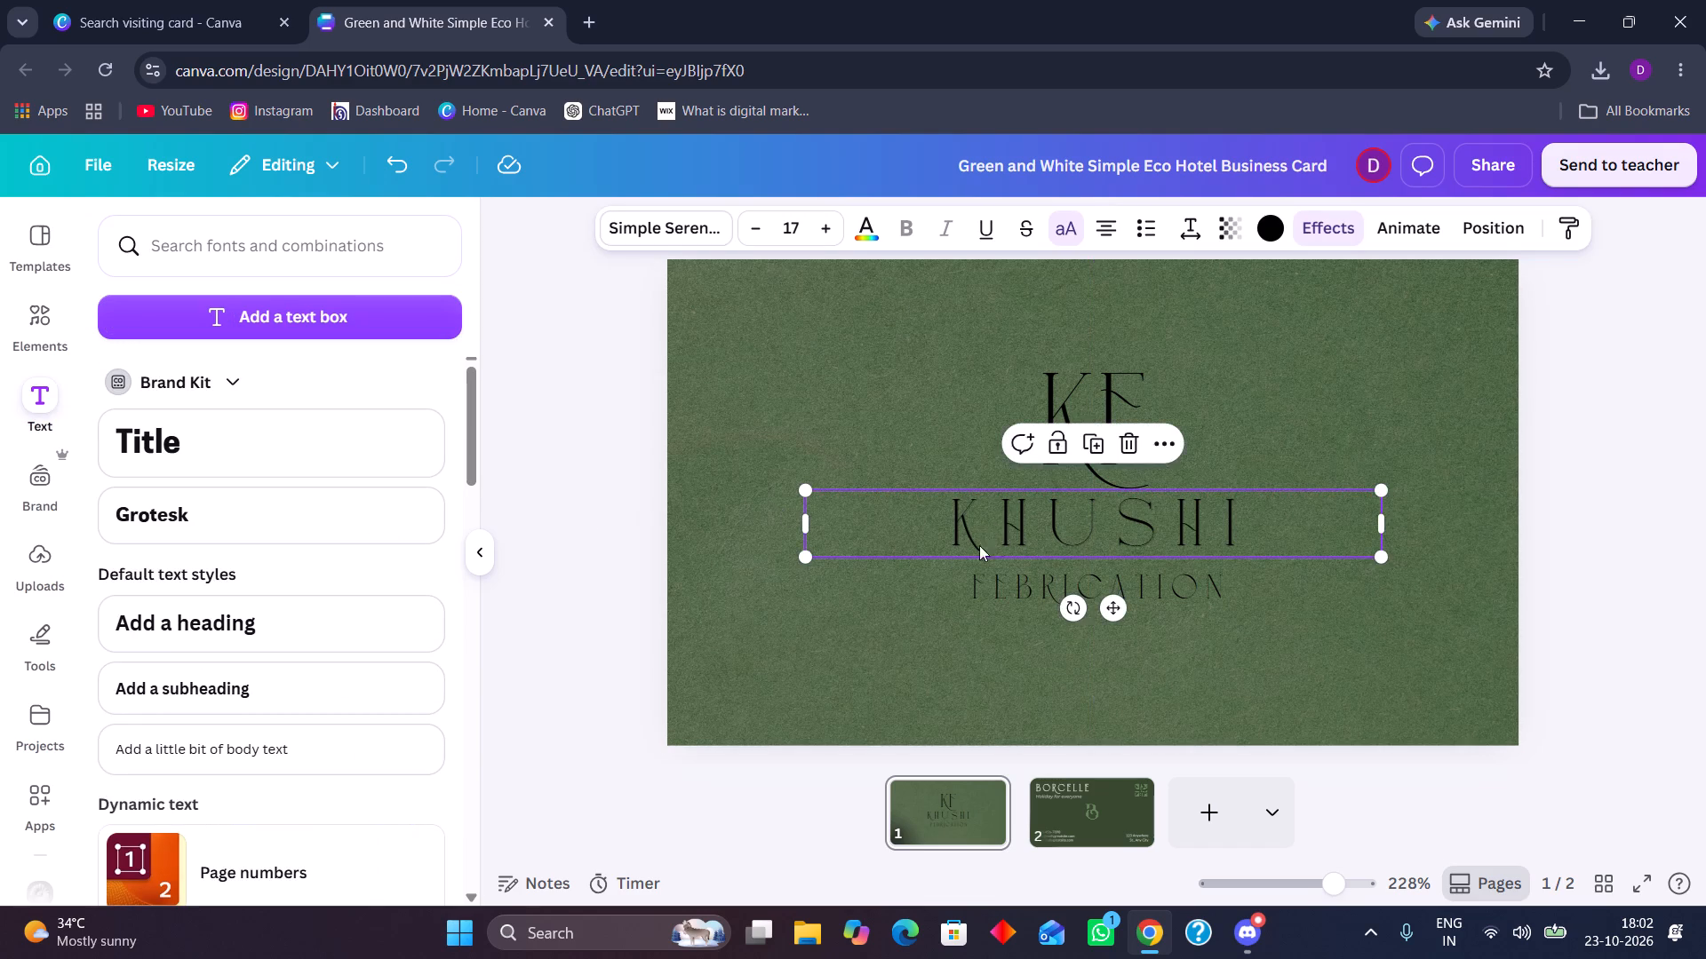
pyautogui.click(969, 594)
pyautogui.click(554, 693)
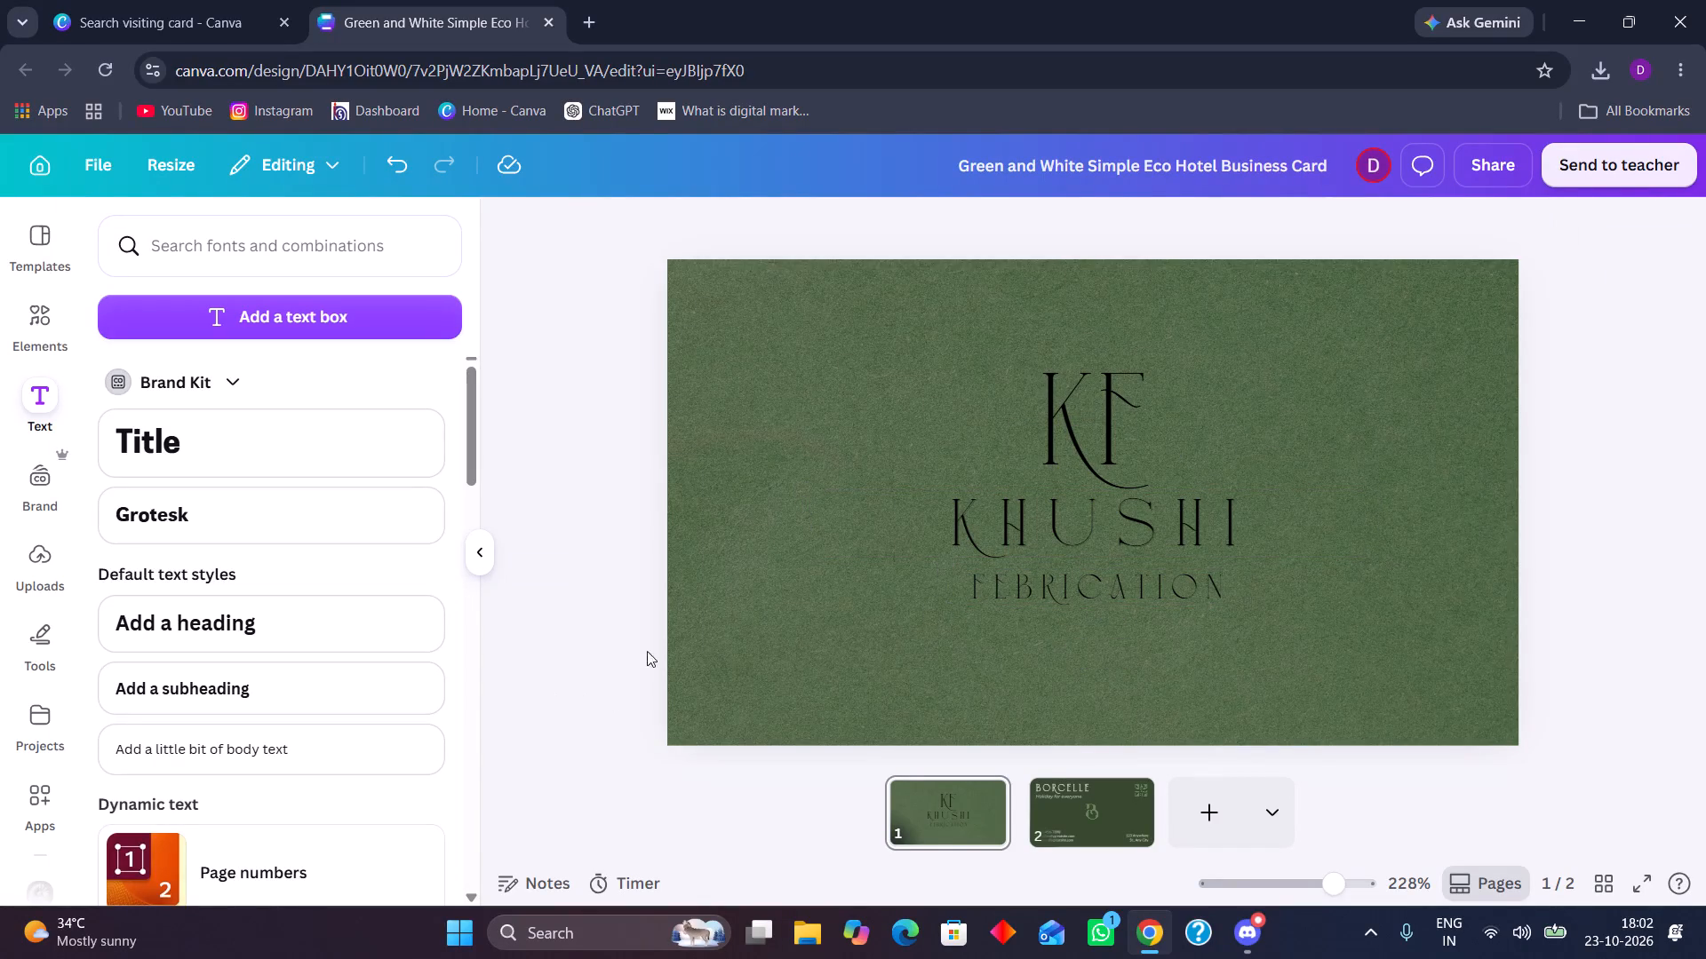
# Try the Blosta Script, Lavonia Classy, Grotesk Medium and AirbnbCereal_W_Bk fonts on the KF monogram, and set it in Blacksword Regular.
pyautogui.click(1085, 424)
pyautogui.click(701, 225)
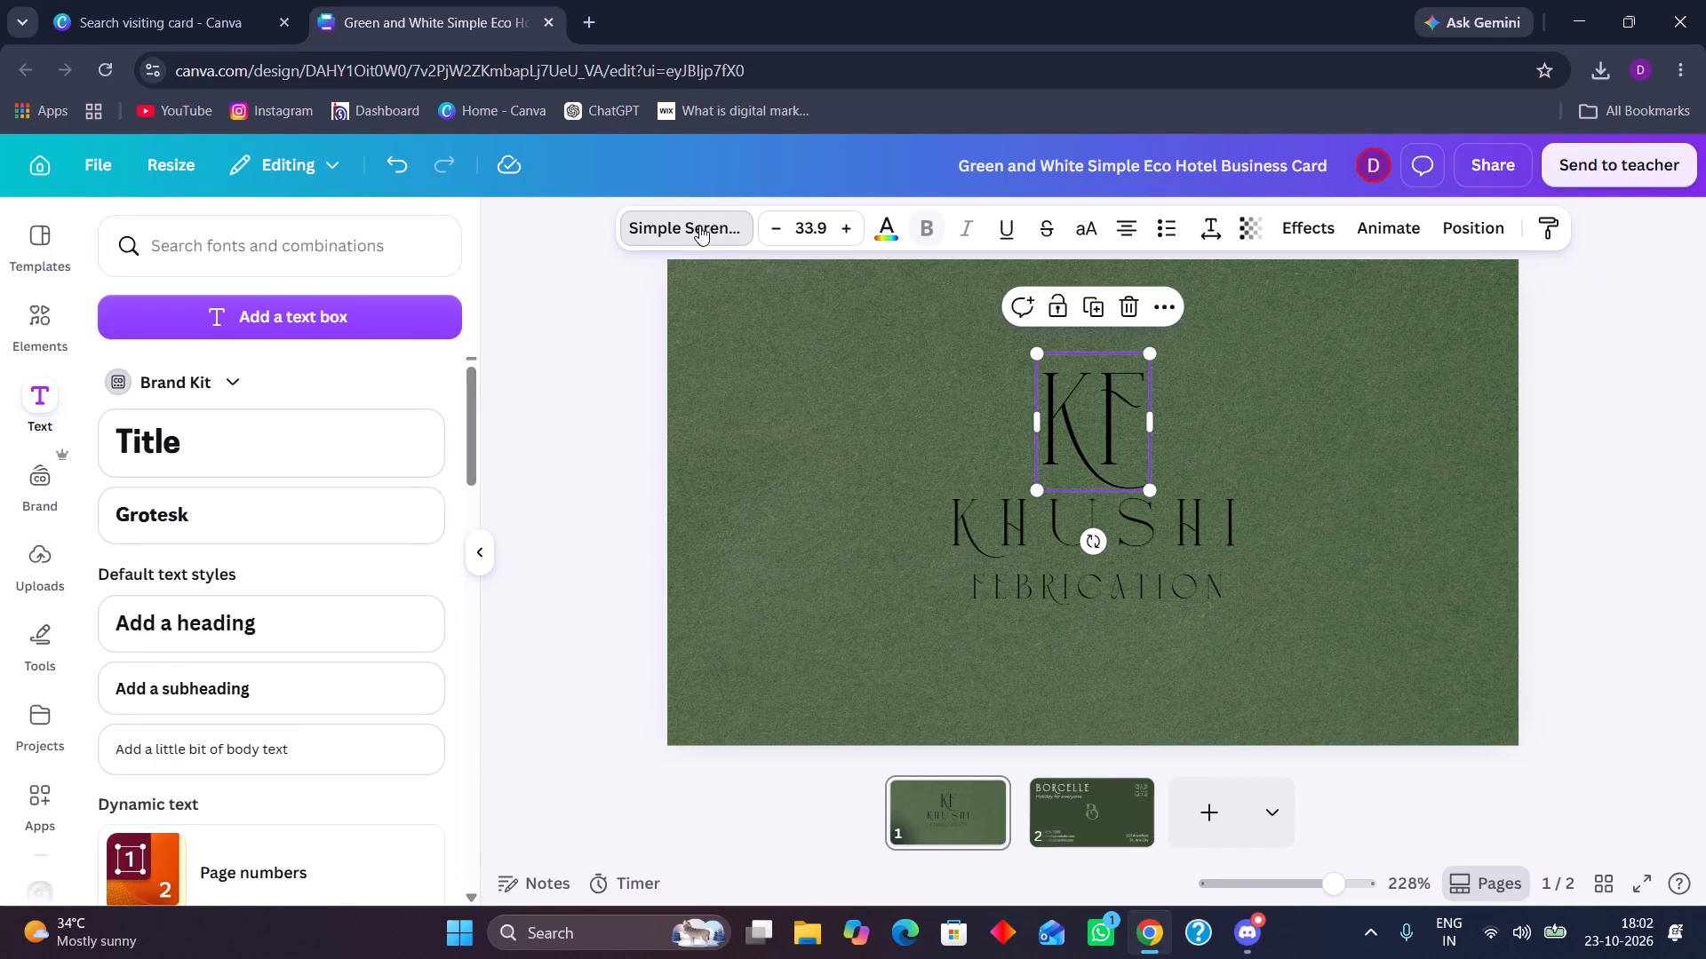
pyautogui.scroll(-2, 243, 635)
pyautogui.click(266, 543)
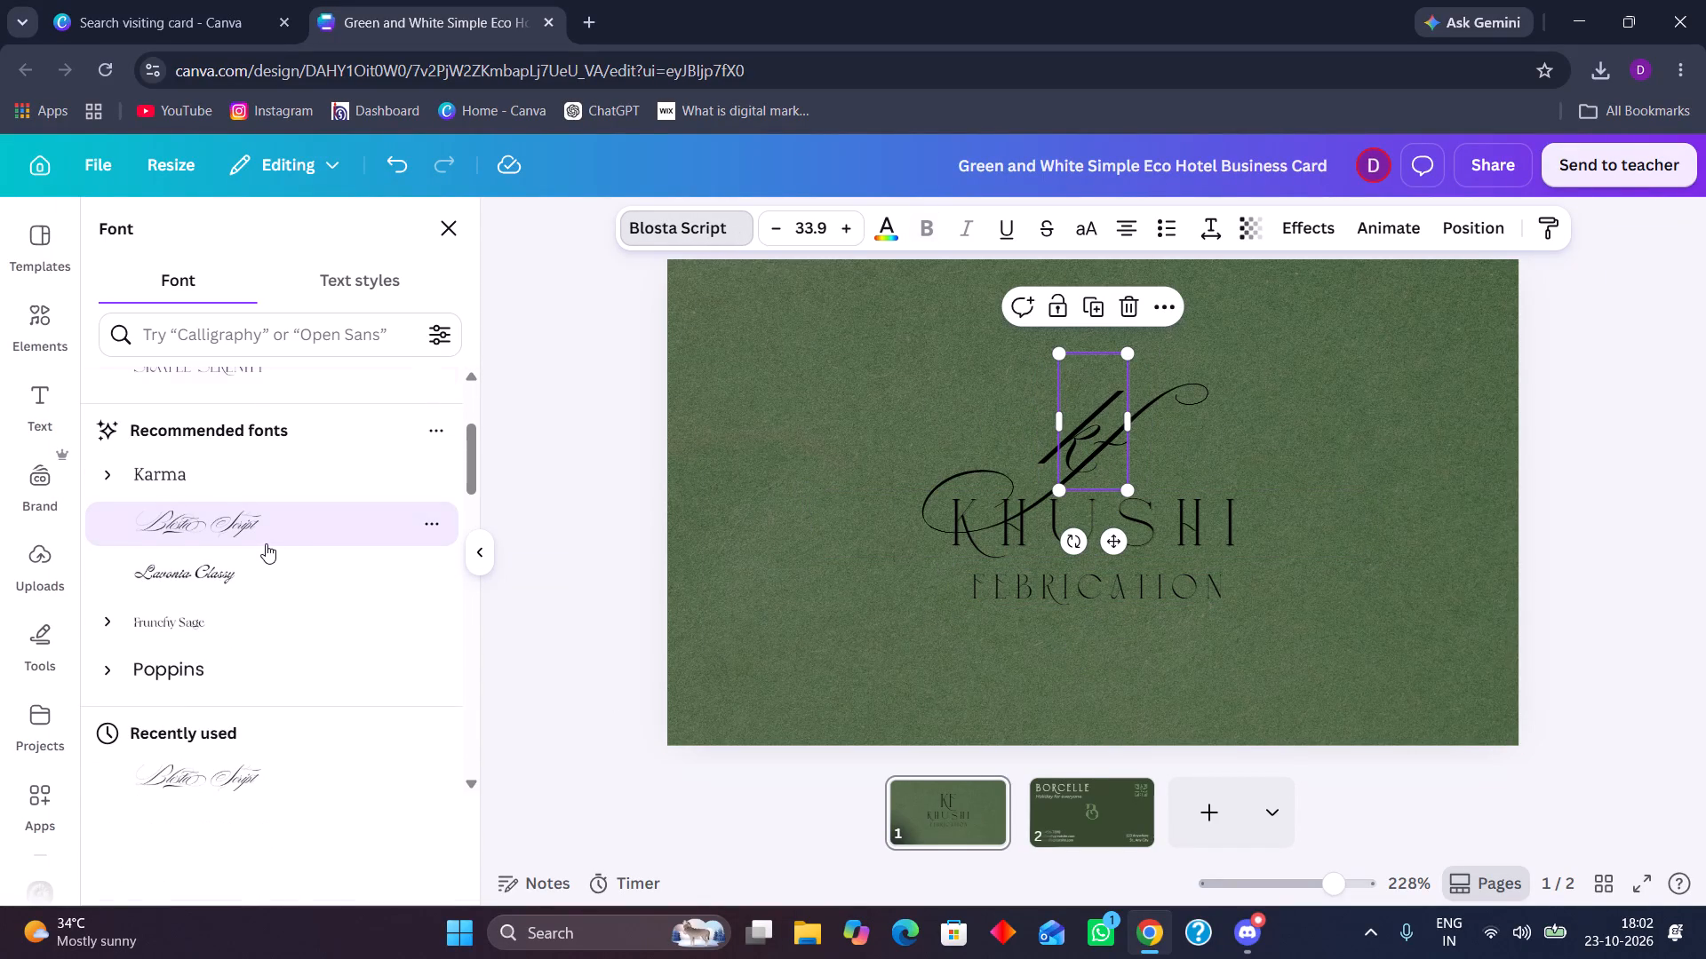
pyautogui.click(256, 585)
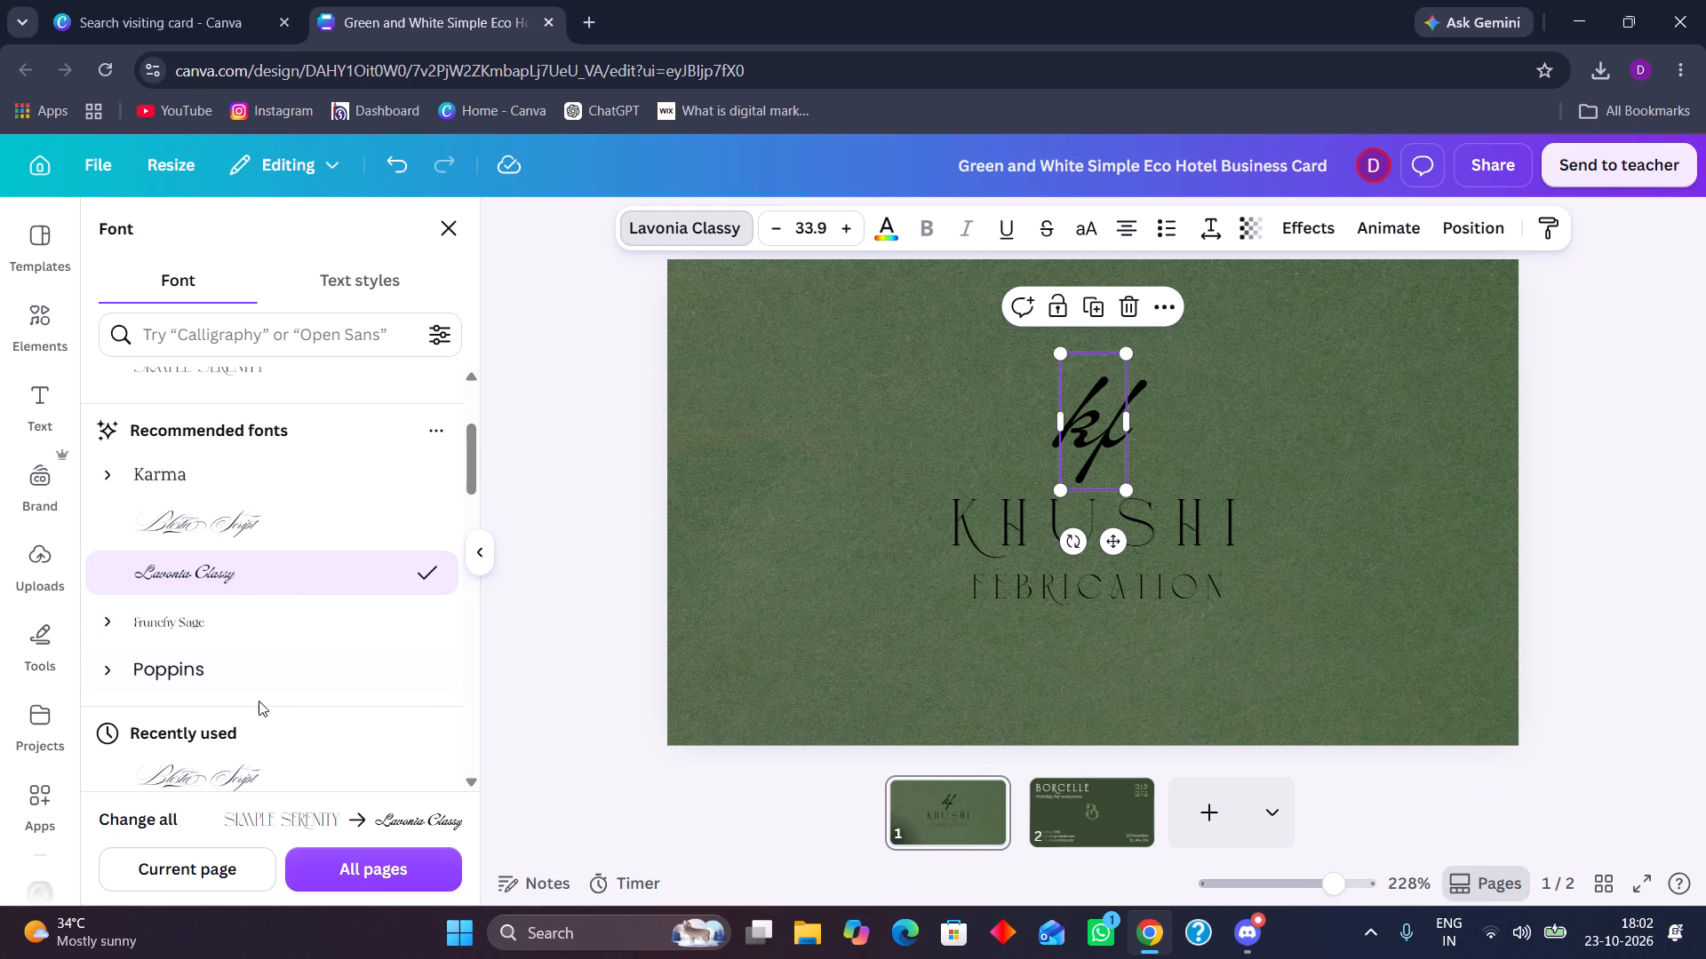
pyautogui.click(237, 777)
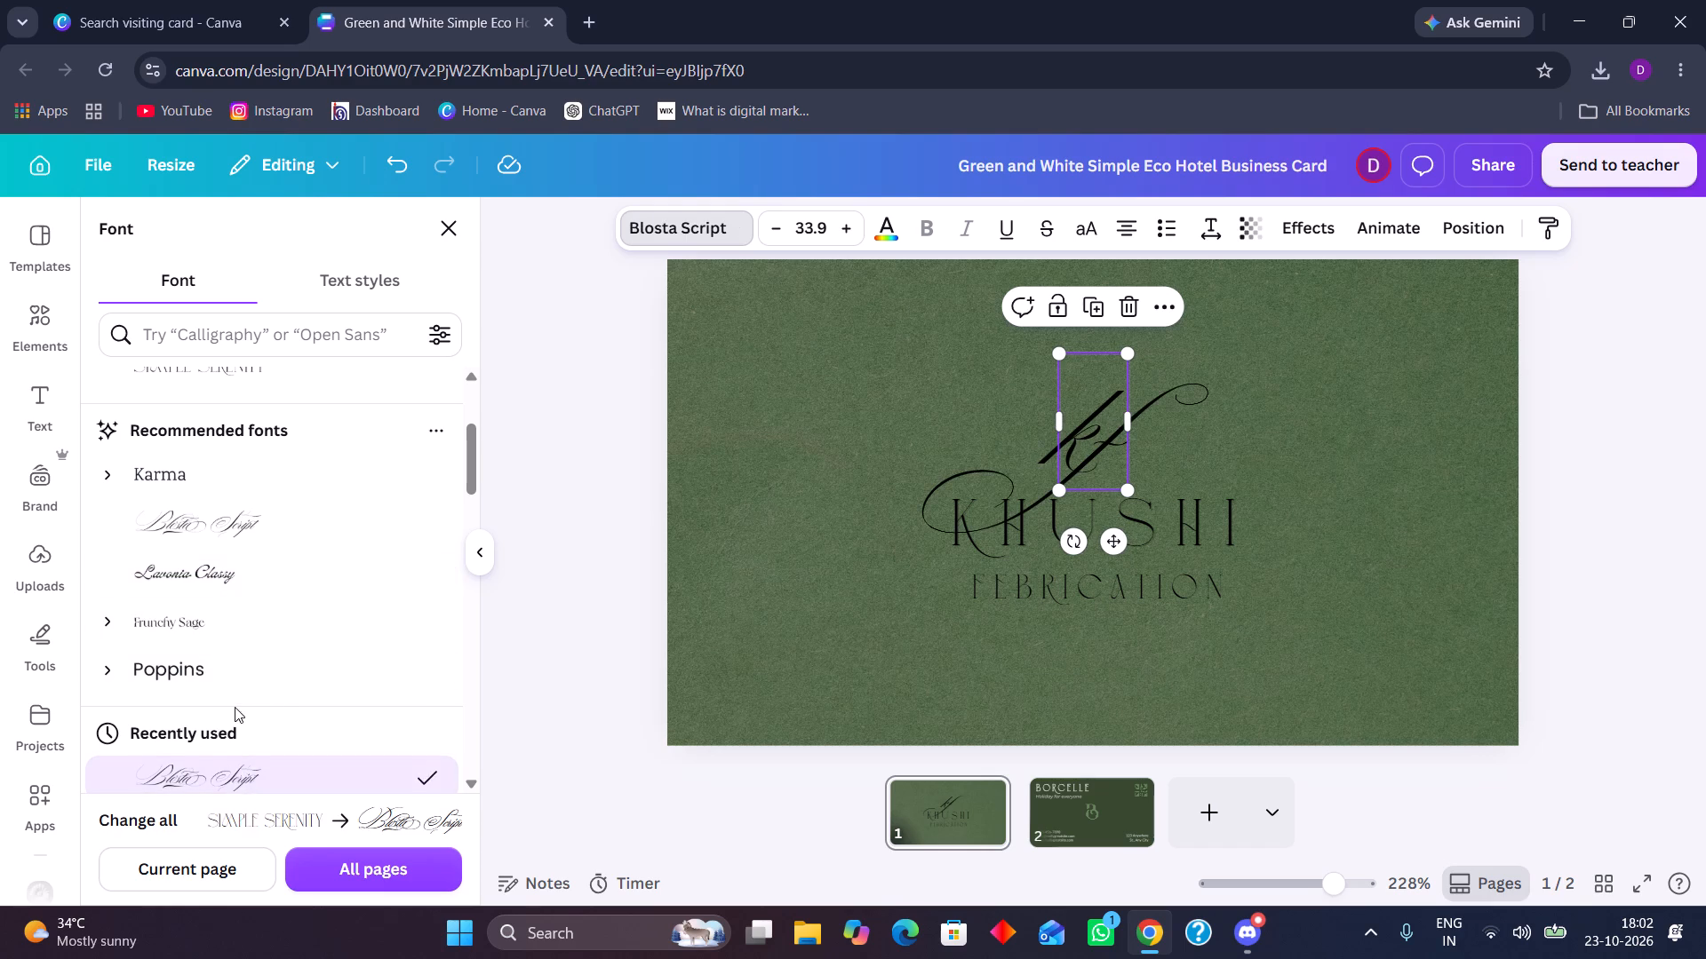
pyautogui.scroll(-4, 231, 700)
pyautogui.click(229, 700)
pyautogui.scroll(-1, 247, 651)
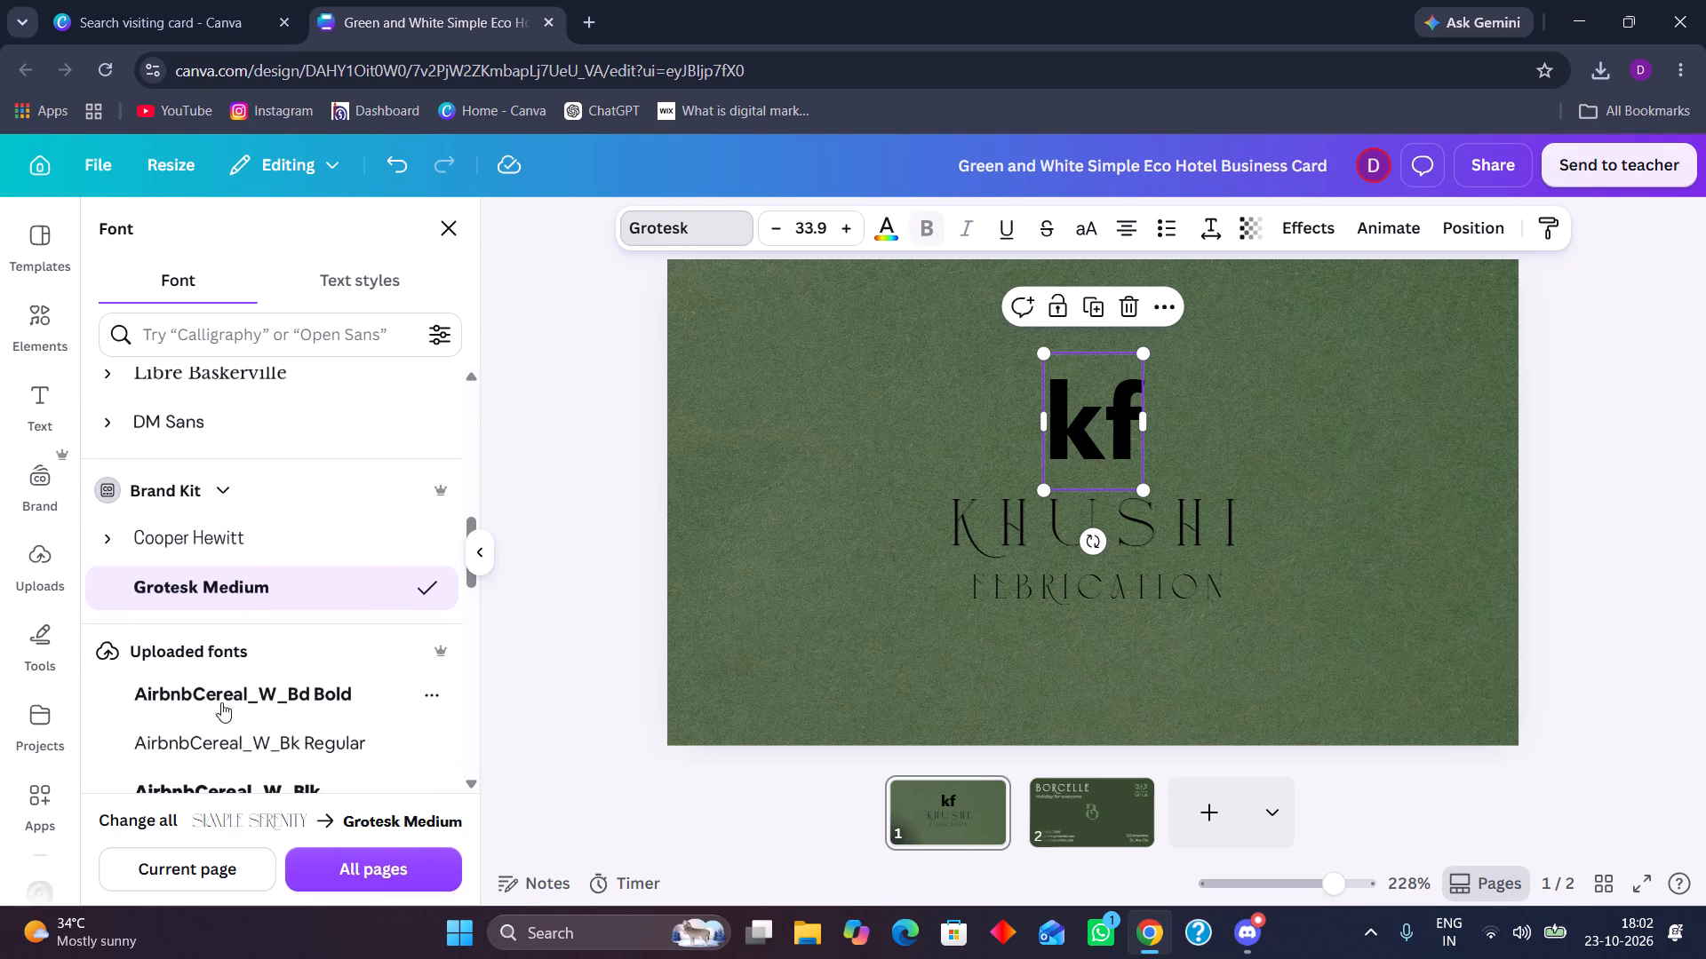
pyautogui.click(203, 741)
pyautogui.scroll(-4, 235, 670)
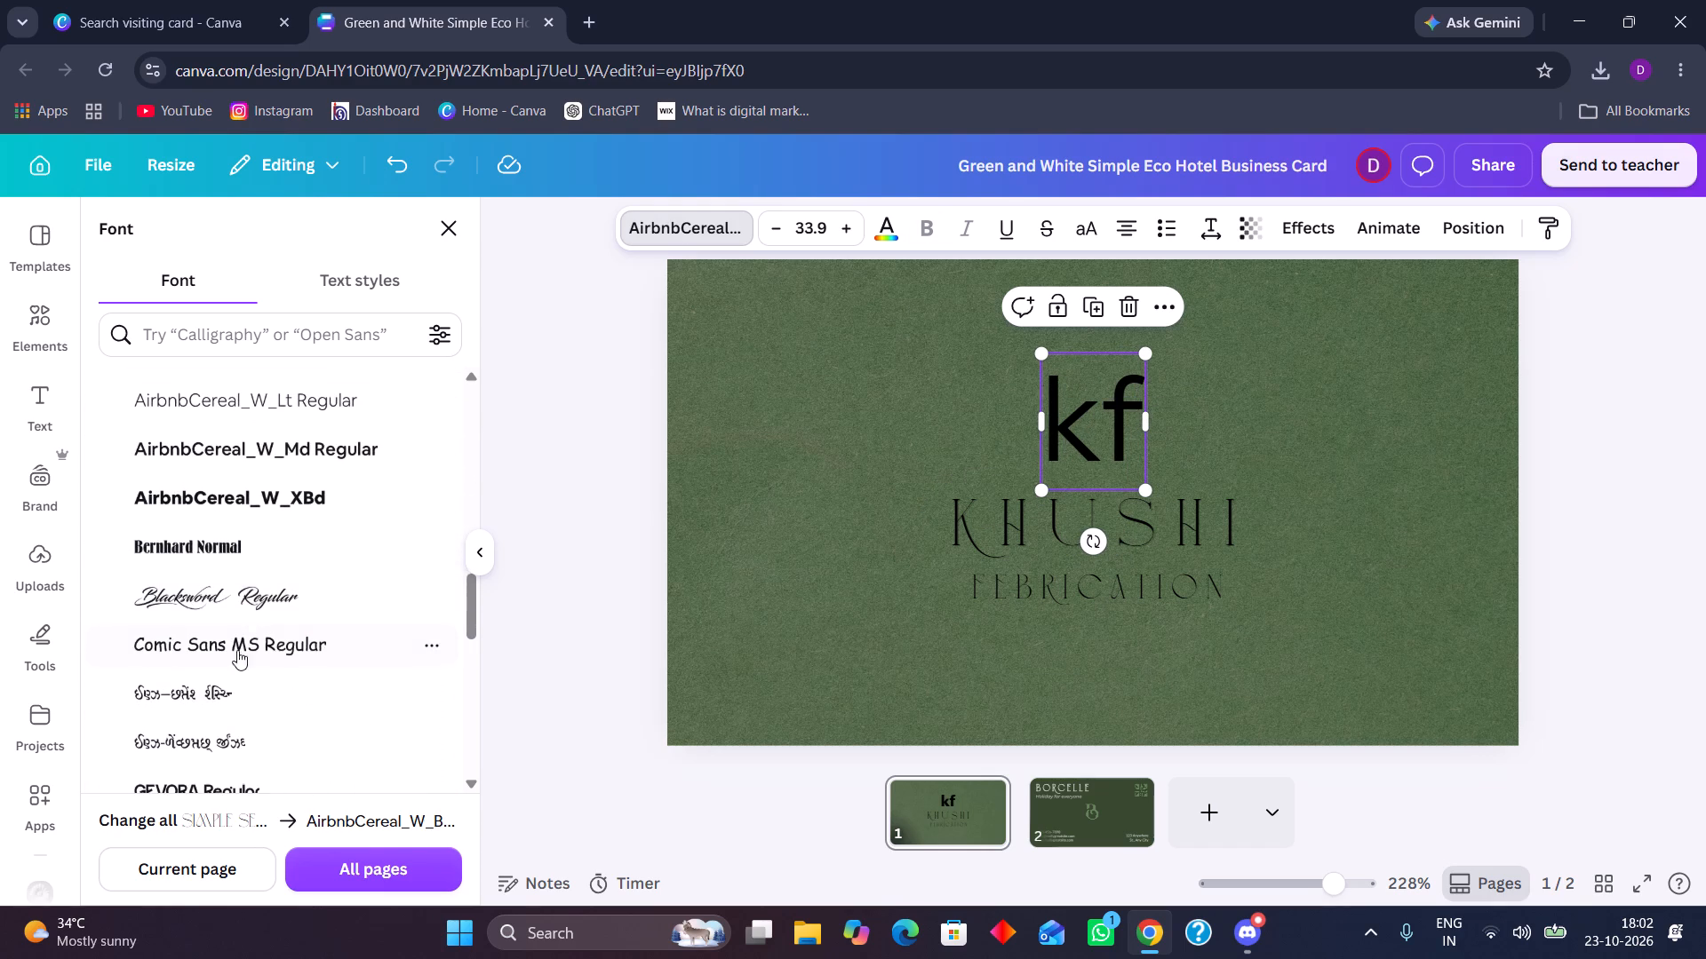
pyautogui.click(250, 583)
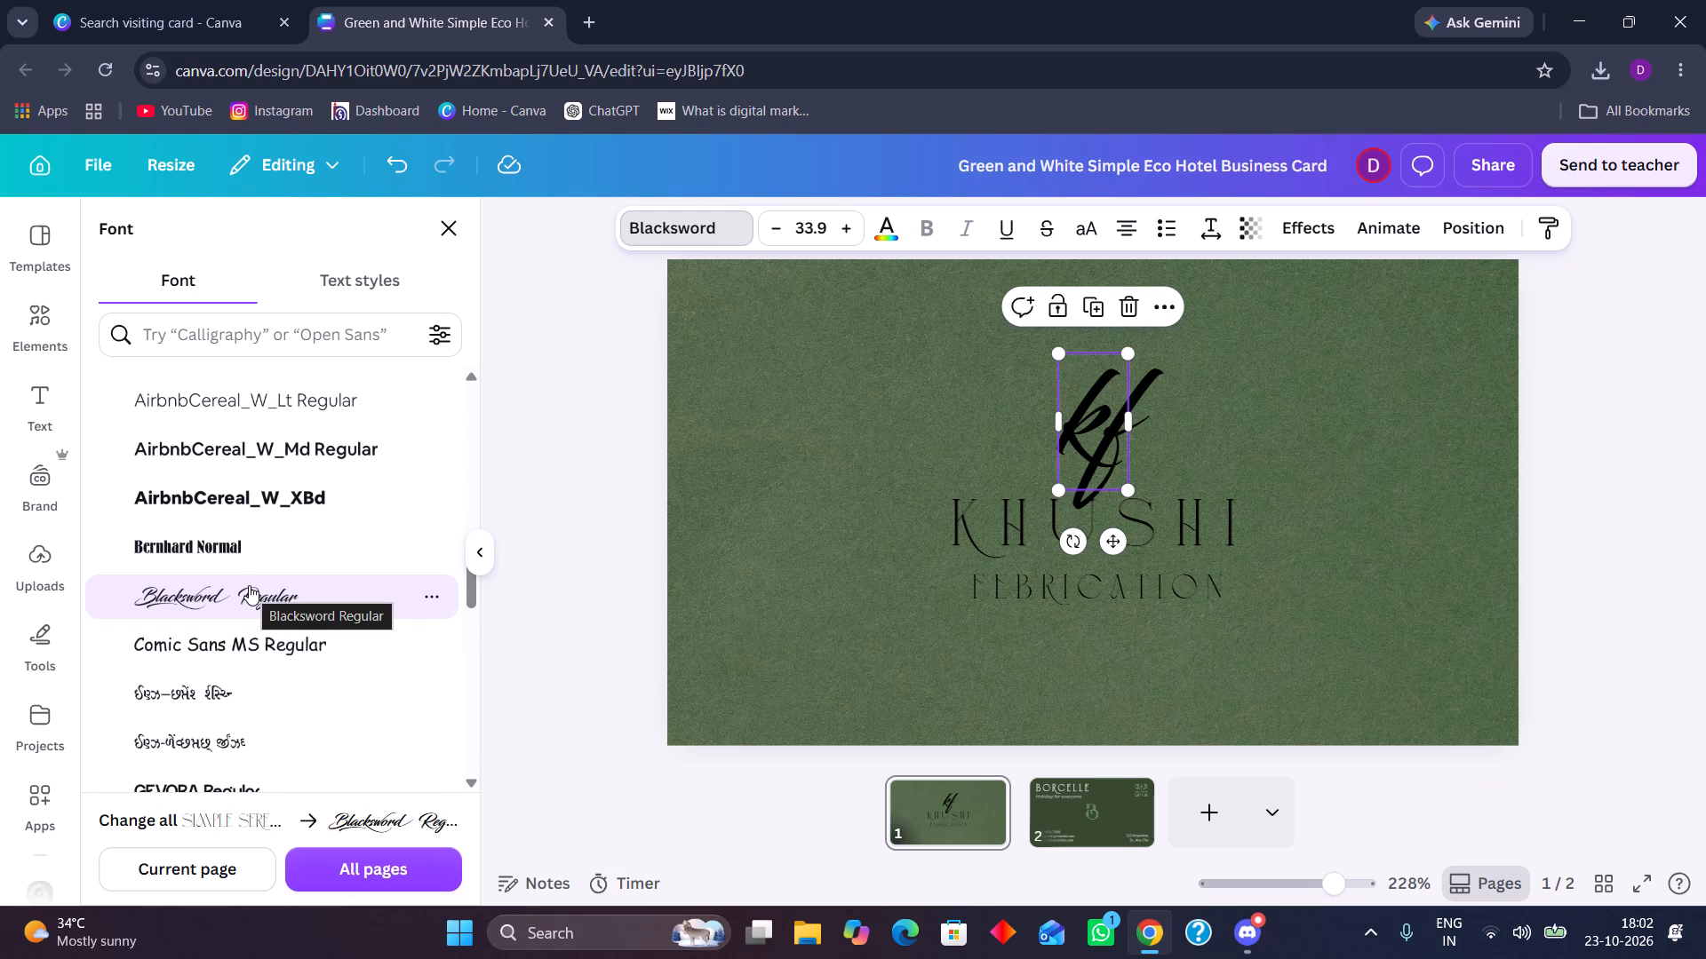
# Try the Blosta Script font on the KF monogram and set it back to Simple Serenity.
pyautogui.scroll(8, 214, 526)
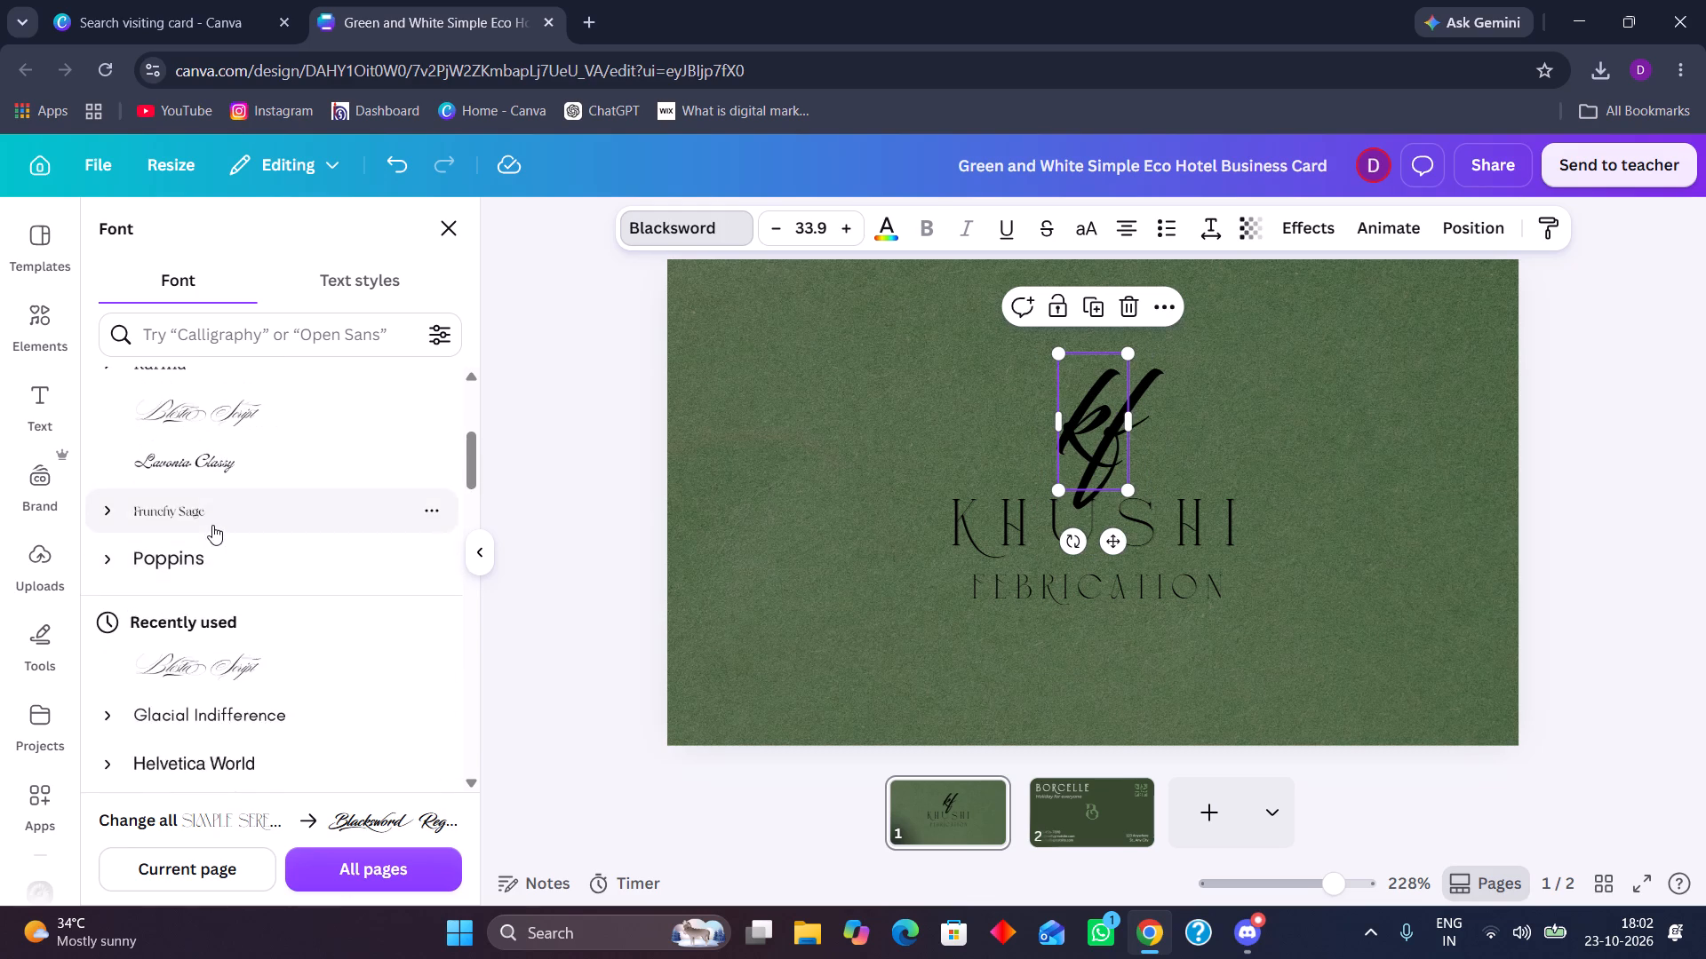
pyautogui.scroll(2, 212, 525)
pyautogui.click(214, 622)
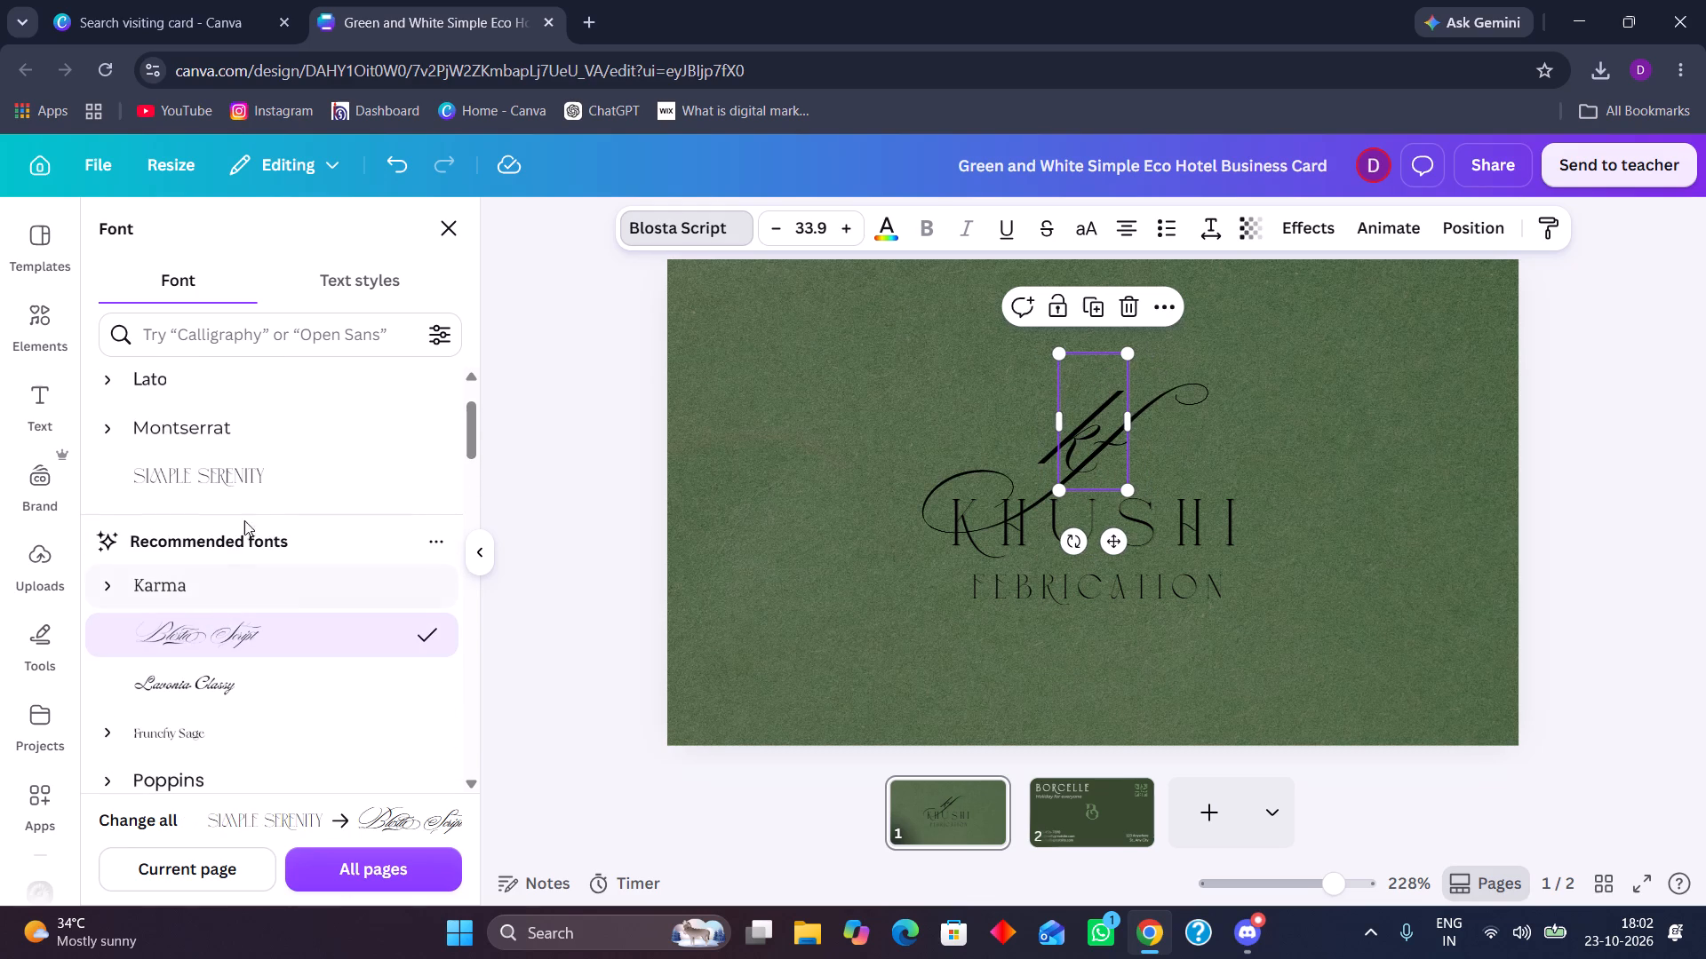
pyautogui.click(254, 475)
pyautogui.scroll(1, 331, 525)
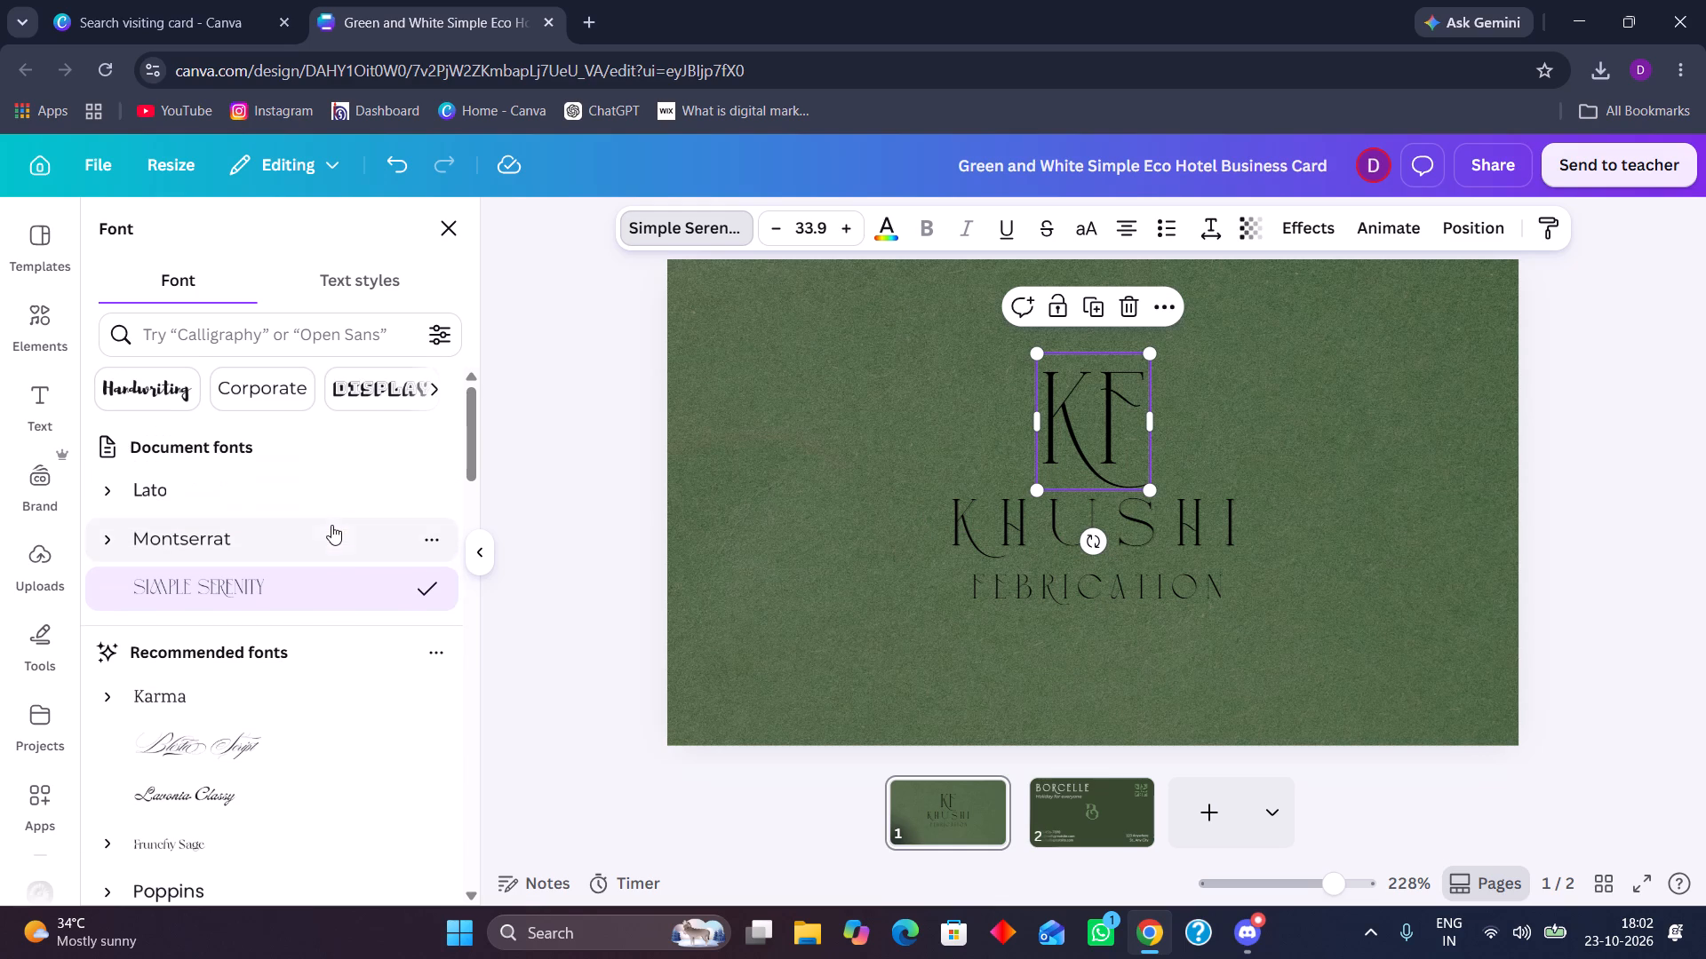
# Set the KHUSHI text in the Cinzel font.
pyautogui.click(1014, 527)
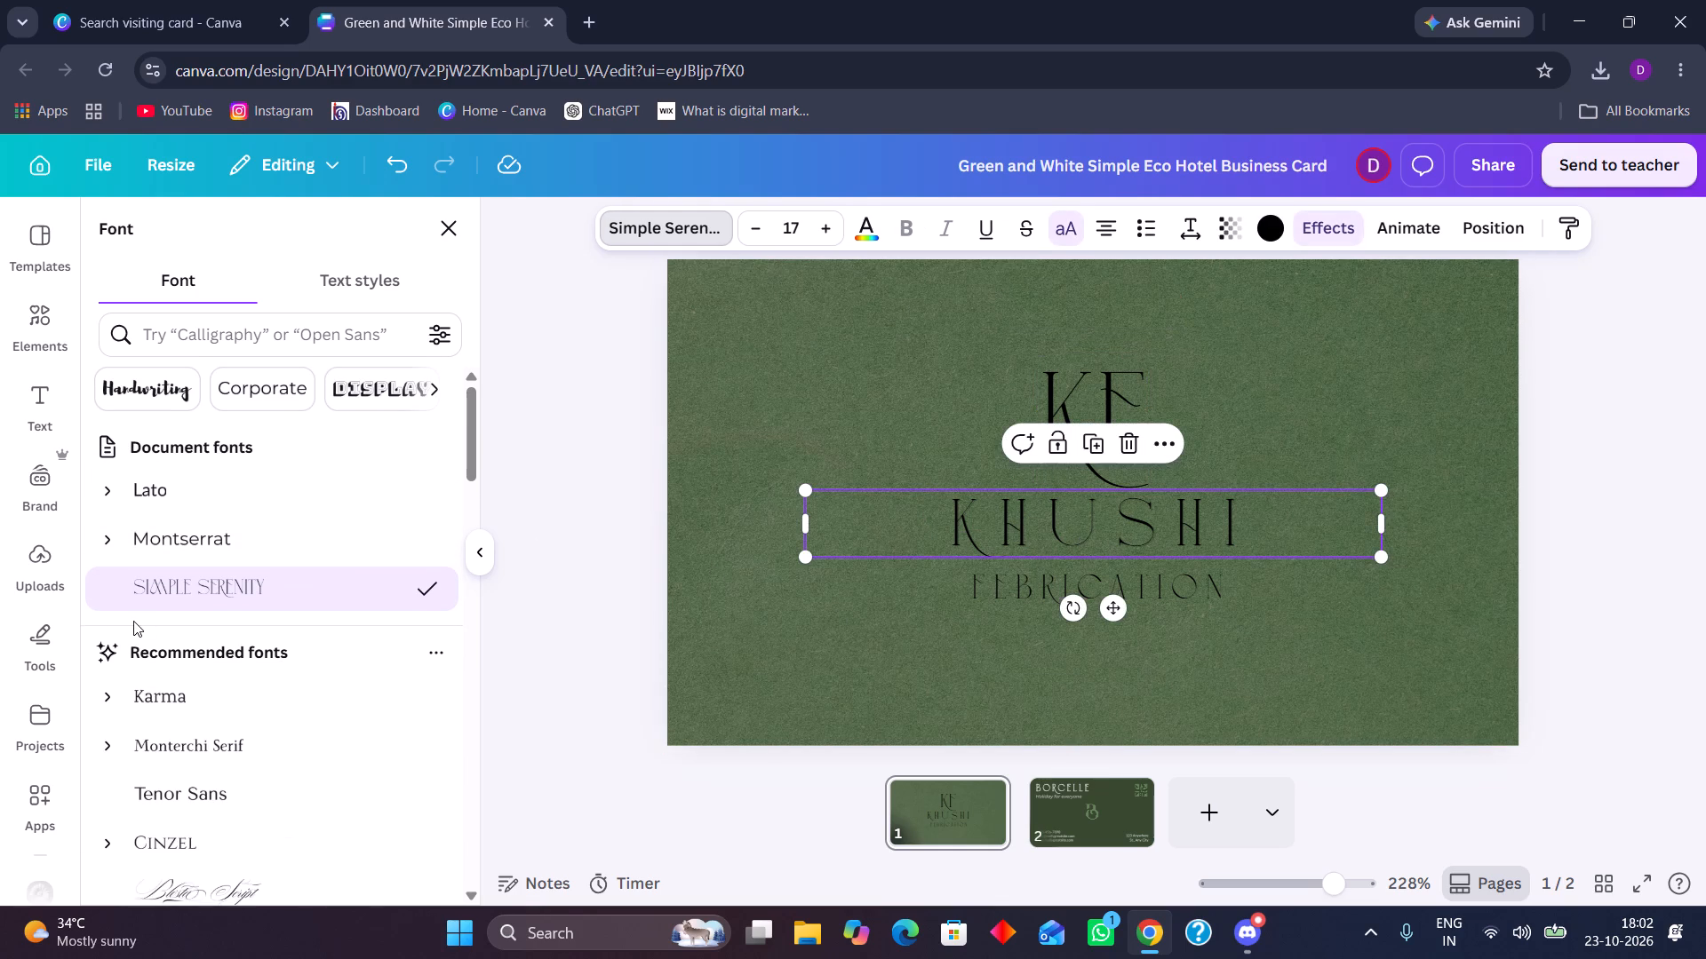
pyautogui.click(195, 855)
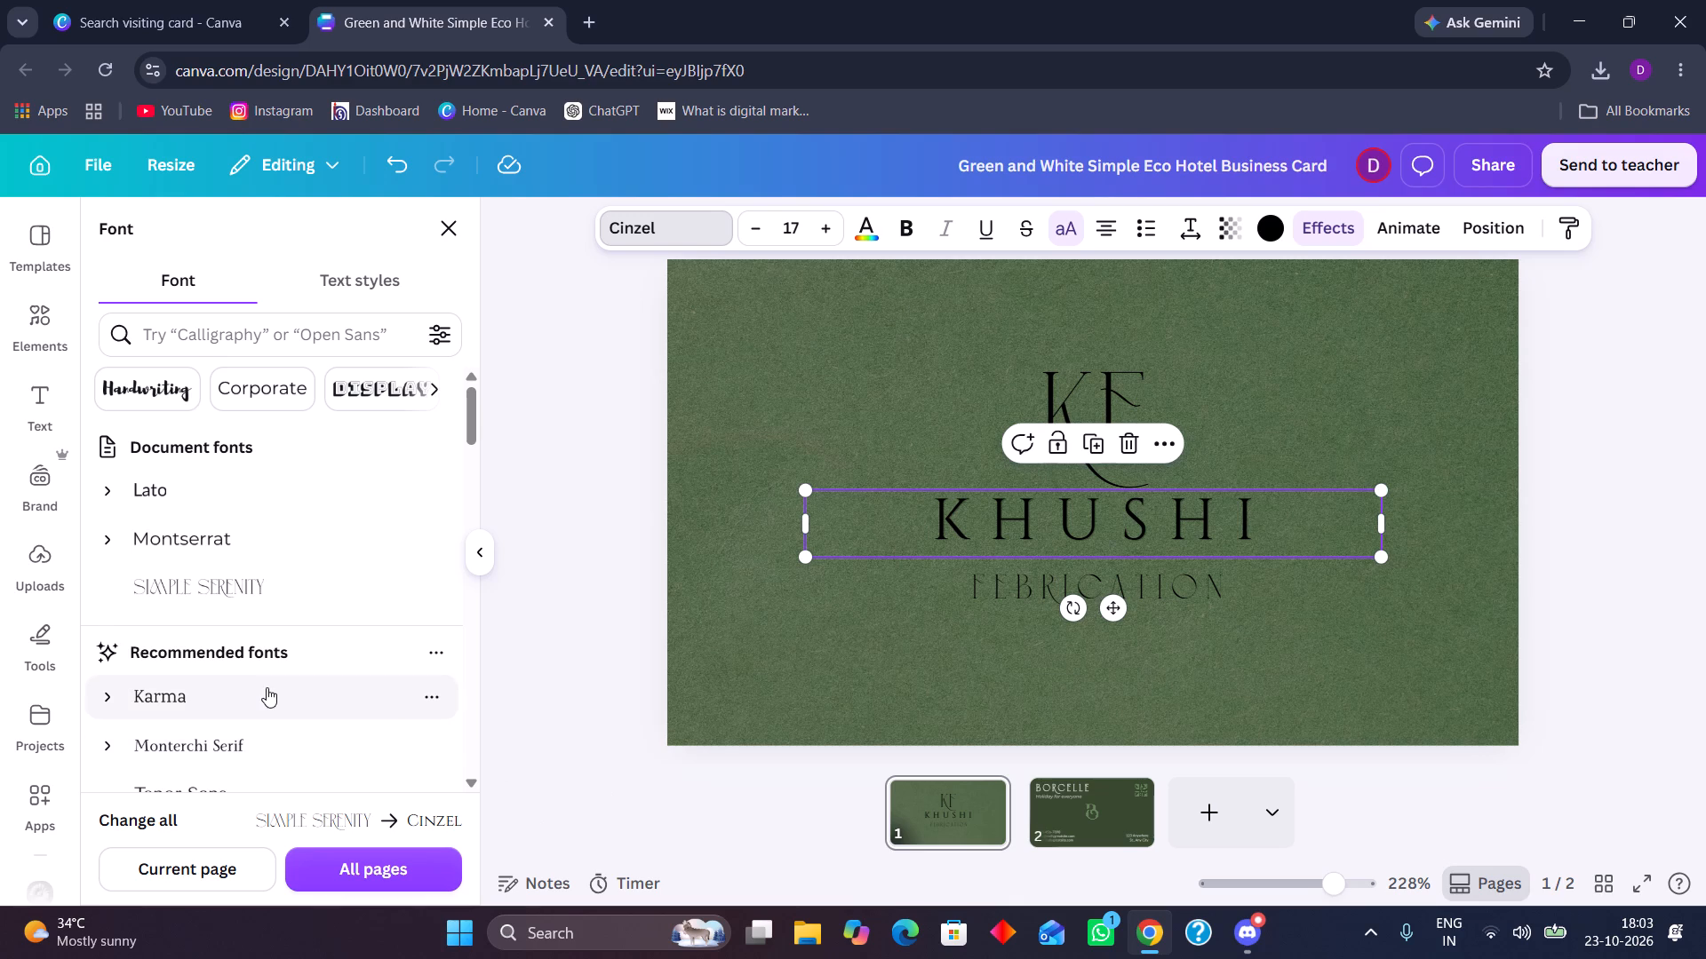
pyautogui.scroll(-2, 267, 687)
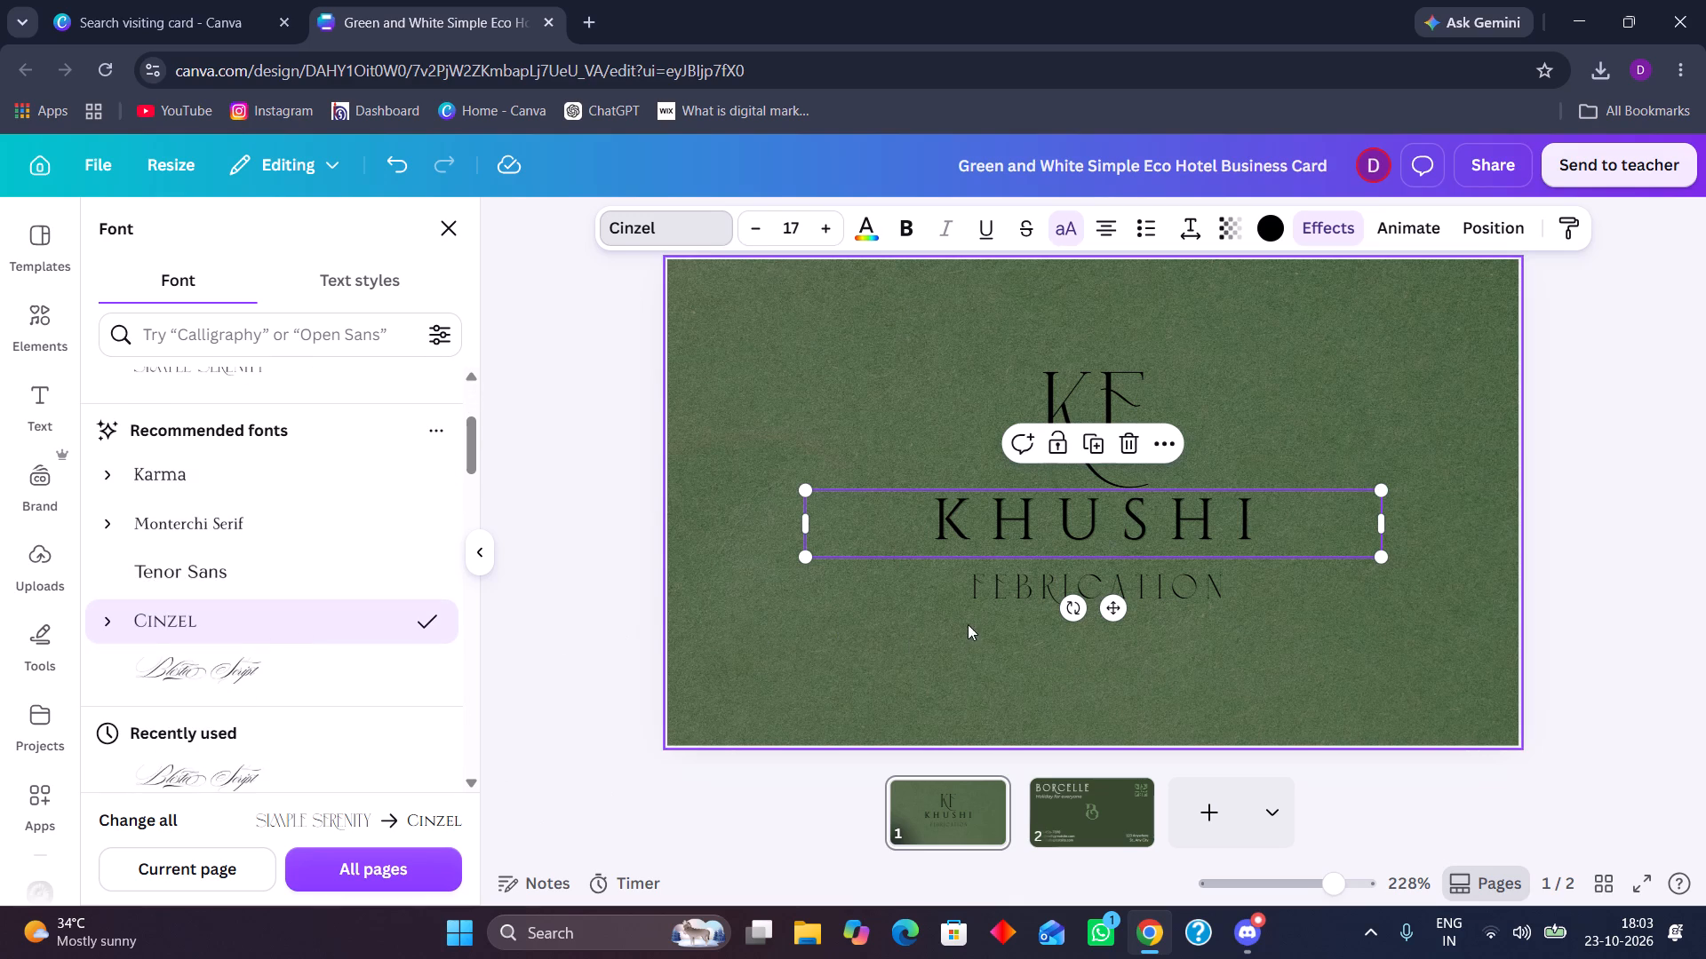
# Select the FEBRICATION text and look through the available fonts and text styles for it.
pyautogui.click(984, 578)
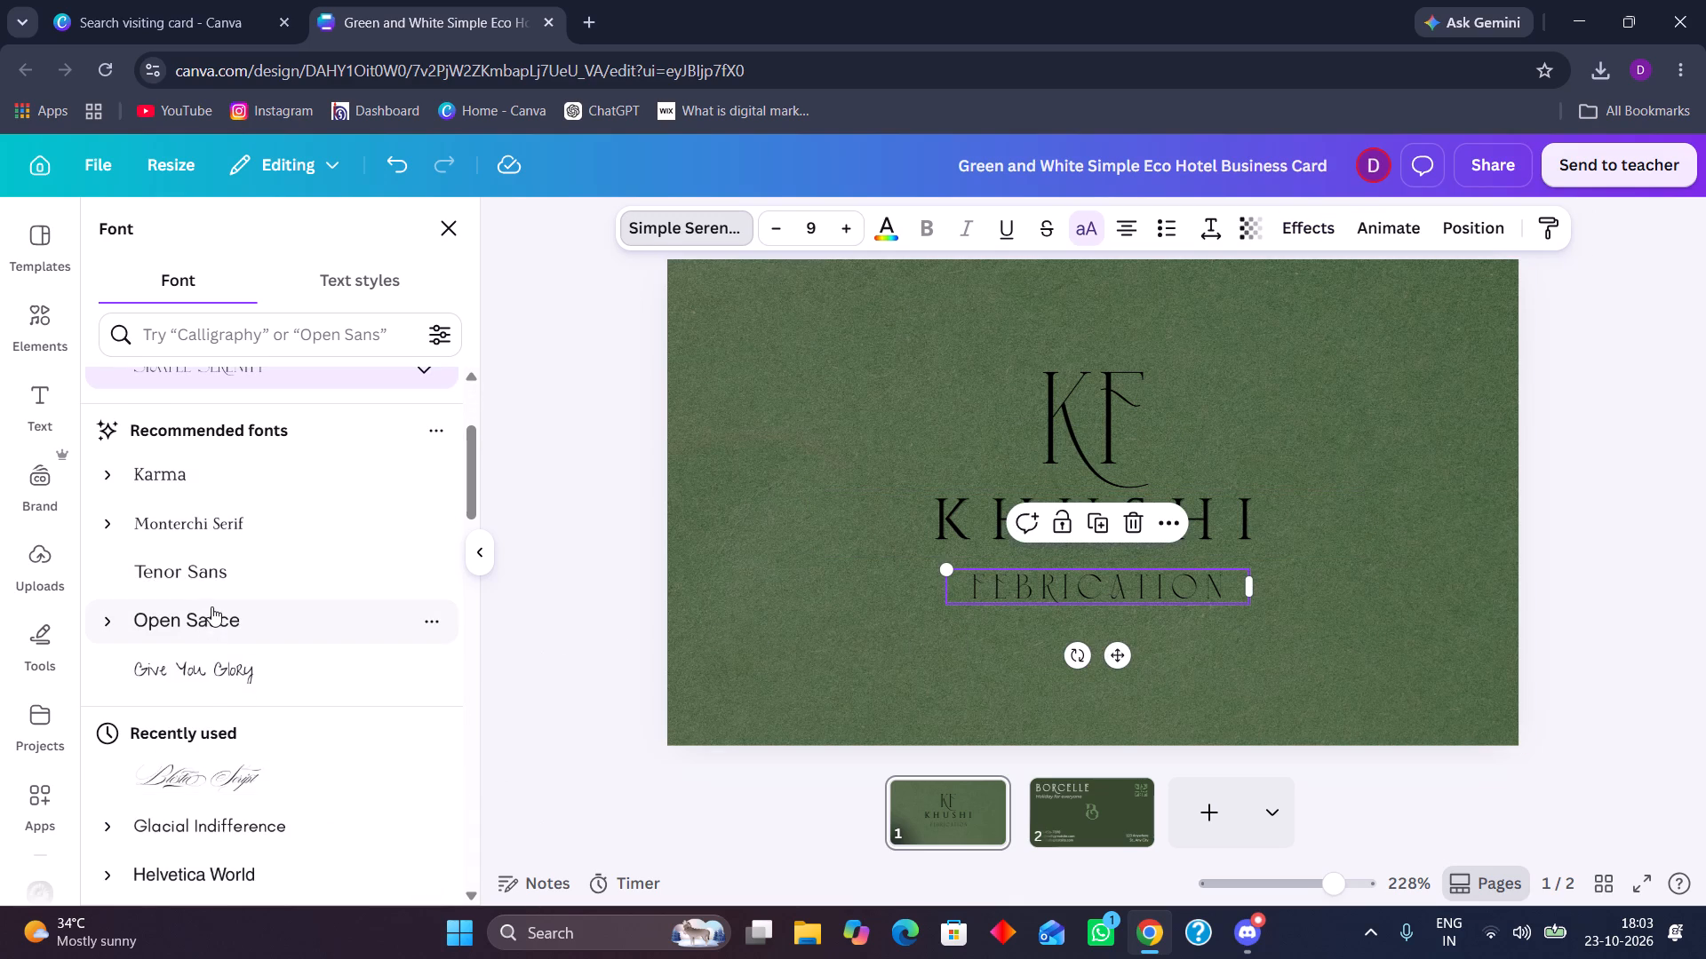
pyautogui.scroll(2, 211, 606)
pyautogui.scroll(-7, 211, 591)
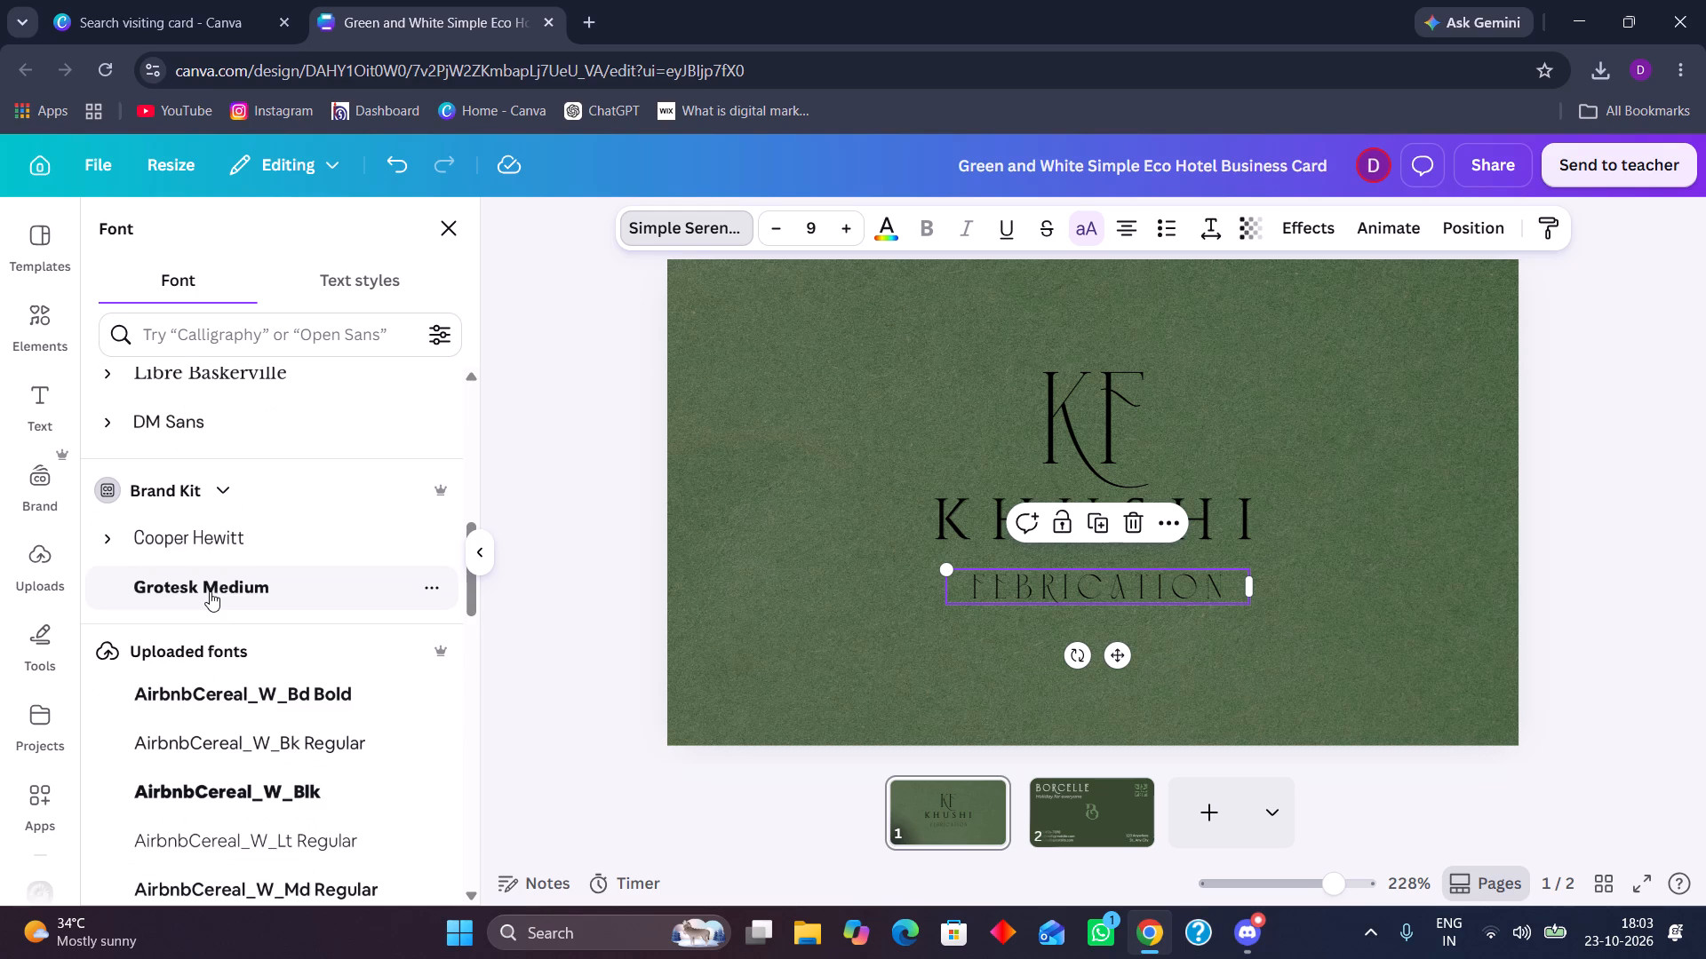
pyautogui.scroll(-6, 209, 592)
pyautogui.scroll(4, 209, 592)
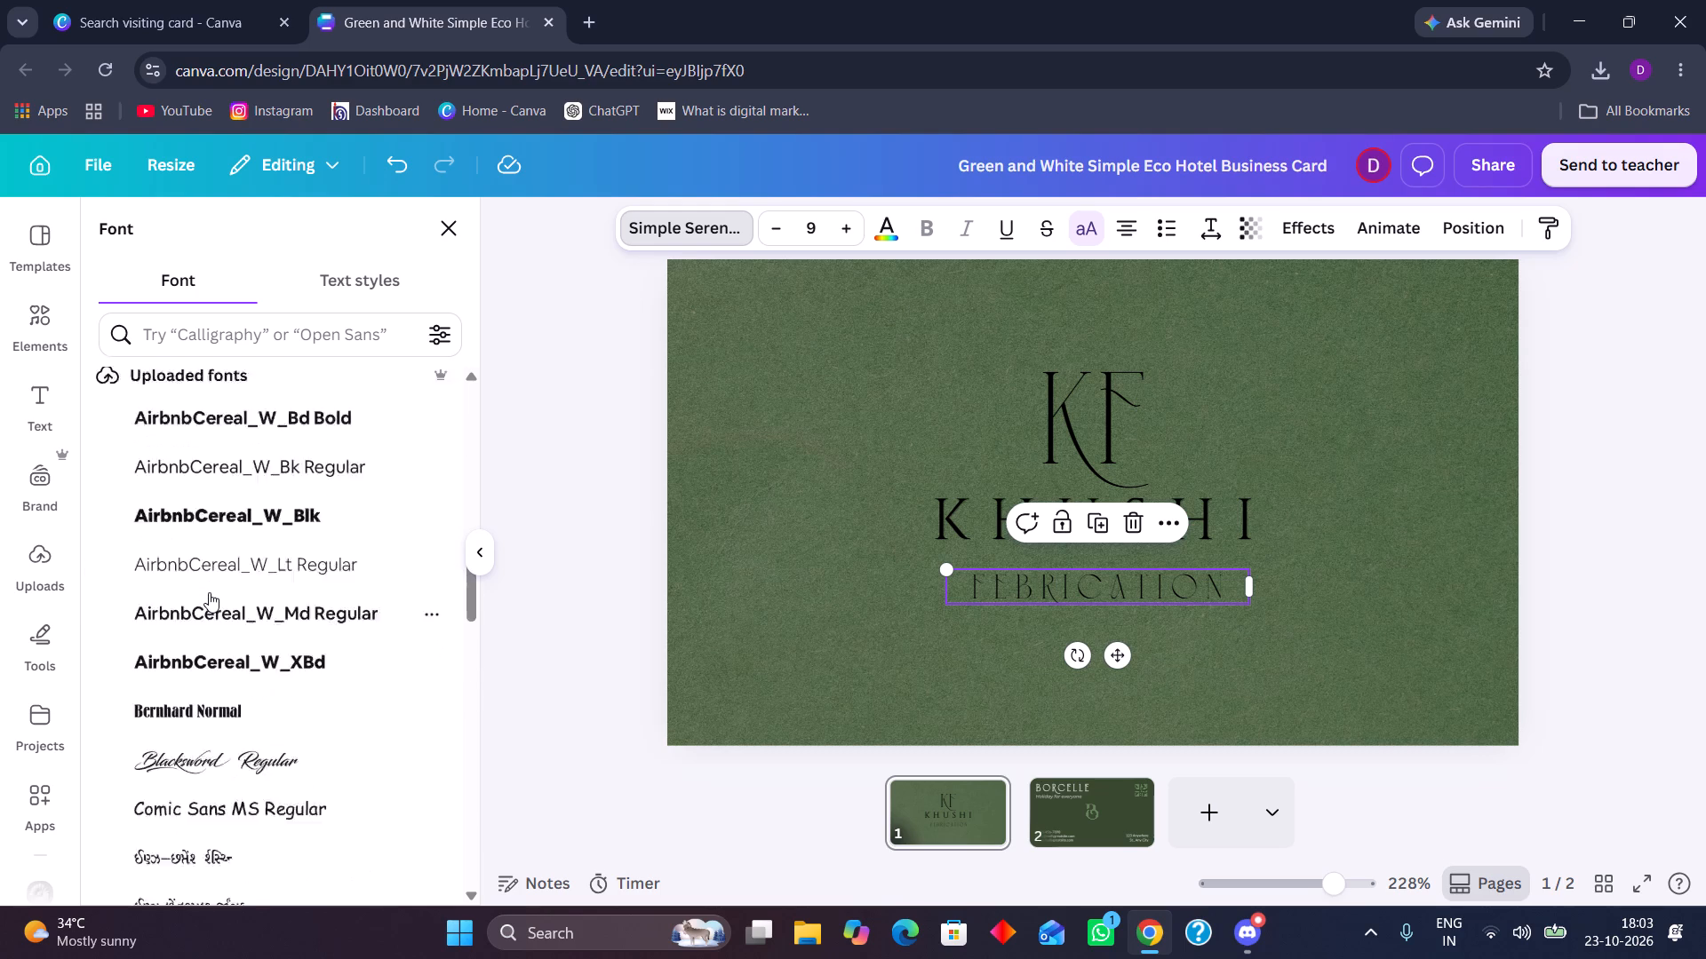
pyautogui.scroll(5, 209, 592)
pyautogui.press('e')
pyautogui.scroll(10, 208, 592)
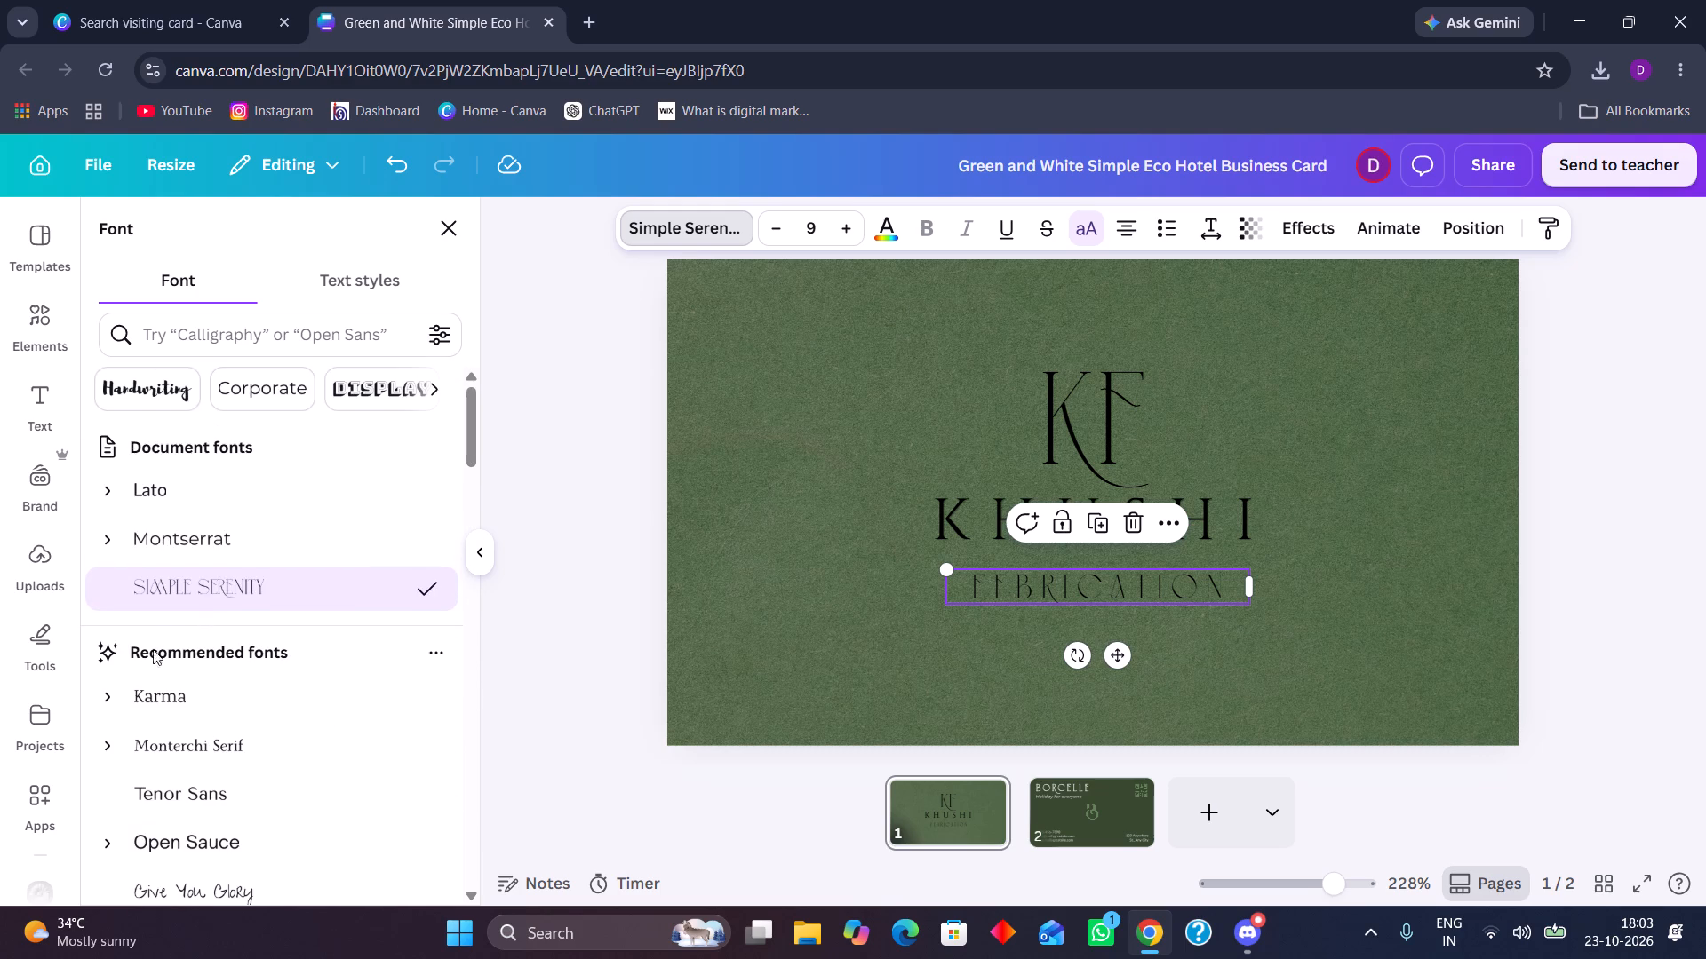
pyautogui.scroll(1, 136, 798)
pyautogui.scroll(-1, 171, 779)
pyautogui.scroll(4, 352, 576)
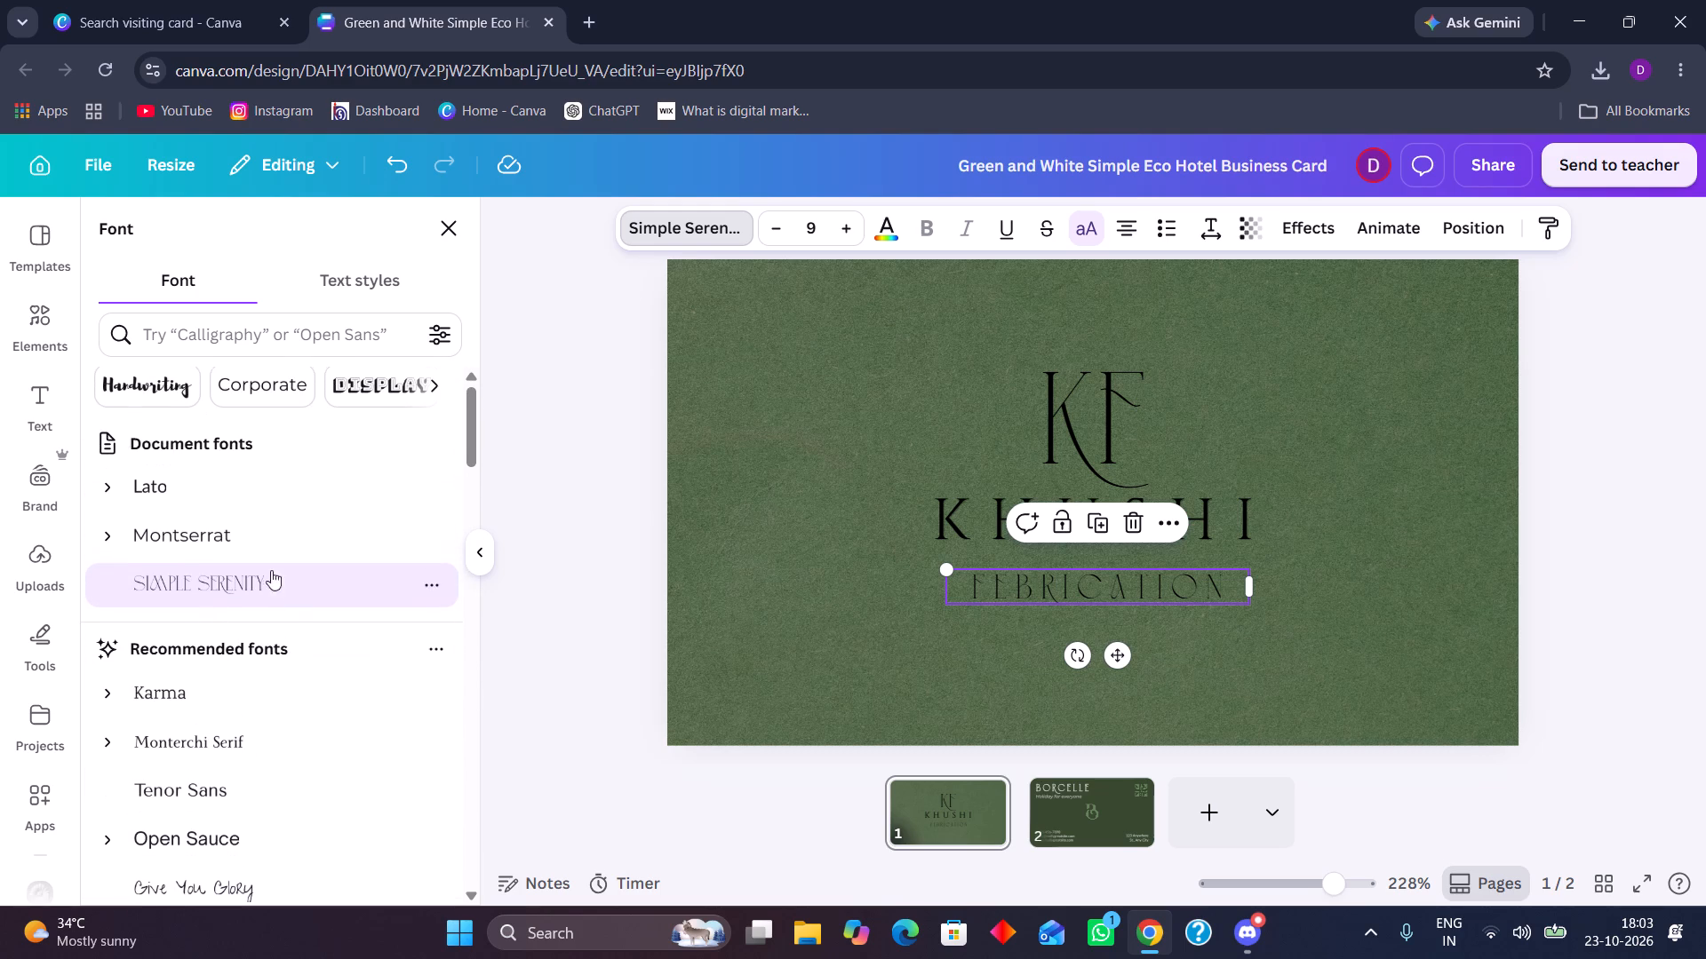
pyautogui.click(348, 279)
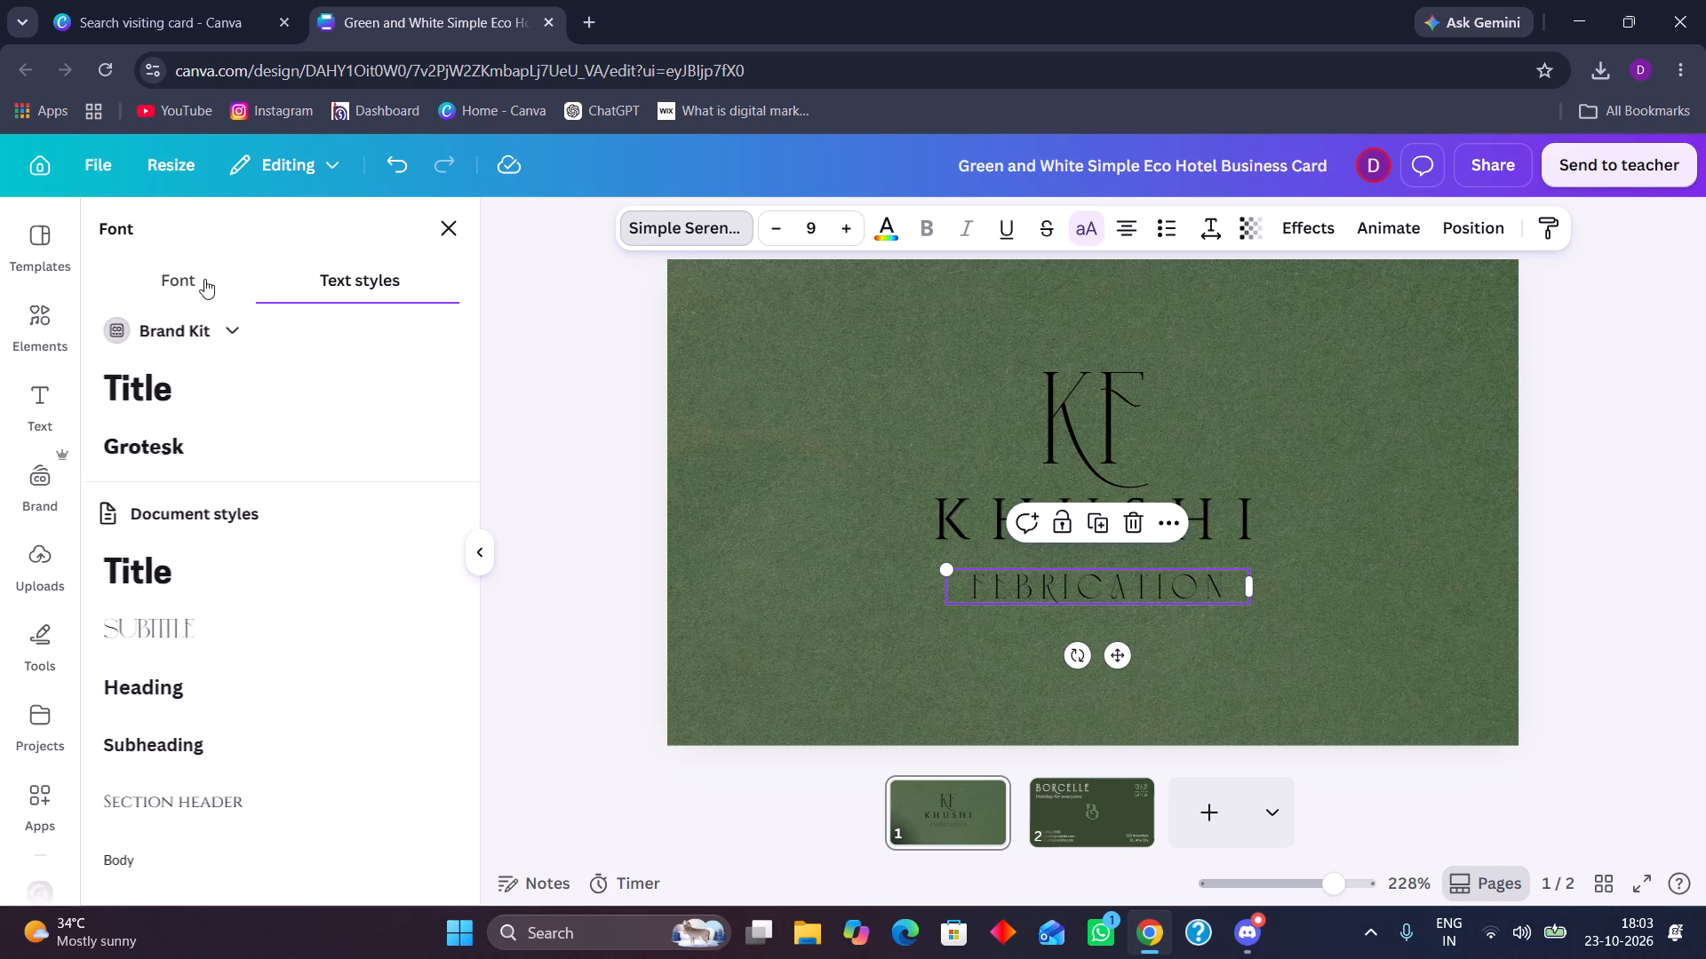
pyautogui.click(203, 279)
pyautogui.scroll(-3, 224, 544)
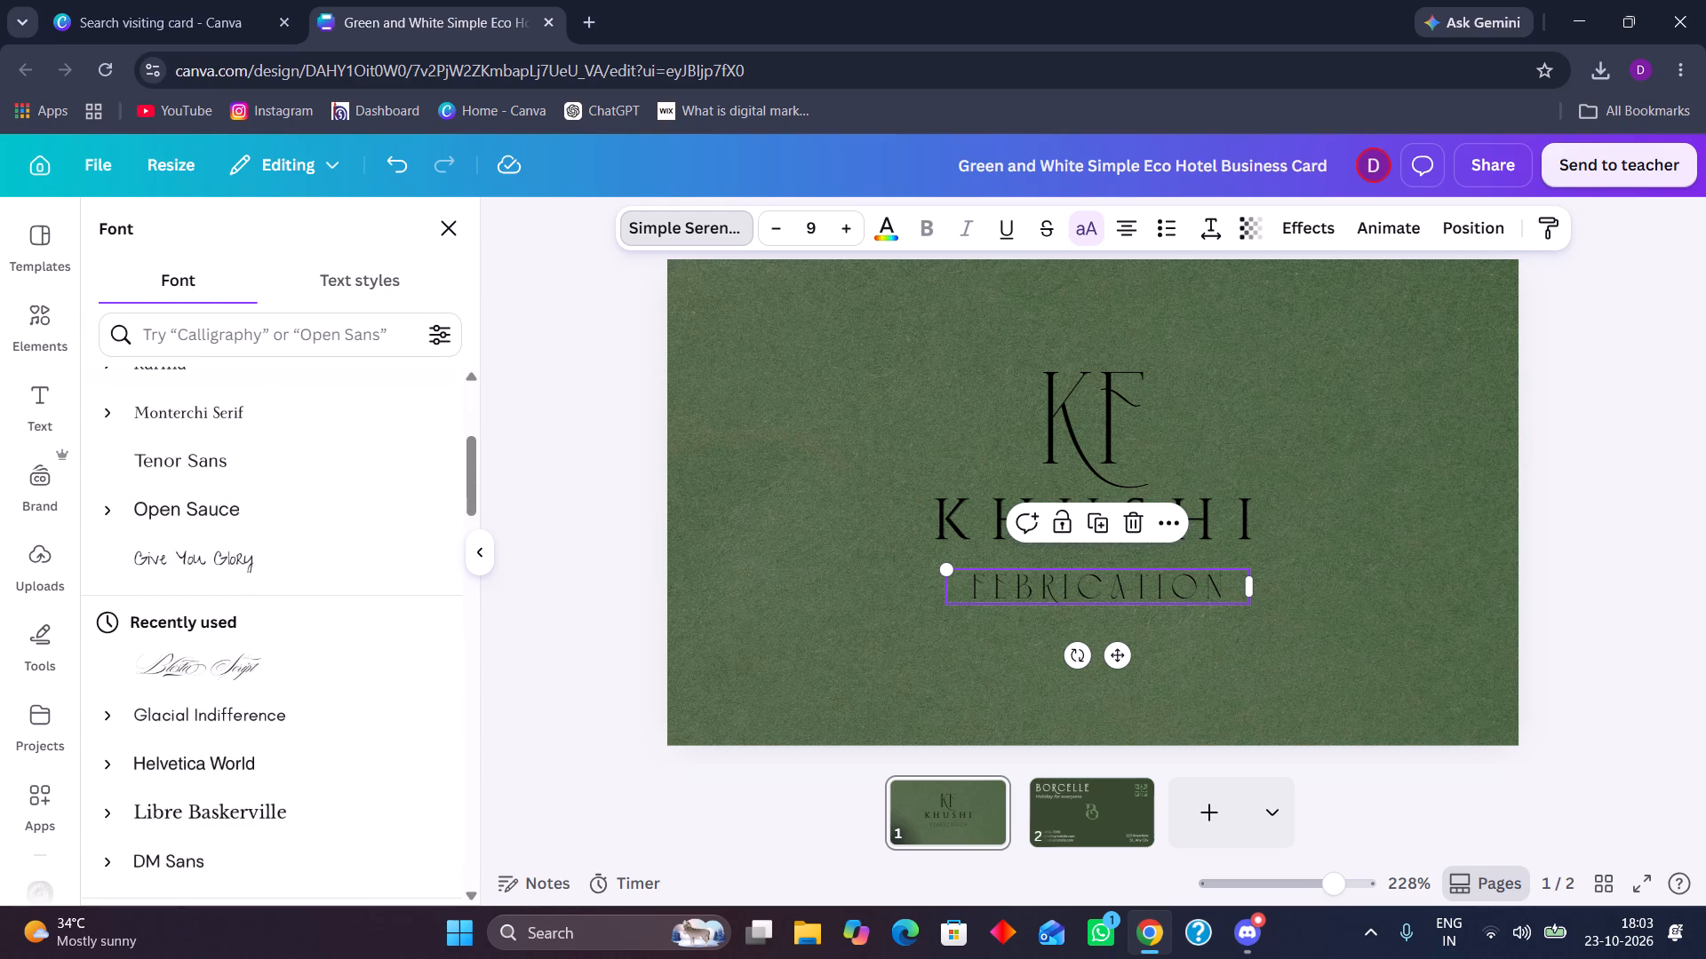
# Search the fonts for "cin", set the FEBRICATION text in Cinzel and deselect it.
pyautogui.click(264, 339)
pyautogui.press('c')
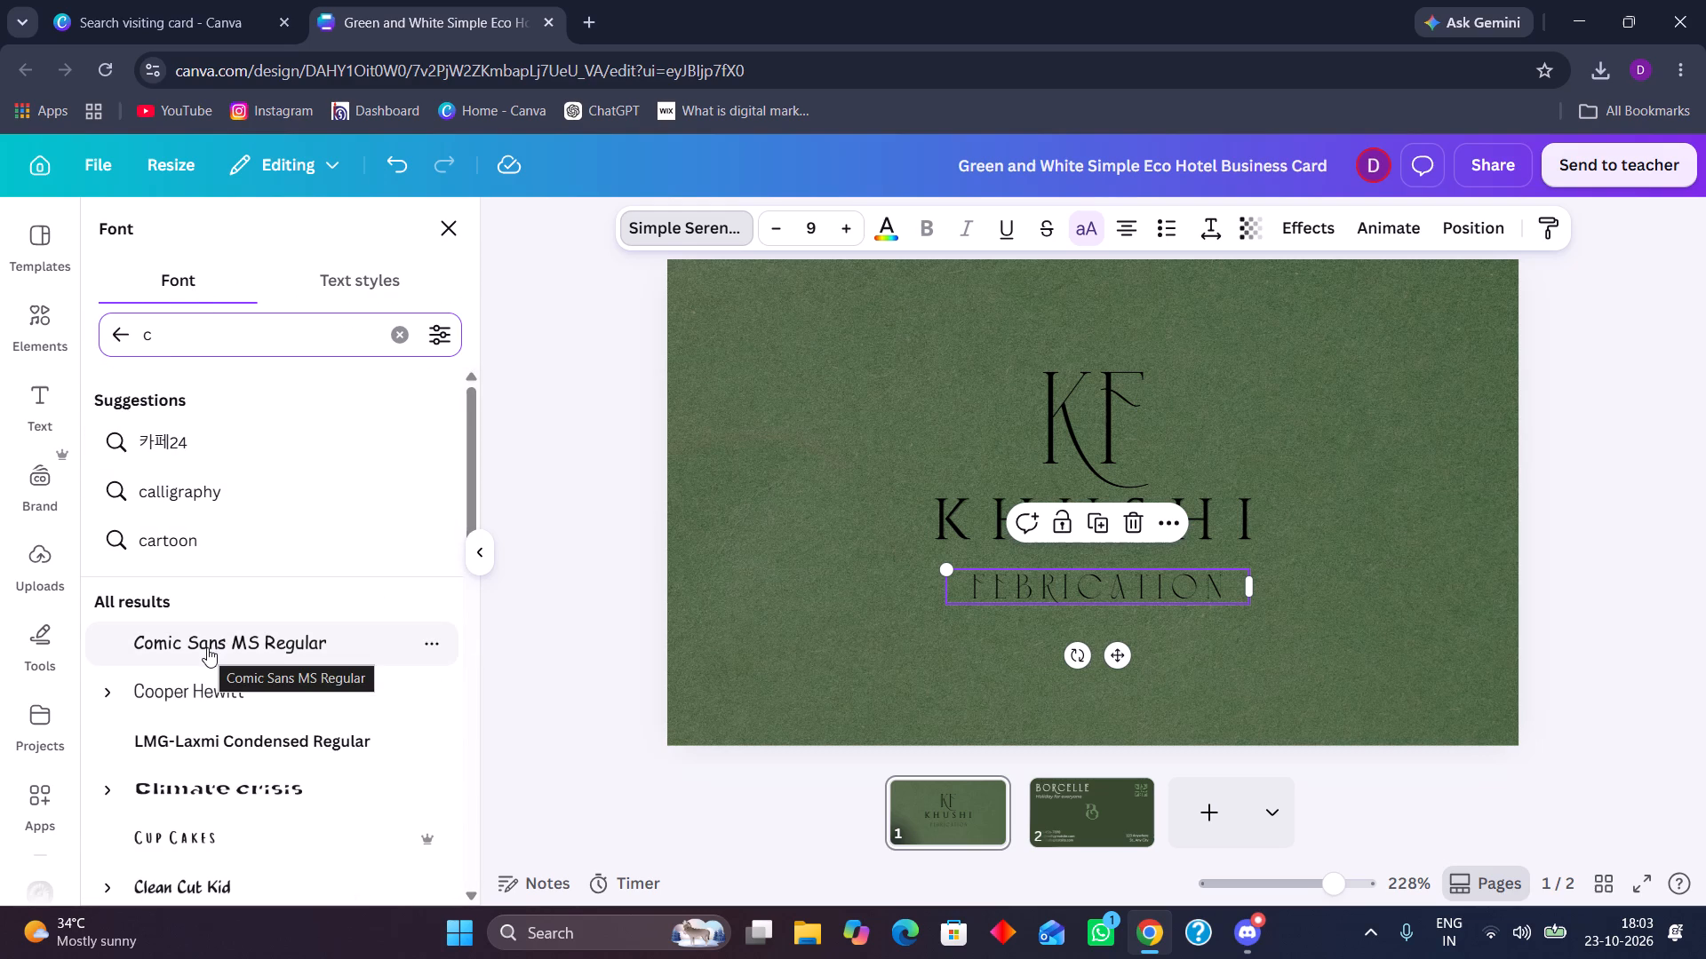
pyautogui.write('in')
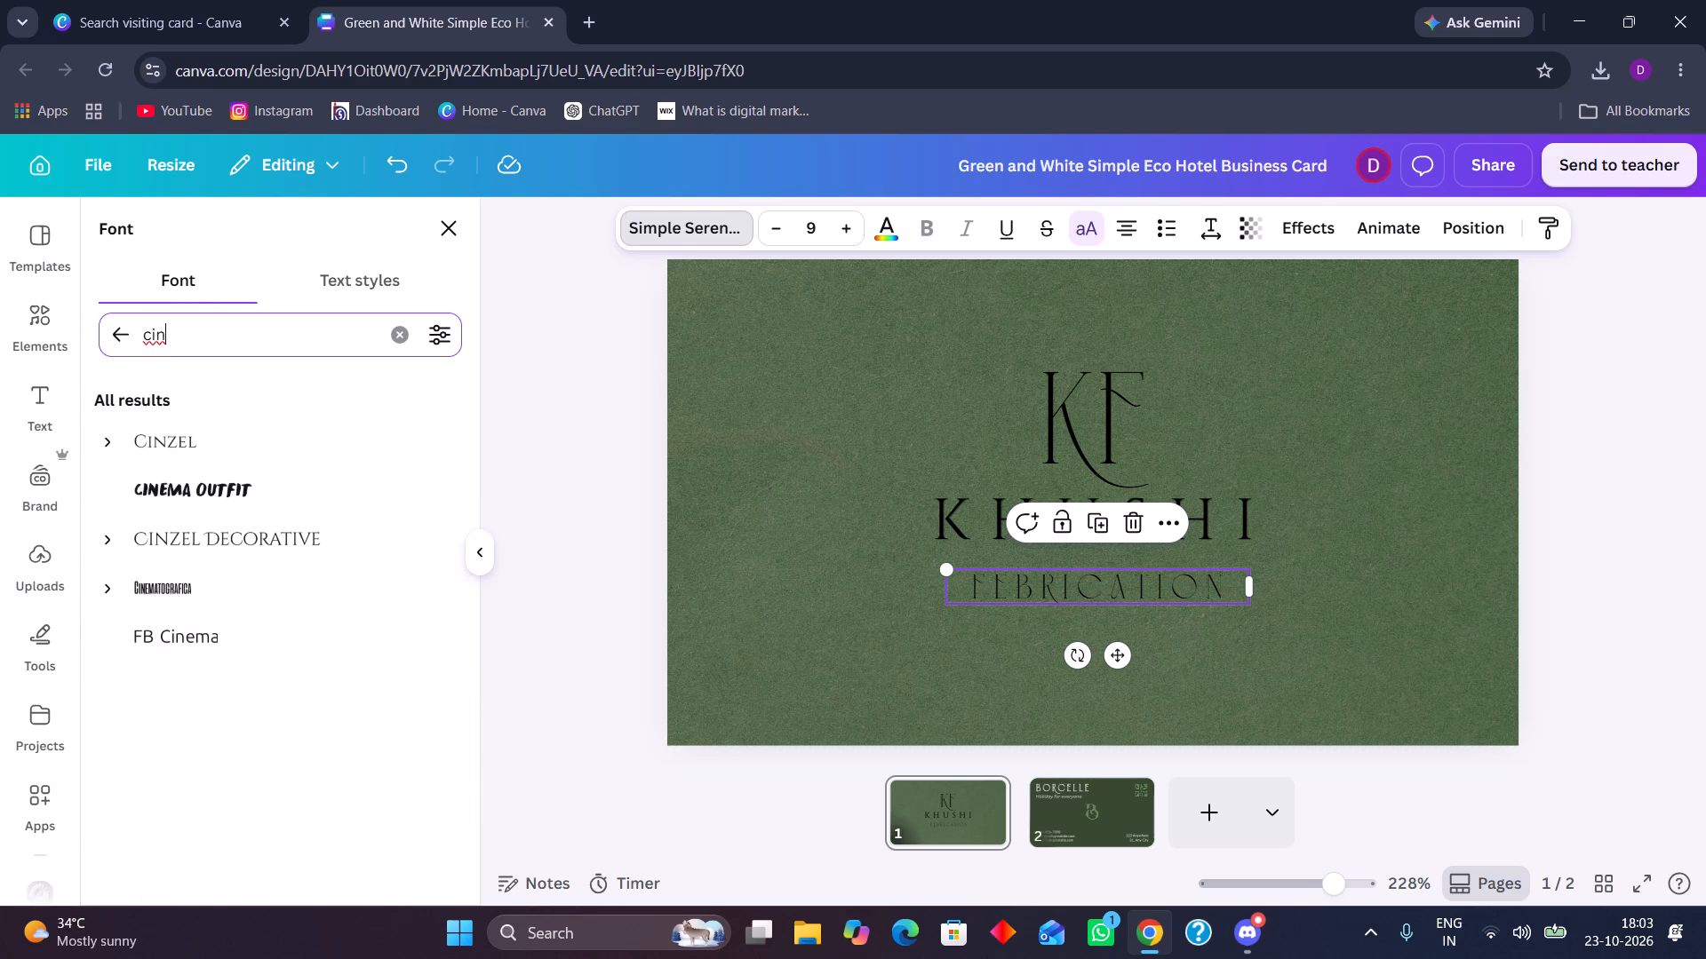
pyautogui.click(299, 467)
pyautogui.click(305, 456)
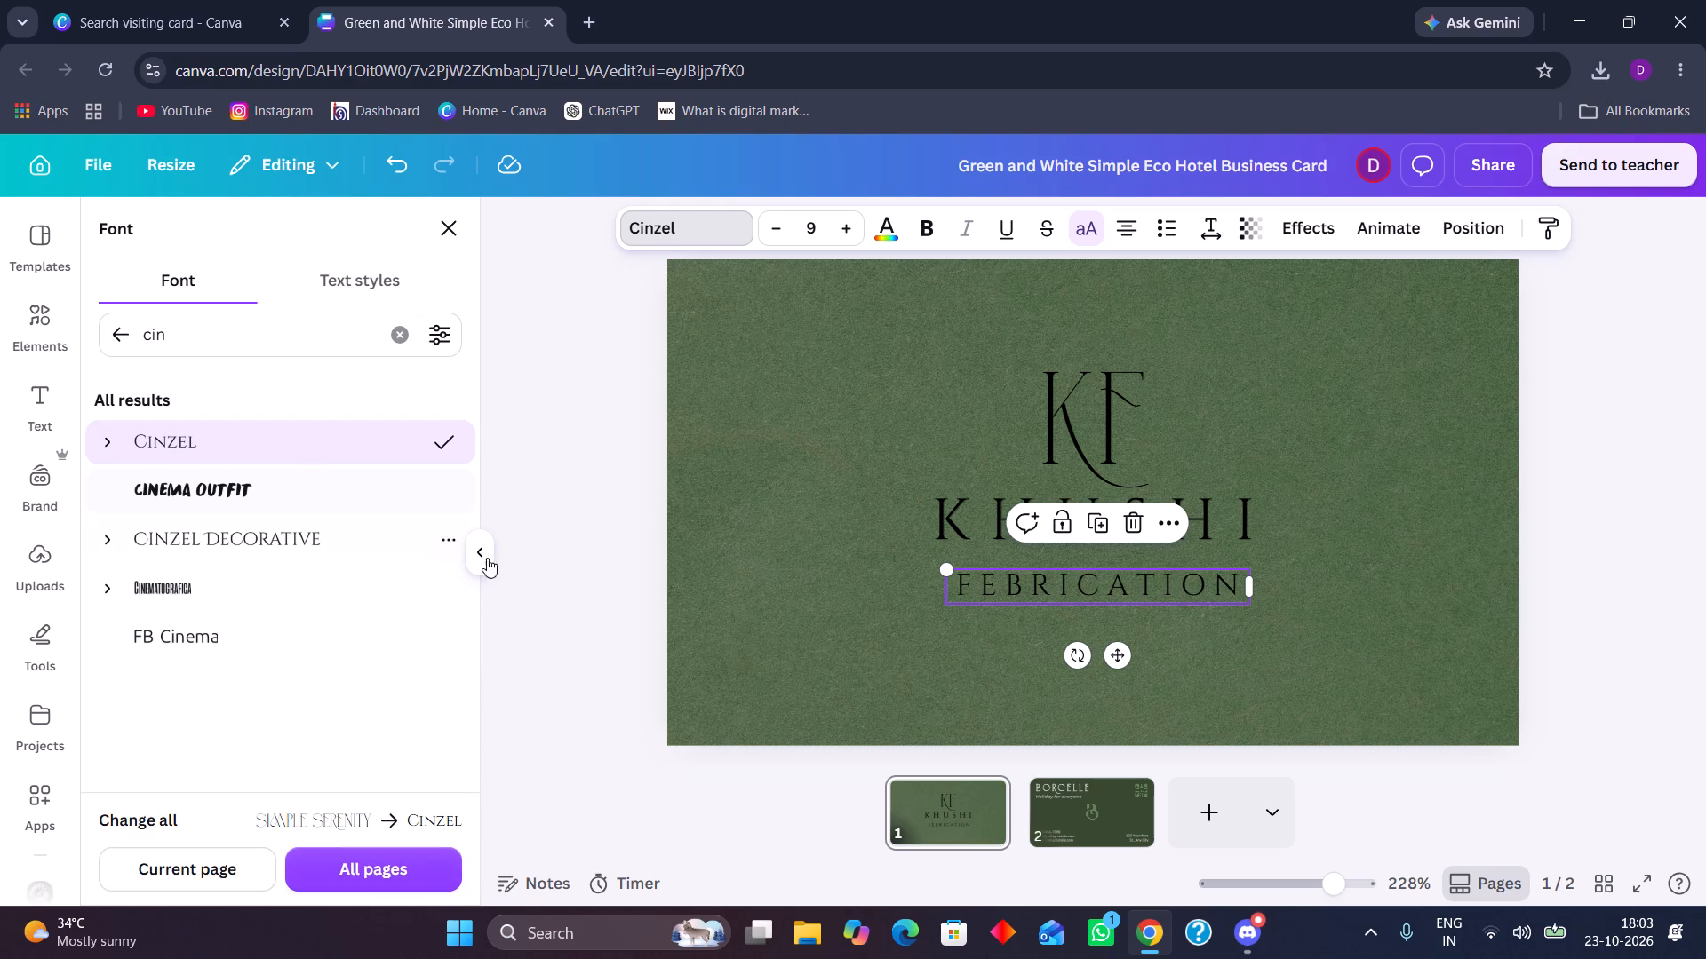
pyautogui.click(573, 572)
pyautogui.click(630, 556)
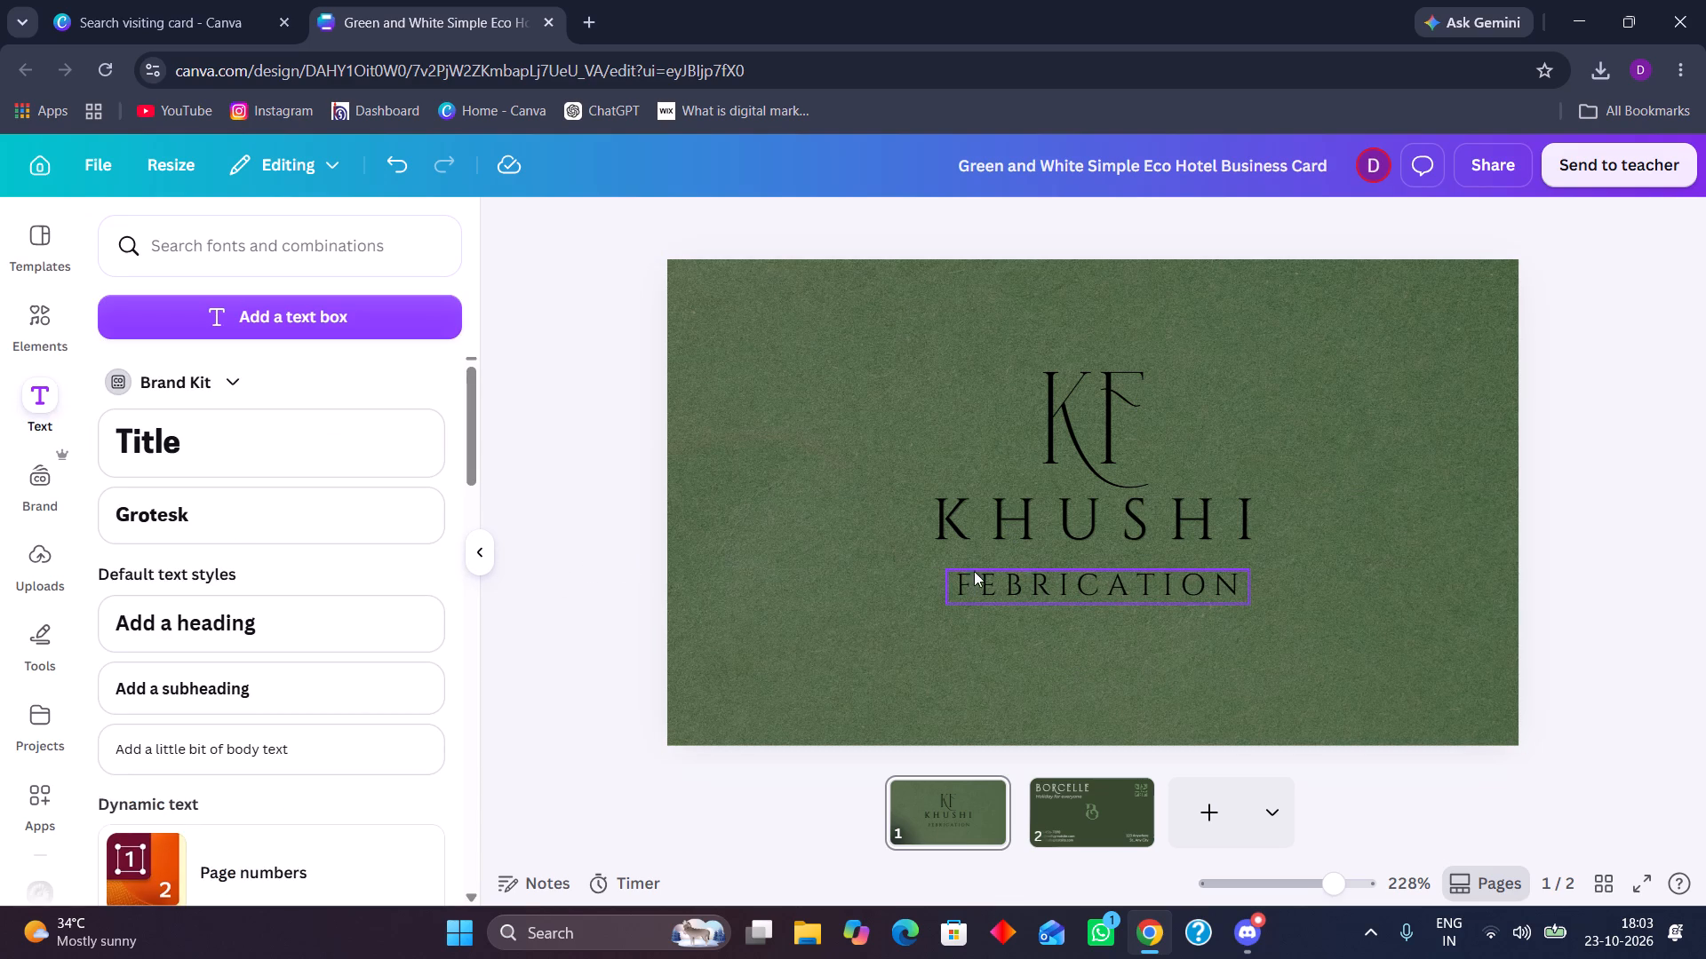
# Move the FEBRICATION text slightly up so it is centred beneath KHUSHI.
pyautogui.click(1020, 578)
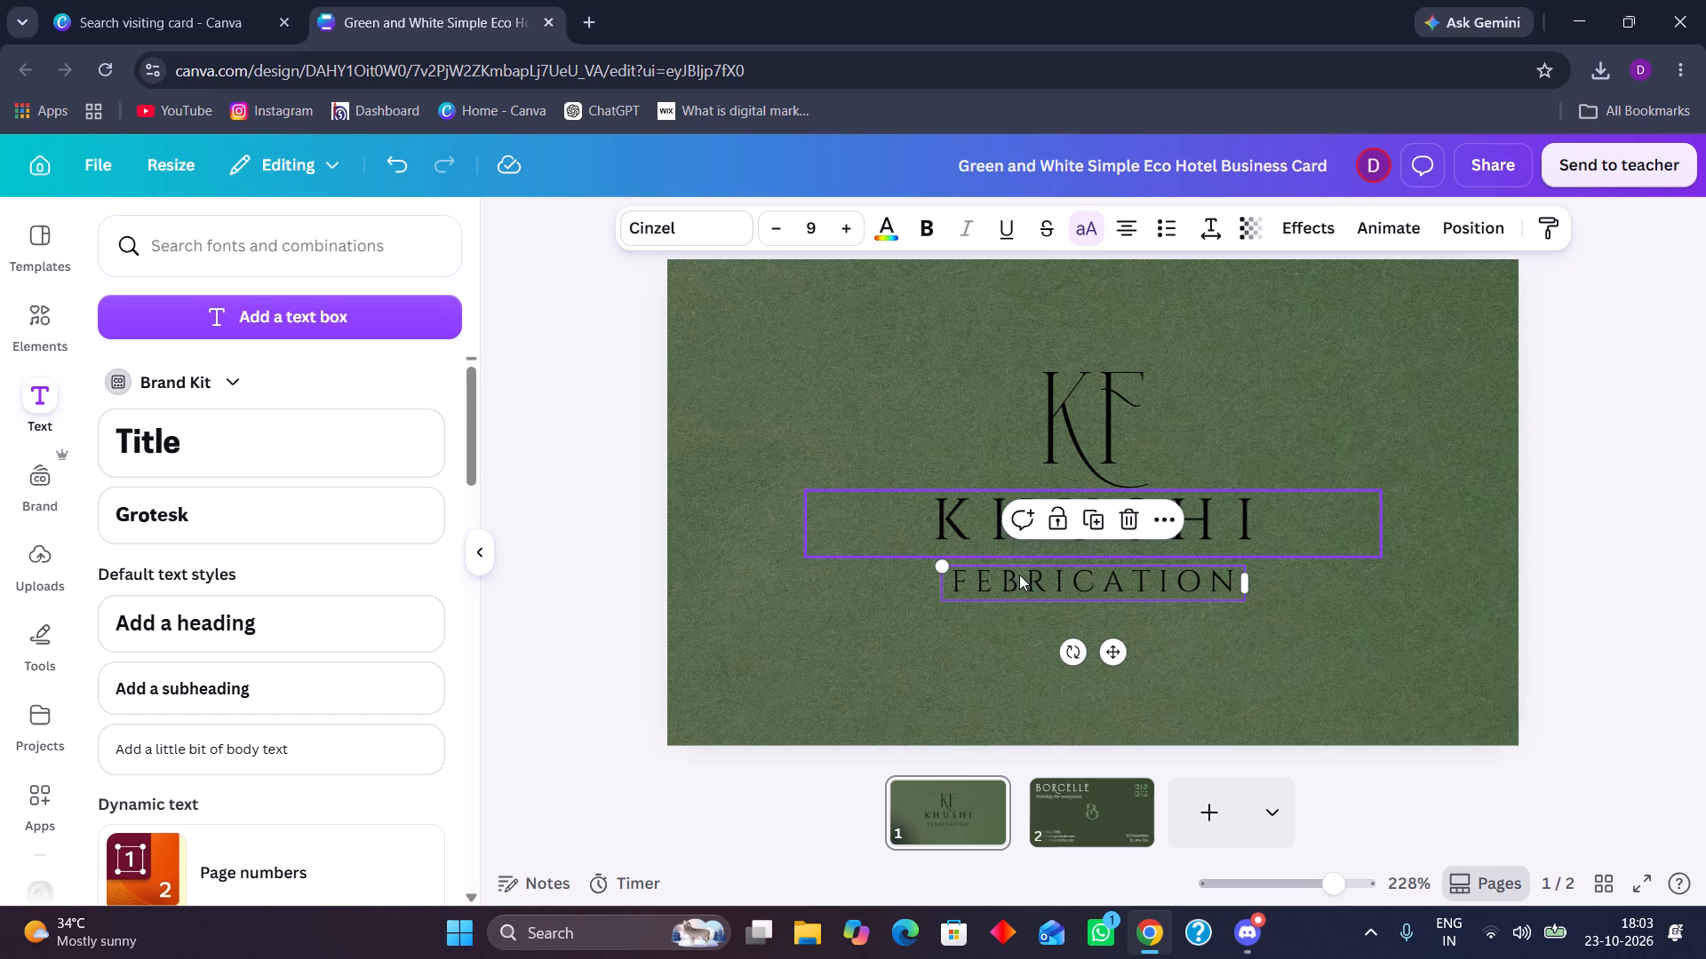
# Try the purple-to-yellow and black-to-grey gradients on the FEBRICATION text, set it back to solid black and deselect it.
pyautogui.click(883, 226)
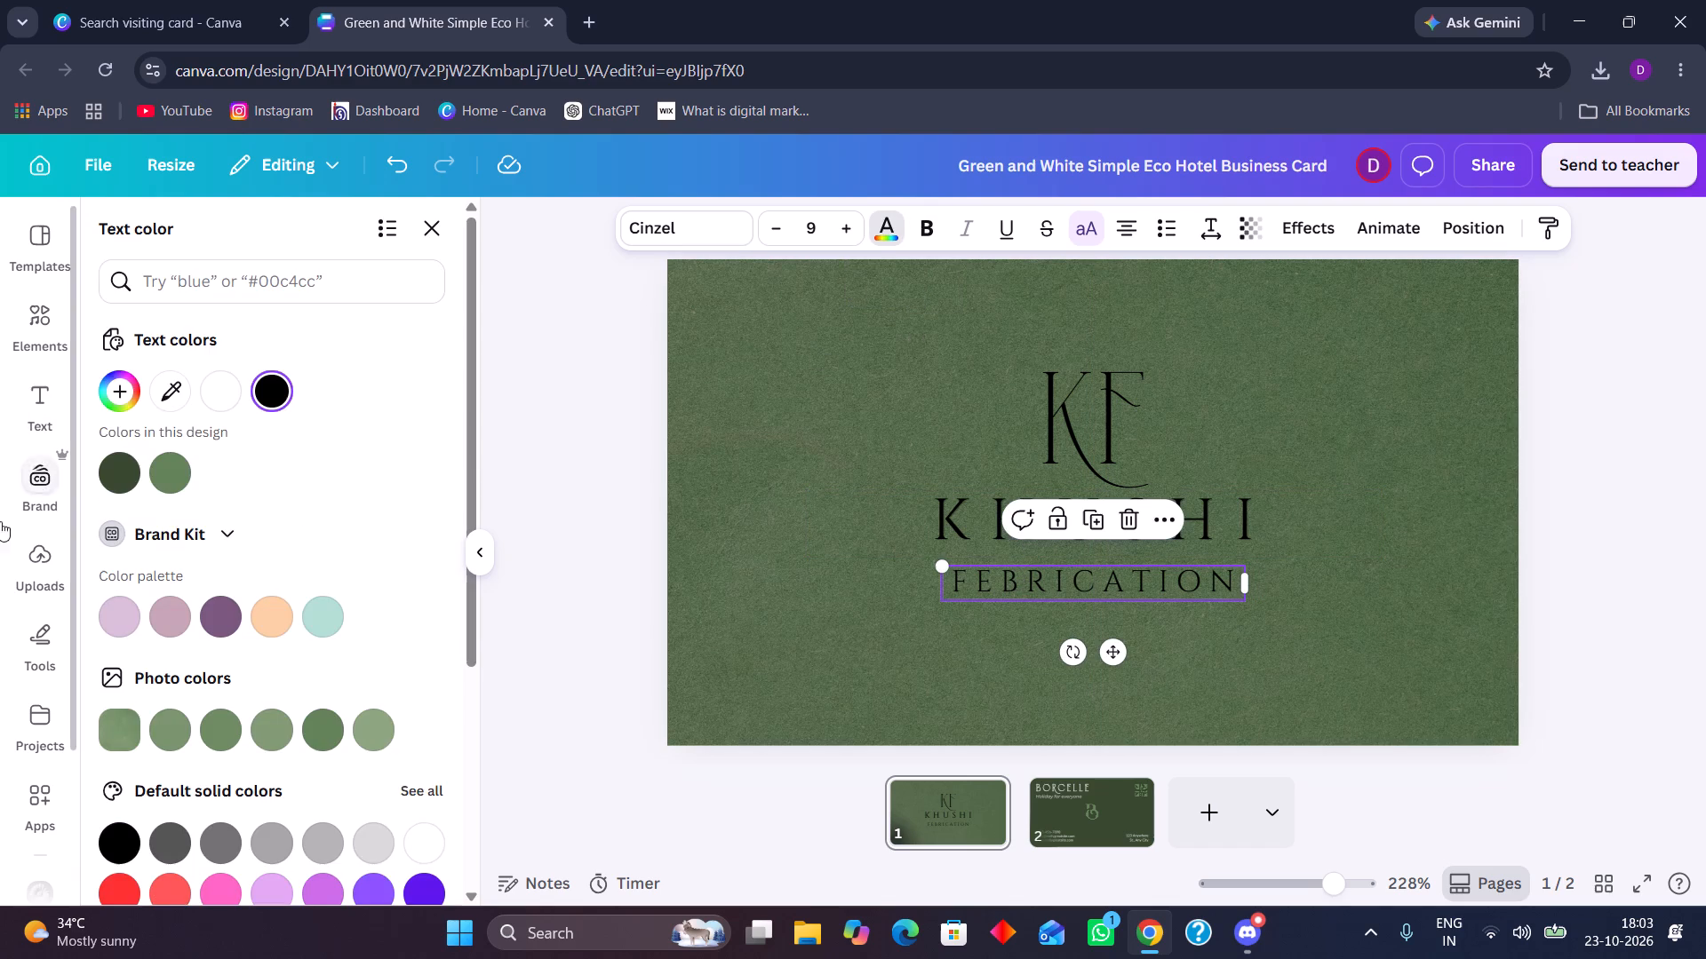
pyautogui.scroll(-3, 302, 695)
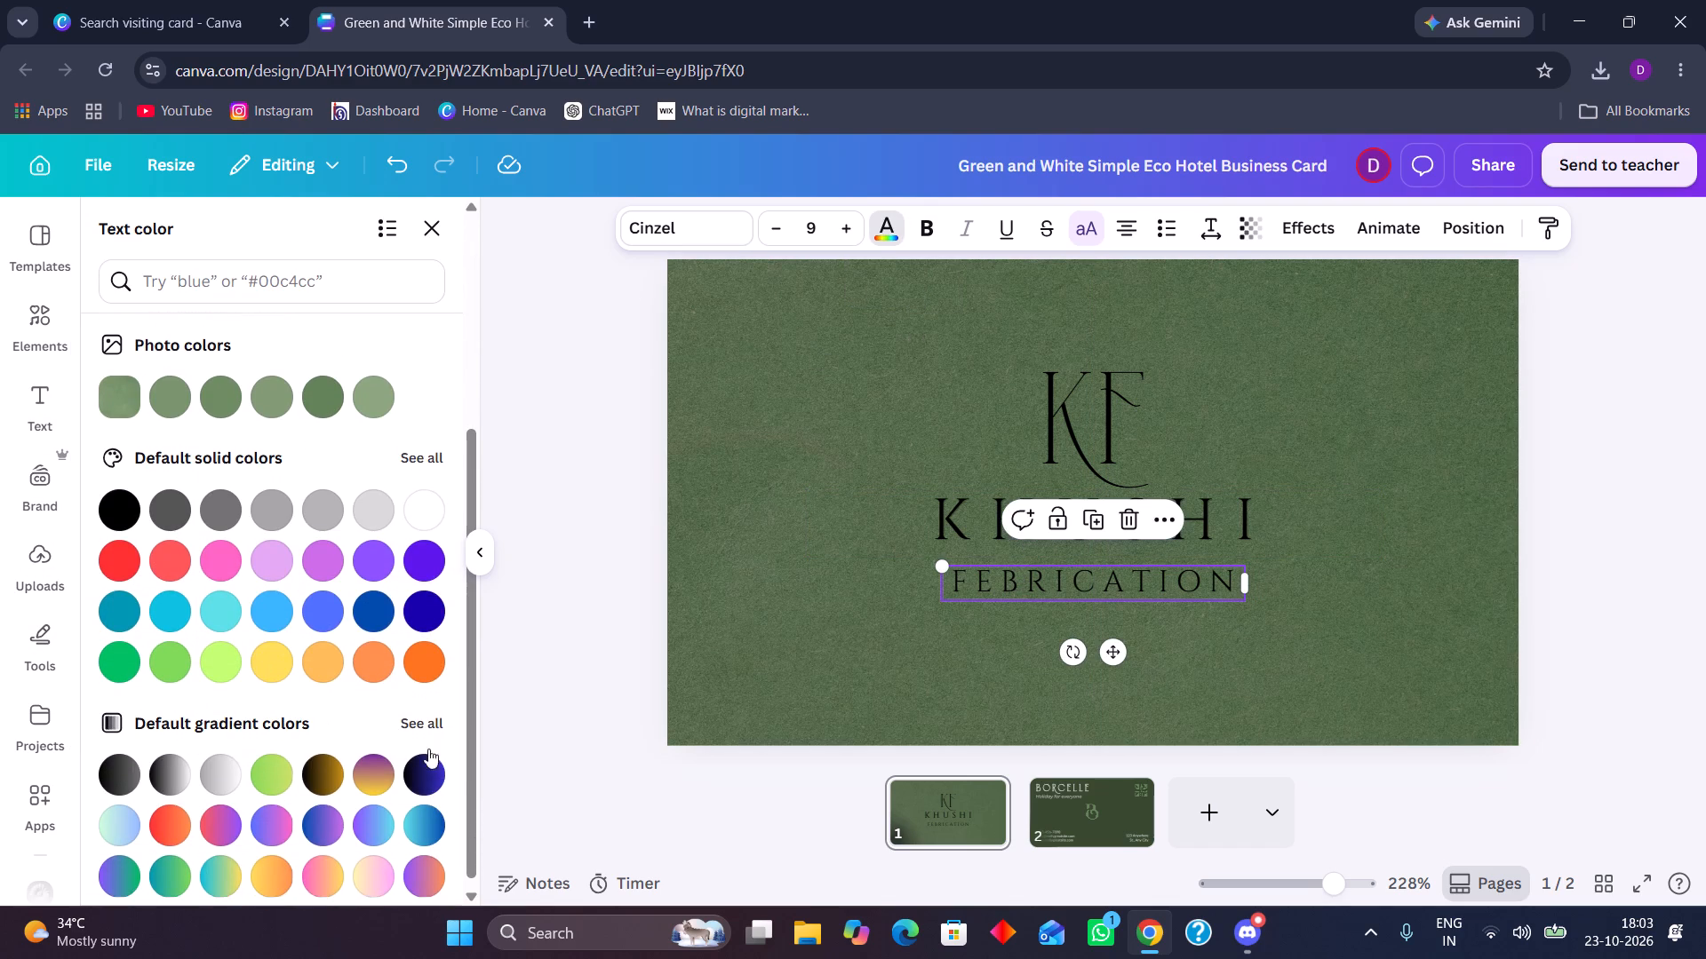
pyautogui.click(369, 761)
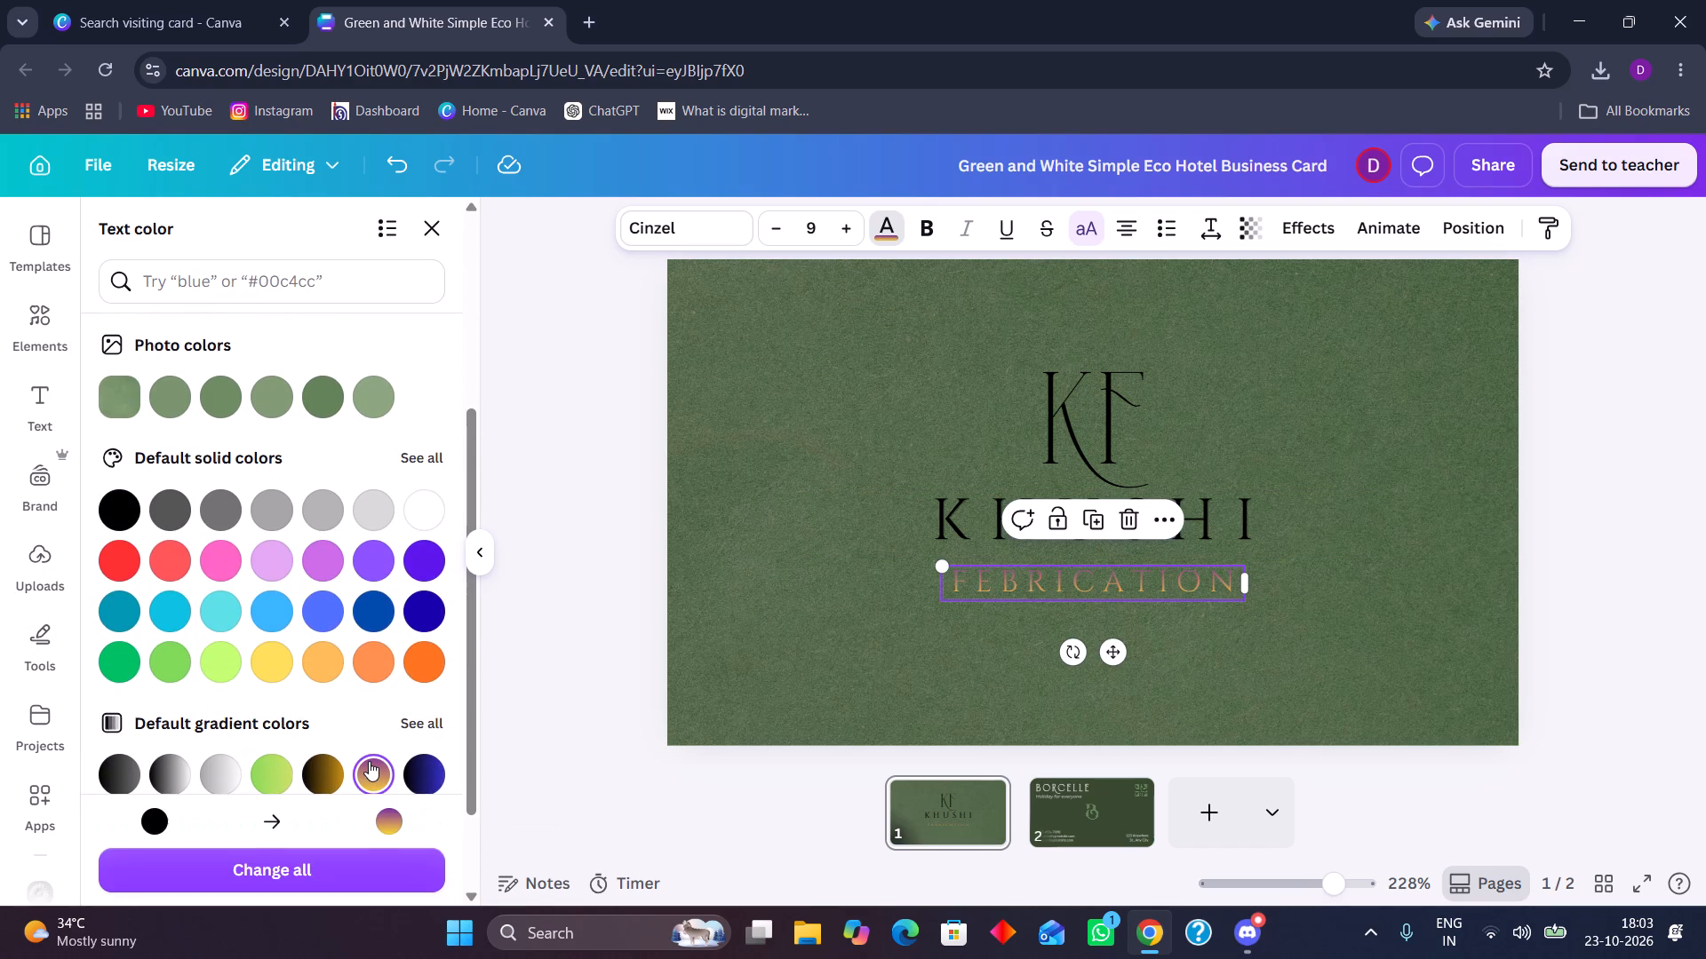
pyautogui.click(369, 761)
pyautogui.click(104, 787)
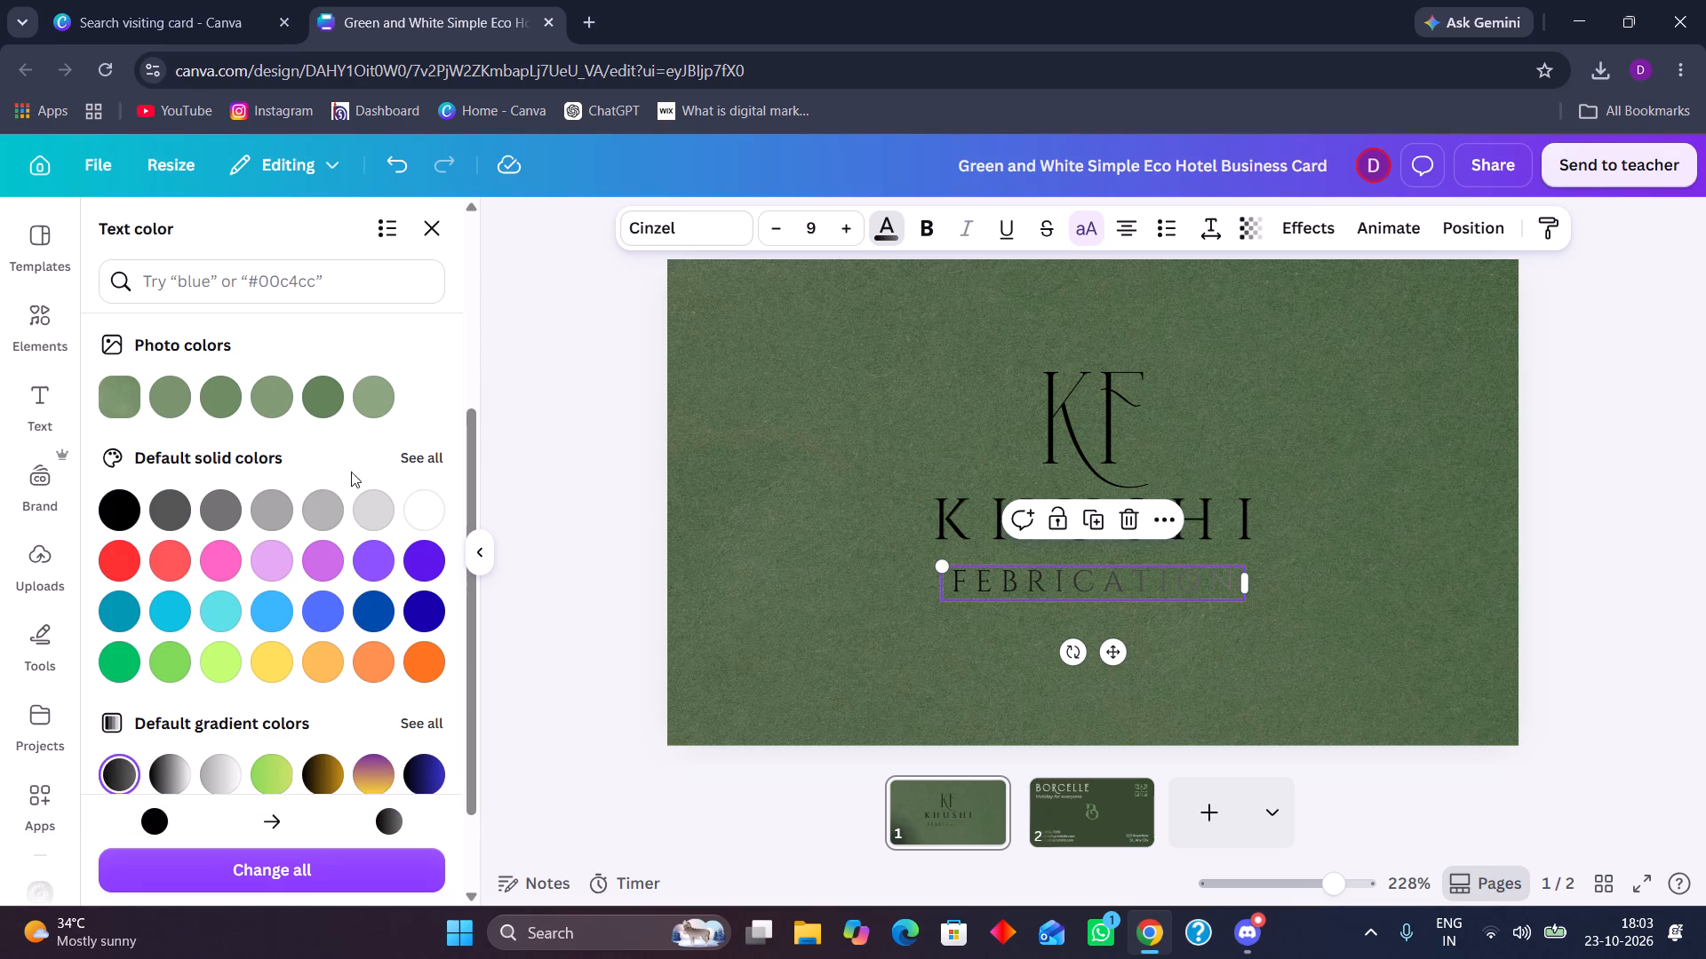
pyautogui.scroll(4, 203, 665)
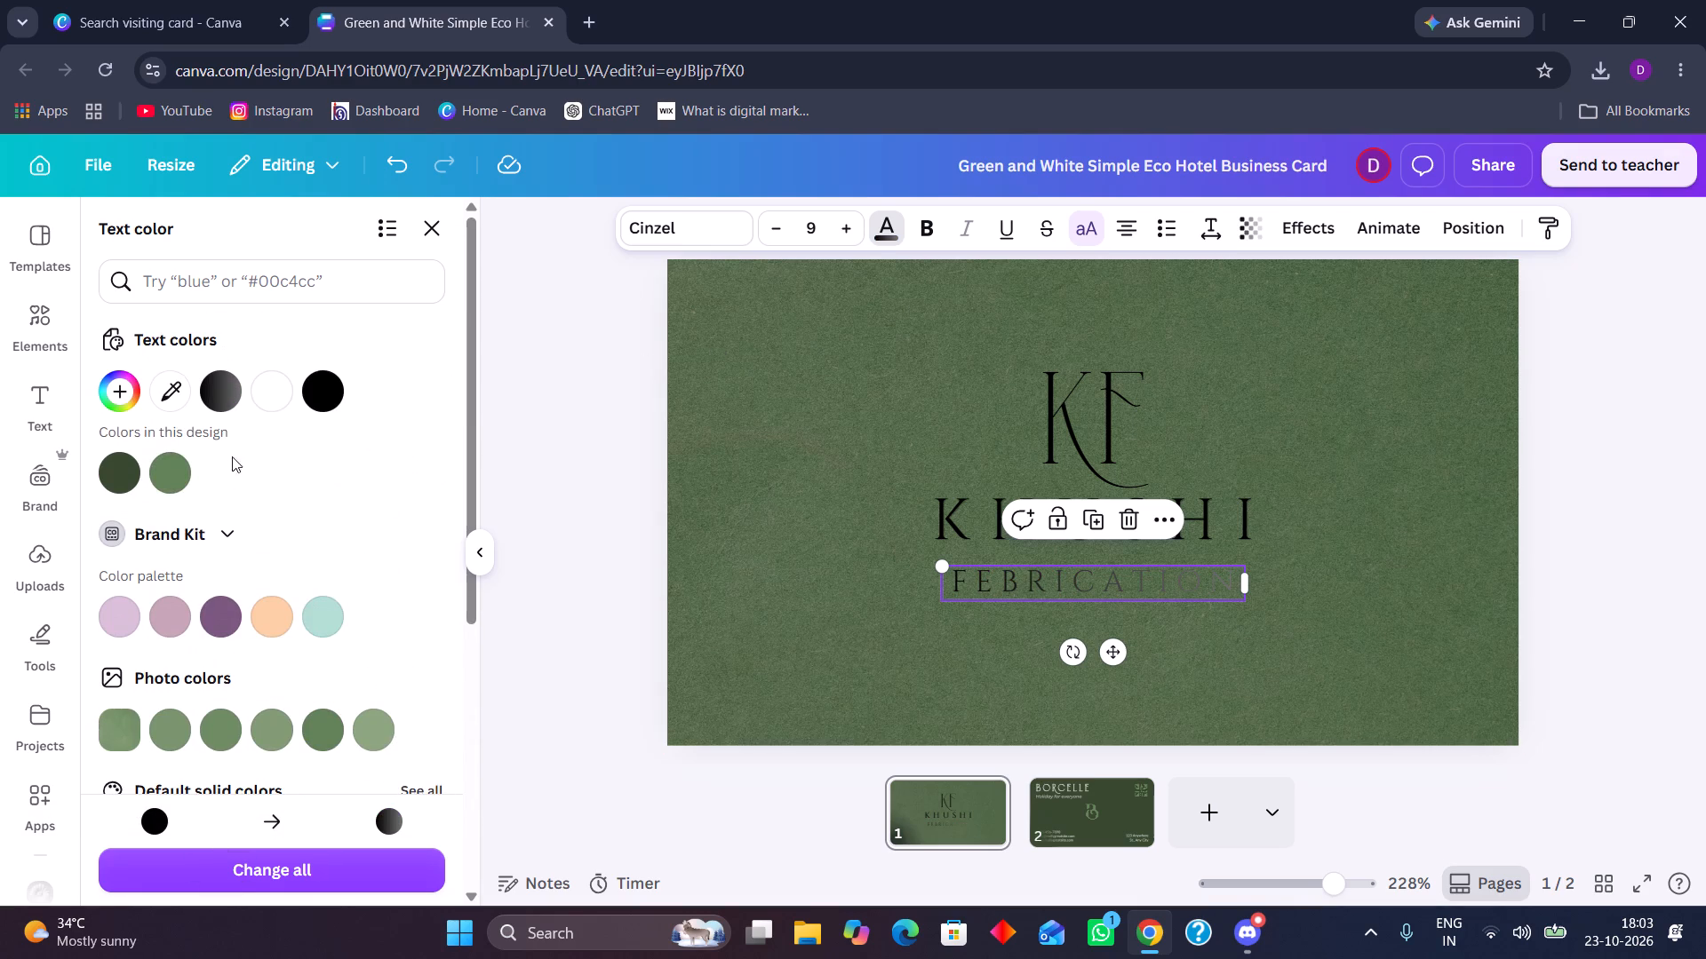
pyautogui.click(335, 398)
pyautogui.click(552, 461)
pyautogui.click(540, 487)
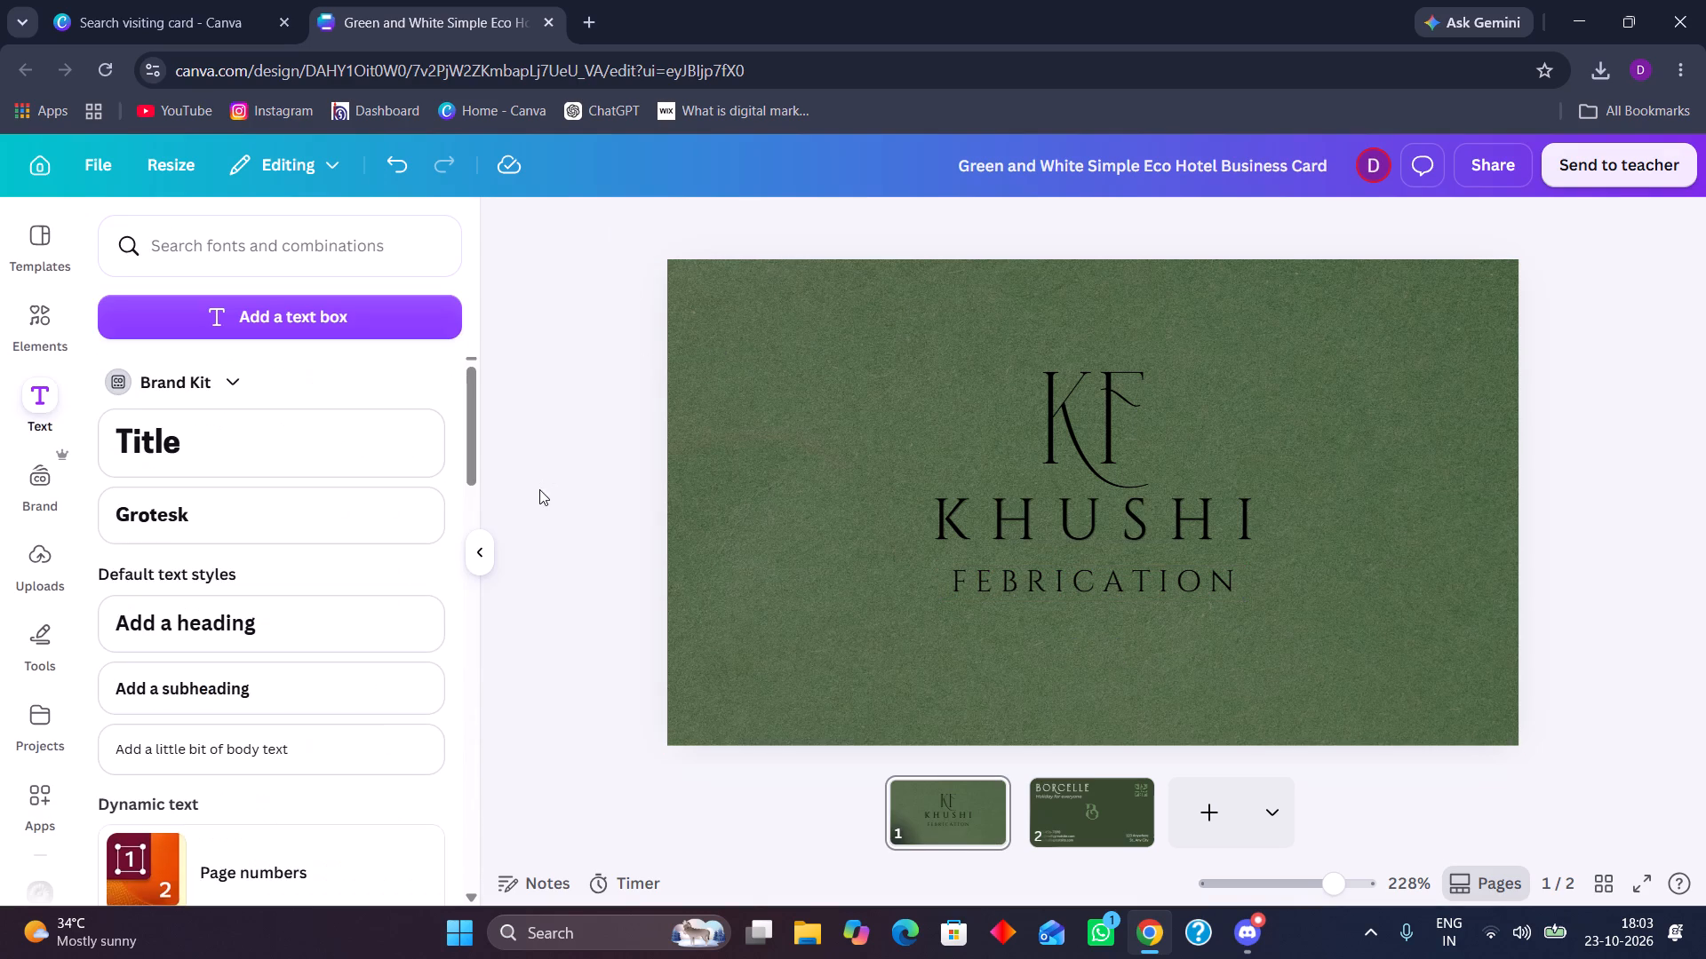
# View page 2 of the business card and return to page 1.
pyautogui.click(1049, 828)
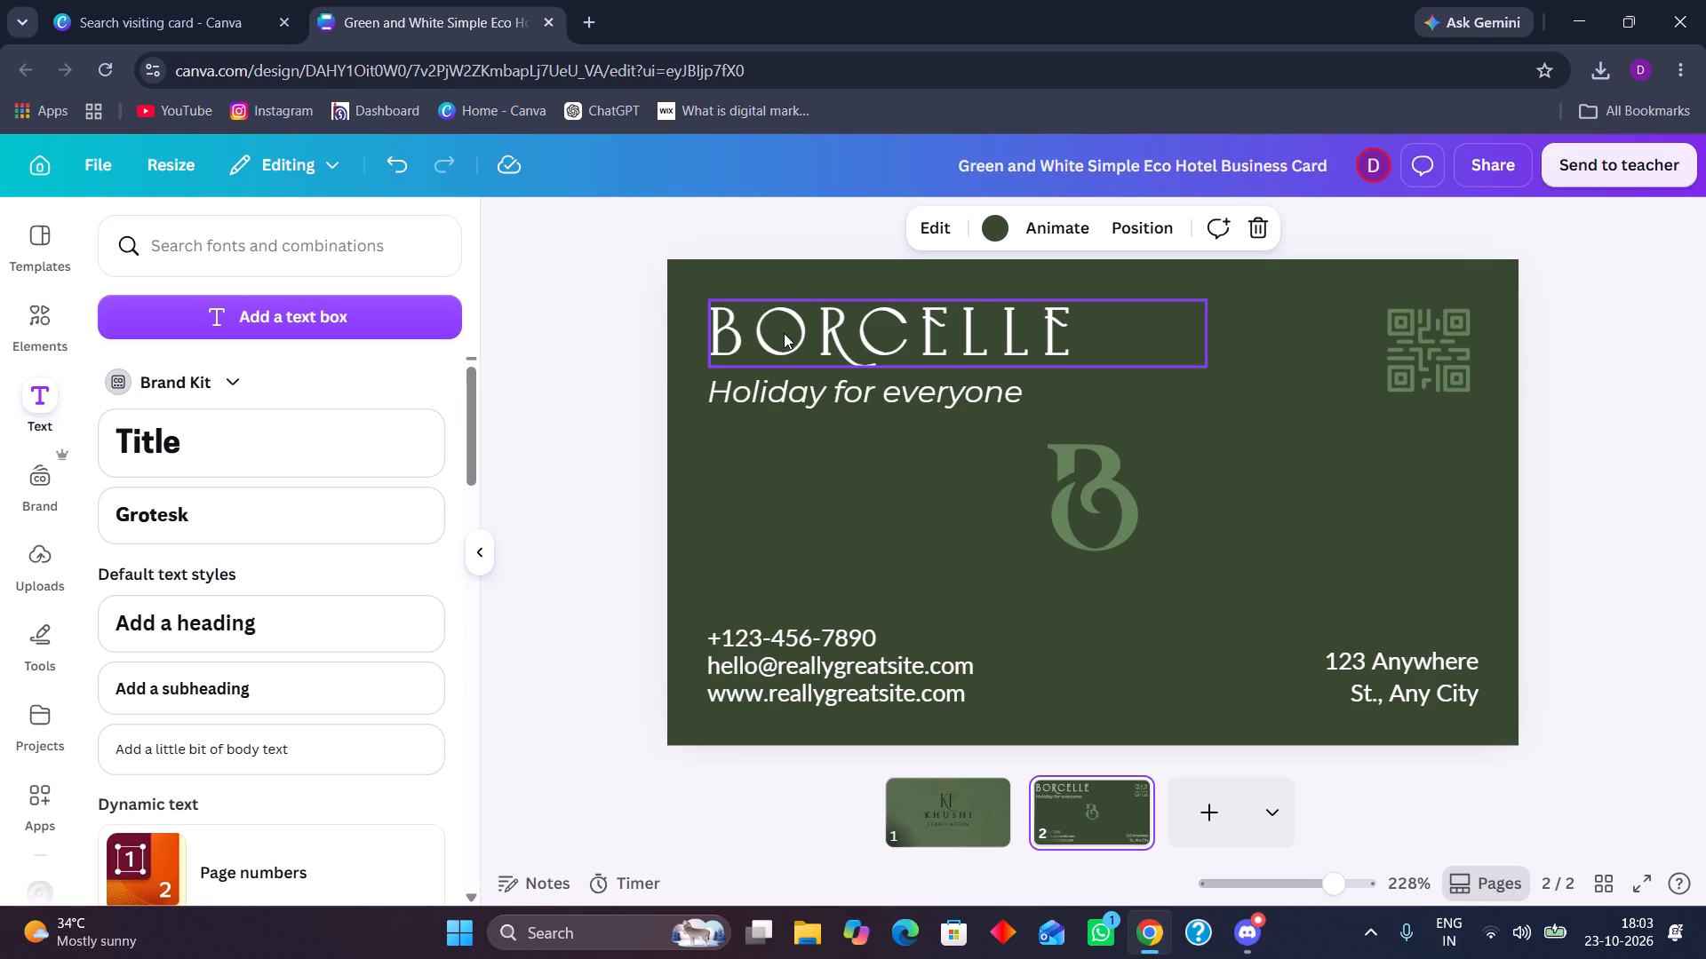
pyautogui.click(954, 818)
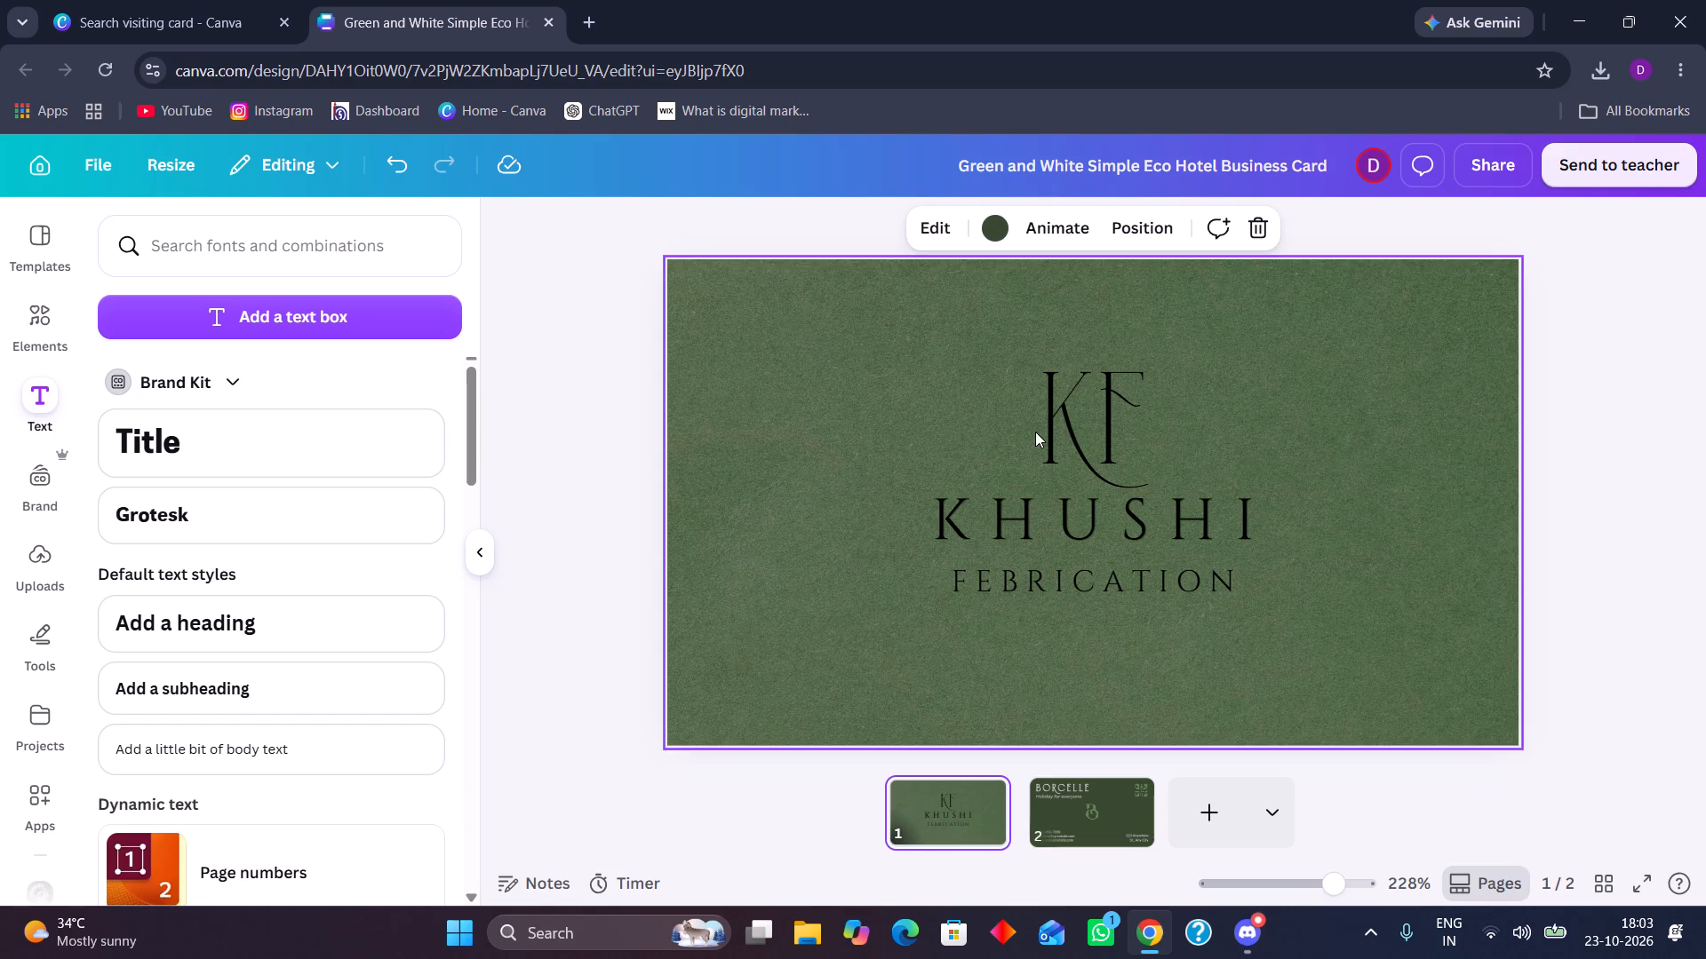
# Search the elements for "hammer" and add the black outline graphic of a crossed hammer and wrench to the card.
pyautogui.click(1074, 420)
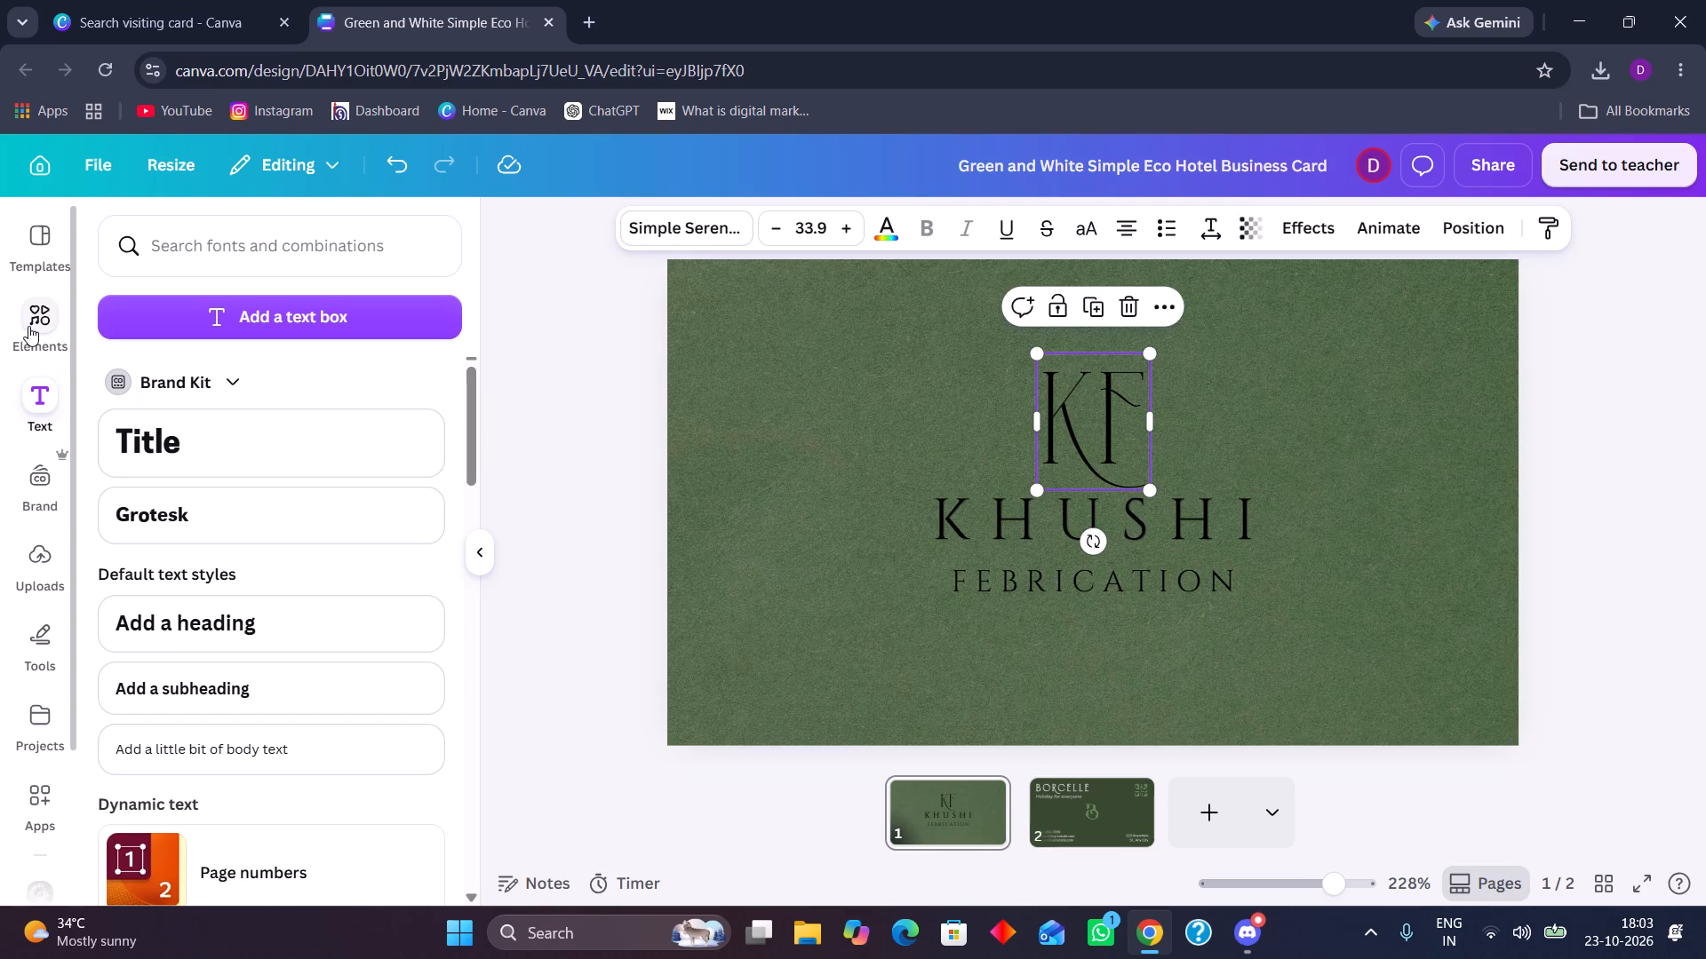
pyautogui.click(28, 326)
pyautogui.click(228, 251)
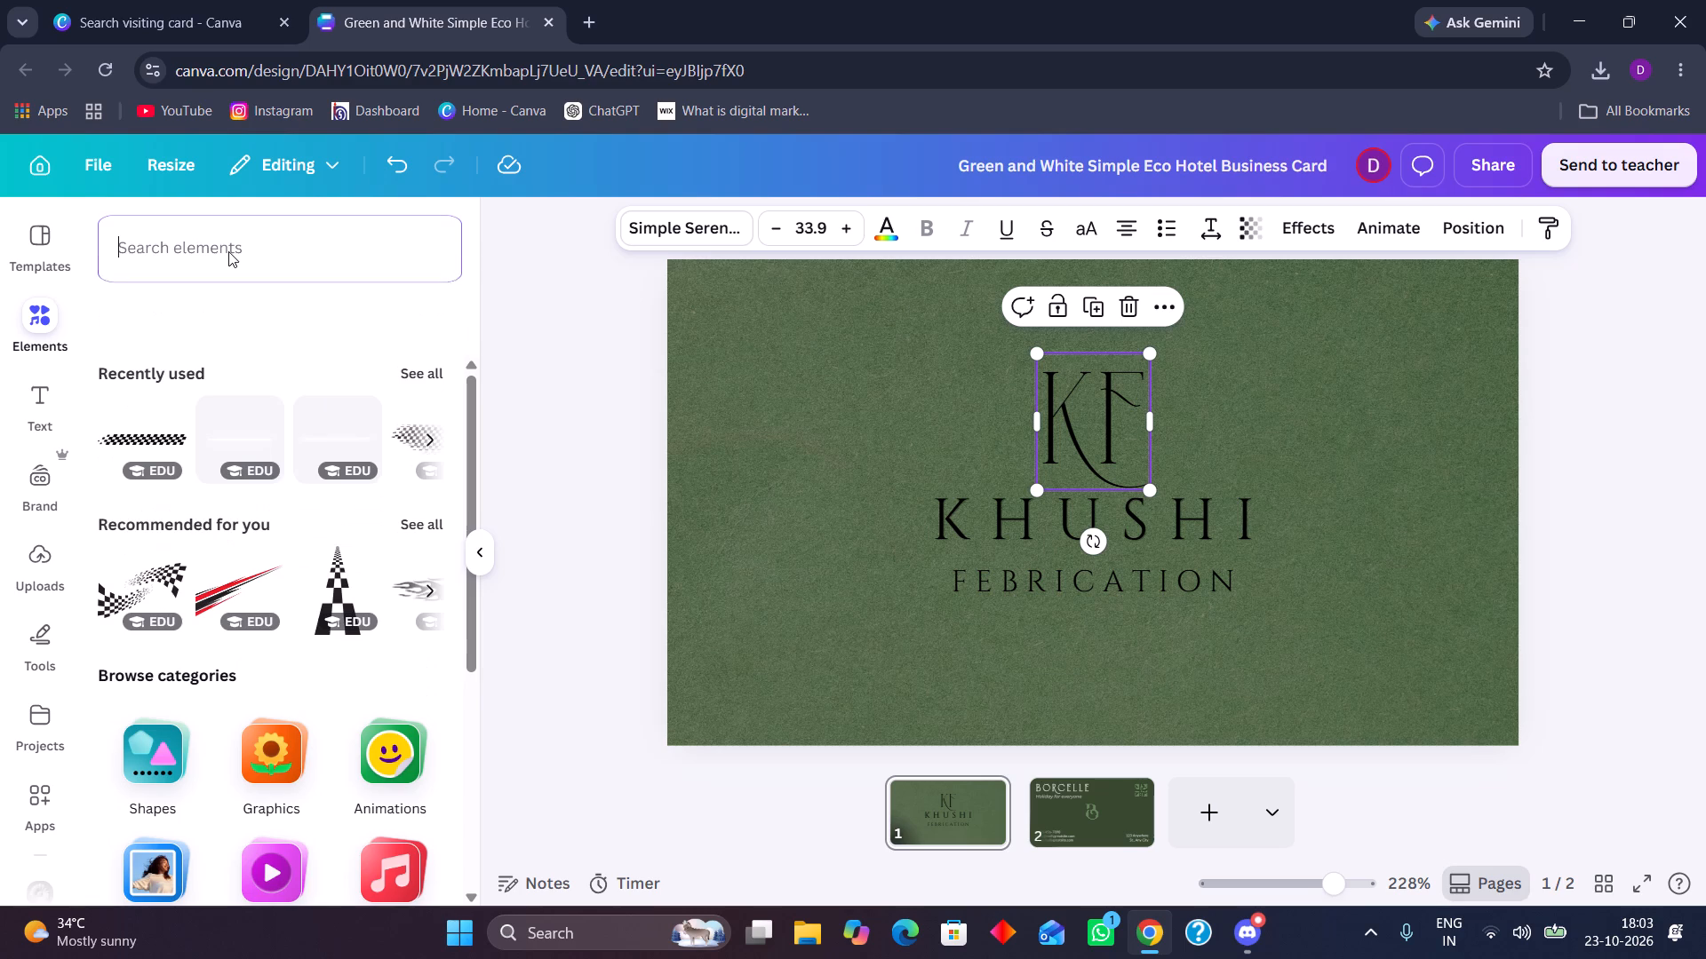
pyautogui.press('h')
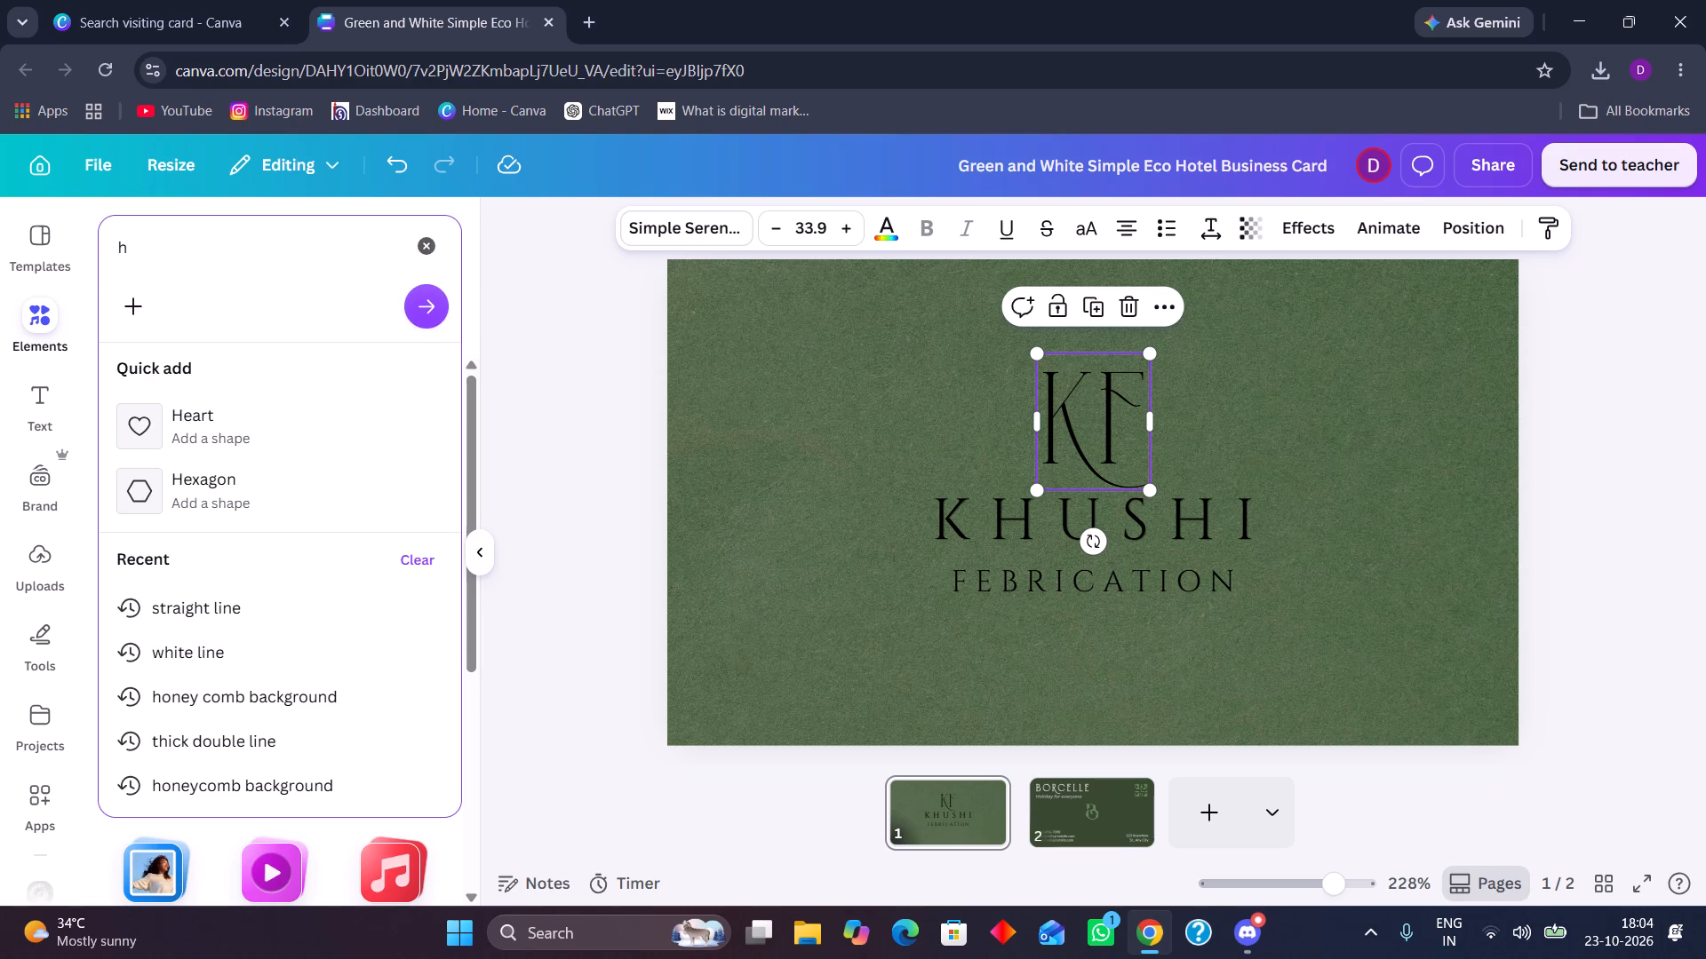
pyautogui.write('ammer')
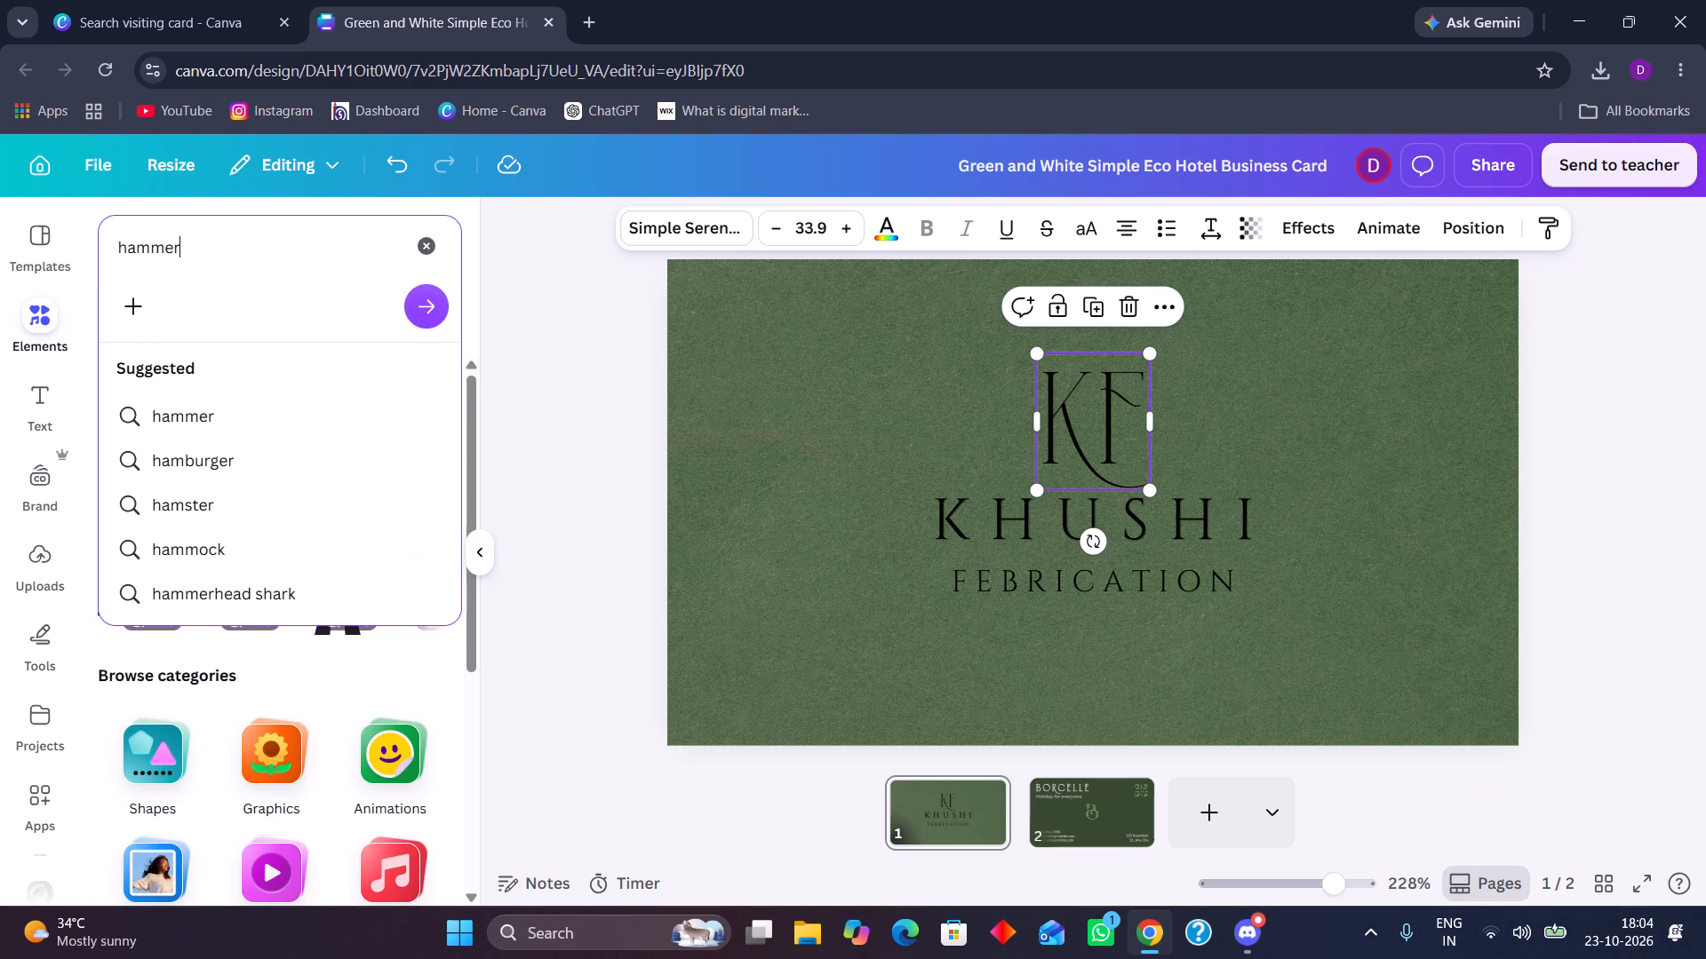
pyautogui.press('space')
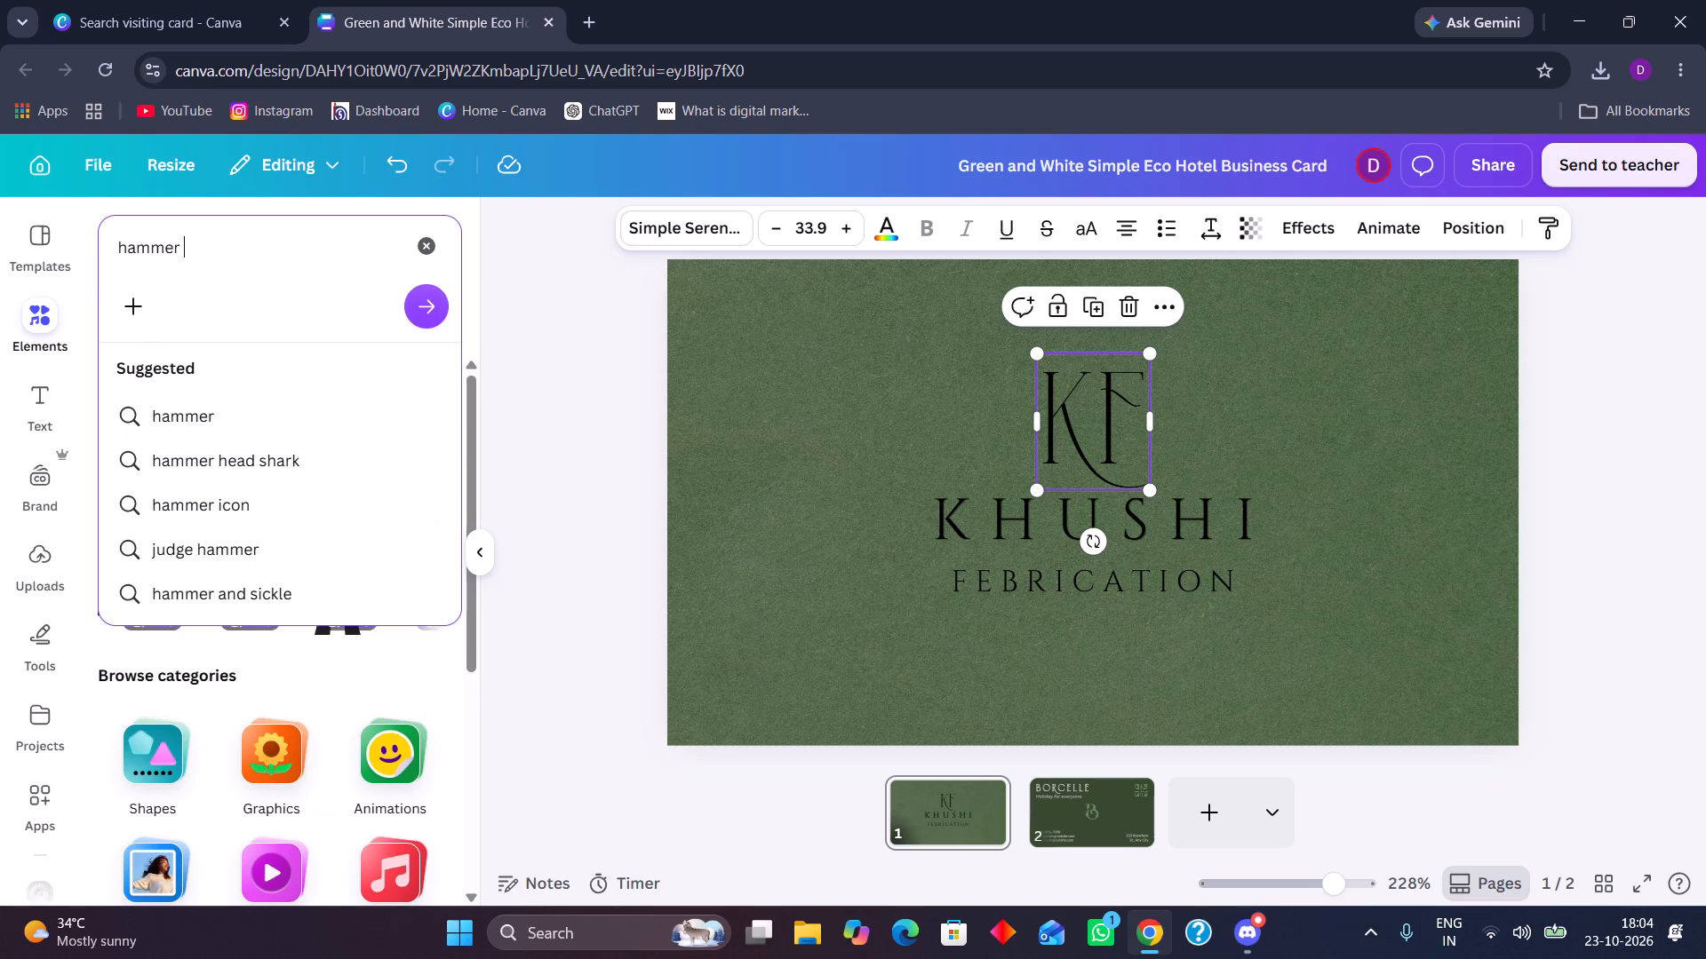
pyautogui.press('Return')
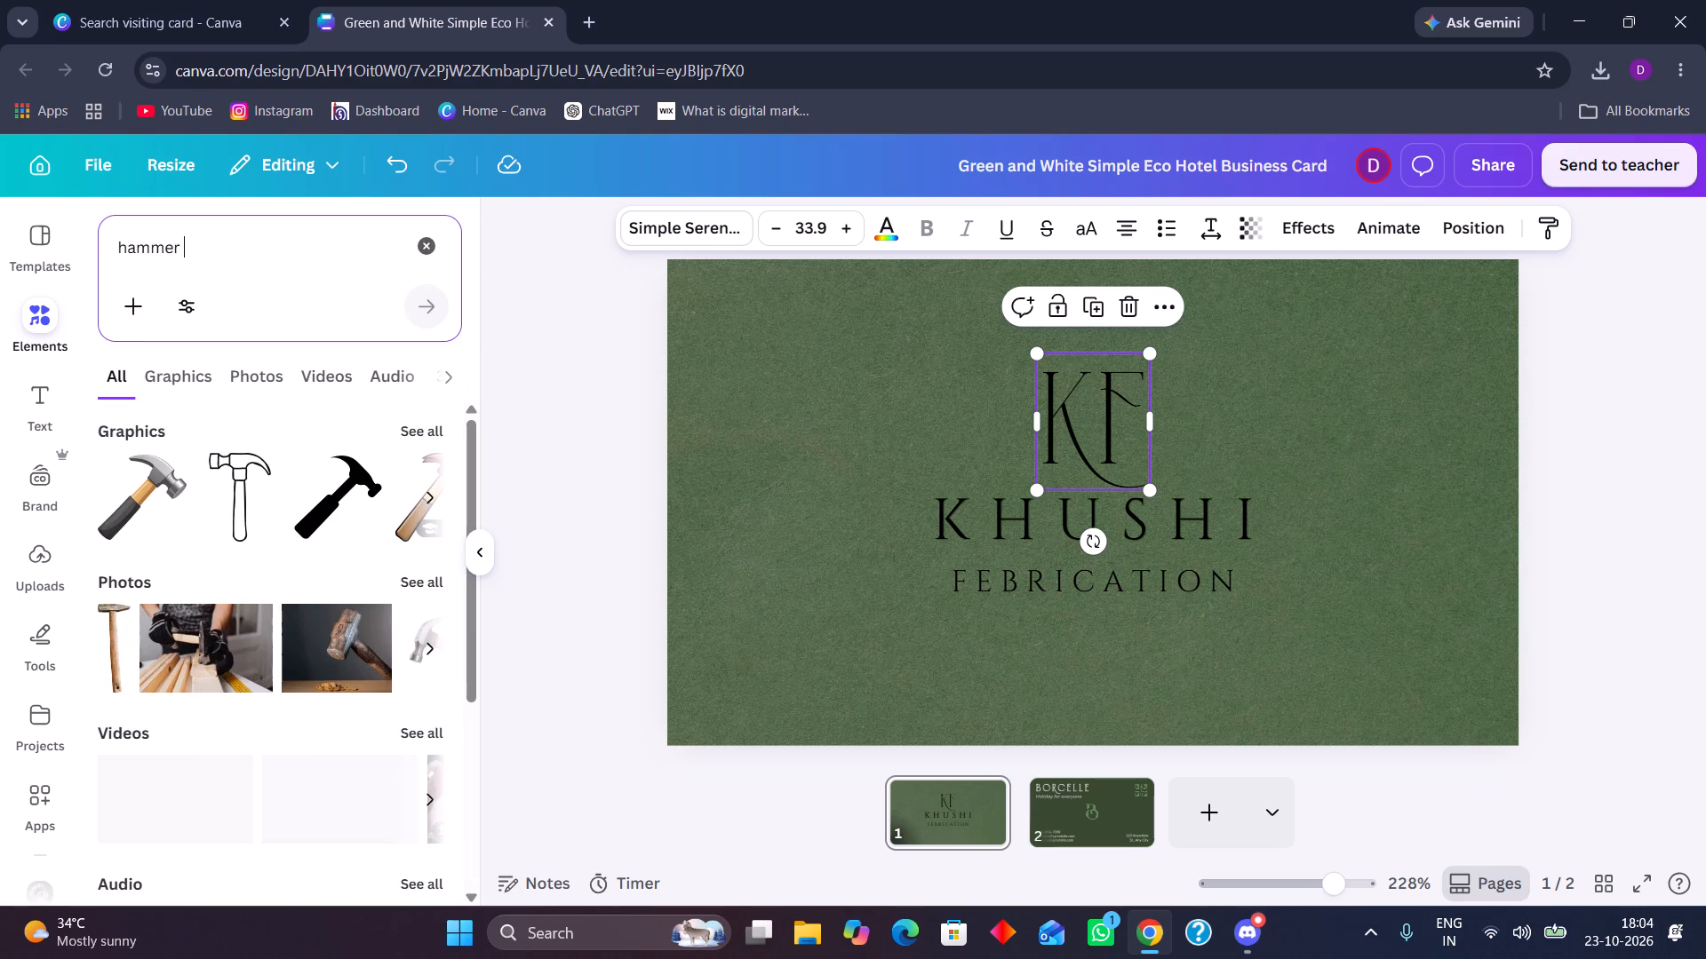
pyautogui.scroll(-1, 237, 508)
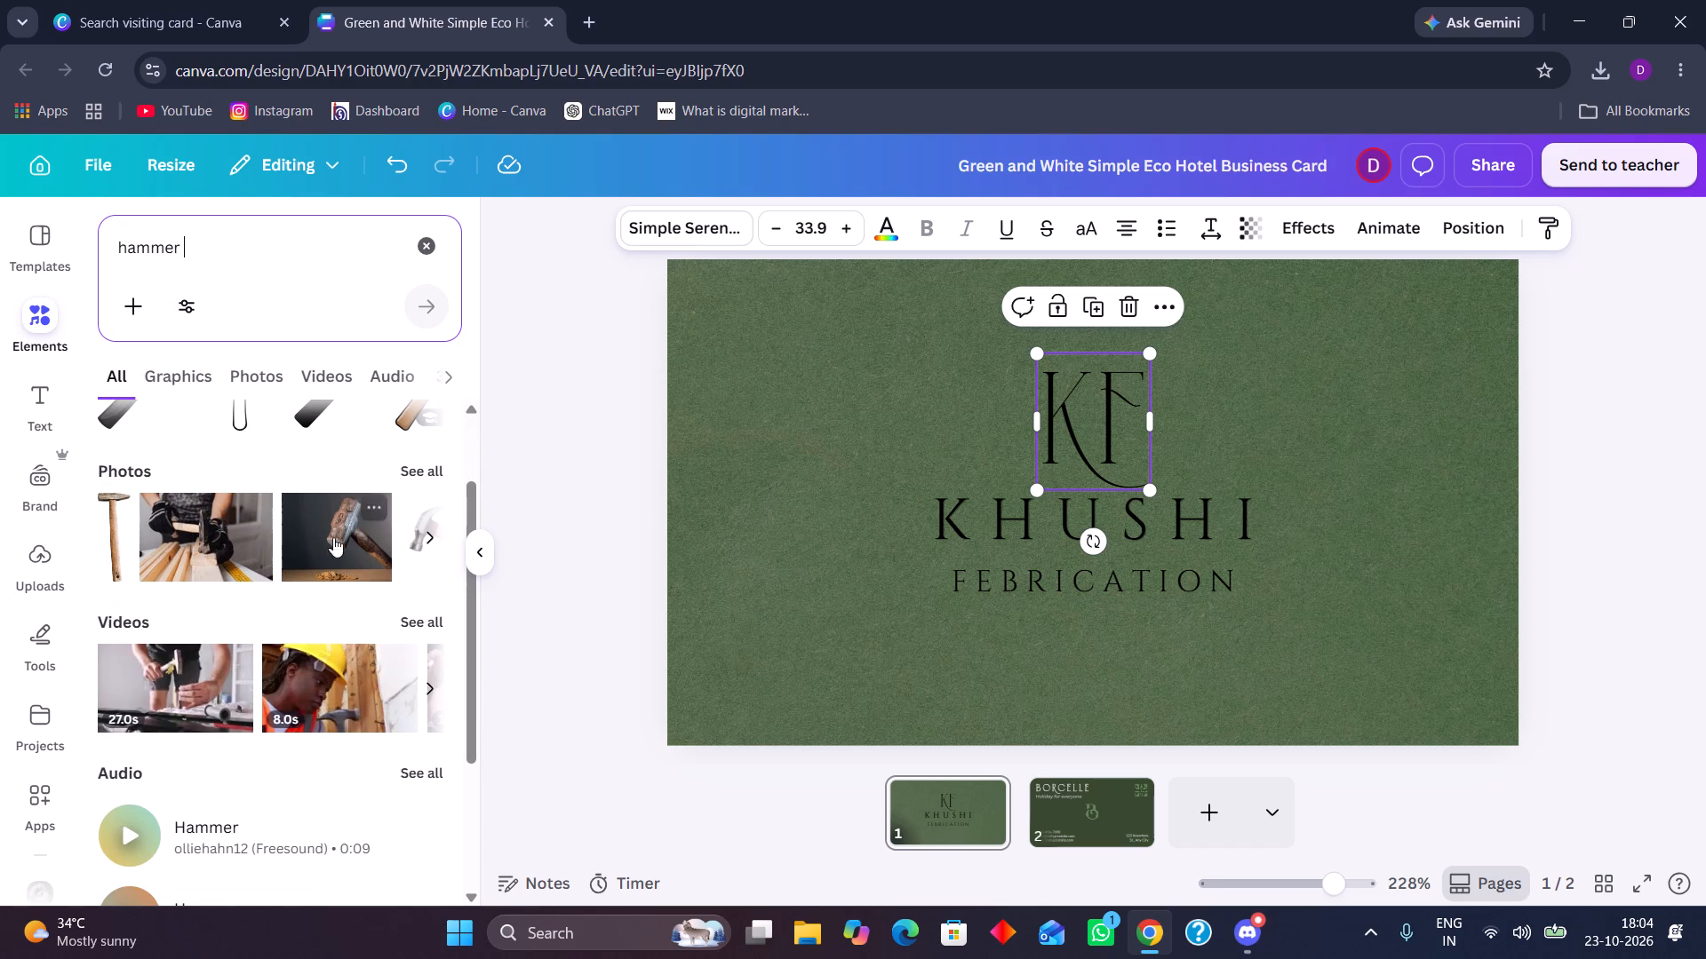
pyautogui.scroll(-1, 337, 498)
pyautogui.scroll(4, 333, 473)
pyautogui.click(427, 497)
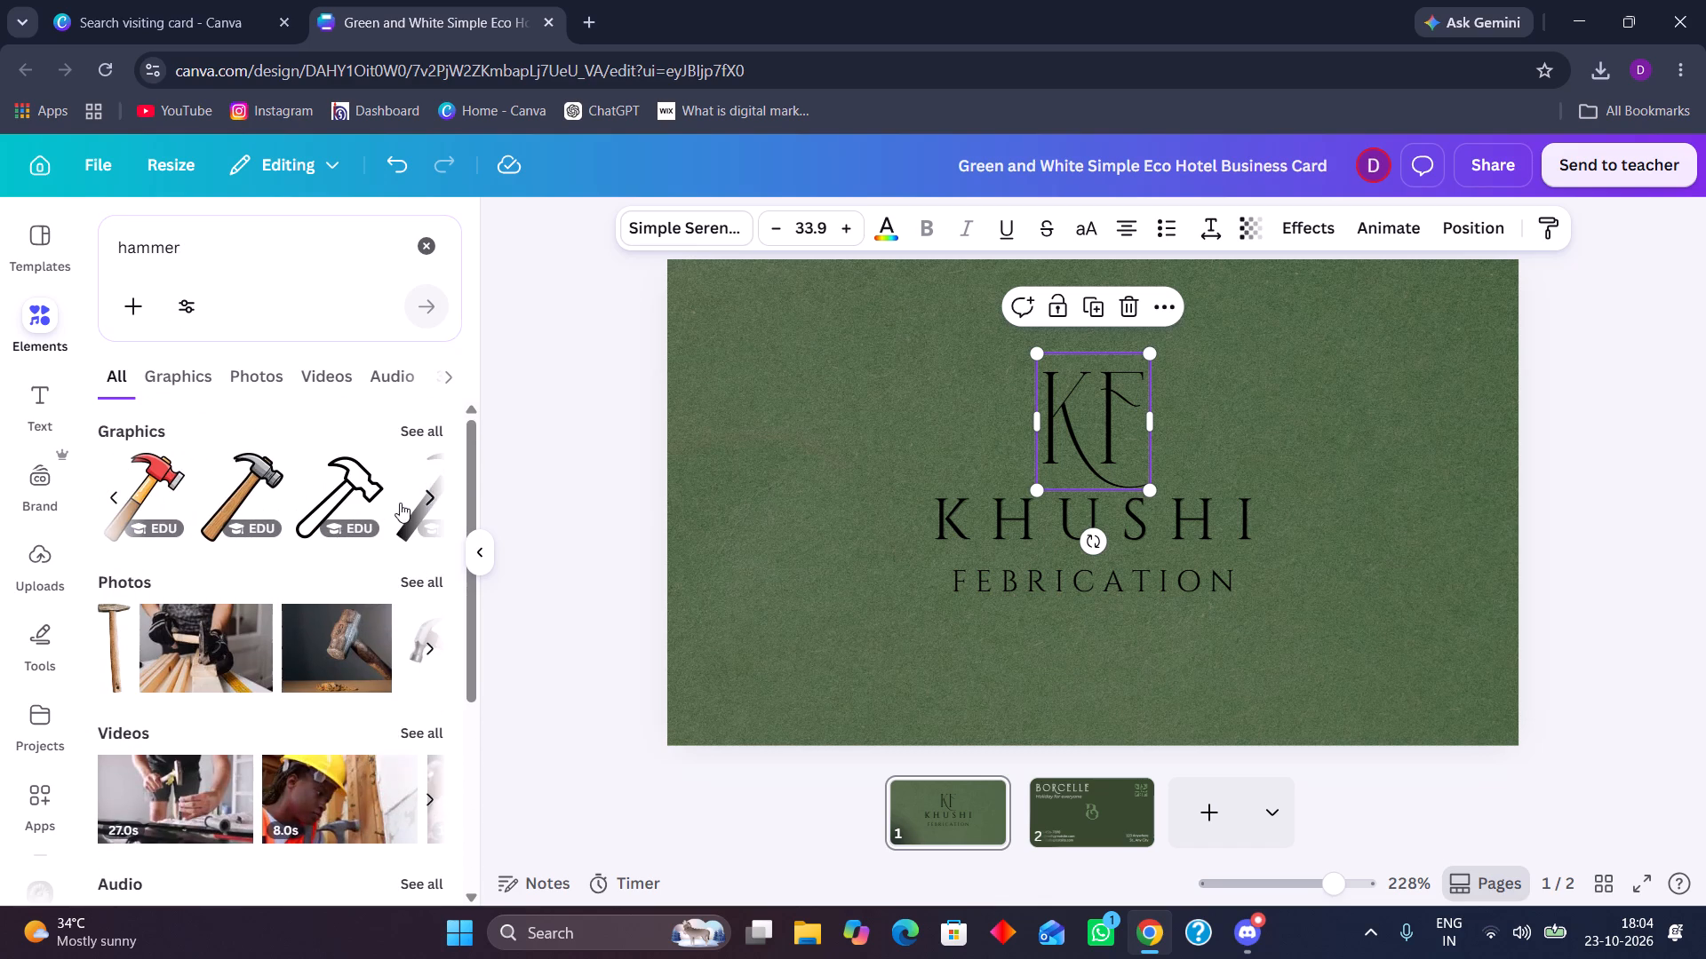
pyautogui.click(397, 505)
pyautogui.click(418, 492)
pyautogui.click(412, 497)
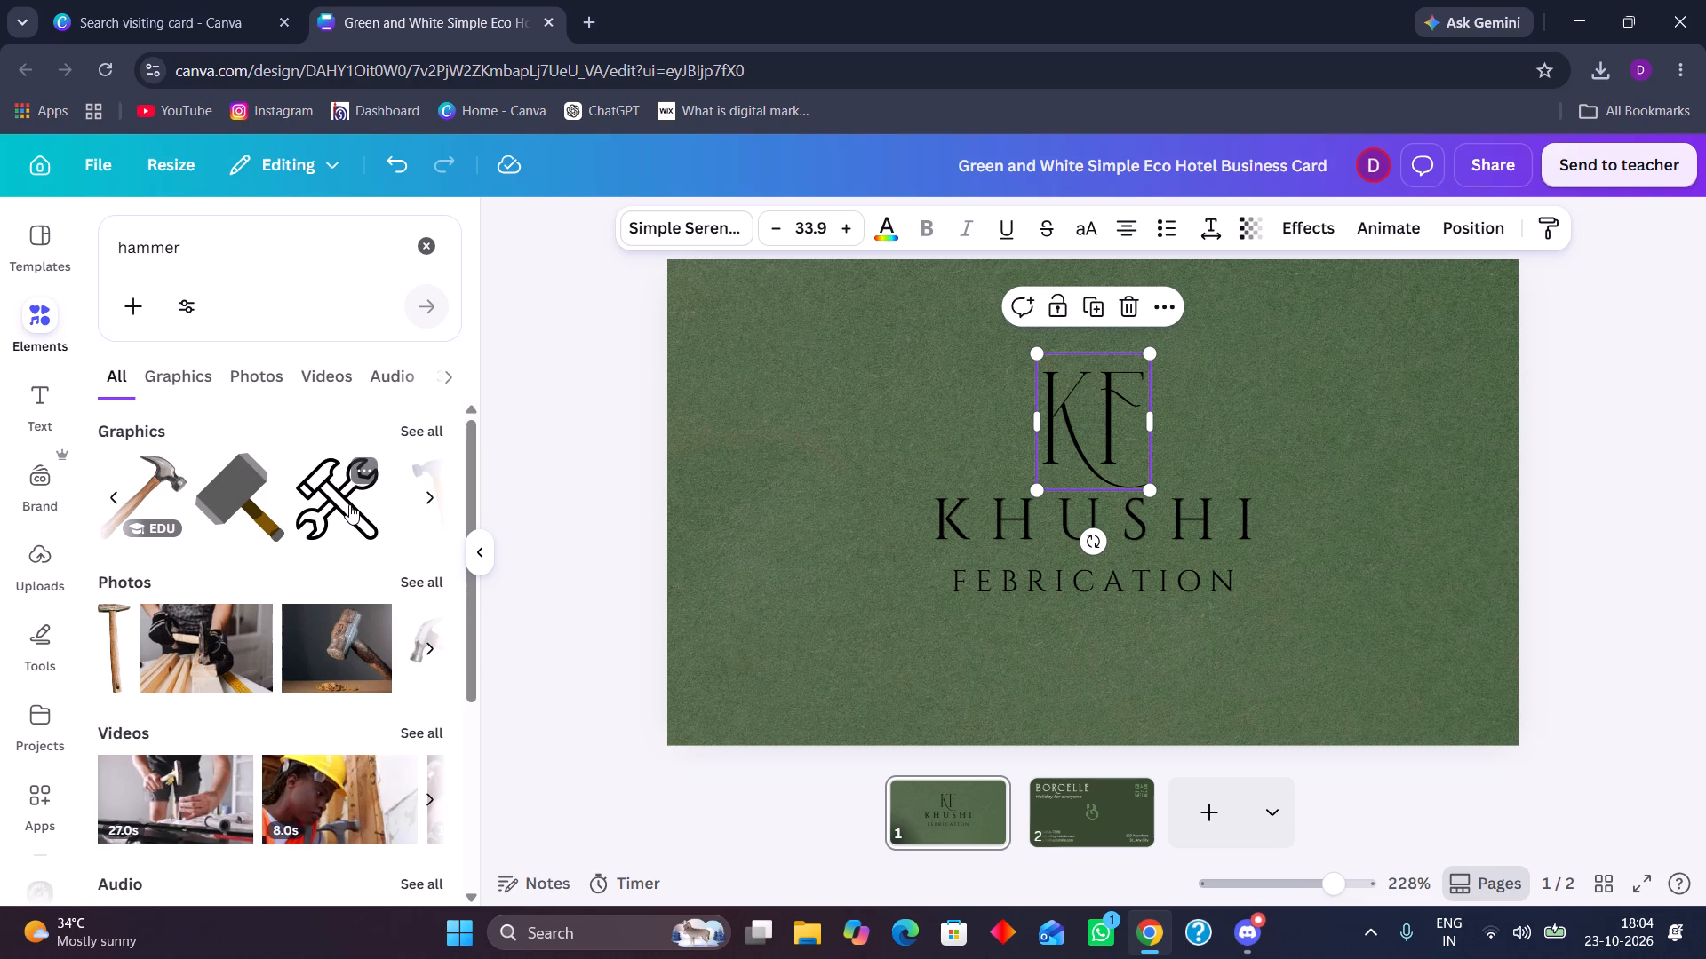
pyautogui.click(349, 504)
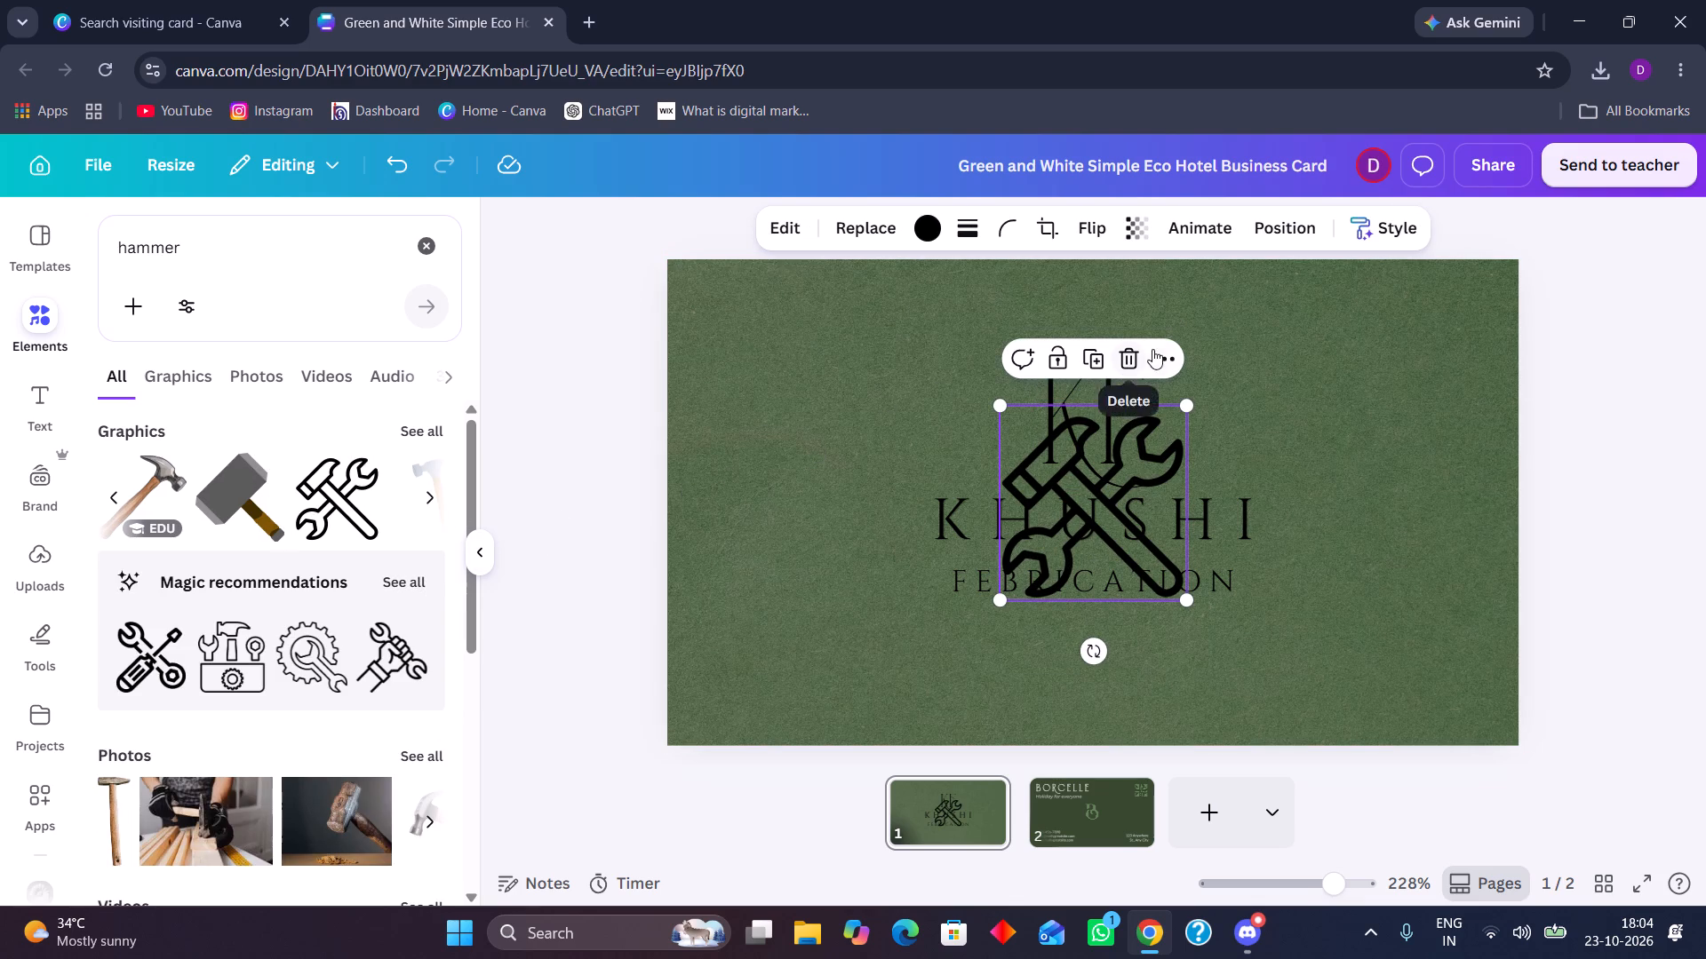
# Shrink the hammer and wrench graphic to a small icon, place it just left of the KF monogram and deselect it.
pyautogui.moveTo(1188, 409); pyautogui.dragTo(1138, 475)
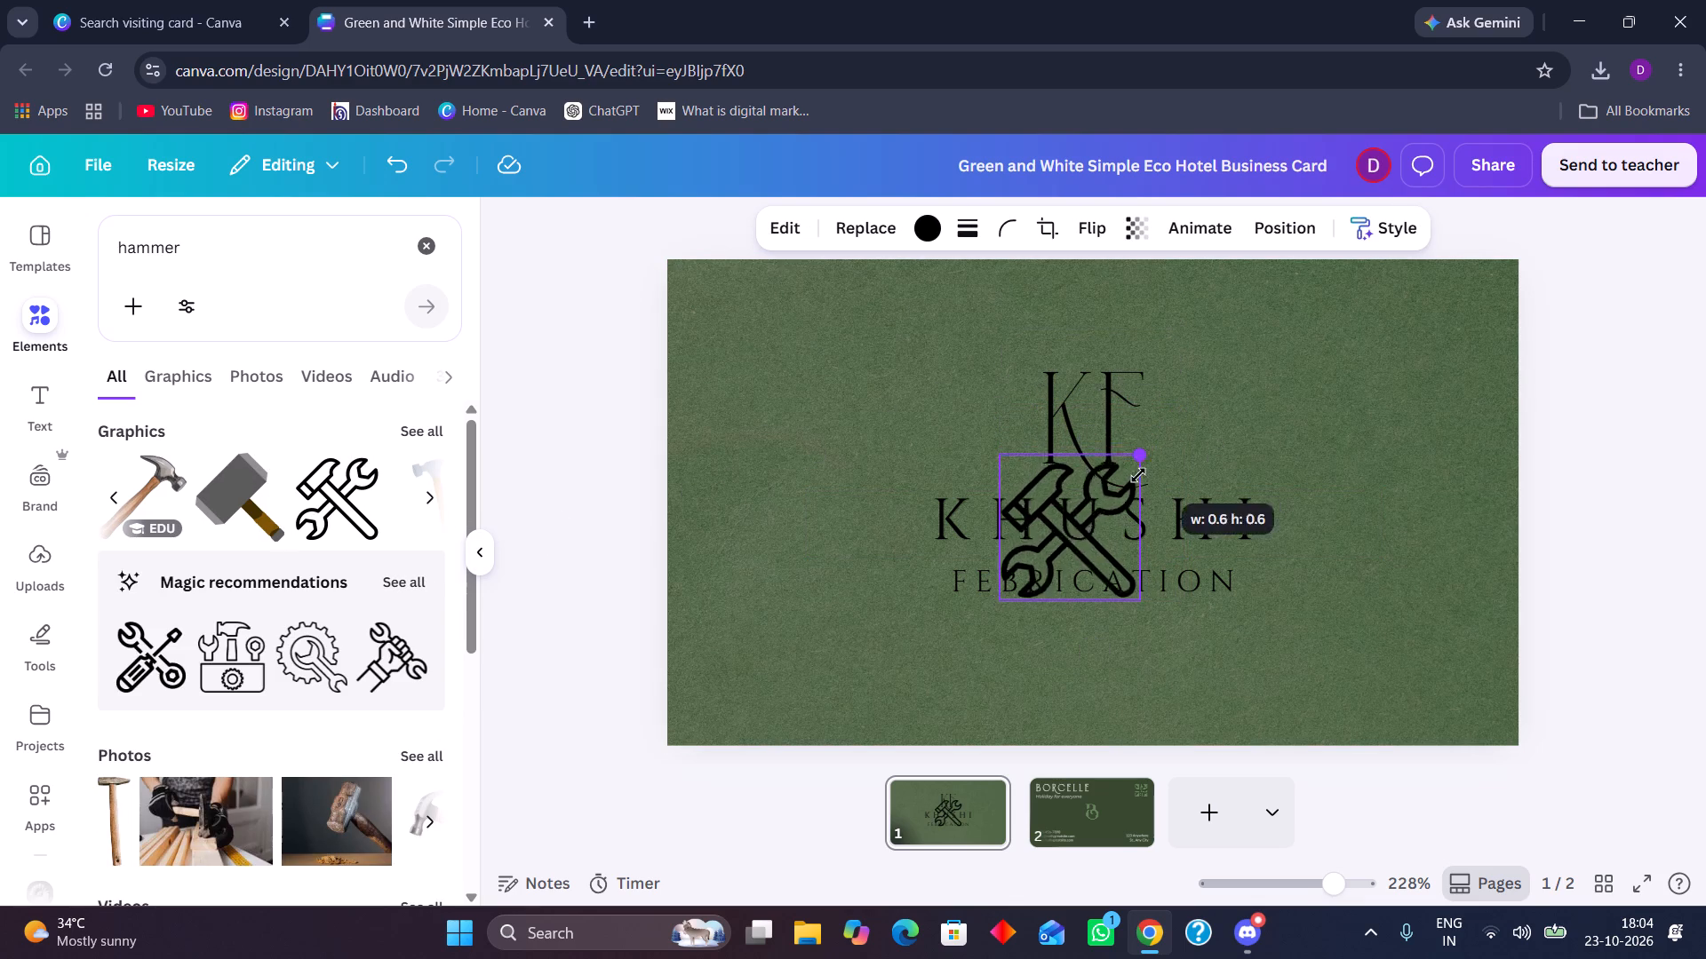
pyautogui.moveTo(1138, 475); pyautogui.dragTo(1092, 566)
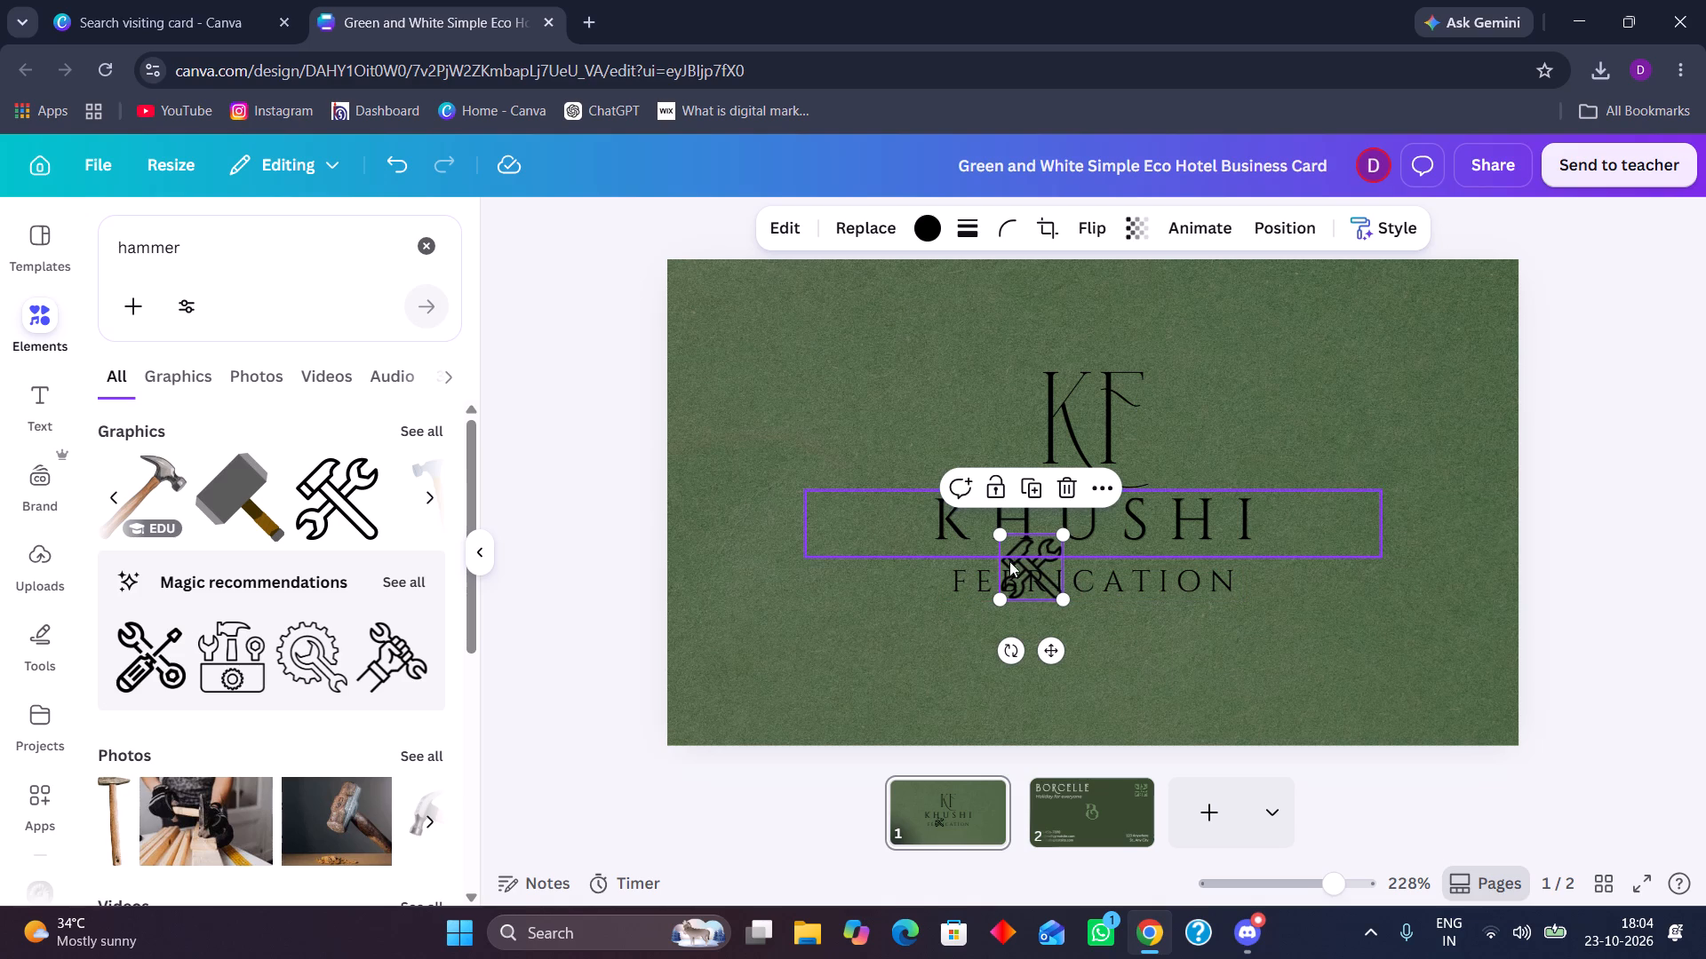
pyautogui.moveTo(1013, 539); pyautogui.dragTo(960, 389)
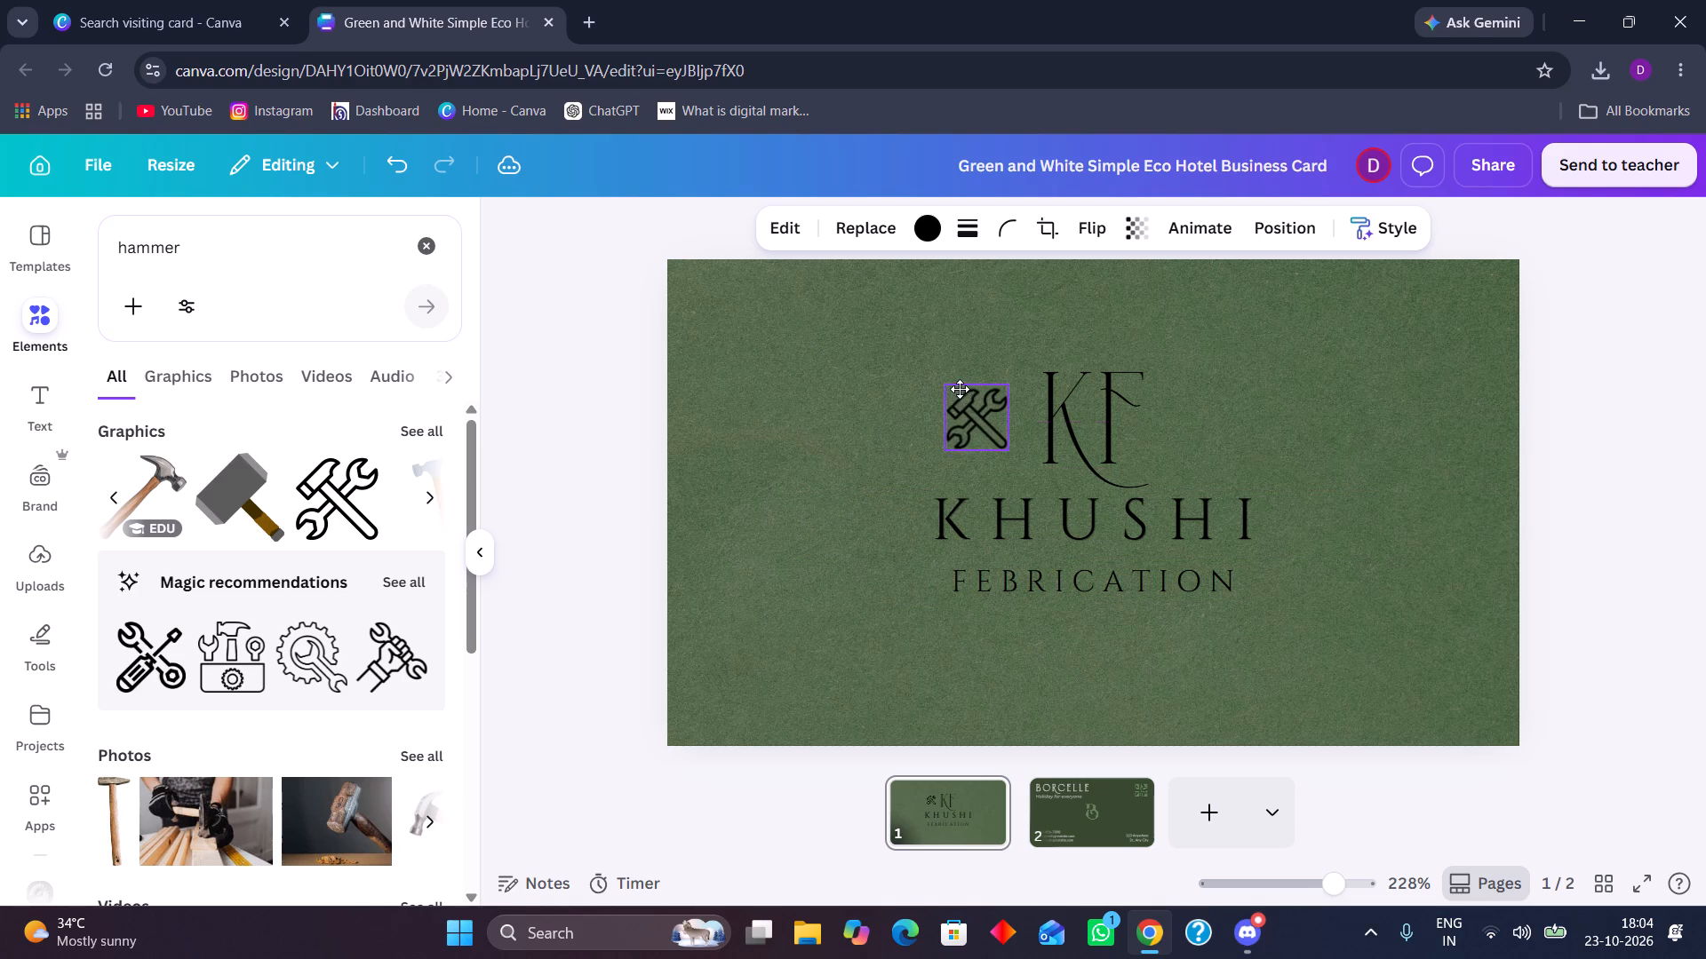
pyautogui.moveTo(960, 389); pyautogui.dragTo(975, 387)
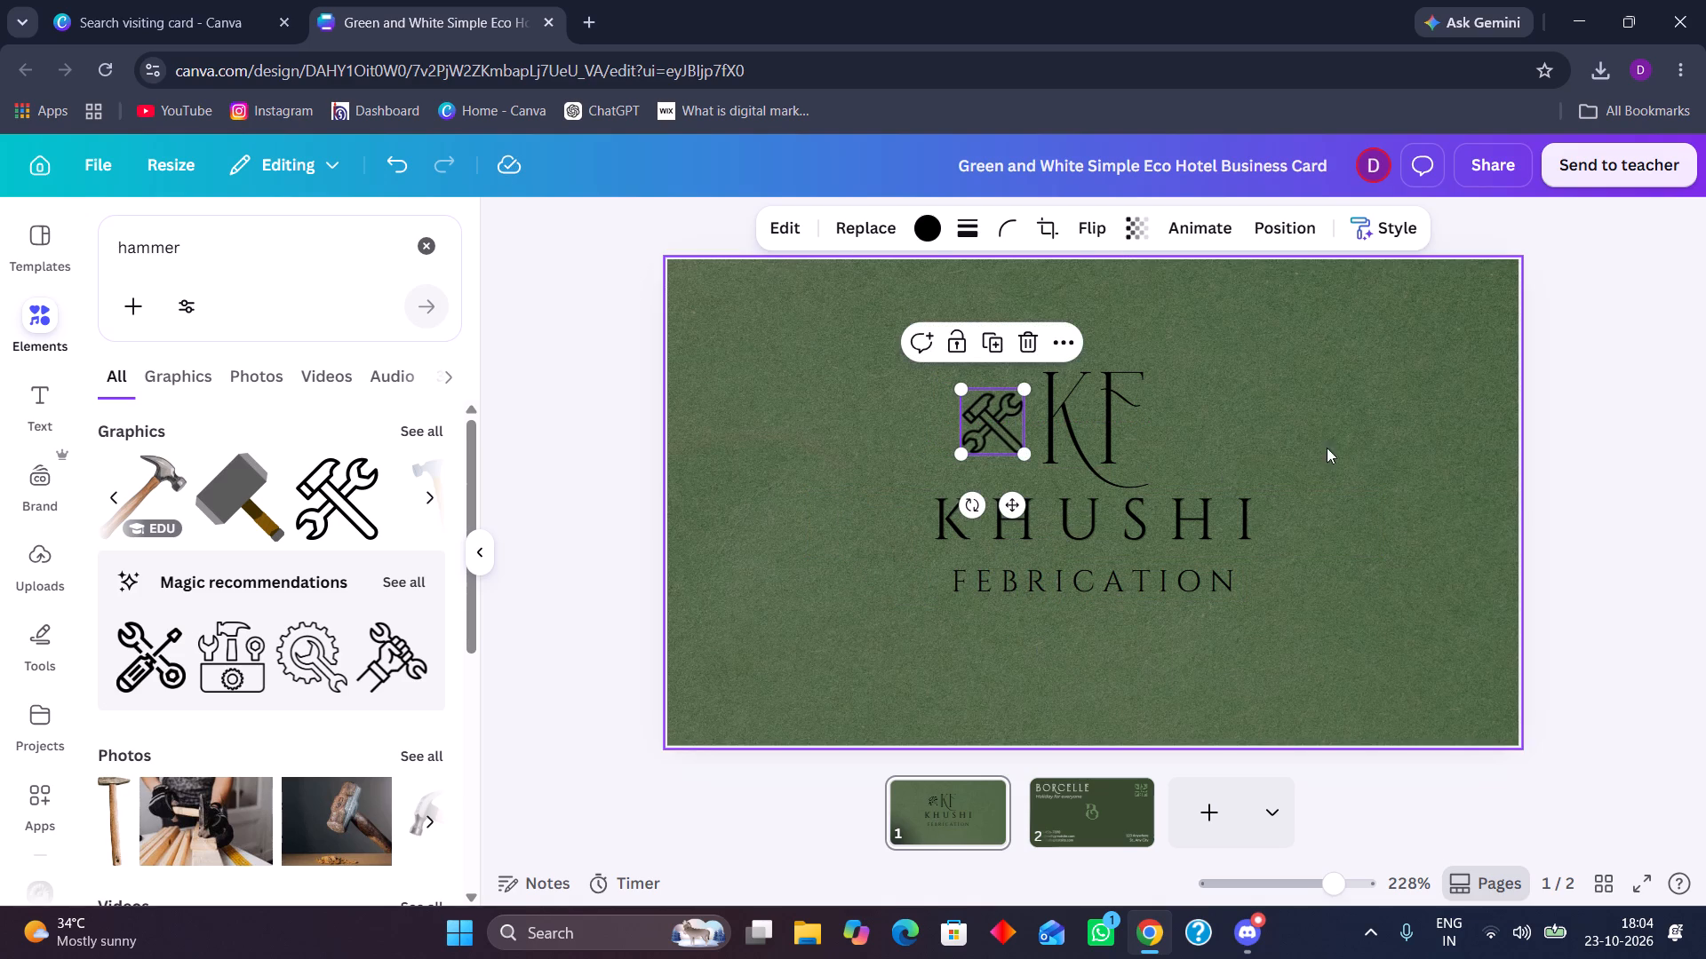
pyautogui.click(1341, 440)
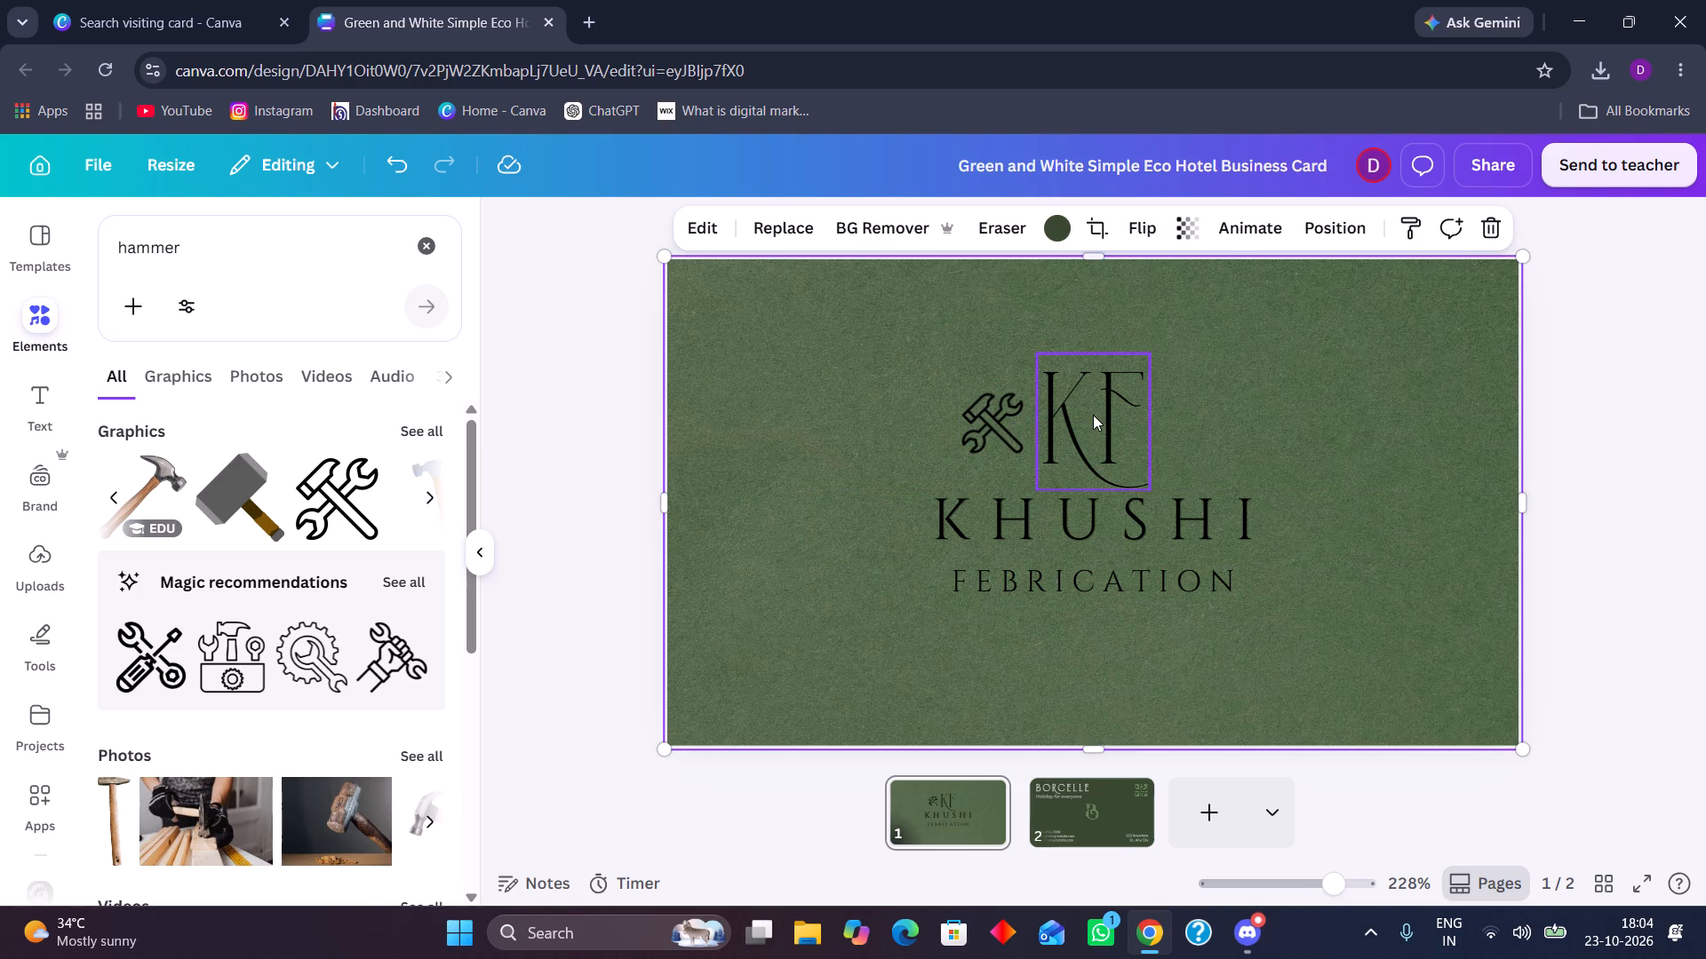
pyautogui.moveTo(976, 439); pyautogui.dragTo(1012, 440)
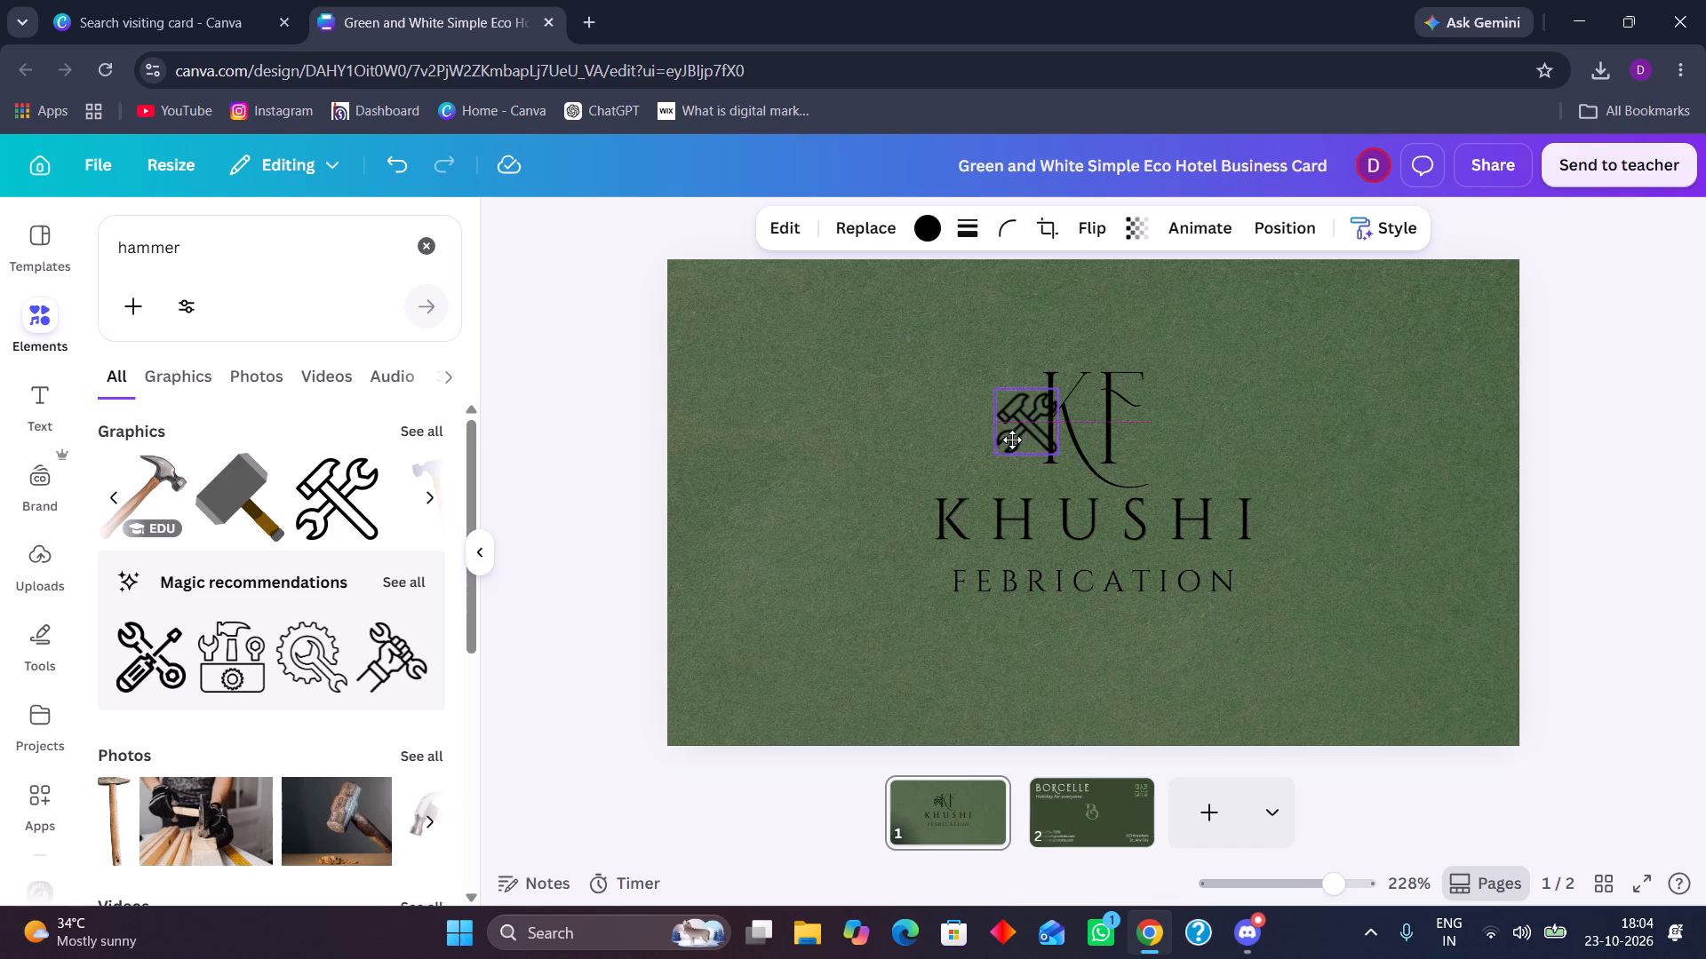
pyautogui.moveTo(1012, 440); pyautogui.dragTo(993, 410)
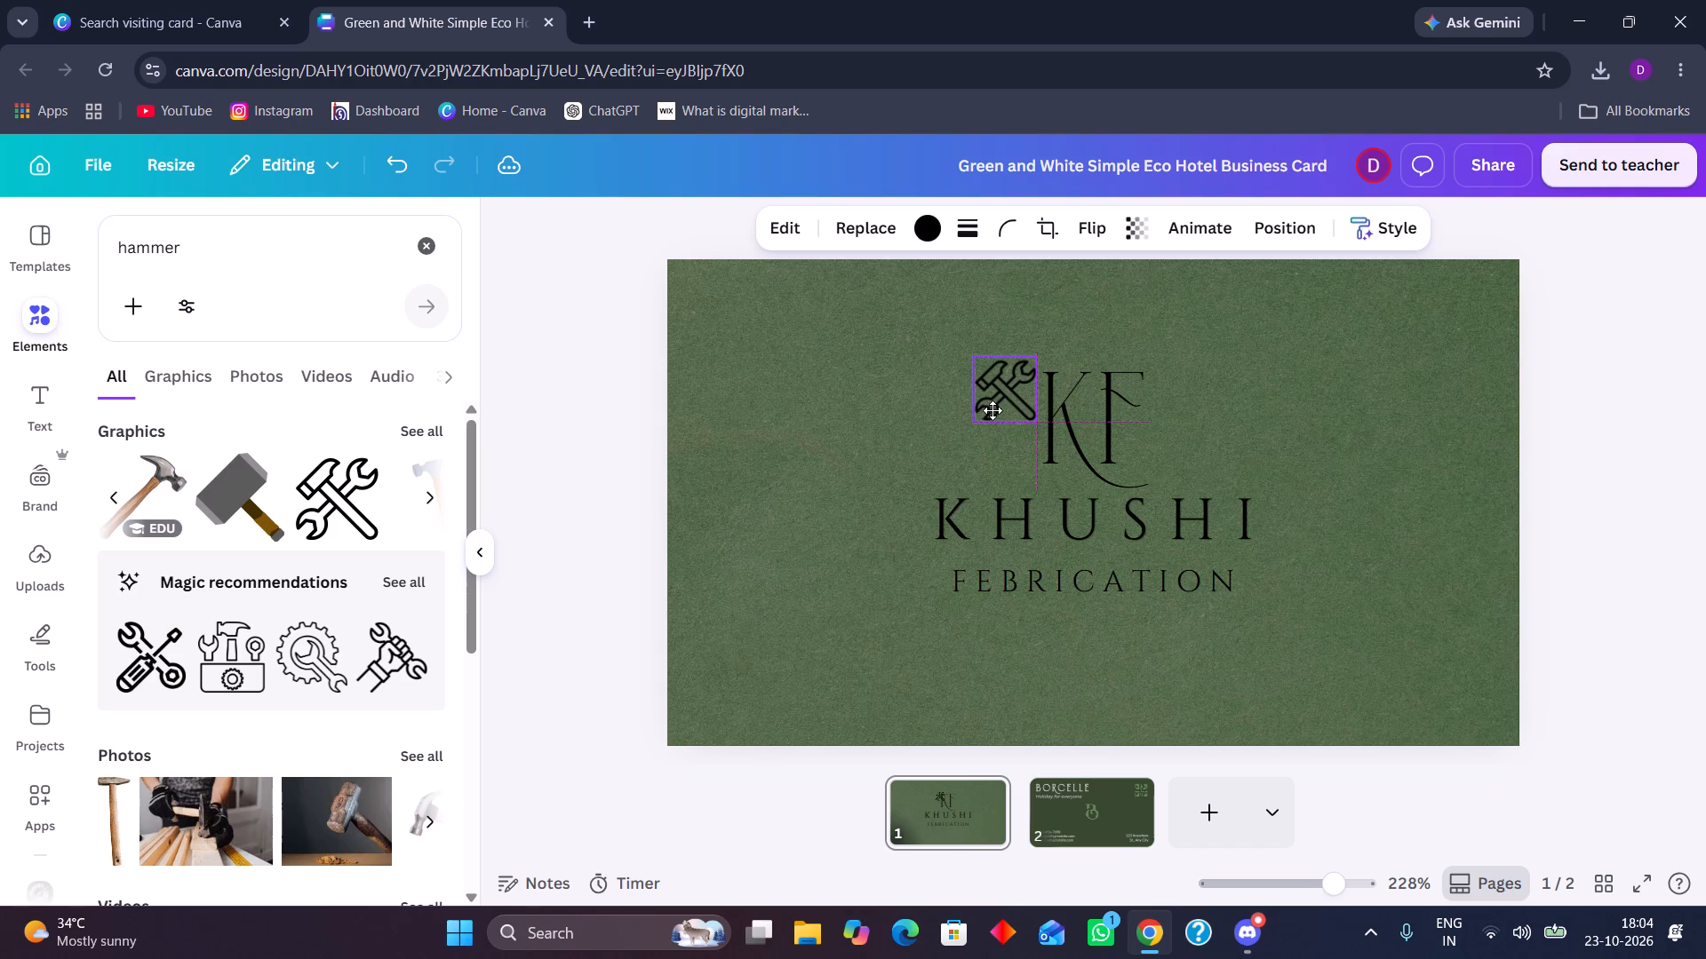
pyautogui.moveTo(993, 410); pyautogui.dragTo(982, 424)
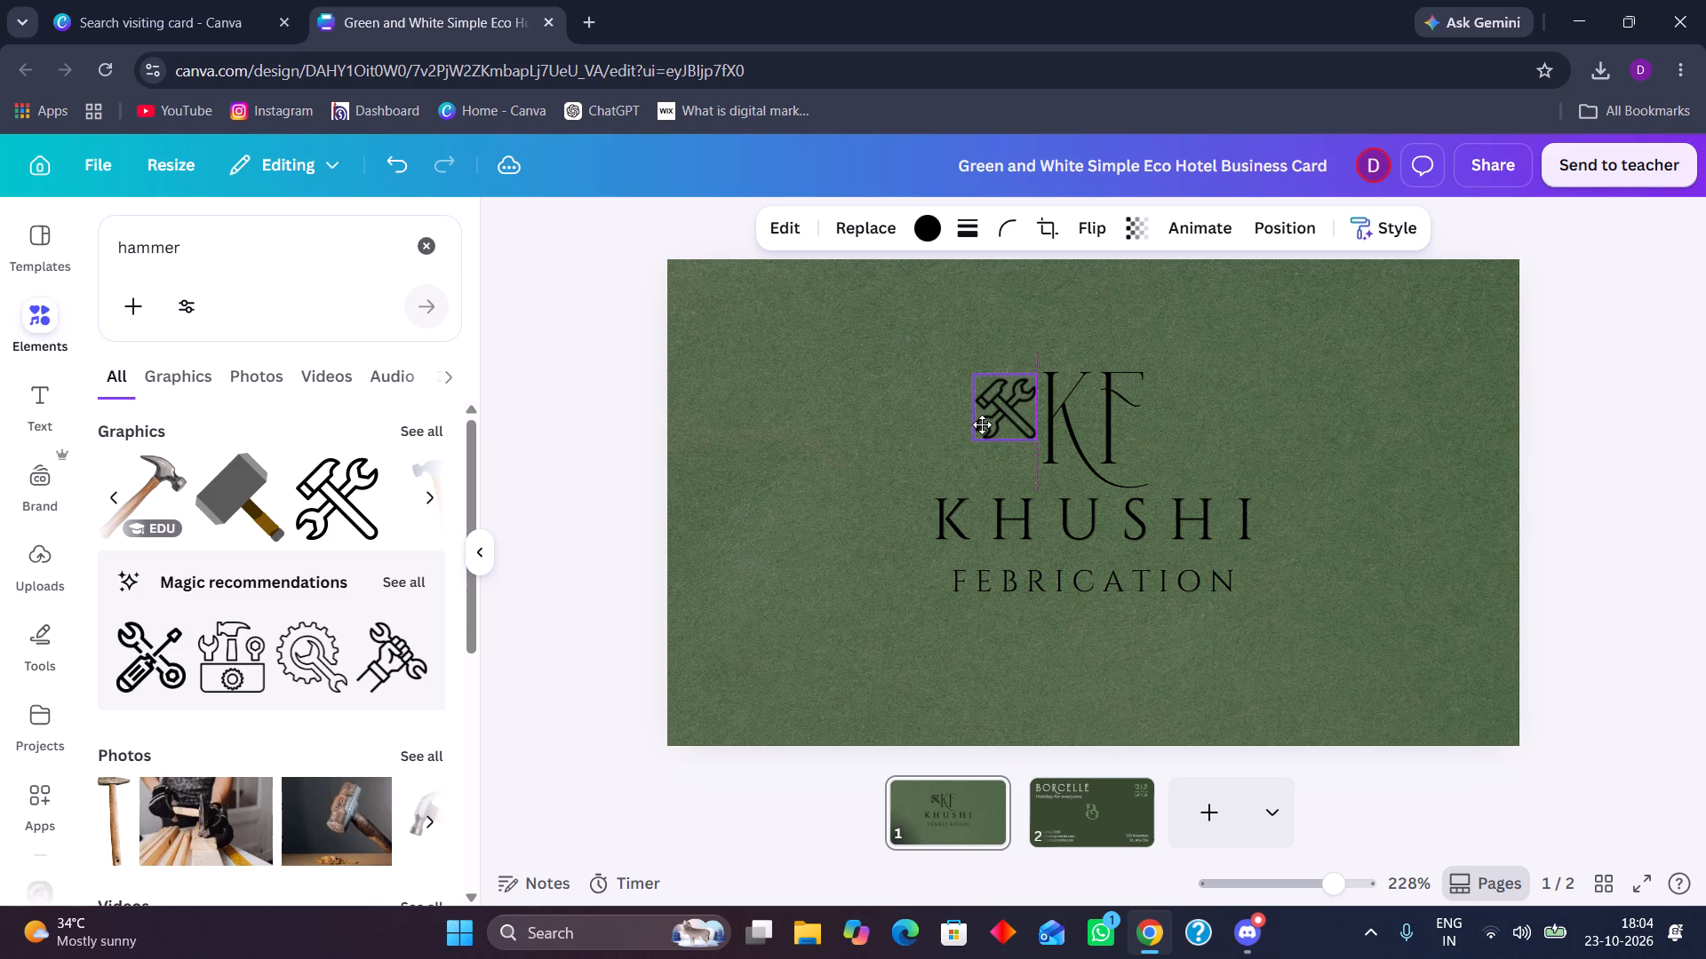
pyautogui.moveTo(982, 424); pyautogui.dragTo(979, 420)
pyautogui.click(537, 580)
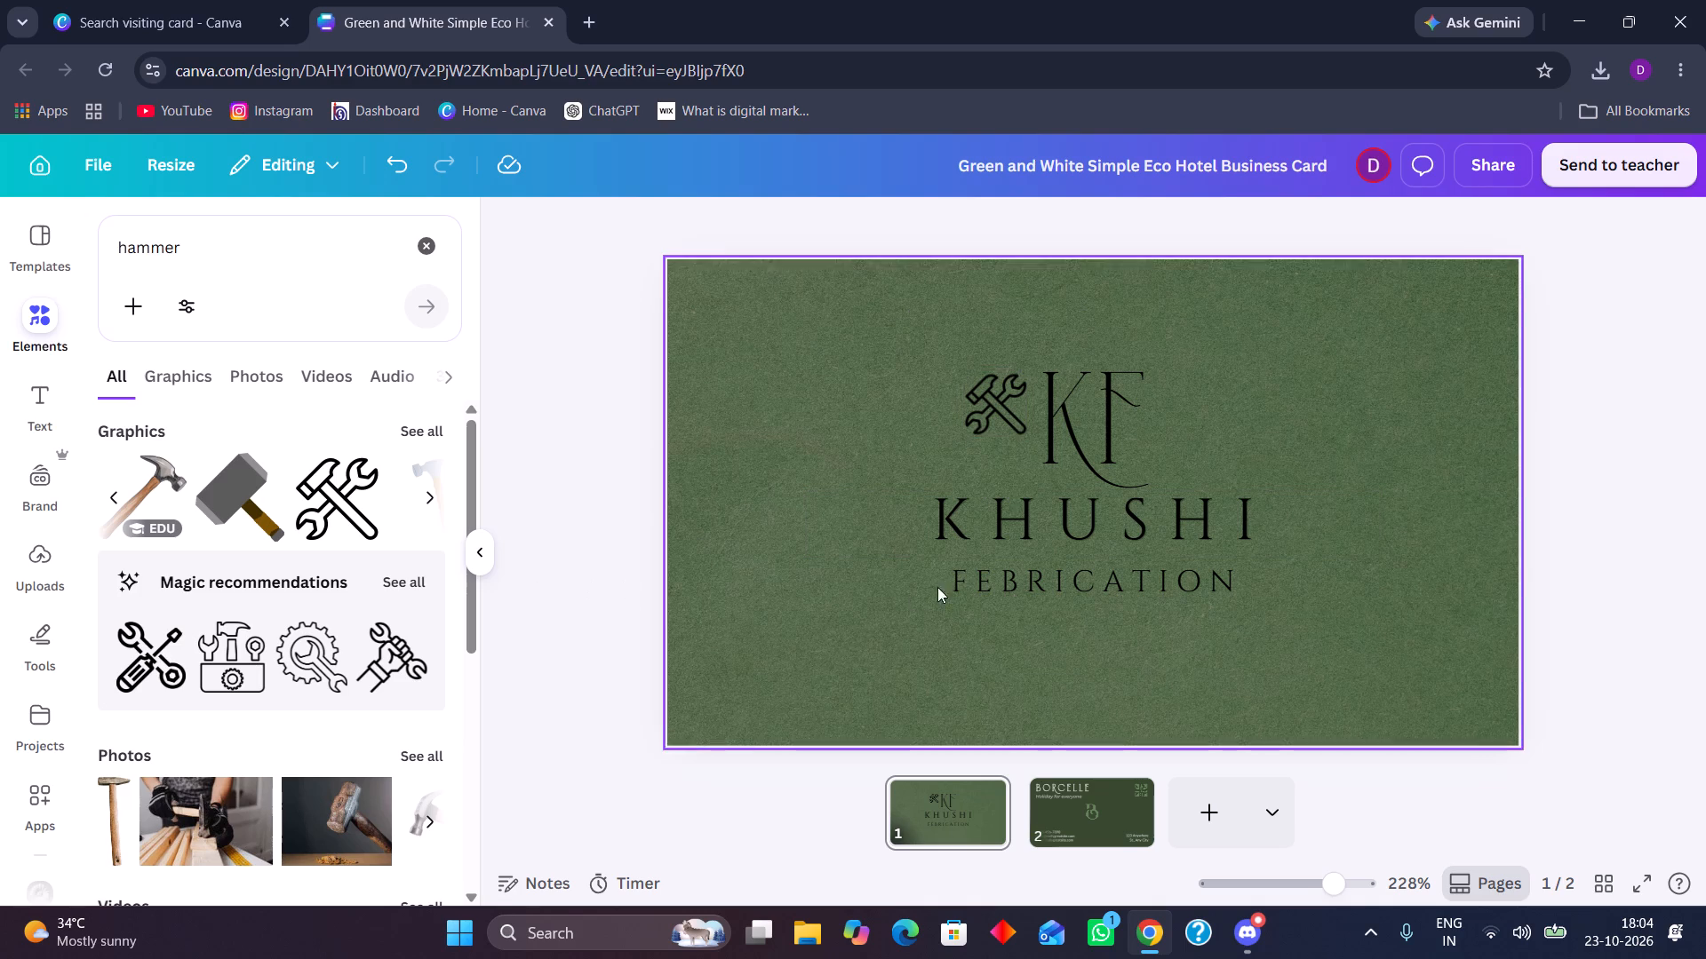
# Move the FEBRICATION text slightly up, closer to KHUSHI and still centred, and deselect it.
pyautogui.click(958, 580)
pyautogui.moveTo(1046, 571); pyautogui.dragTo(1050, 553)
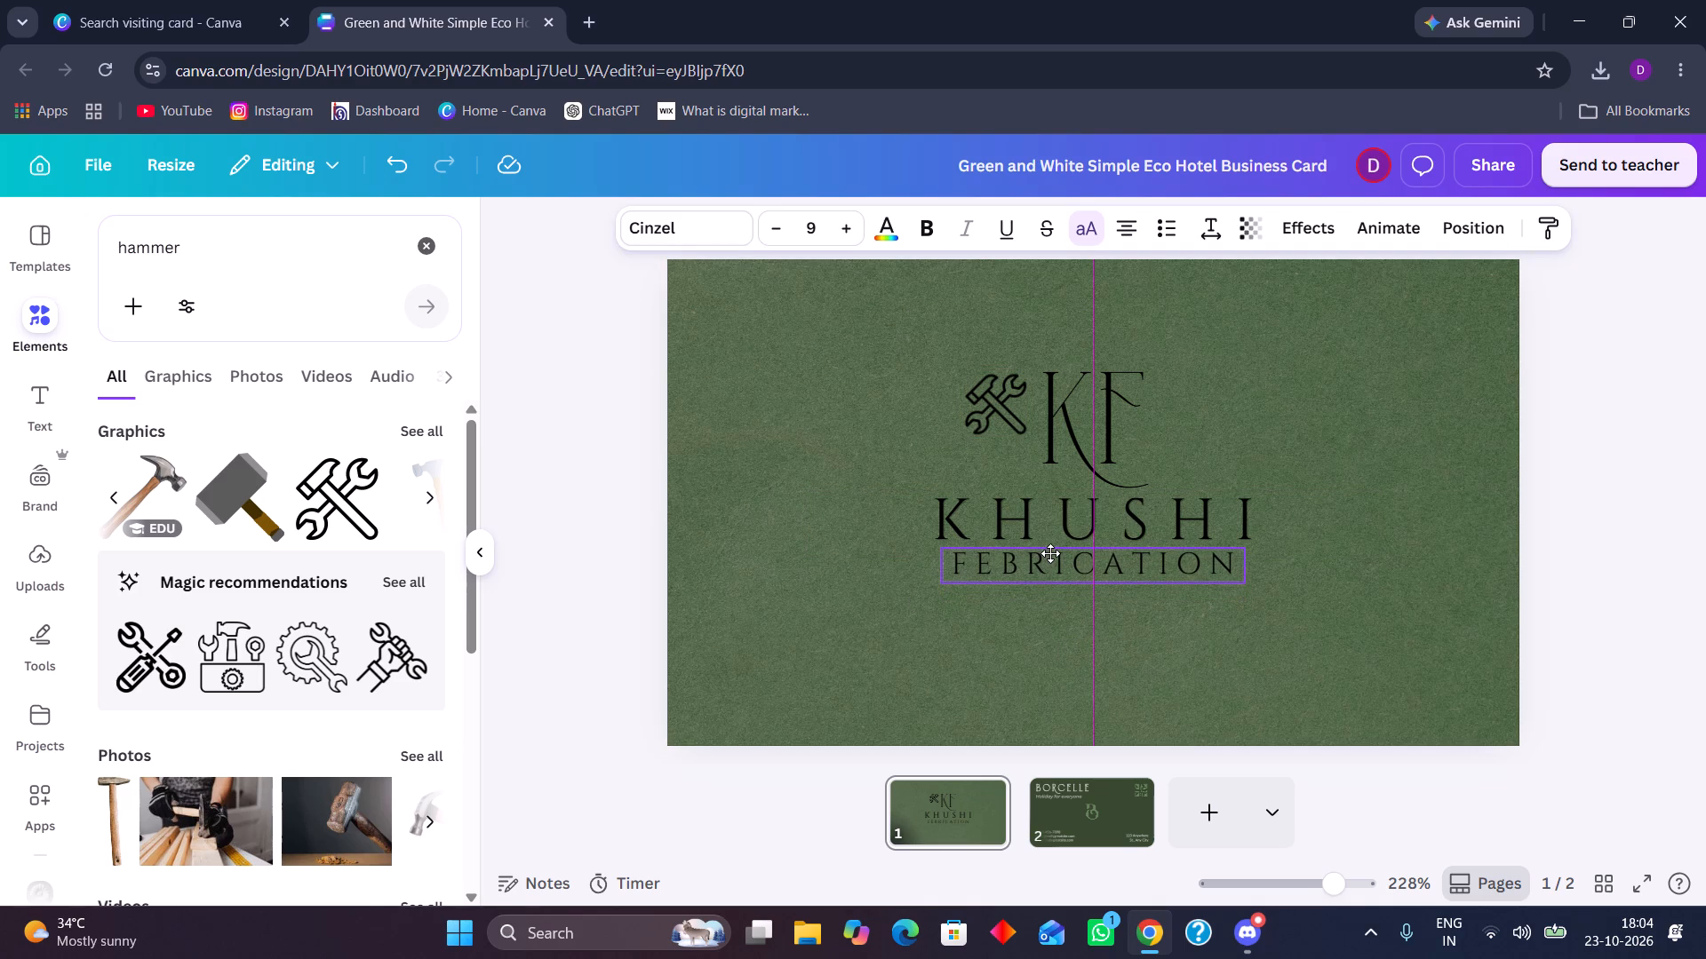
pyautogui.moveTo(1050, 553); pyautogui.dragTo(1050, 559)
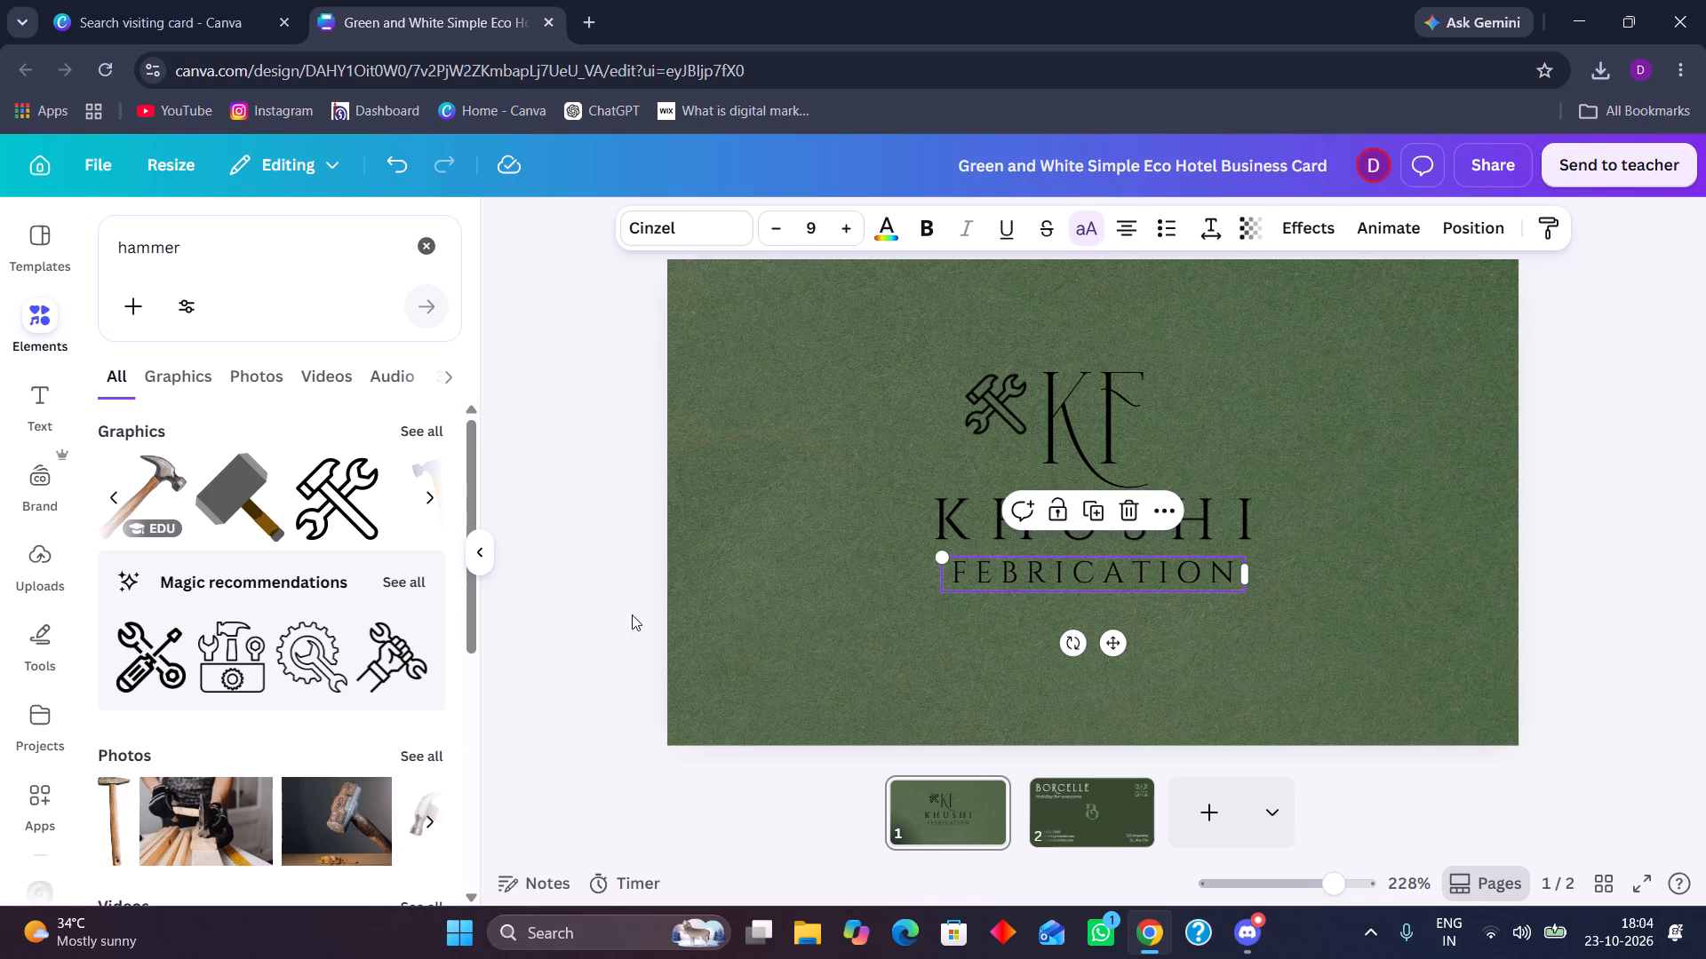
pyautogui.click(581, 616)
# Search the elements for "line", add a thin black tapered line graphic and centre it between KHUSHI and FEBRICATION.
pyautogui.click(430, 246)
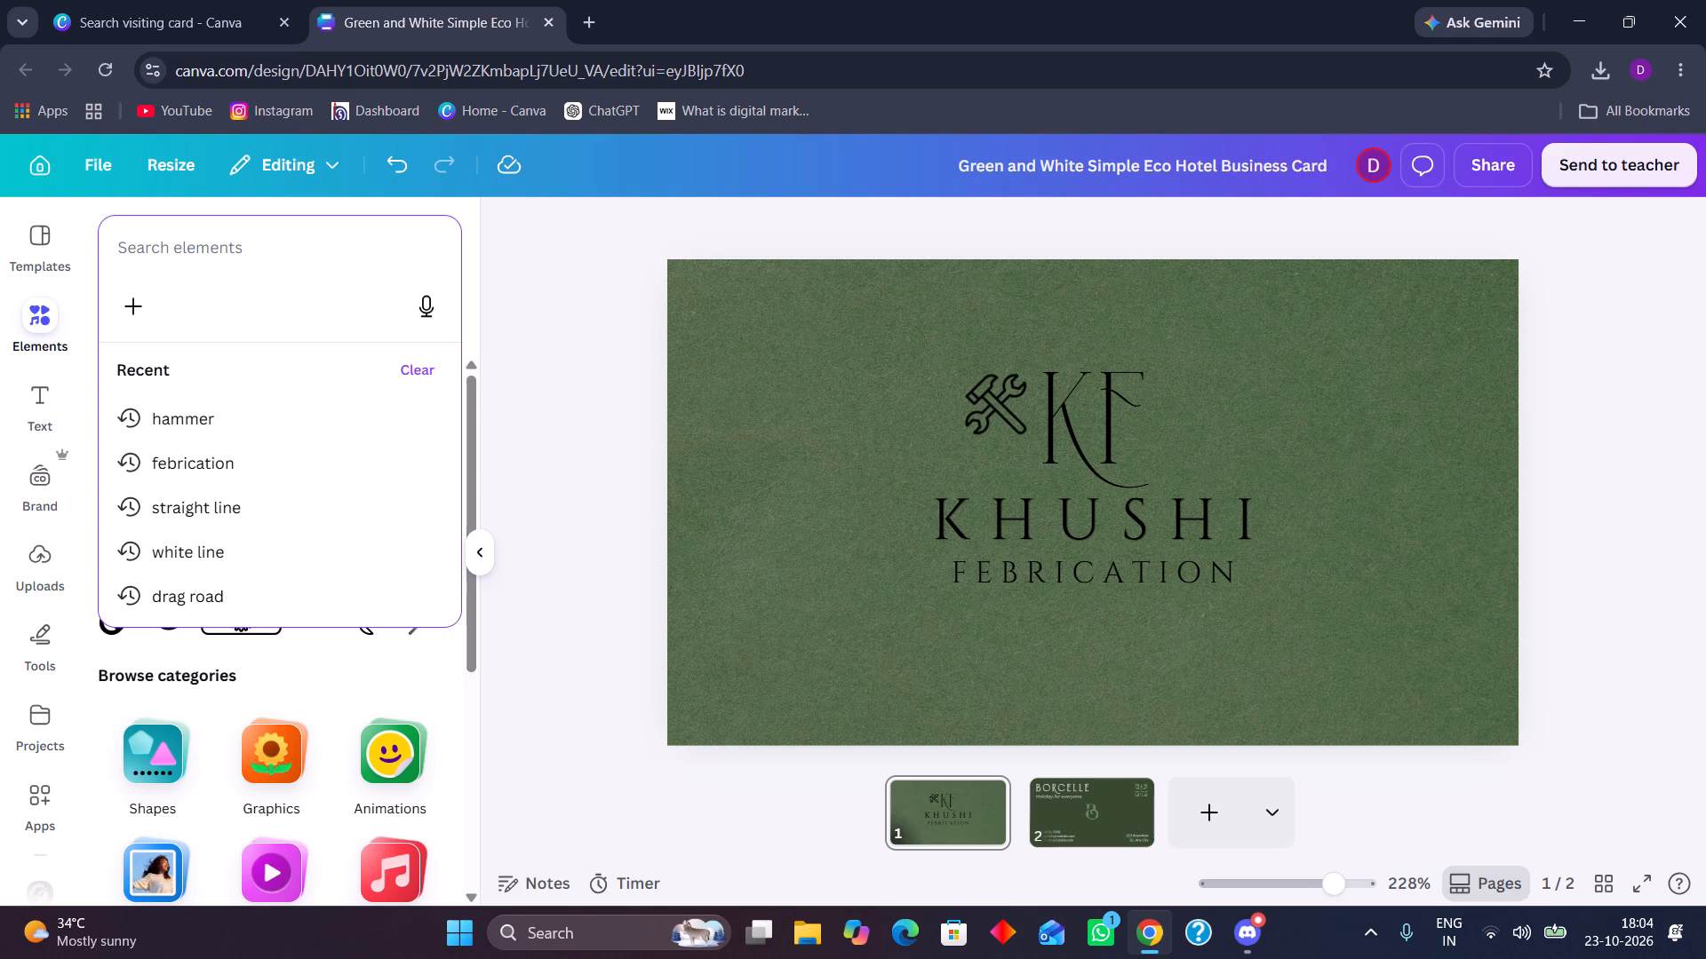
pyautogui.write('line')
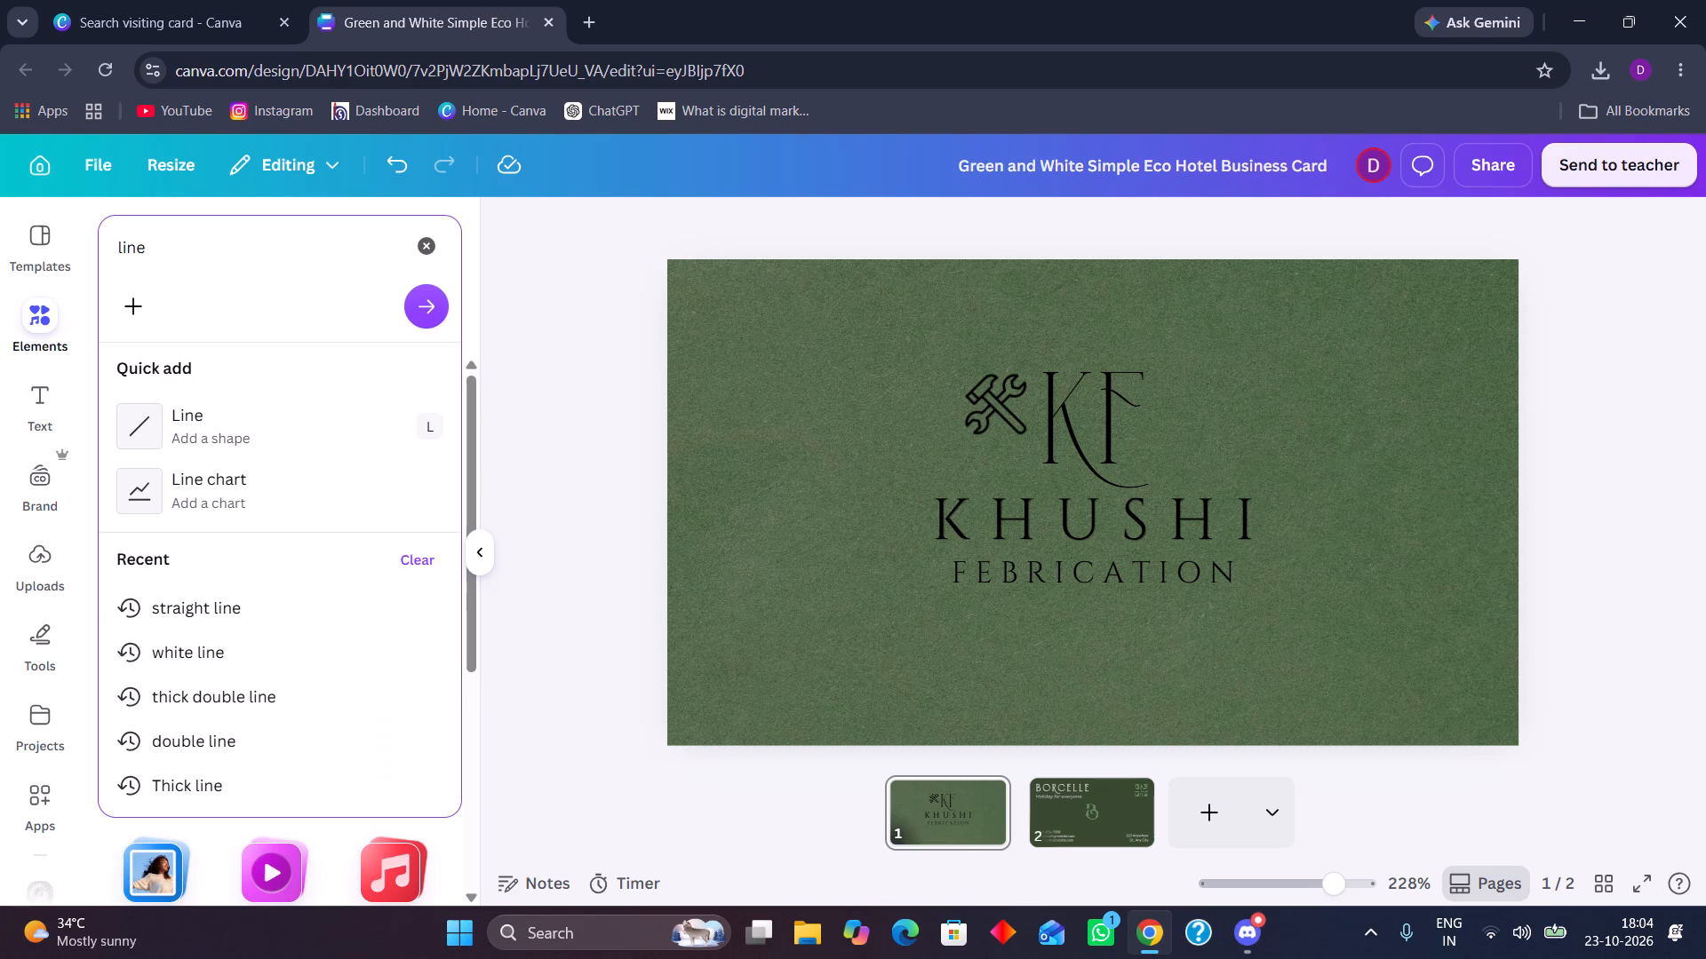
pyautogui.press('Return')
pyautogui.scroll(-1, 310, 259)
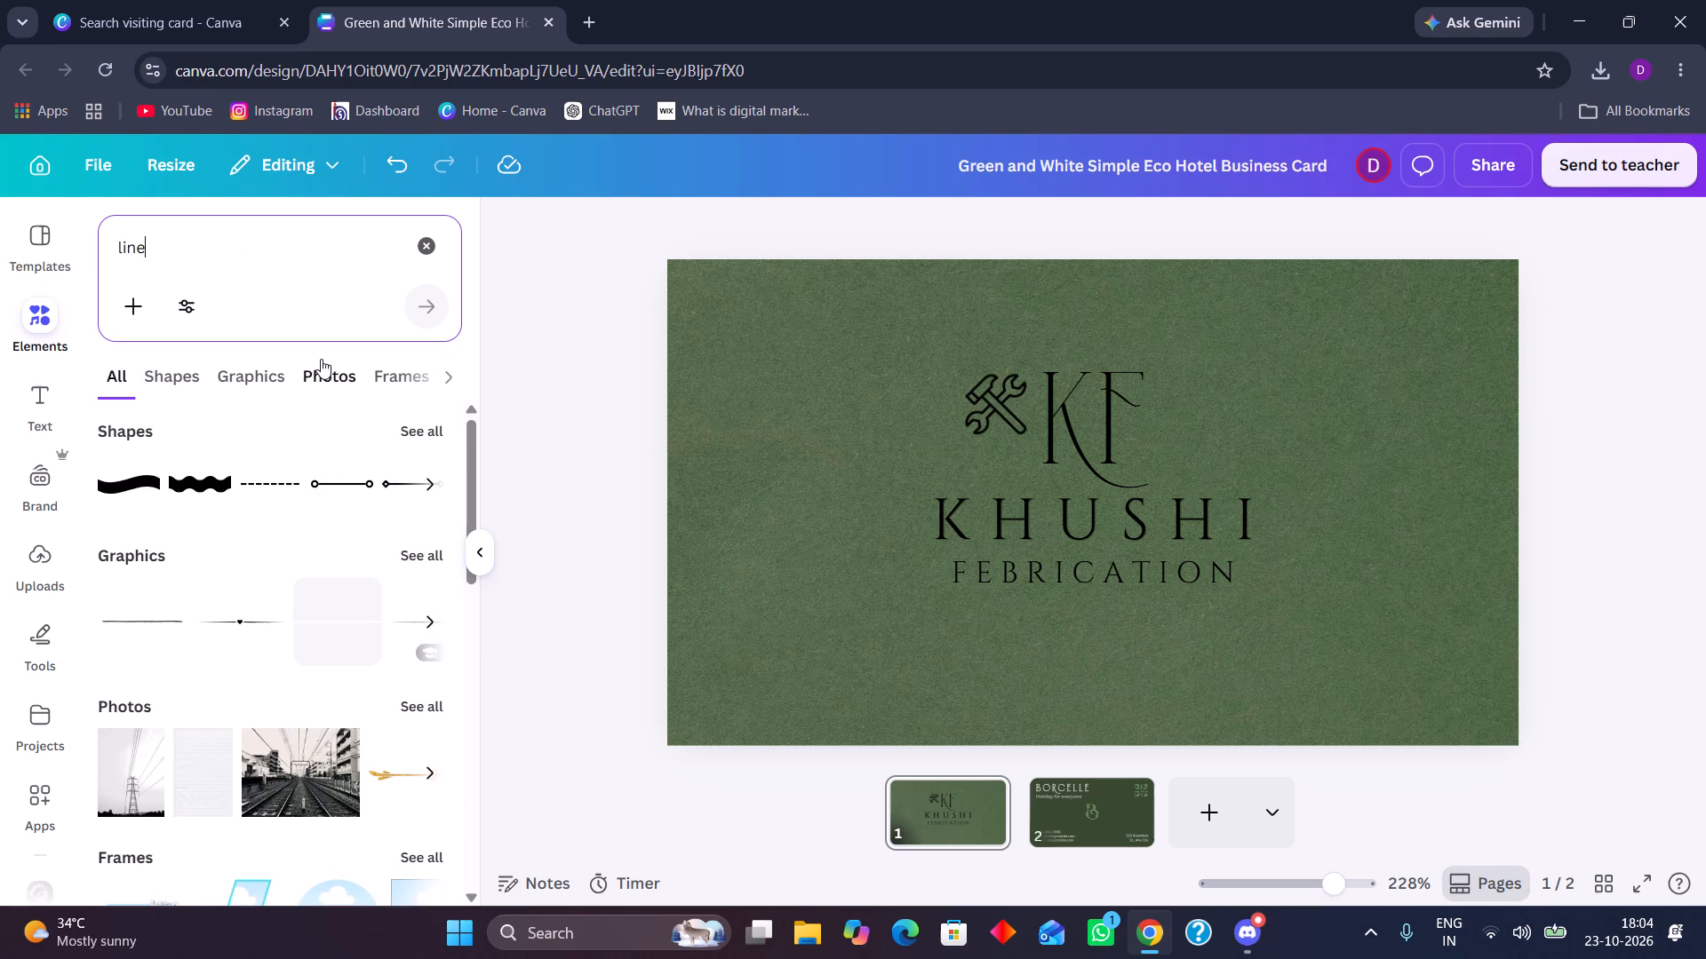
pyautogui.scroll(-3, 347, 640)
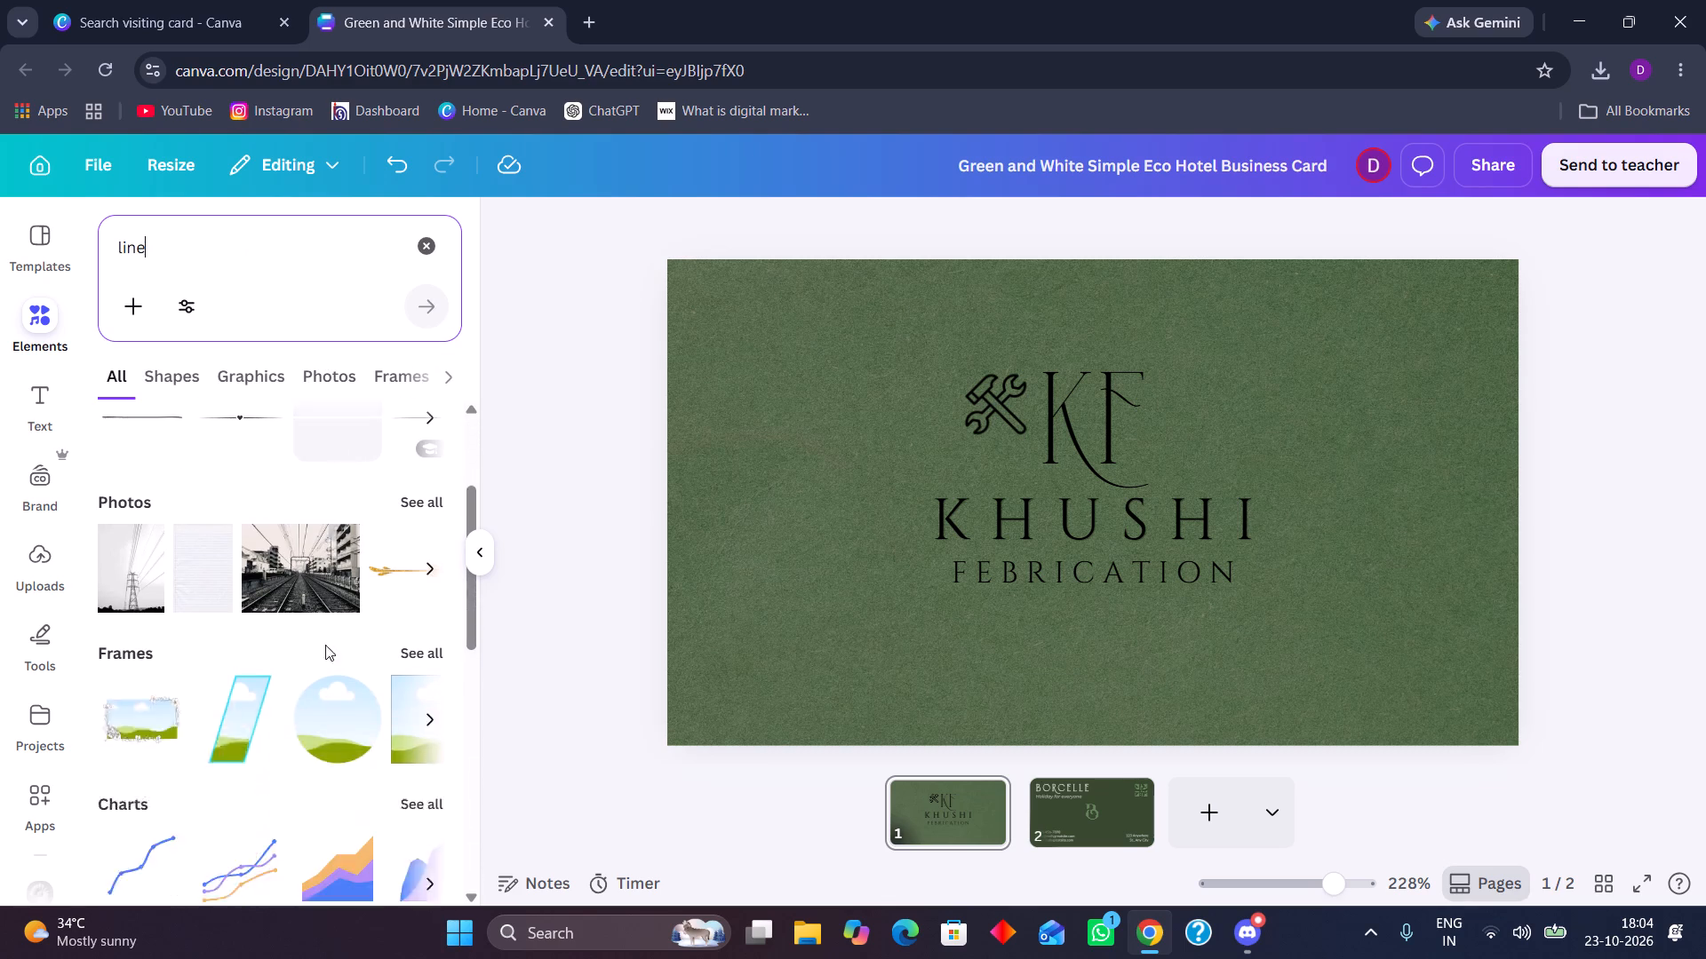
pyautogui.scroll(3, 309, 645)
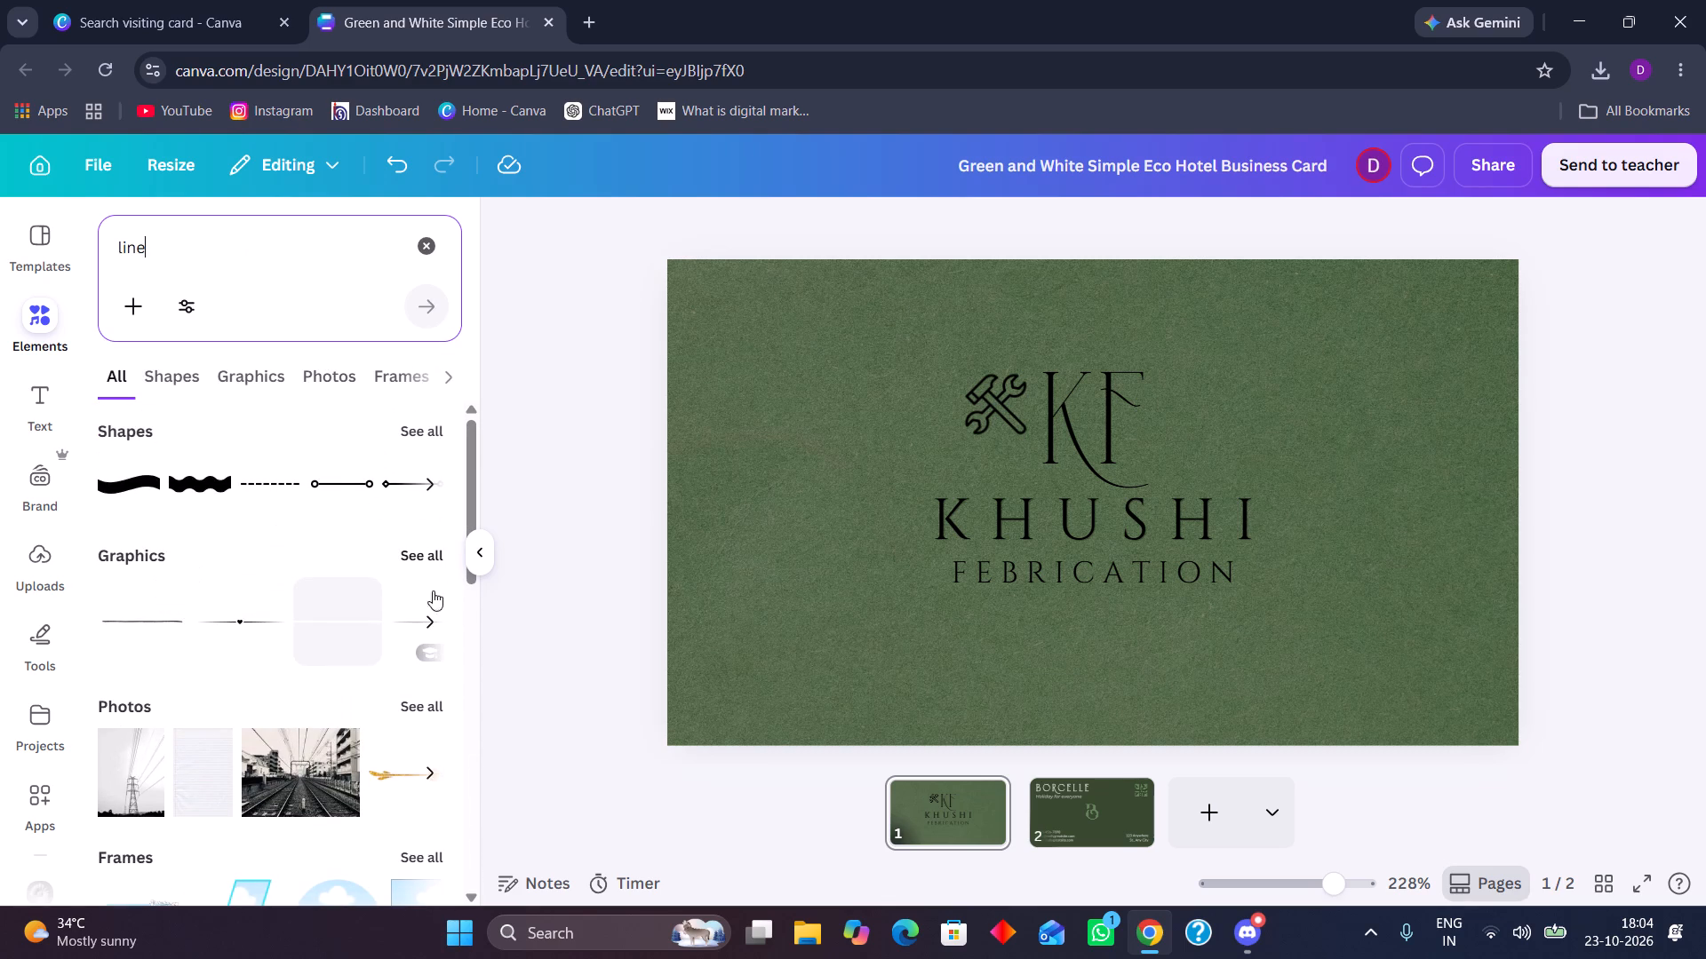
pyautogui.click(427, 619)
pyautogui.click(147, 620)
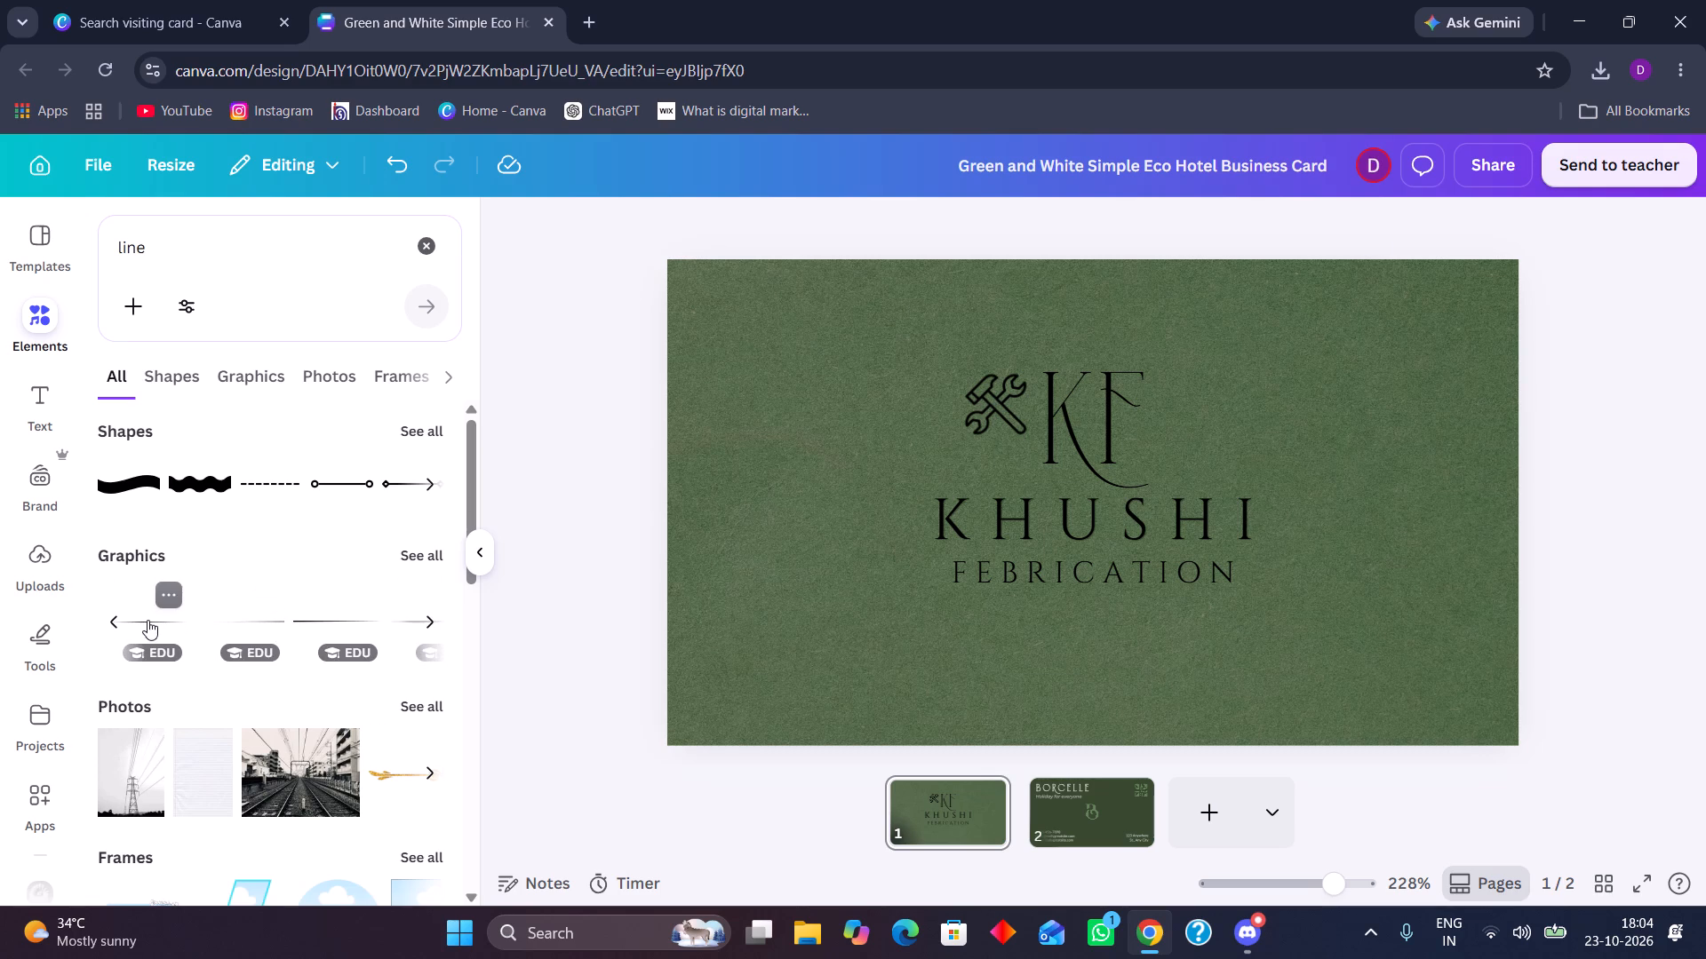
pyautogui.moveTo(1024, 504); pyautogui.dragTo(1024, 550)
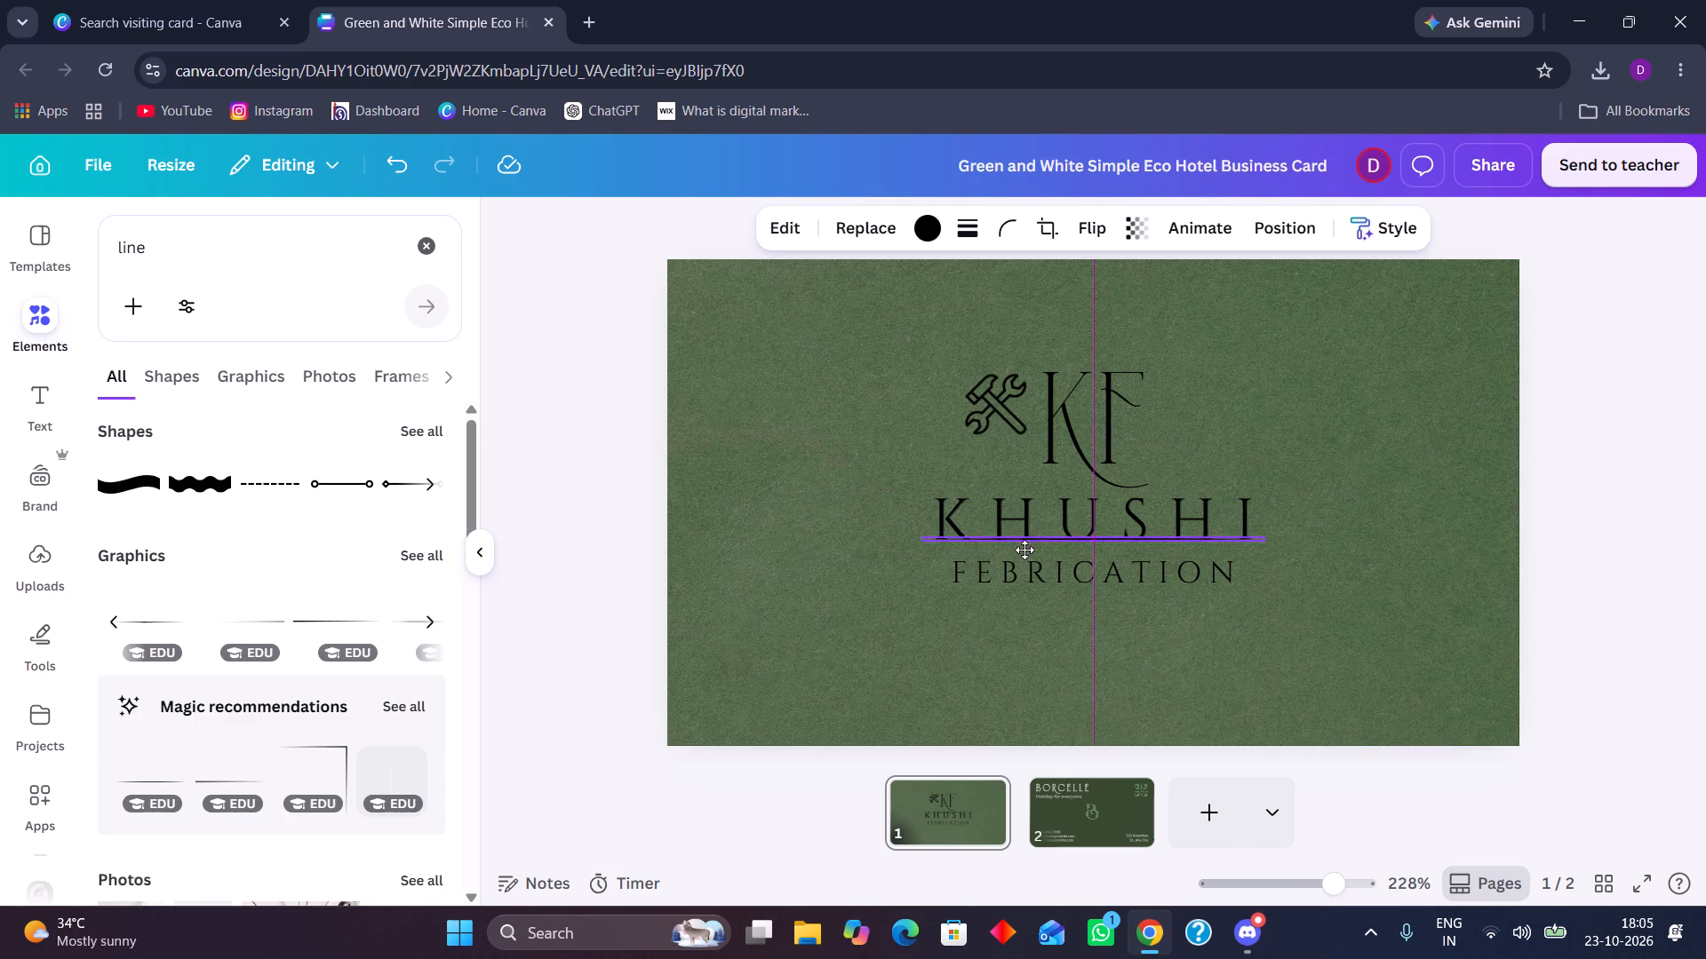
pyautogui.moveTo(1024, 550); pyautogui.dragTo(1024, 555)
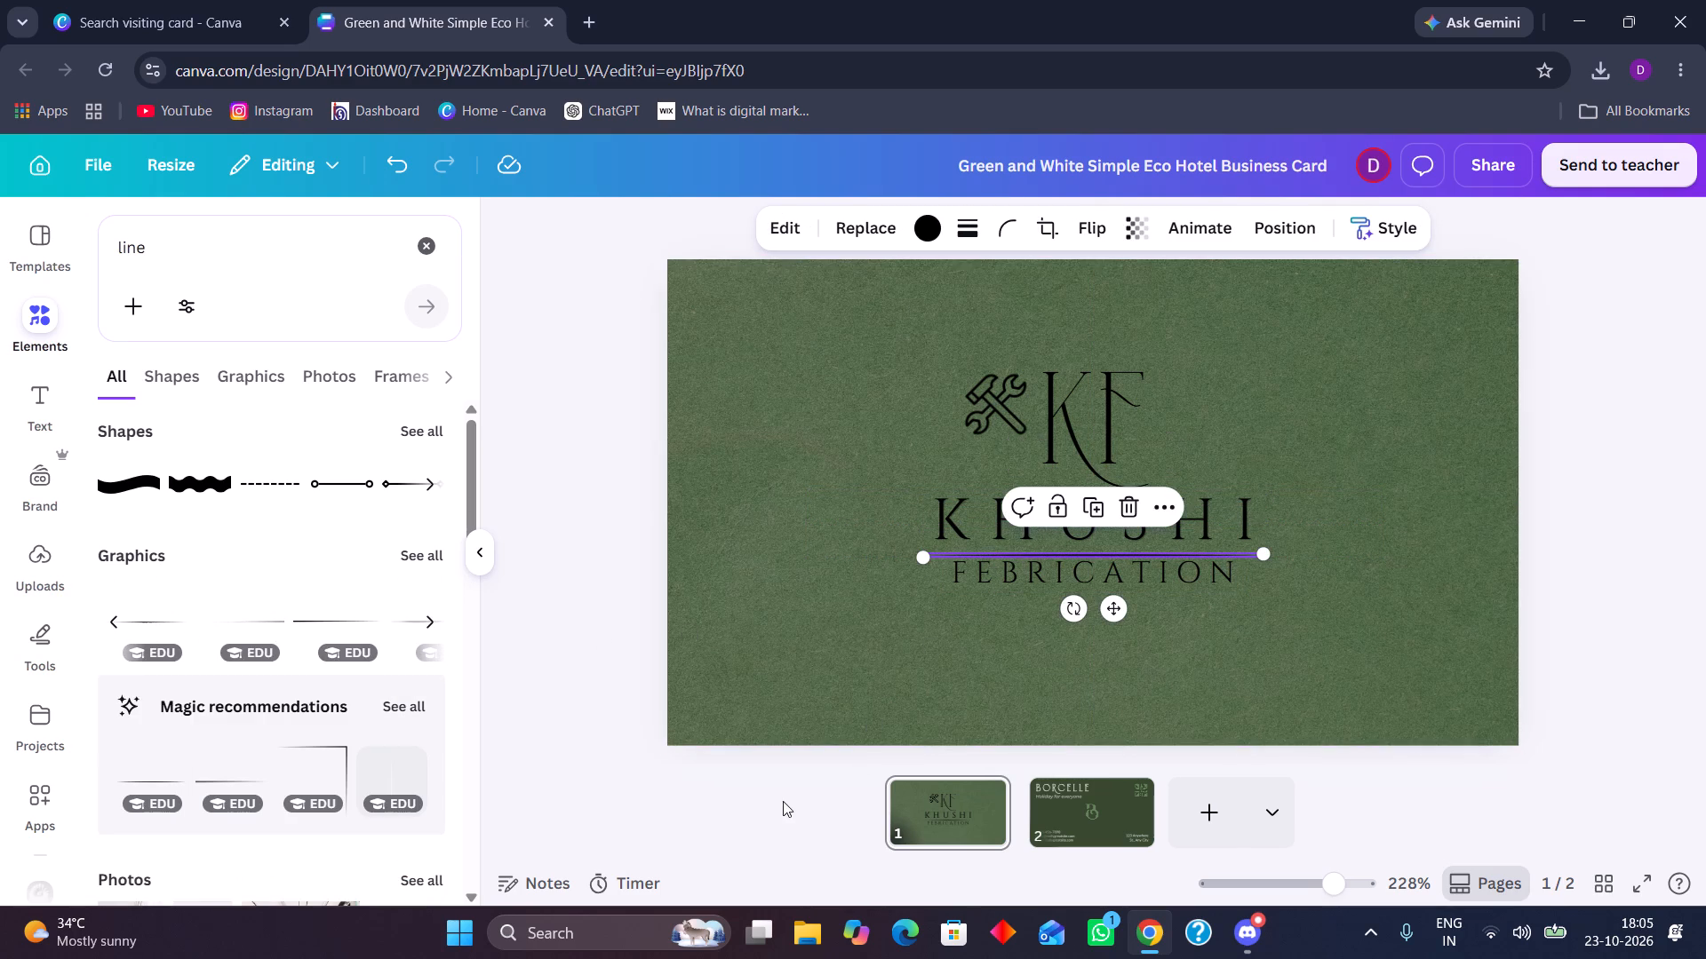
pyautogui.click(783, 801)
pyautogui.click(588, 711)
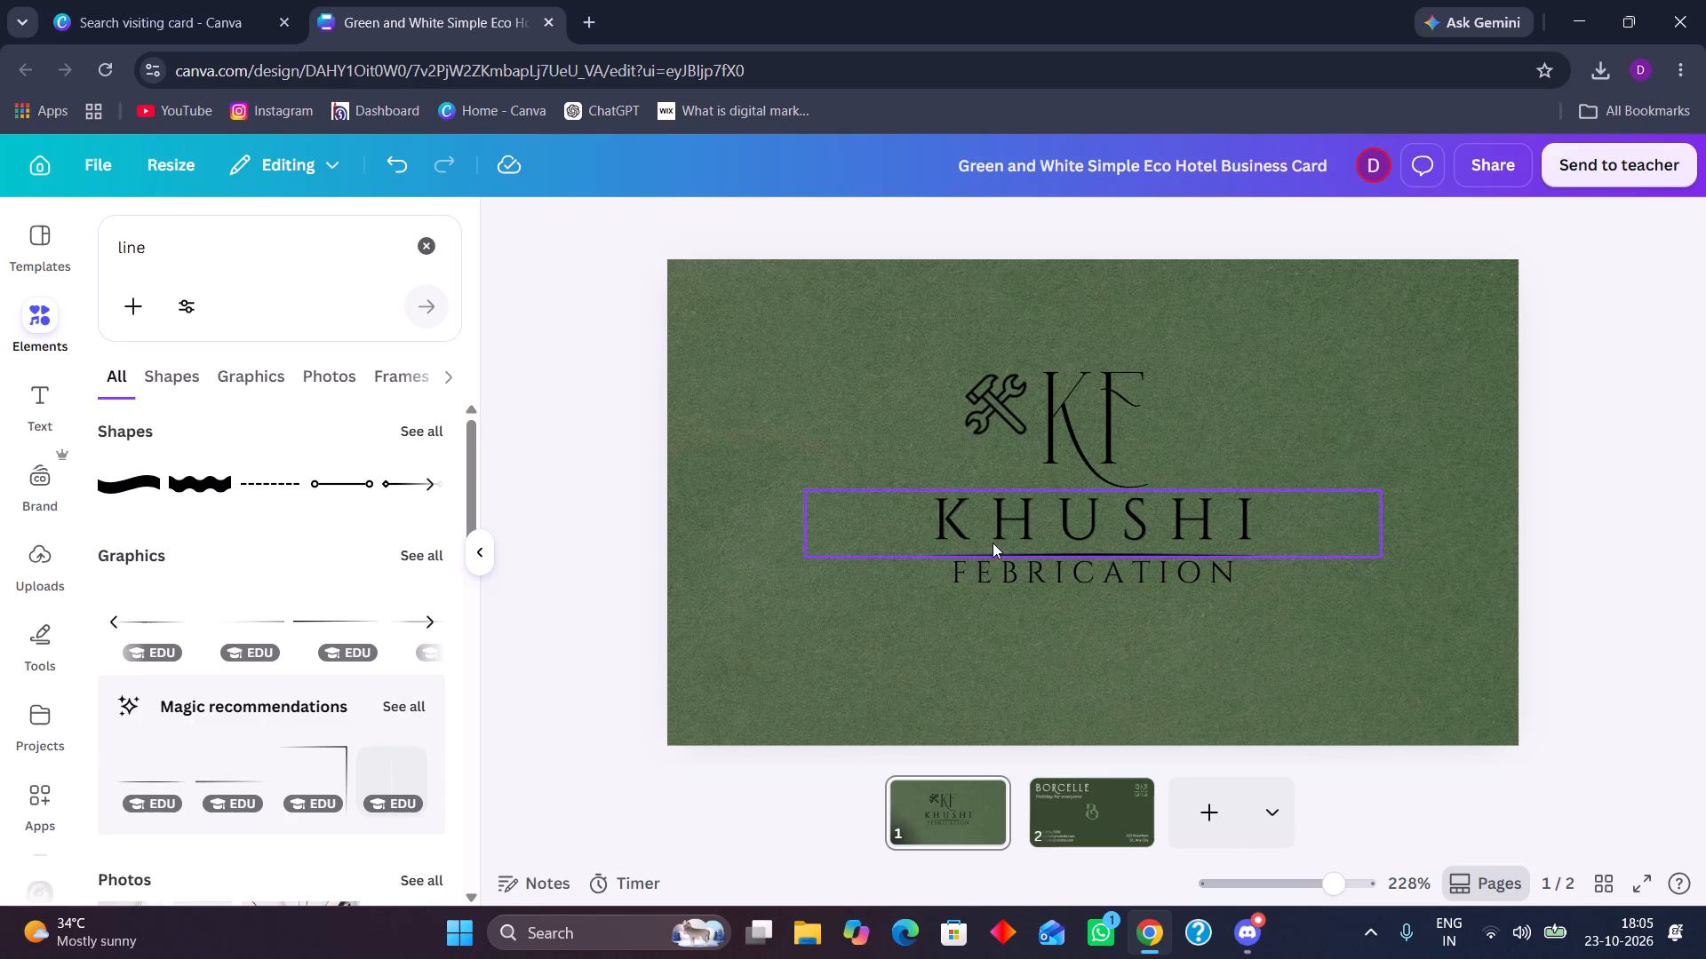
# Move the FEBRICATION text slightly down to leave a gap beneath the divider line.
pyautogui.moveTo(1007, 569); pyautogui.dragTo(1008, 578)
# Lower the KF monogram slightly towards KHUSHI, move the tools icon down close beside it and deselect.
pyautogui.moveTo(1097, 403); pyautogui.dragTo(1106, 406)
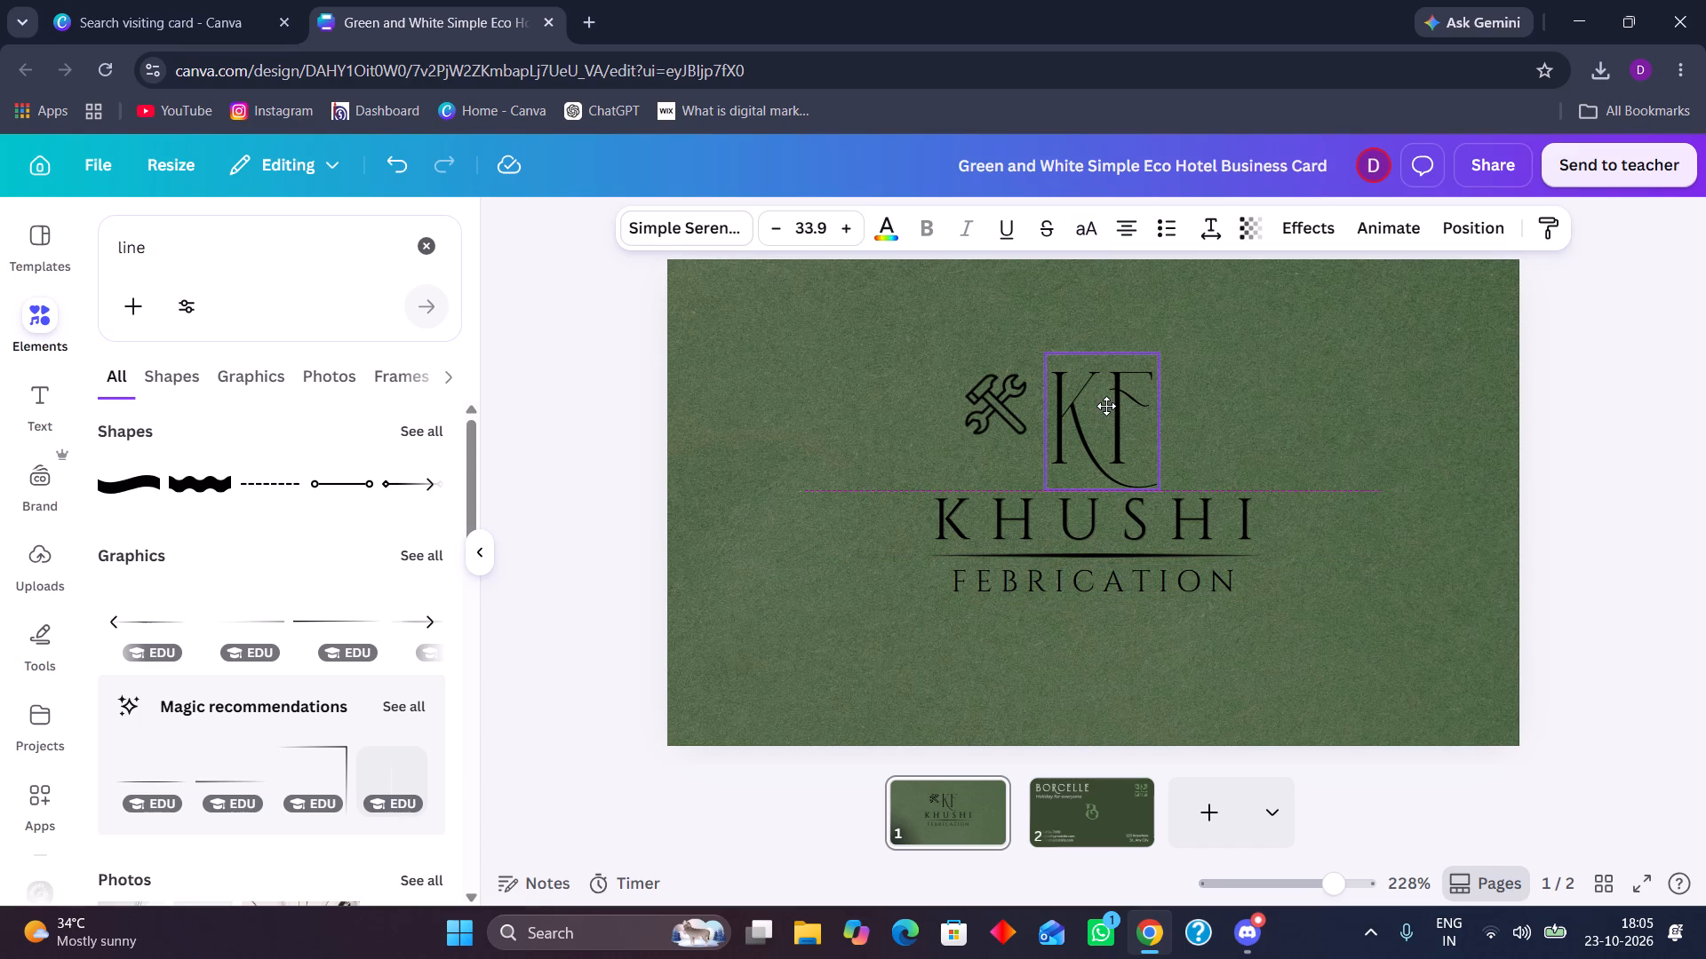
pyautogui.moveTo(1106, 406); pyautogui.dragTo(1099, 412)
pyautogui.moveTo(1014, 413); pyautogui.dragTo(1017, 423)
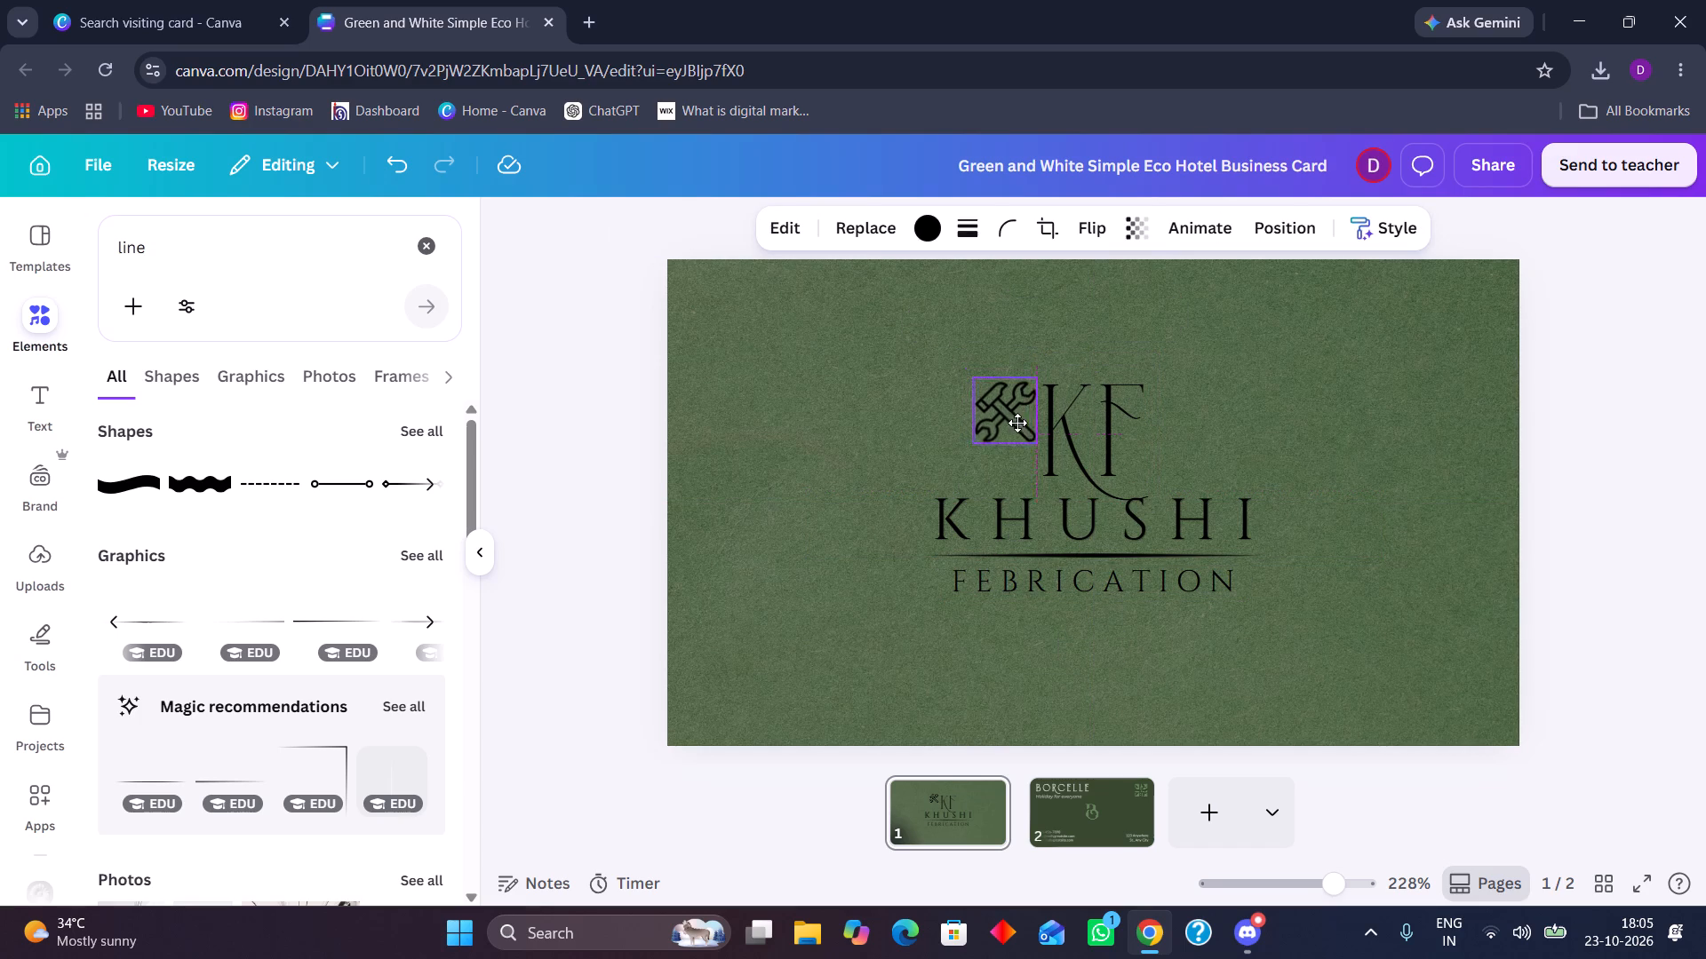
pyautogui.moveTo(1017, 423); pyautogui.dragTo(1021, 446)
pyautogui.click(576, 491)
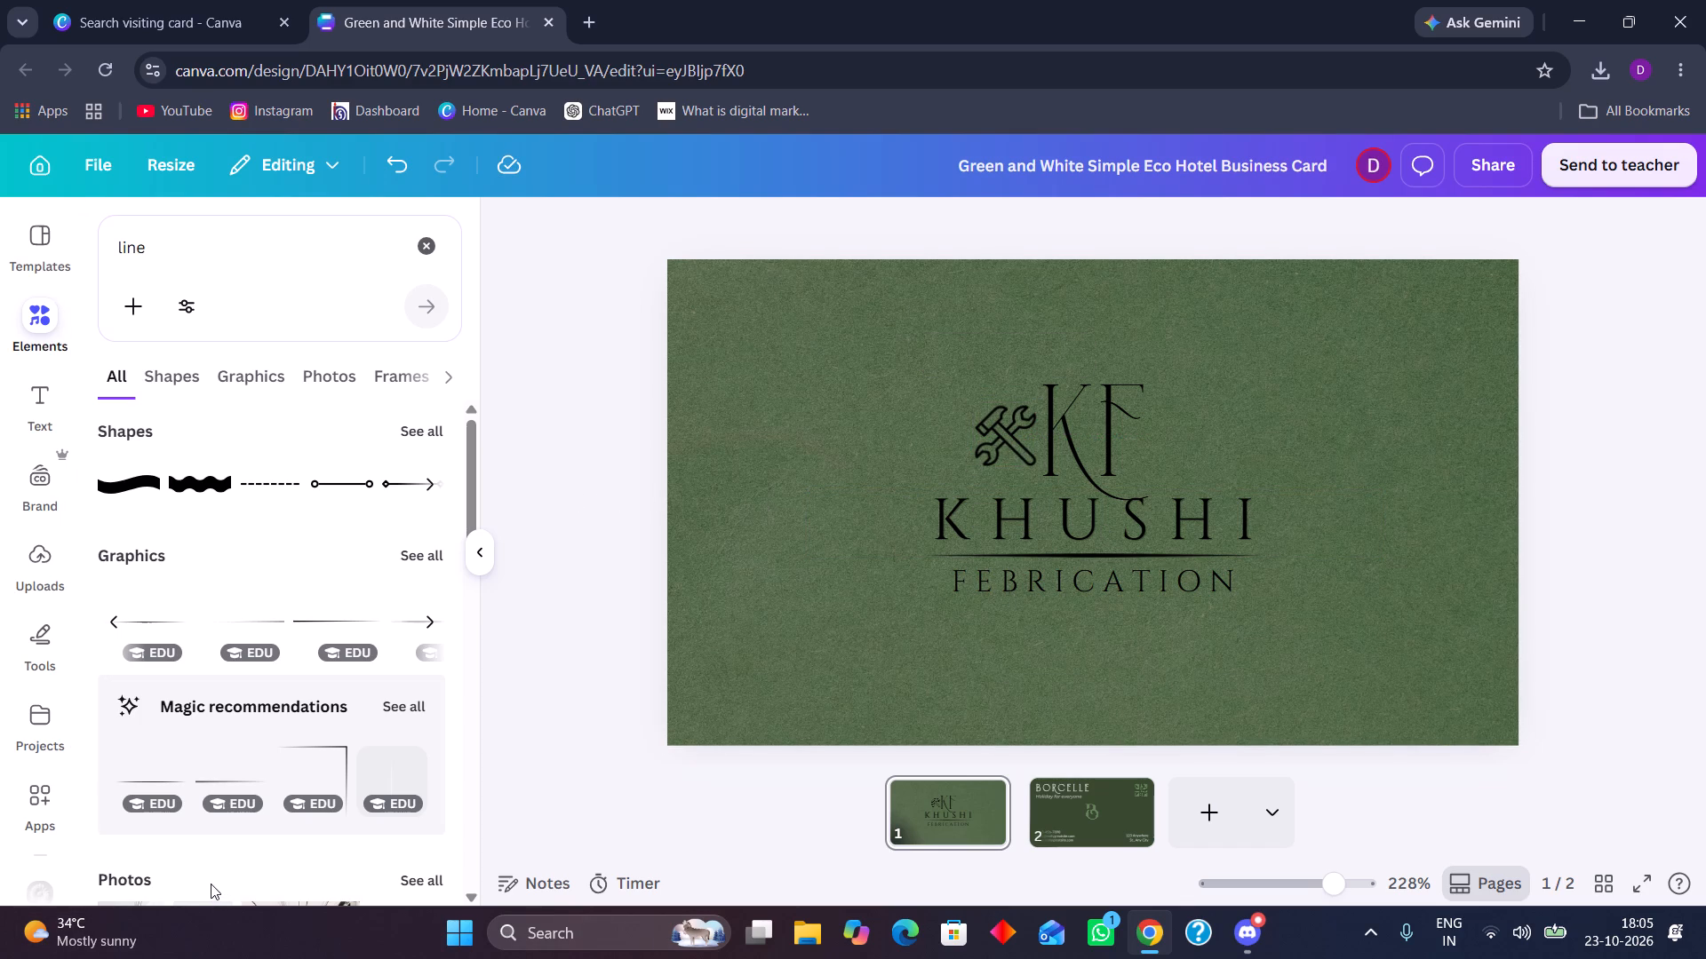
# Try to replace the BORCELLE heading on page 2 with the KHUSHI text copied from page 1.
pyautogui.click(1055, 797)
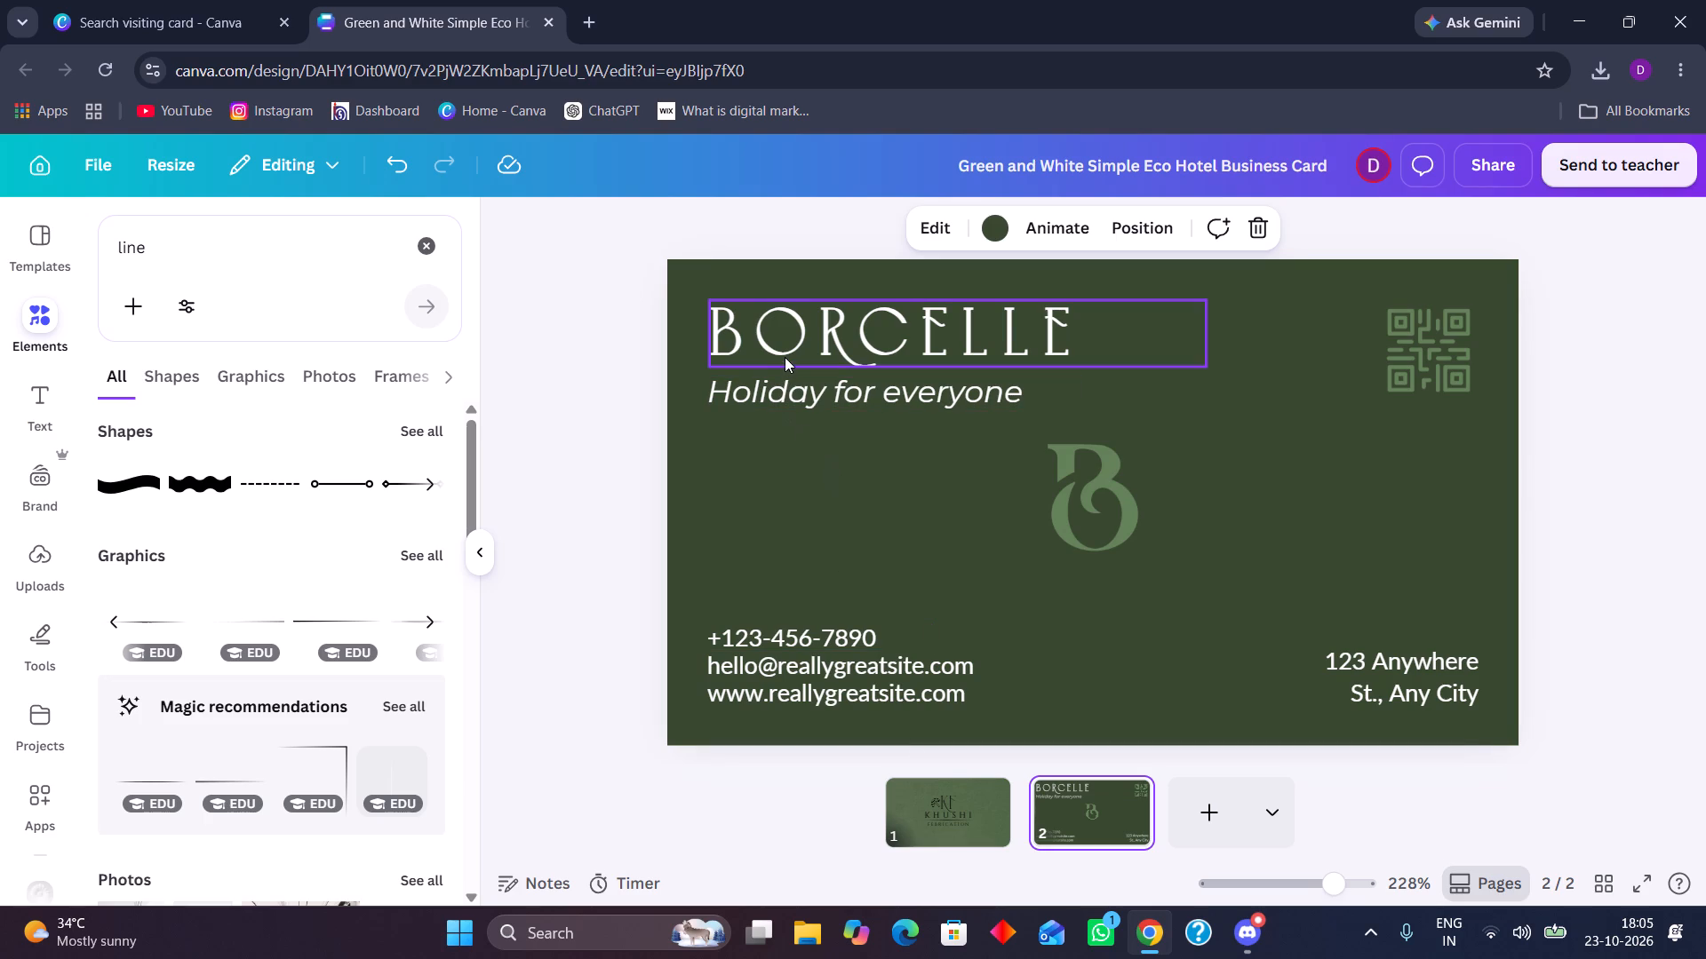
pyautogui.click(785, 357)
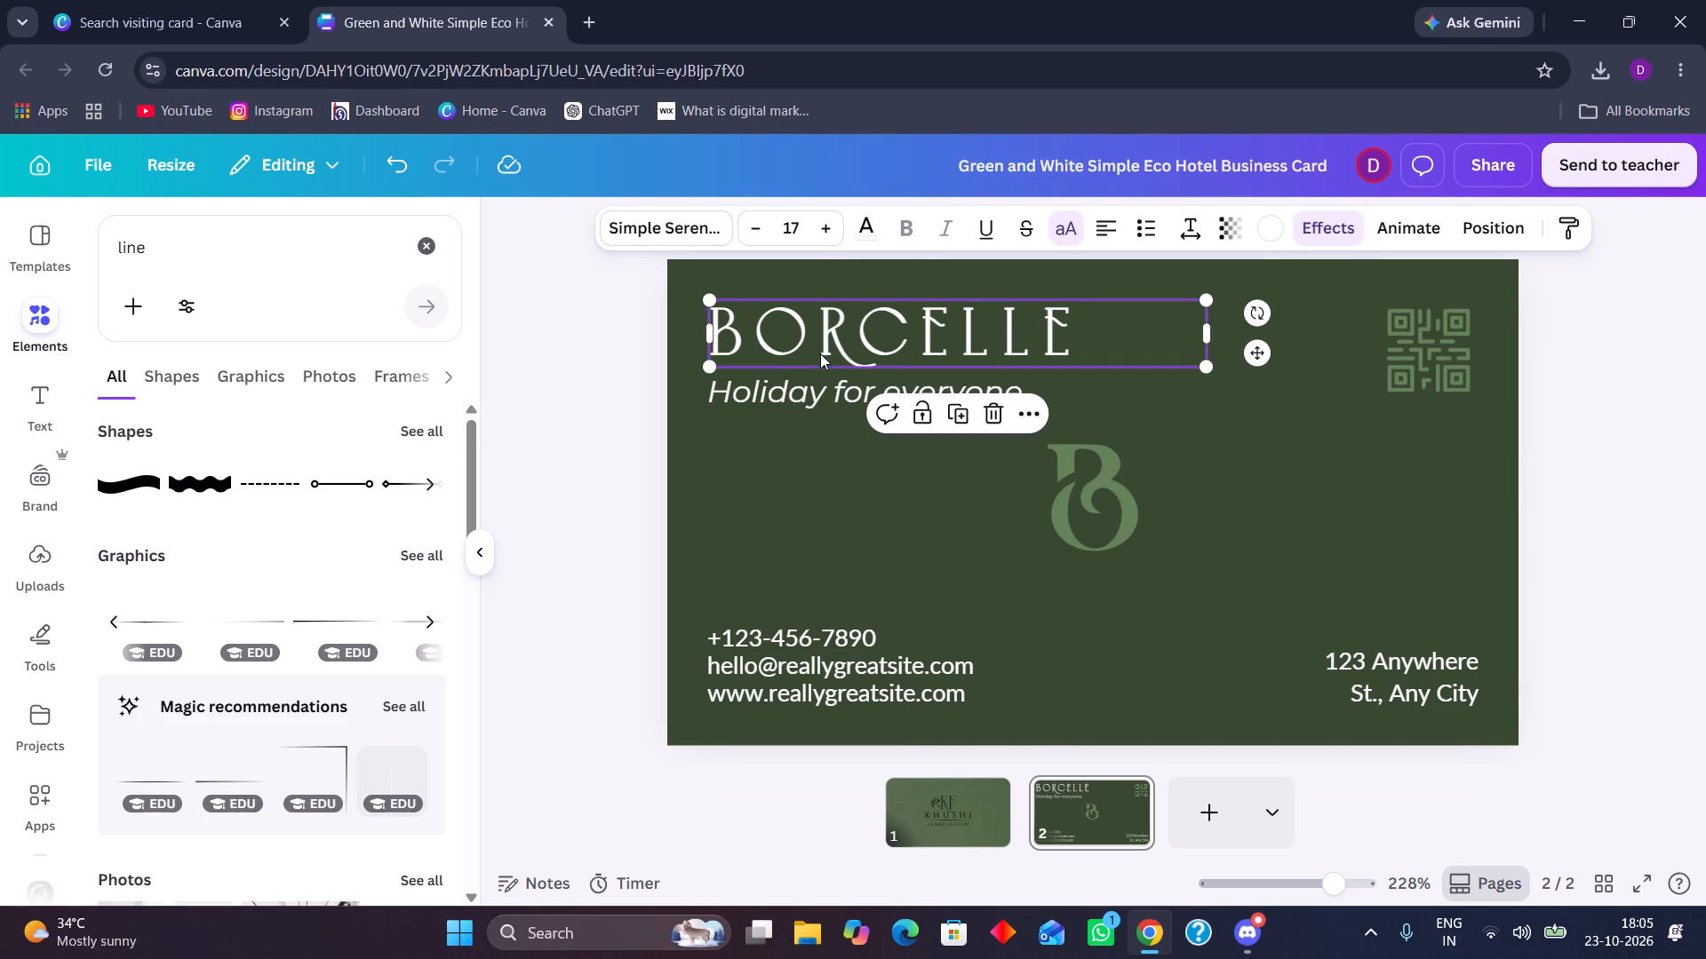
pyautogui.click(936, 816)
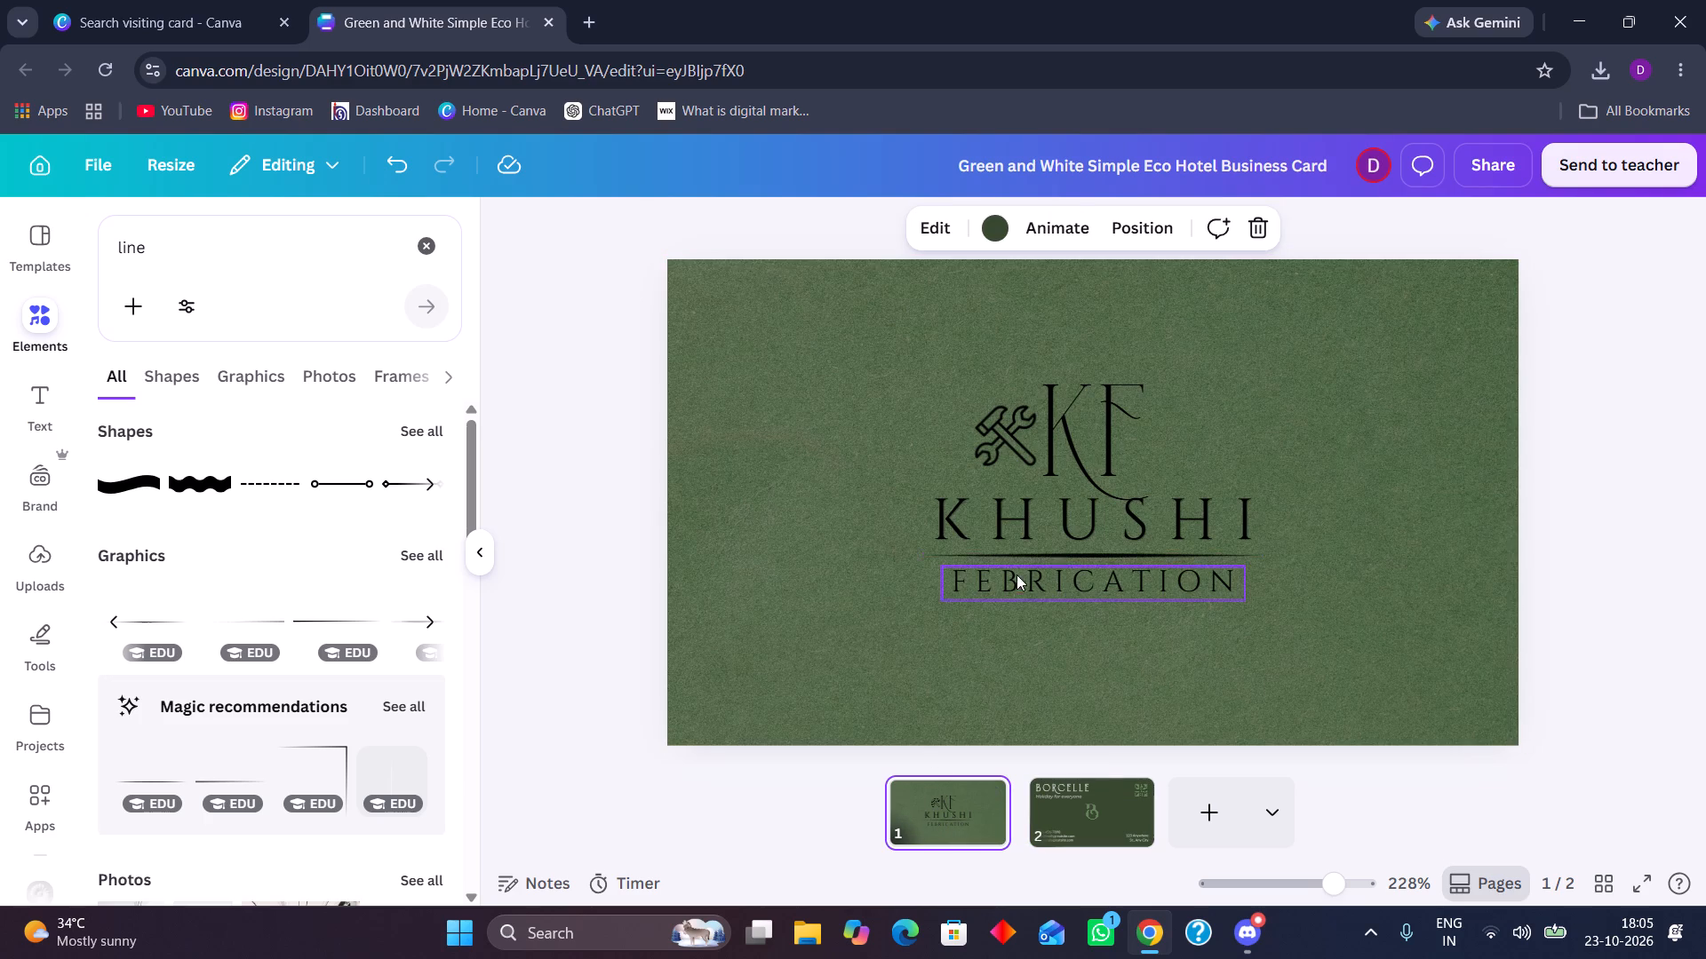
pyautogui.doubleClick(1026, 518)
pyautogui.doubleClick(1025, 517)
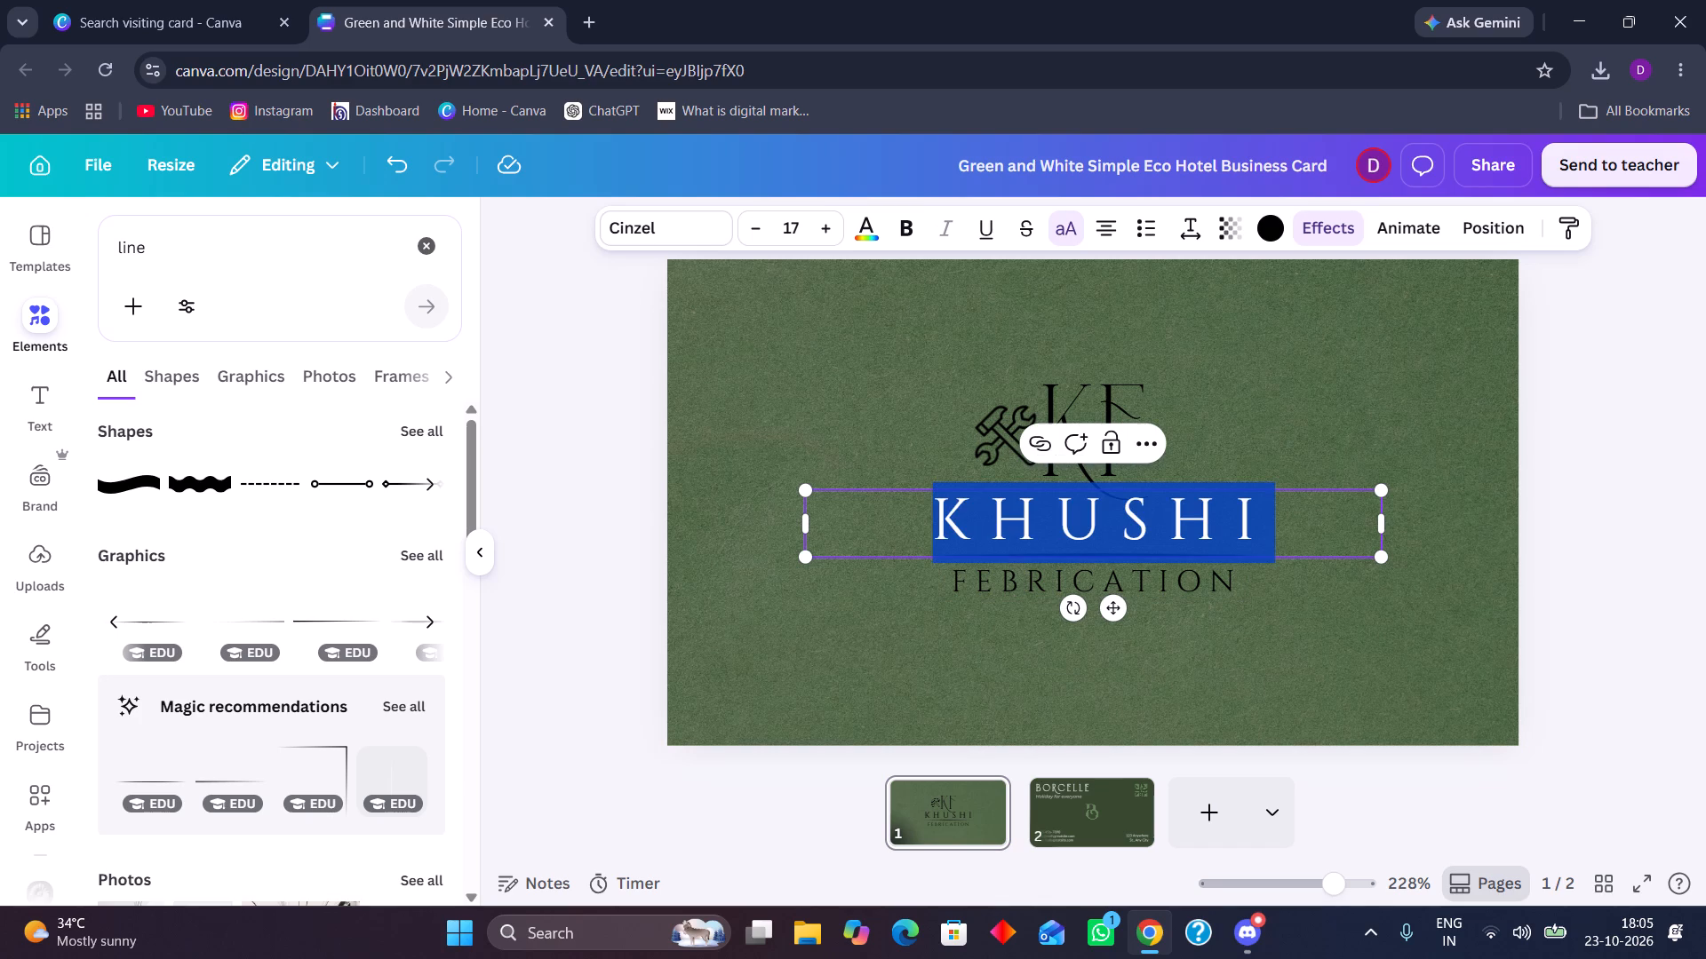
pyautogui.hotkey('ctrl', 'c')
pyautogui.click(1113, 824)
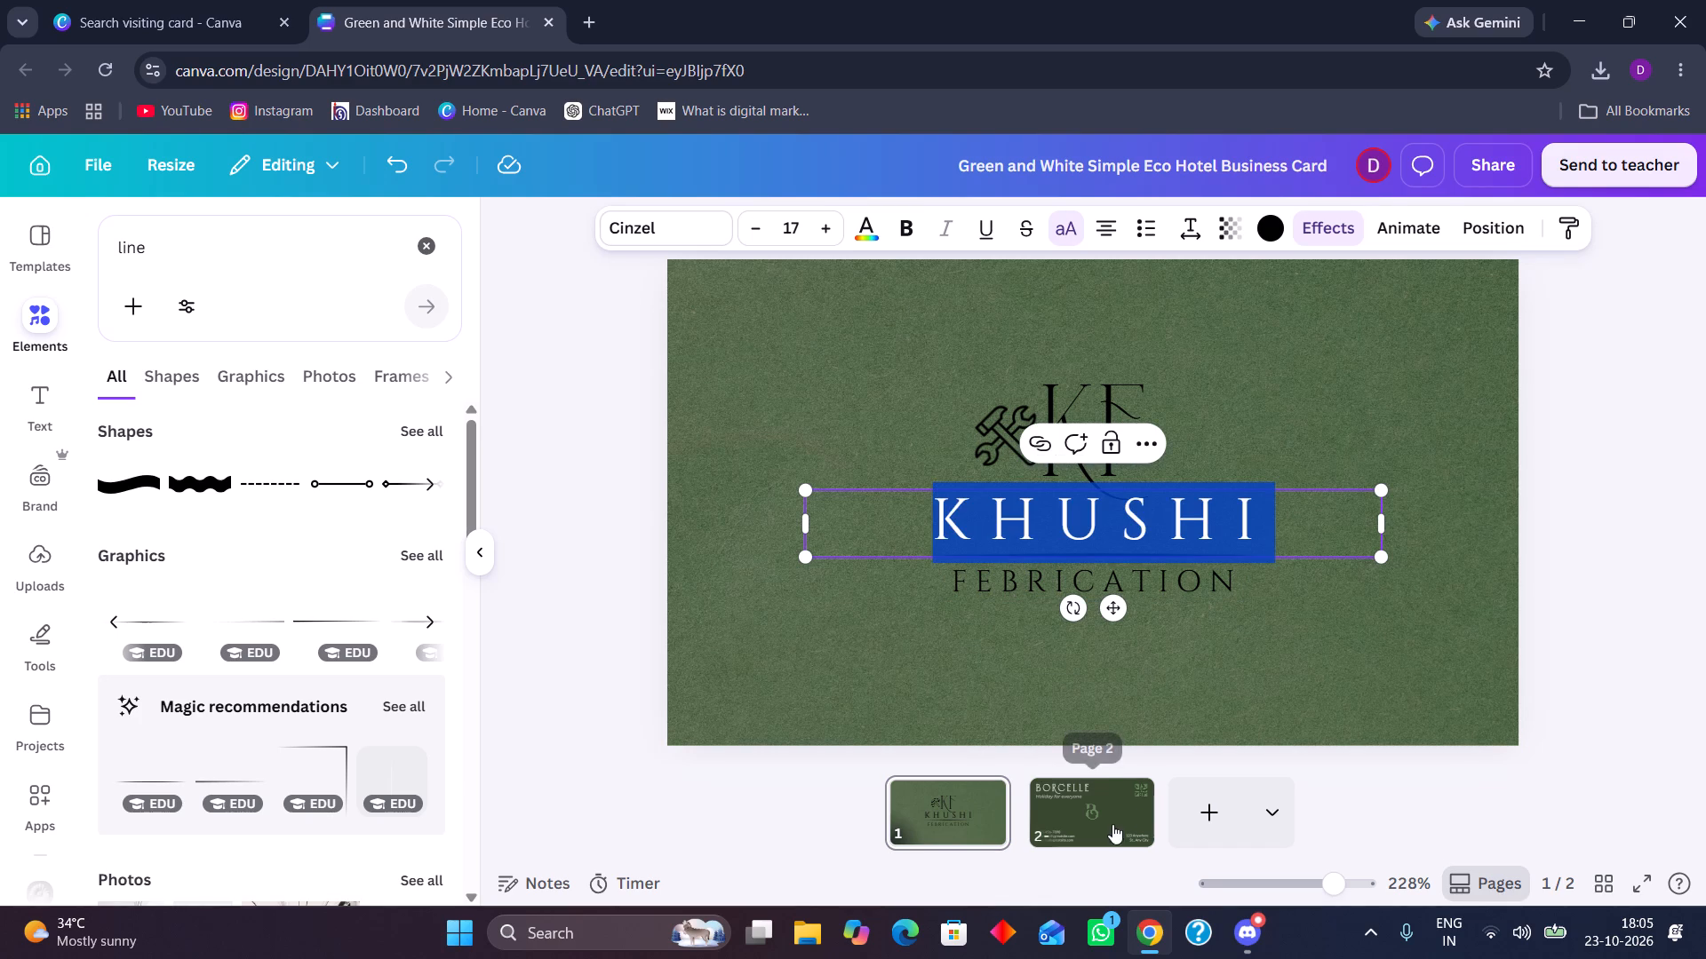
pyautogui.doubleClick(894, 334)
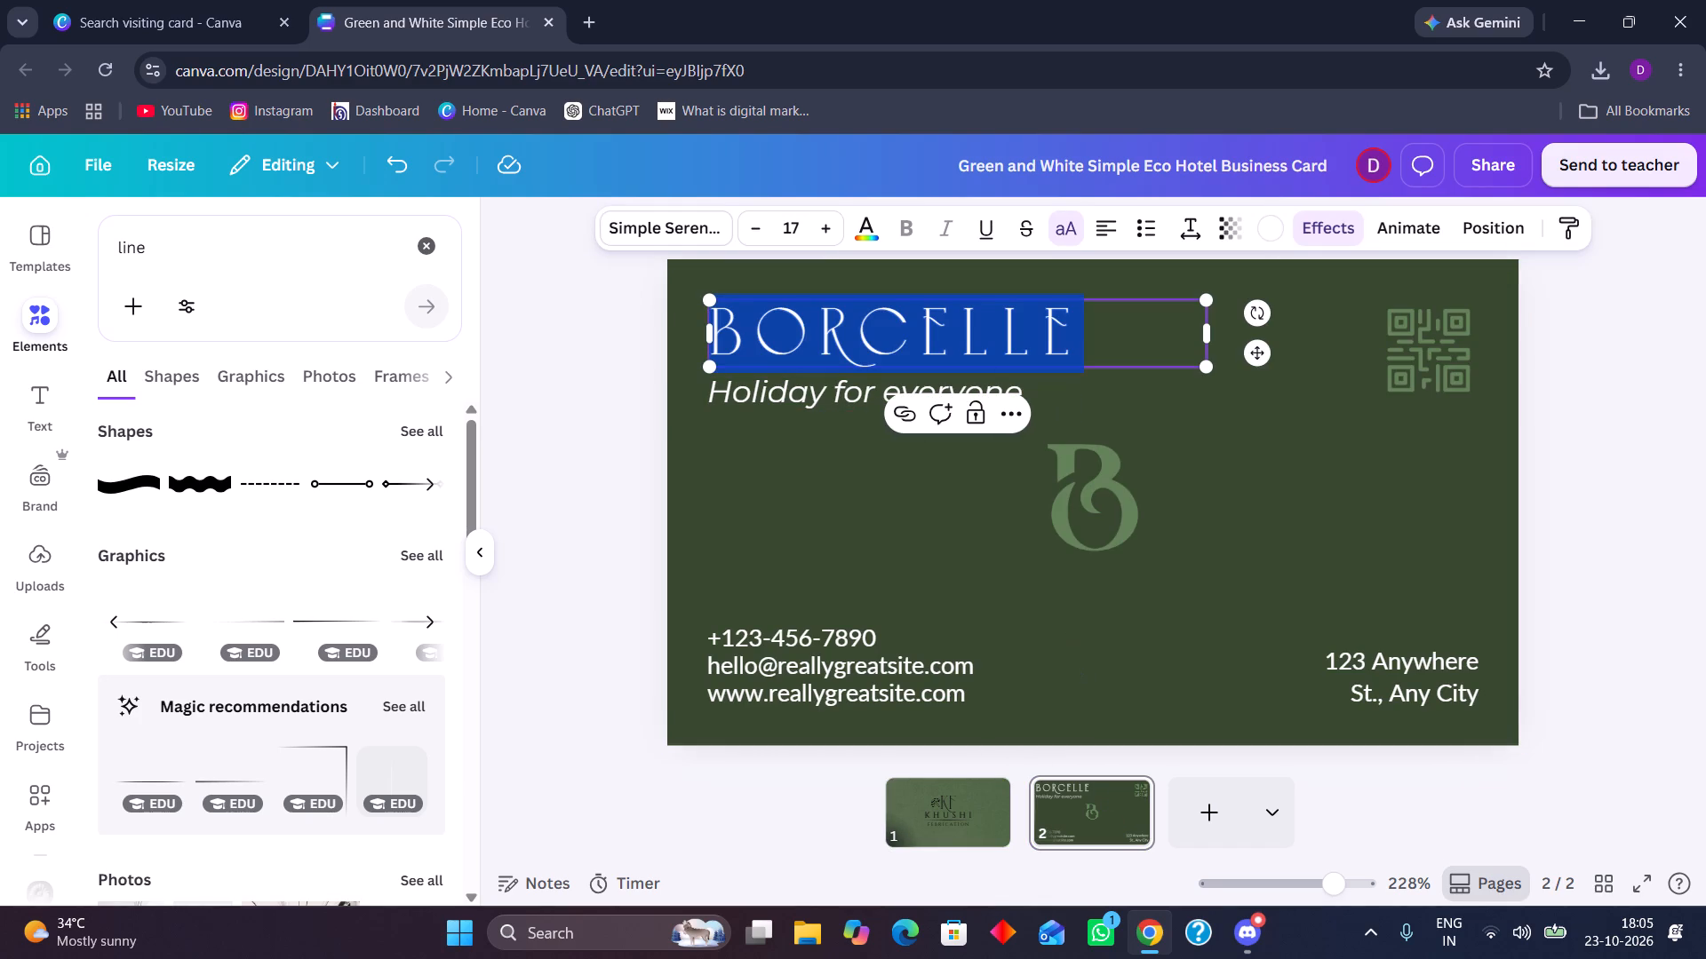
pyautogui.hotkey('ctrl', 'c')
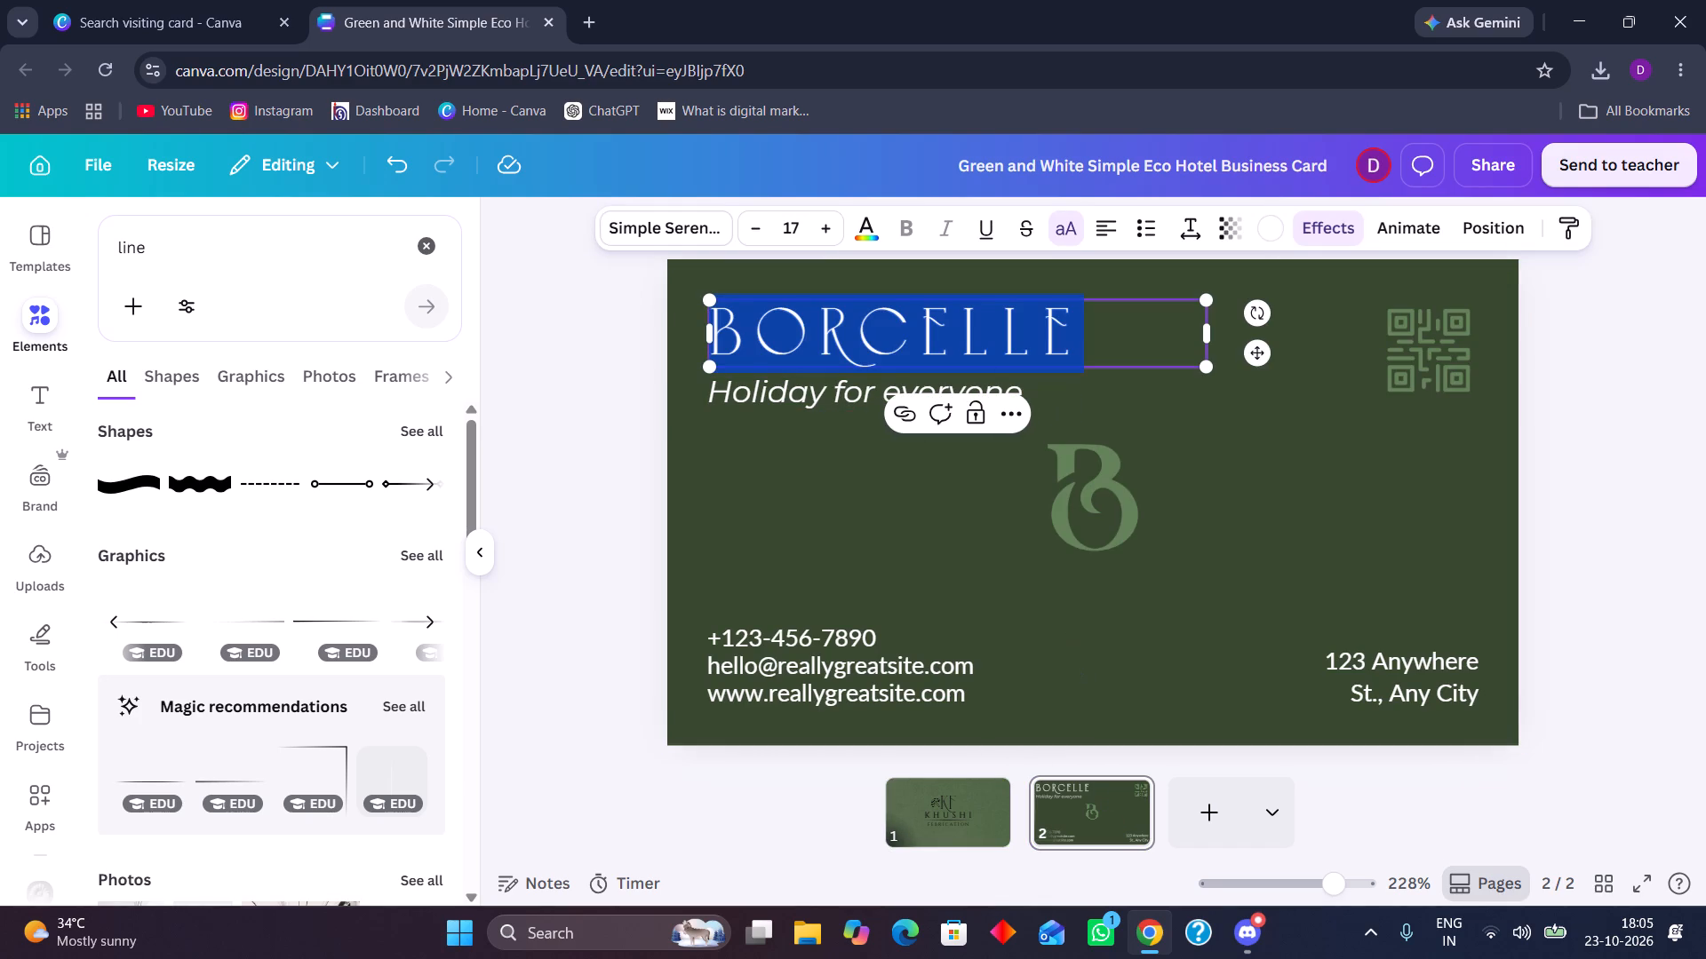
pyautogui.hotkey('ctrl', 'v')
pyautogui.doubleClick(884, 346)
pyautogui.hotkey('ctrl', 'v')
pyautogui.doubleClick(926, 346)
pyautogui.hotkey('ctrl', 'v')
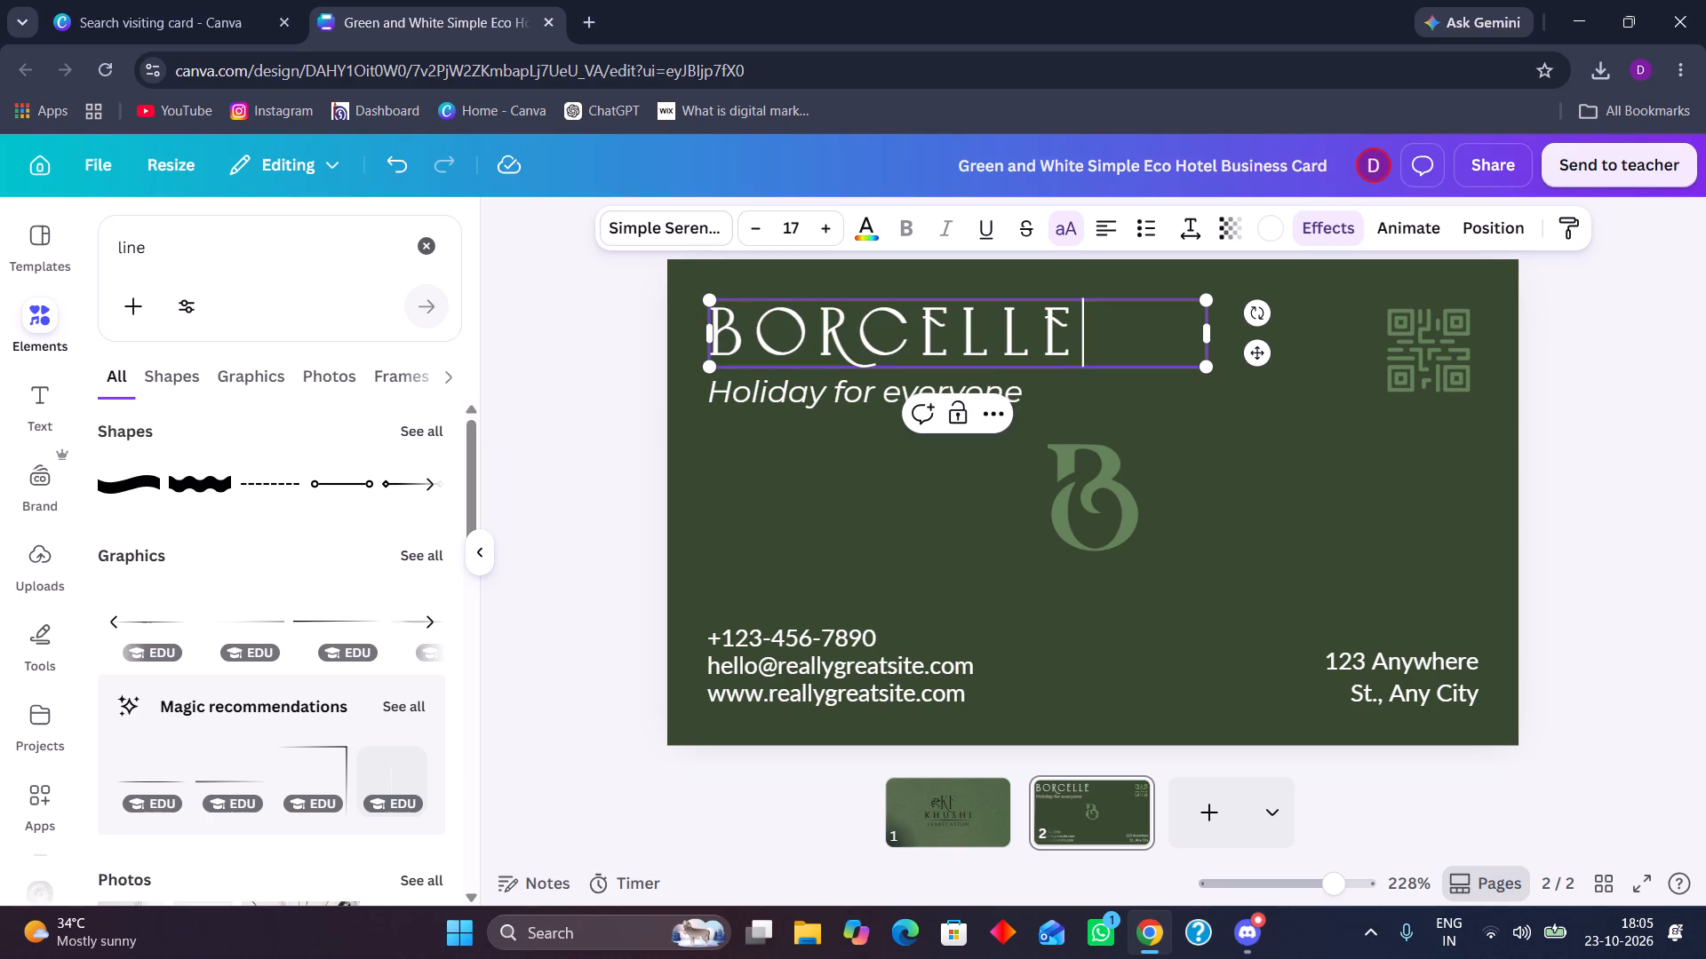
# Delete the BORCELLE text from the heading text box on page 2.
pyautogui.moveTo(1040, 337); pyautogui.dragTo(883, 343)
pyautogui.click(1064, 332)
pyautogui.moveTo(1064, 332); pyautogui.dragTo(873, 345)
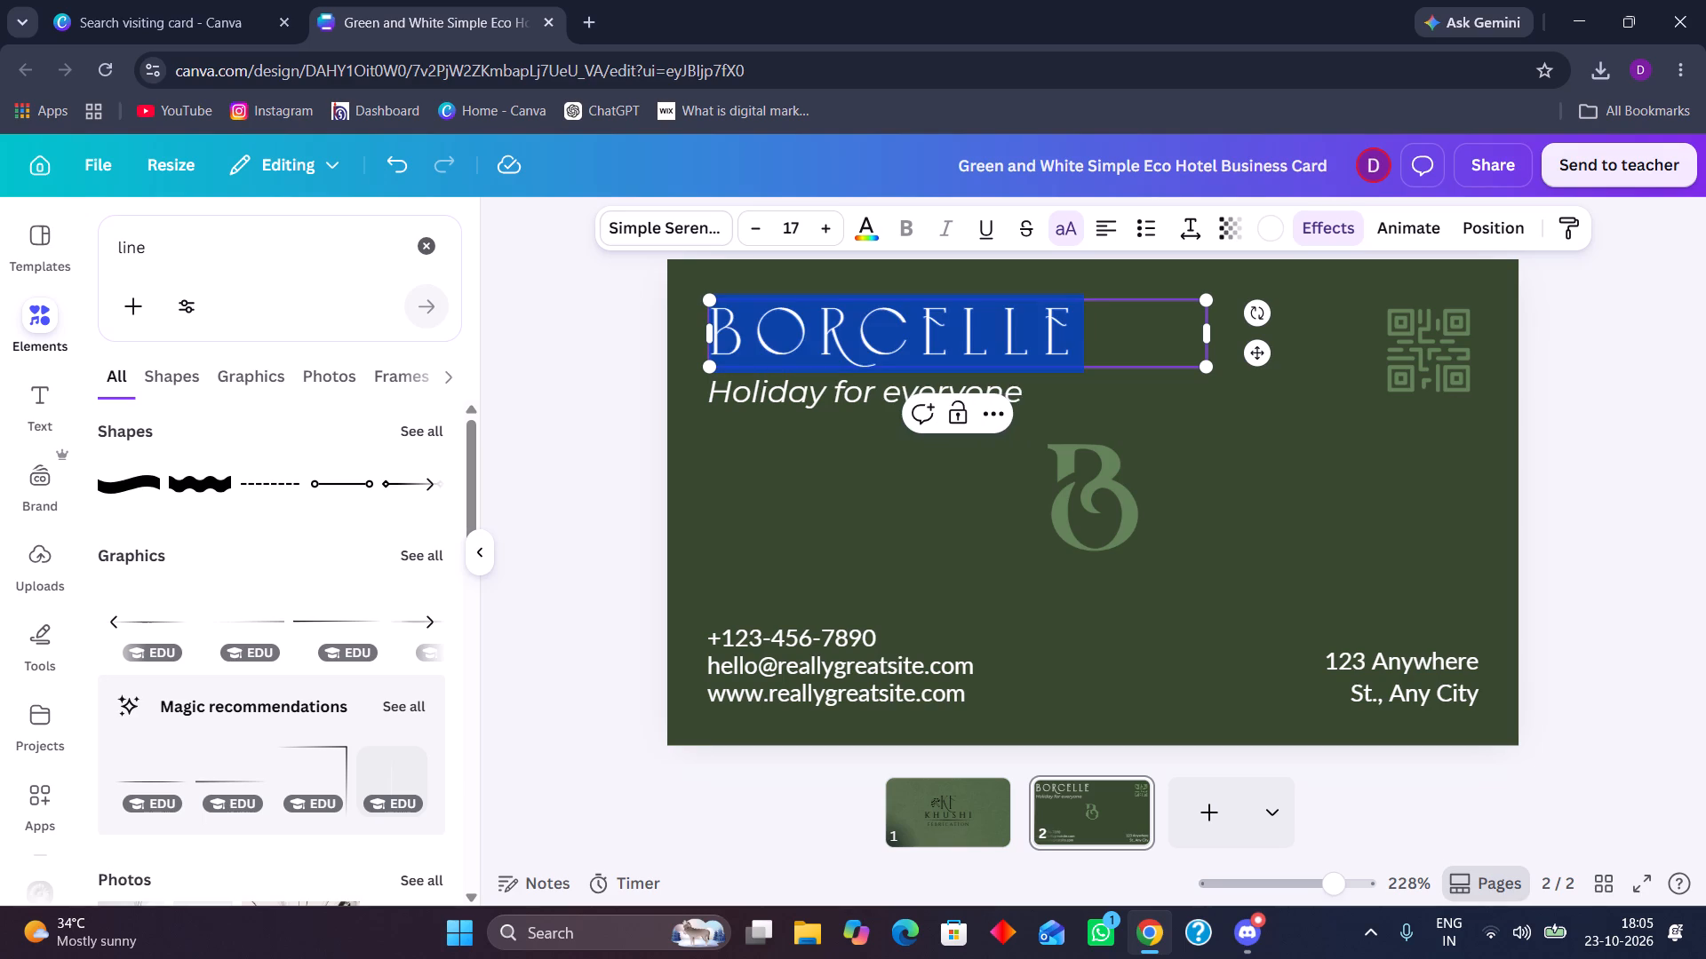
pyautogui.moveTo(873, 345); pyautogui.dragTo(828, 357)
pyautogui.press('BackSpace')
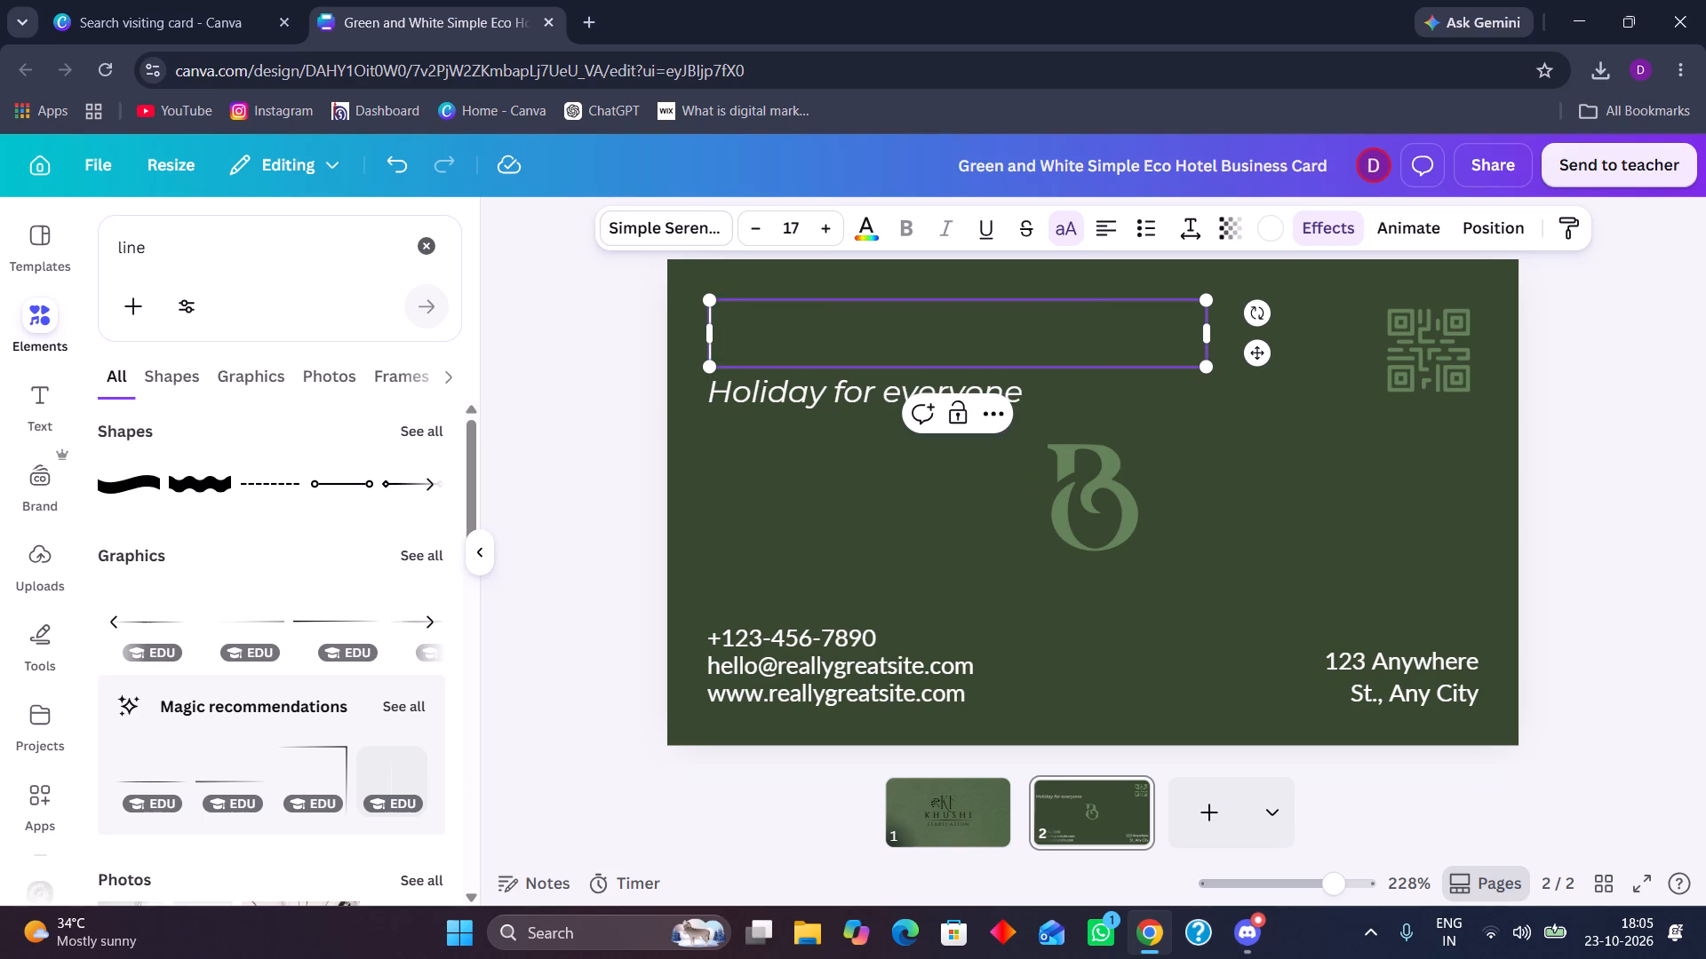
# Copy the KHUSHI text from page 1 and paste it into the empty heading text box on page 2.
pyautogui.click(986, 783)
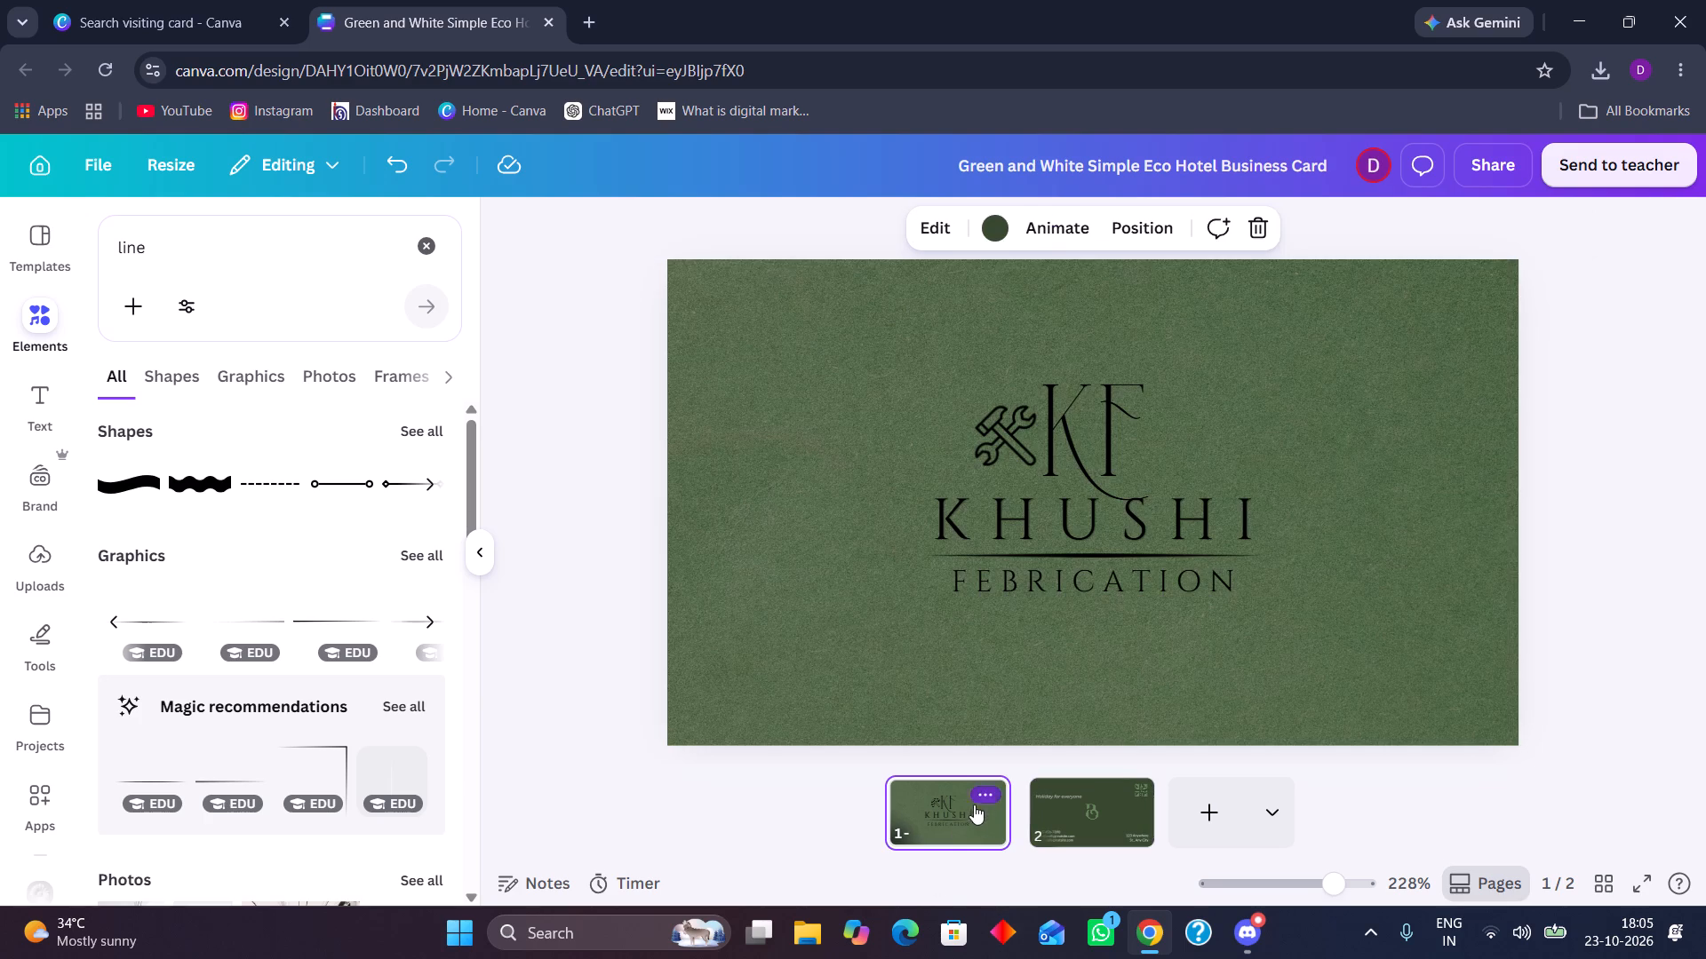
pyautogui.doubleClick(1023, 506)
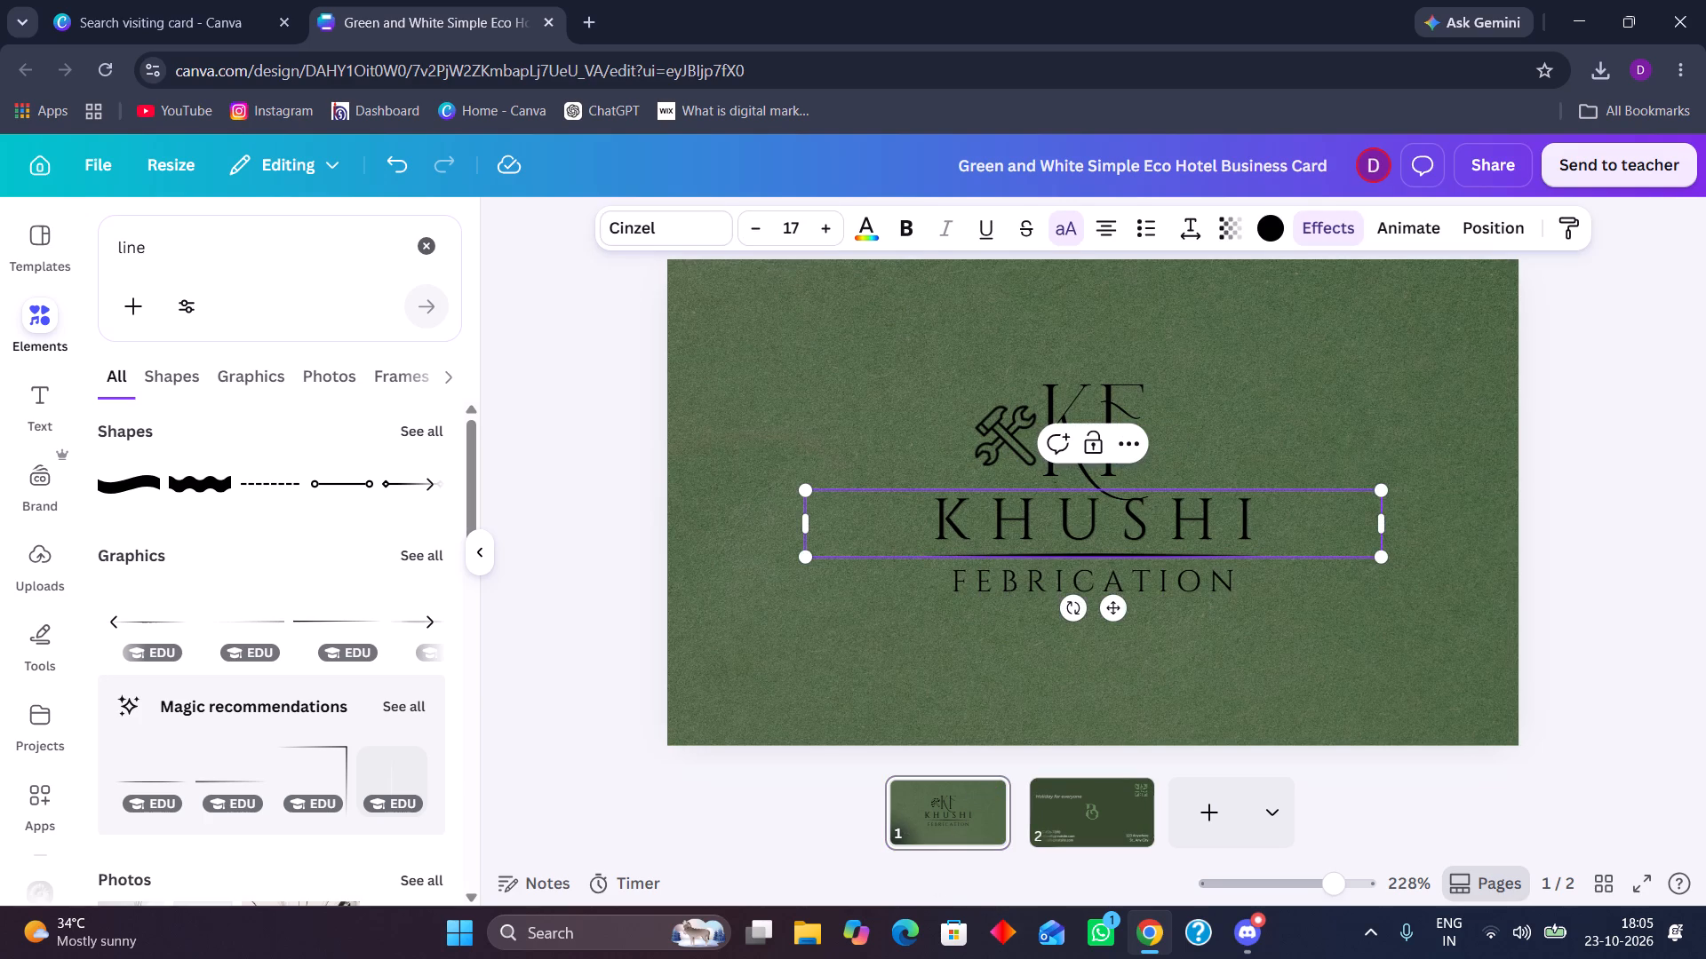
pyautogui.doubleClick(1039, 536)
pyautogui.tripleClick(1043, 533)
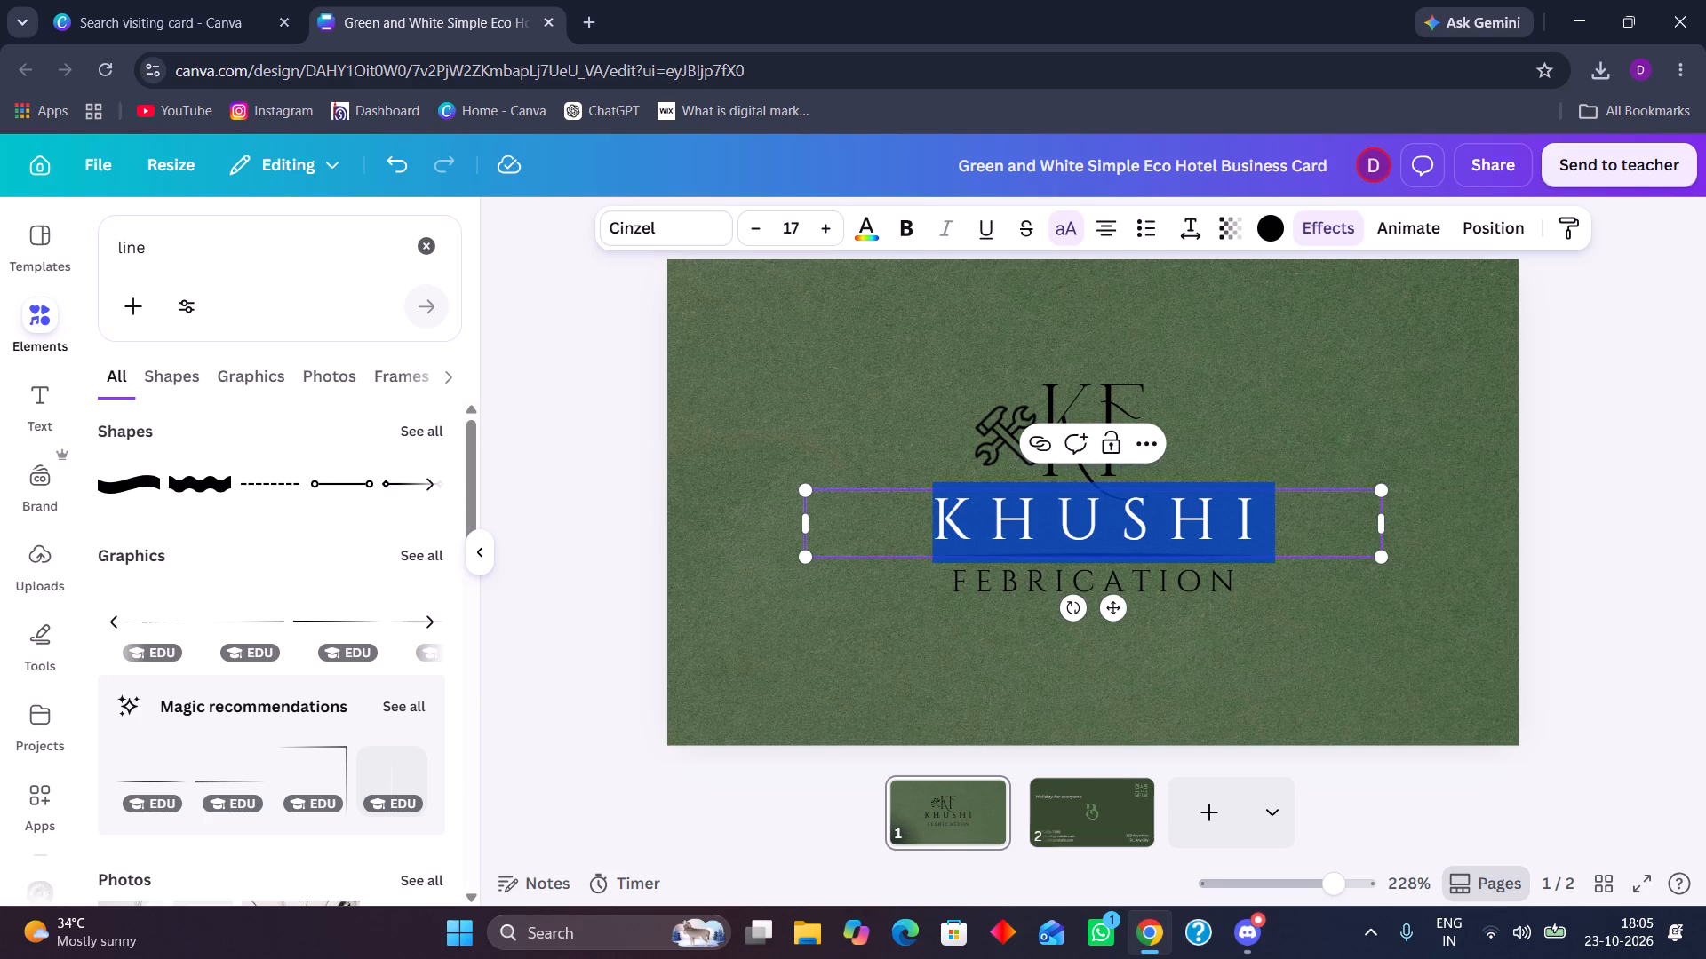
pyautogui.hotkey('ctrl', 'c')
pyautogui.click(1136, 813)
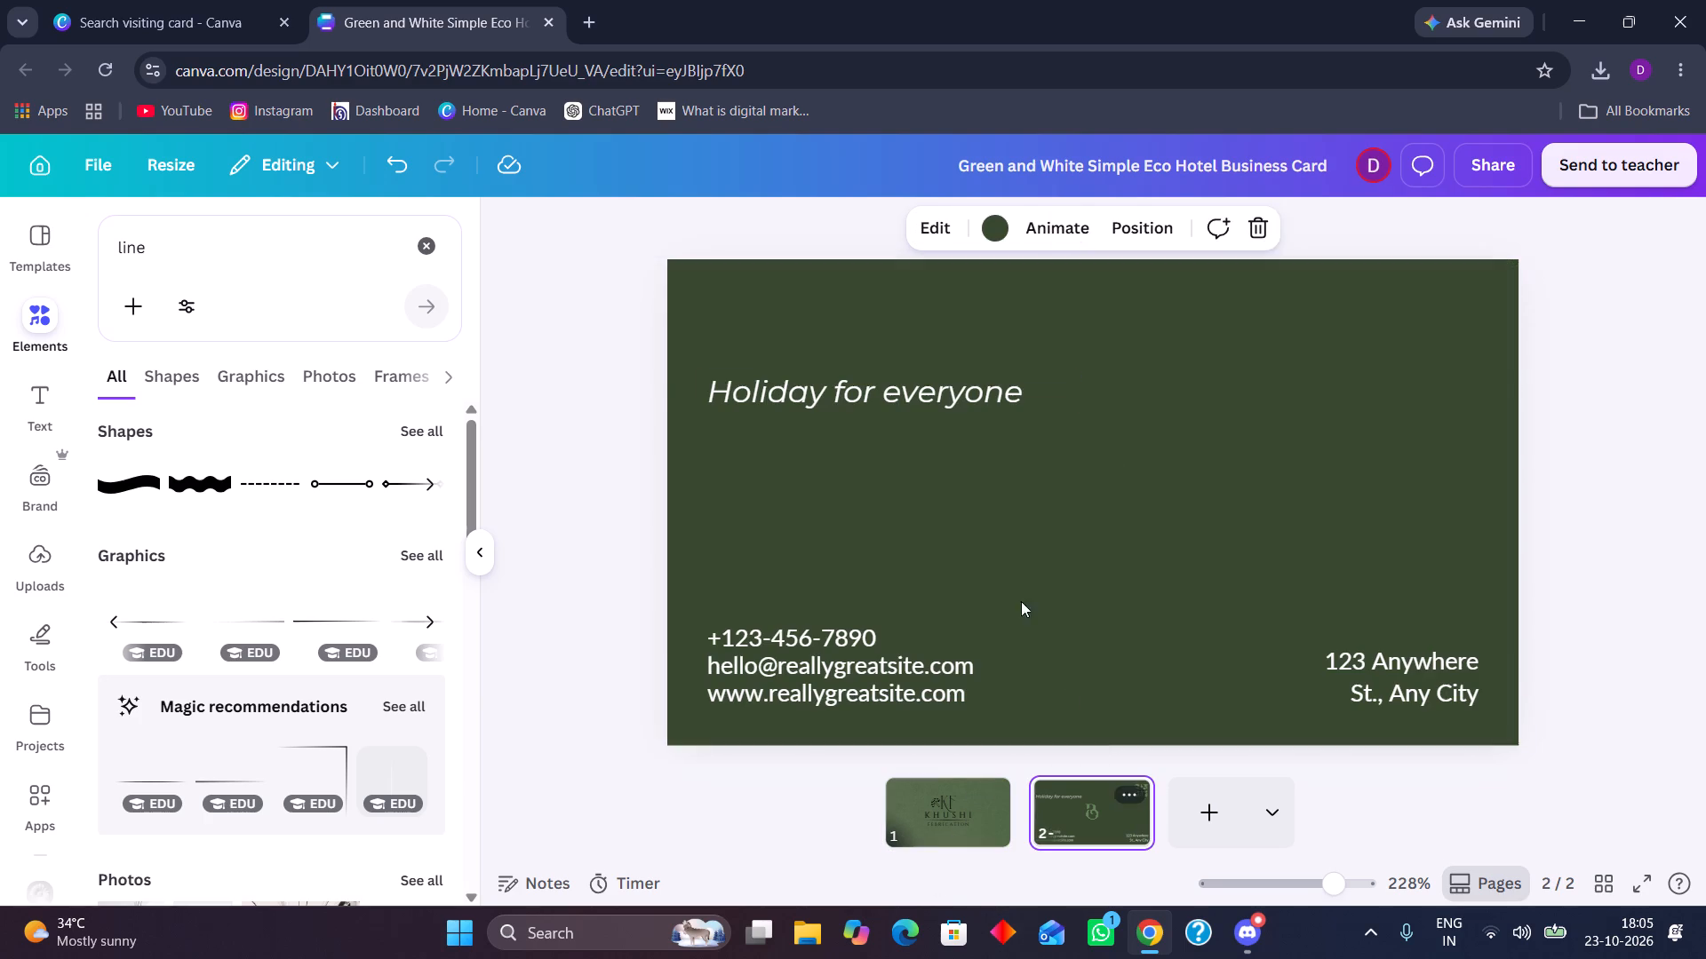
pyautogui.click(895, 310)
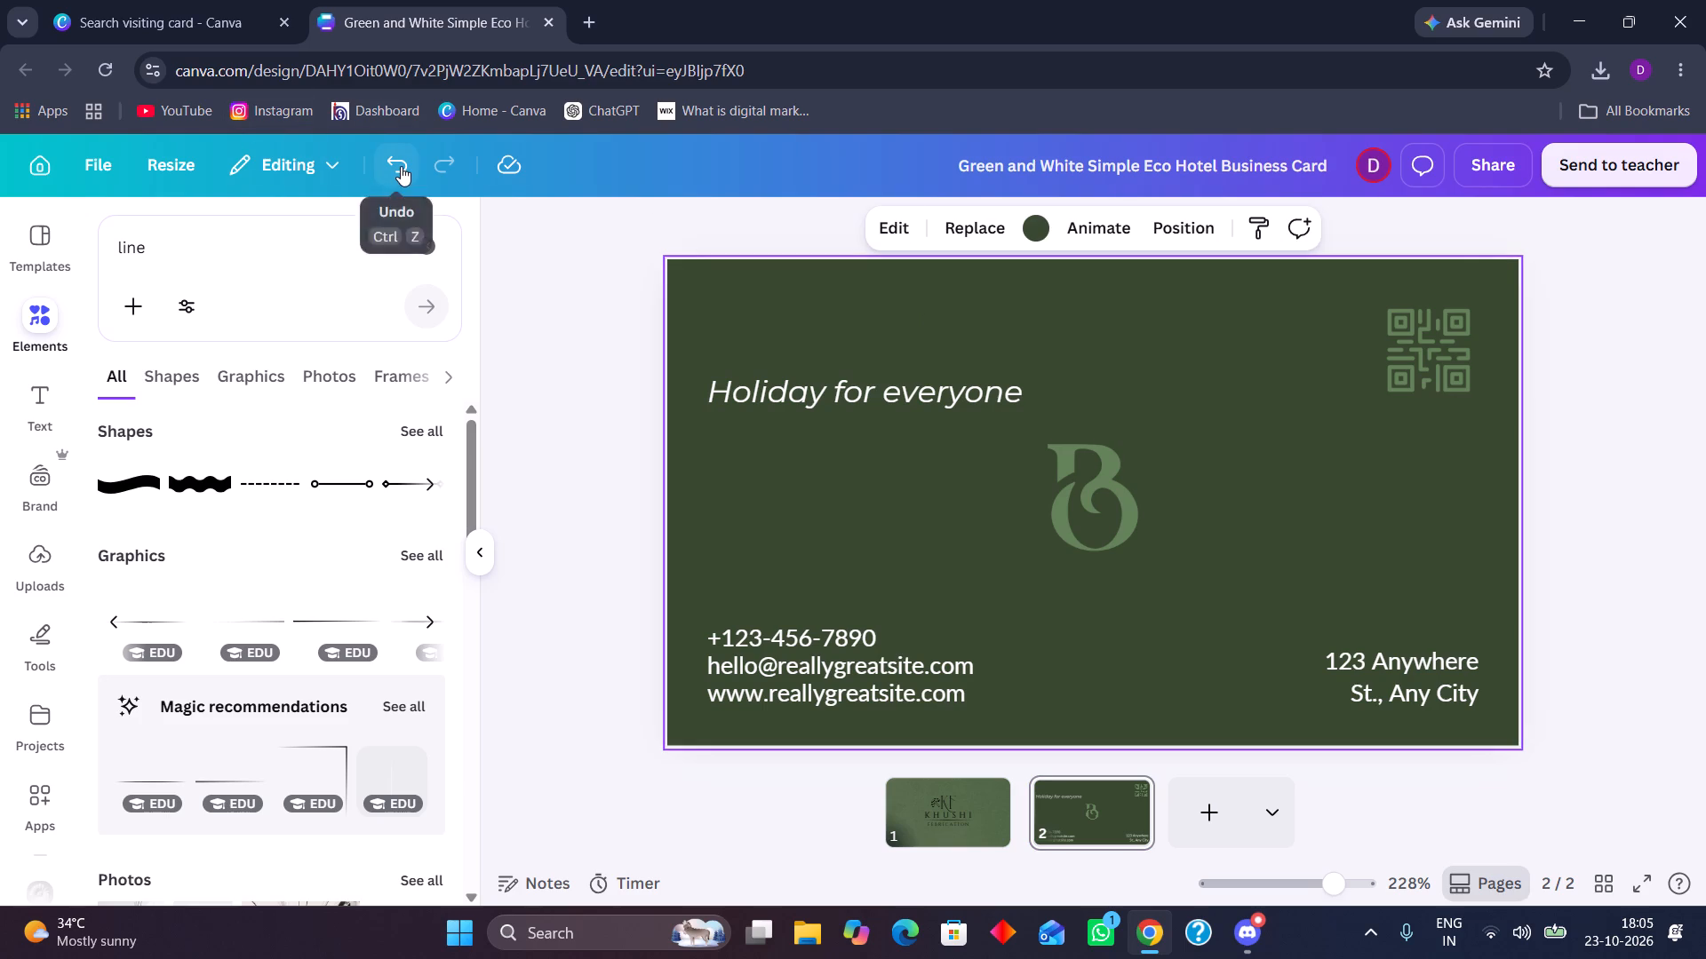
pyautogui.click(401, 166)
pyautogui.click(401, 166)
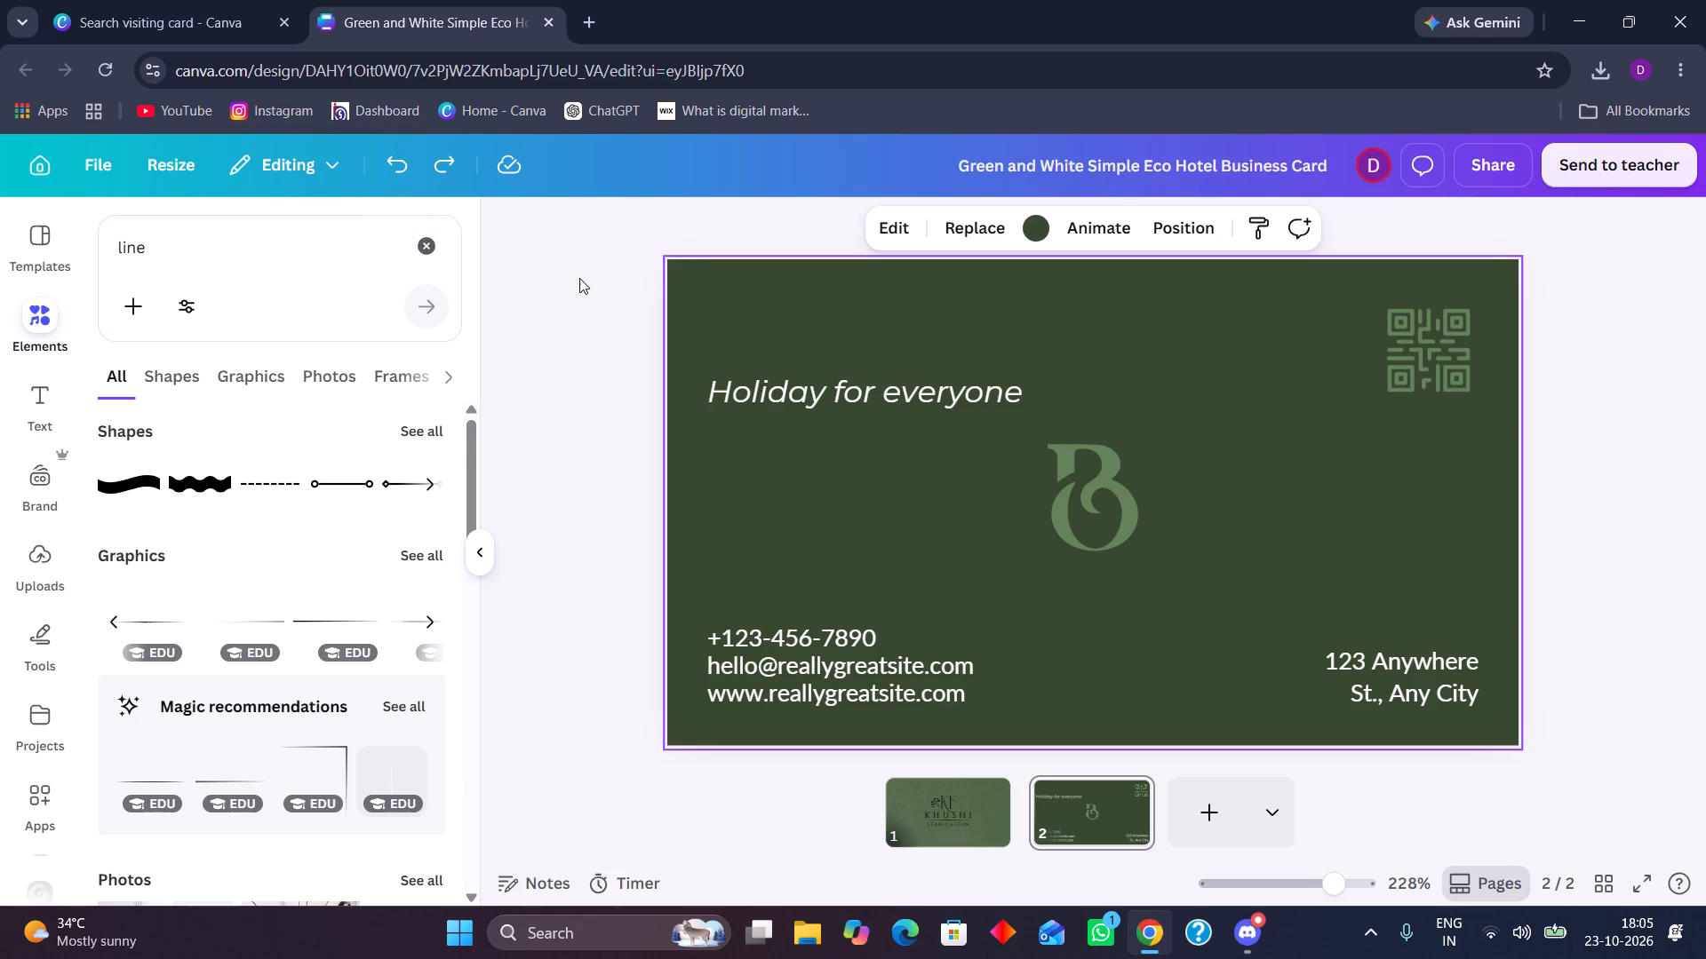
pyautogui.click(612, 346)
pyautogui.click(942, 337)
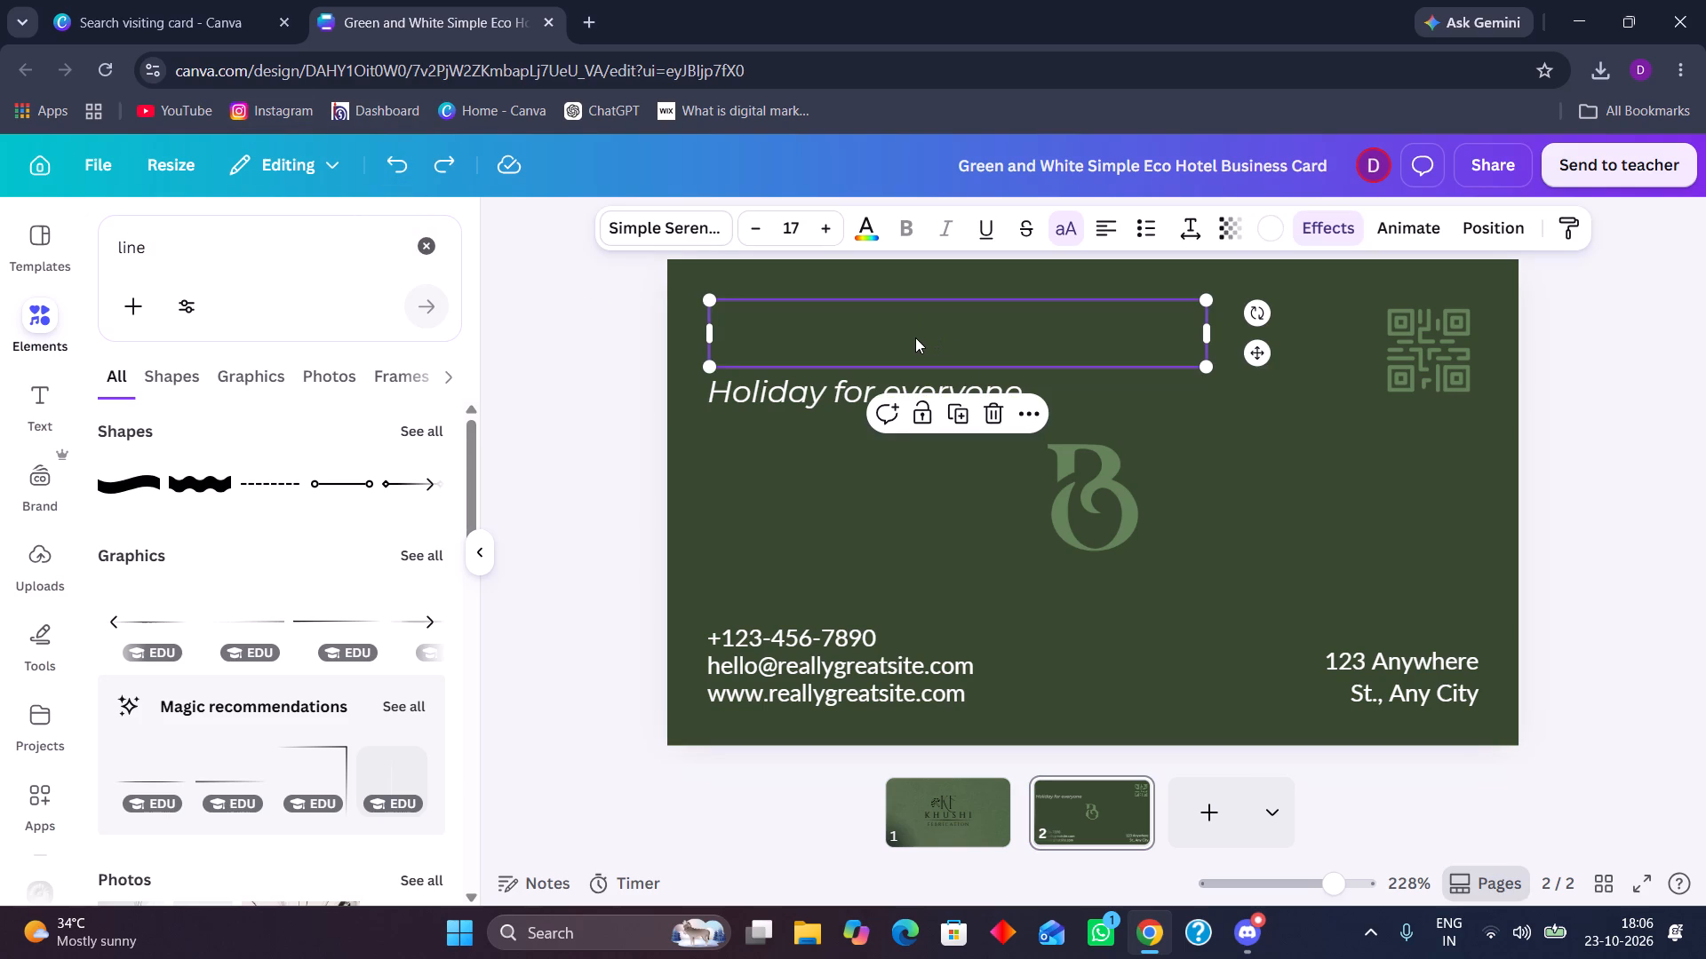
pyautogui.doubleClick(915, 337)
pyautogui.hotkey('ctrl', 'v')
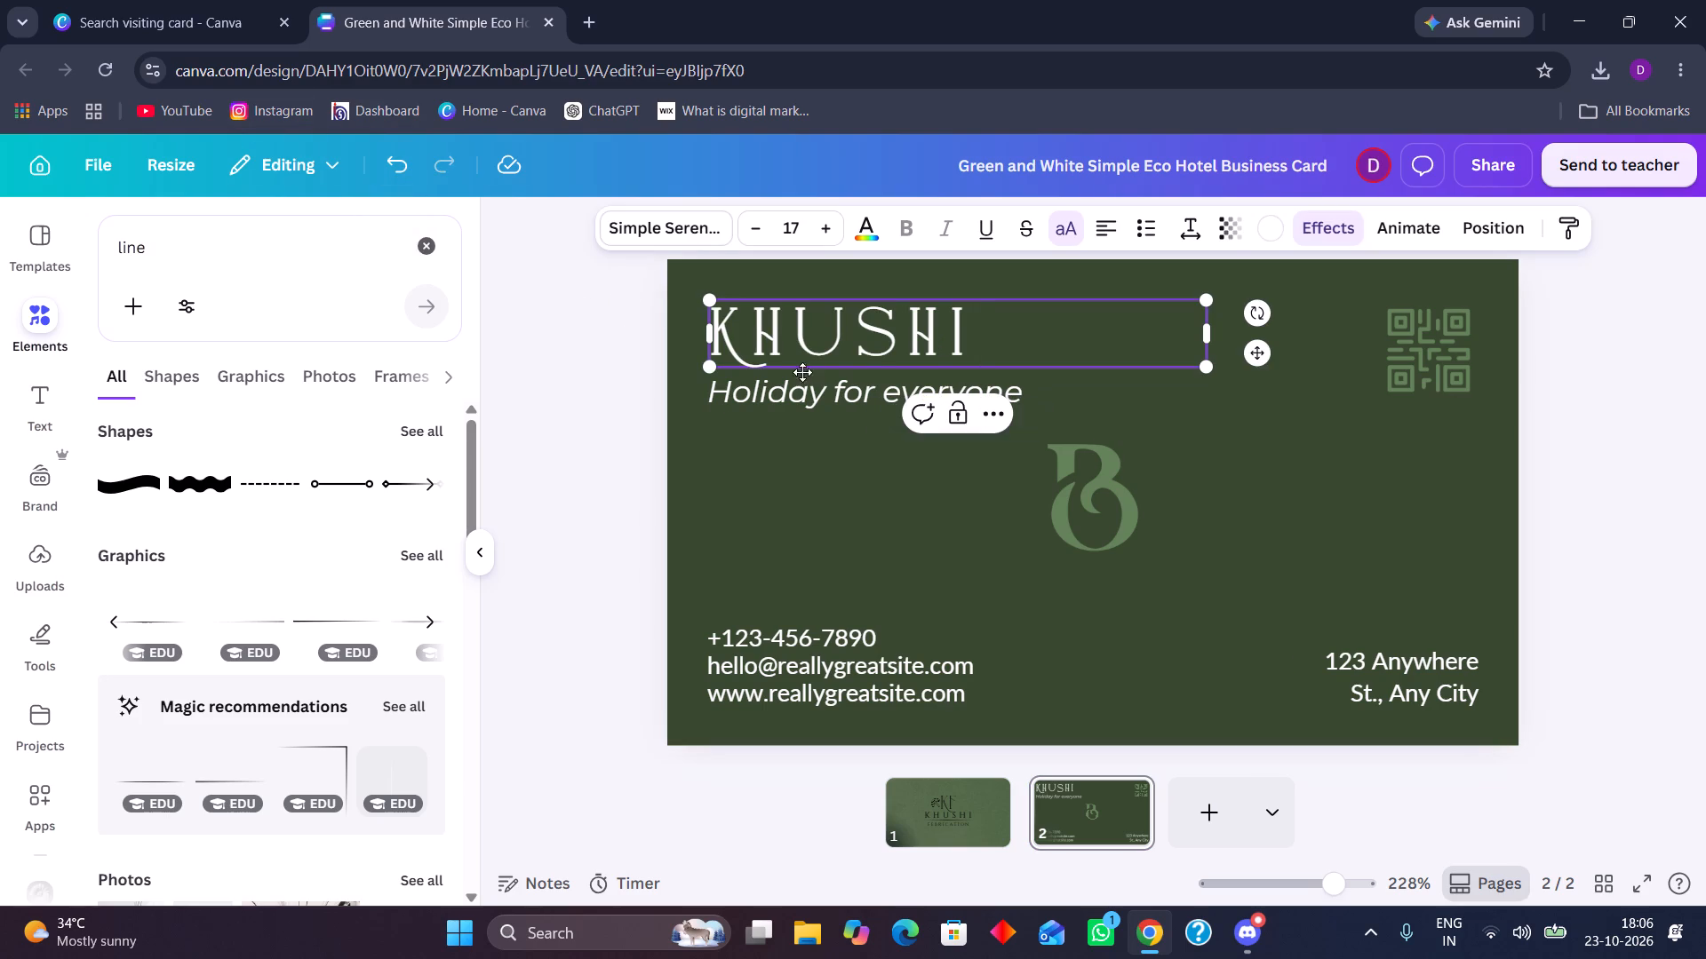
# Replace the "Holiday for everyone" tagline on page 2 with the Febrication text copied from page 1.
pyautogui.click(736, 400)
pyautogui.doubleClick(736, 400)
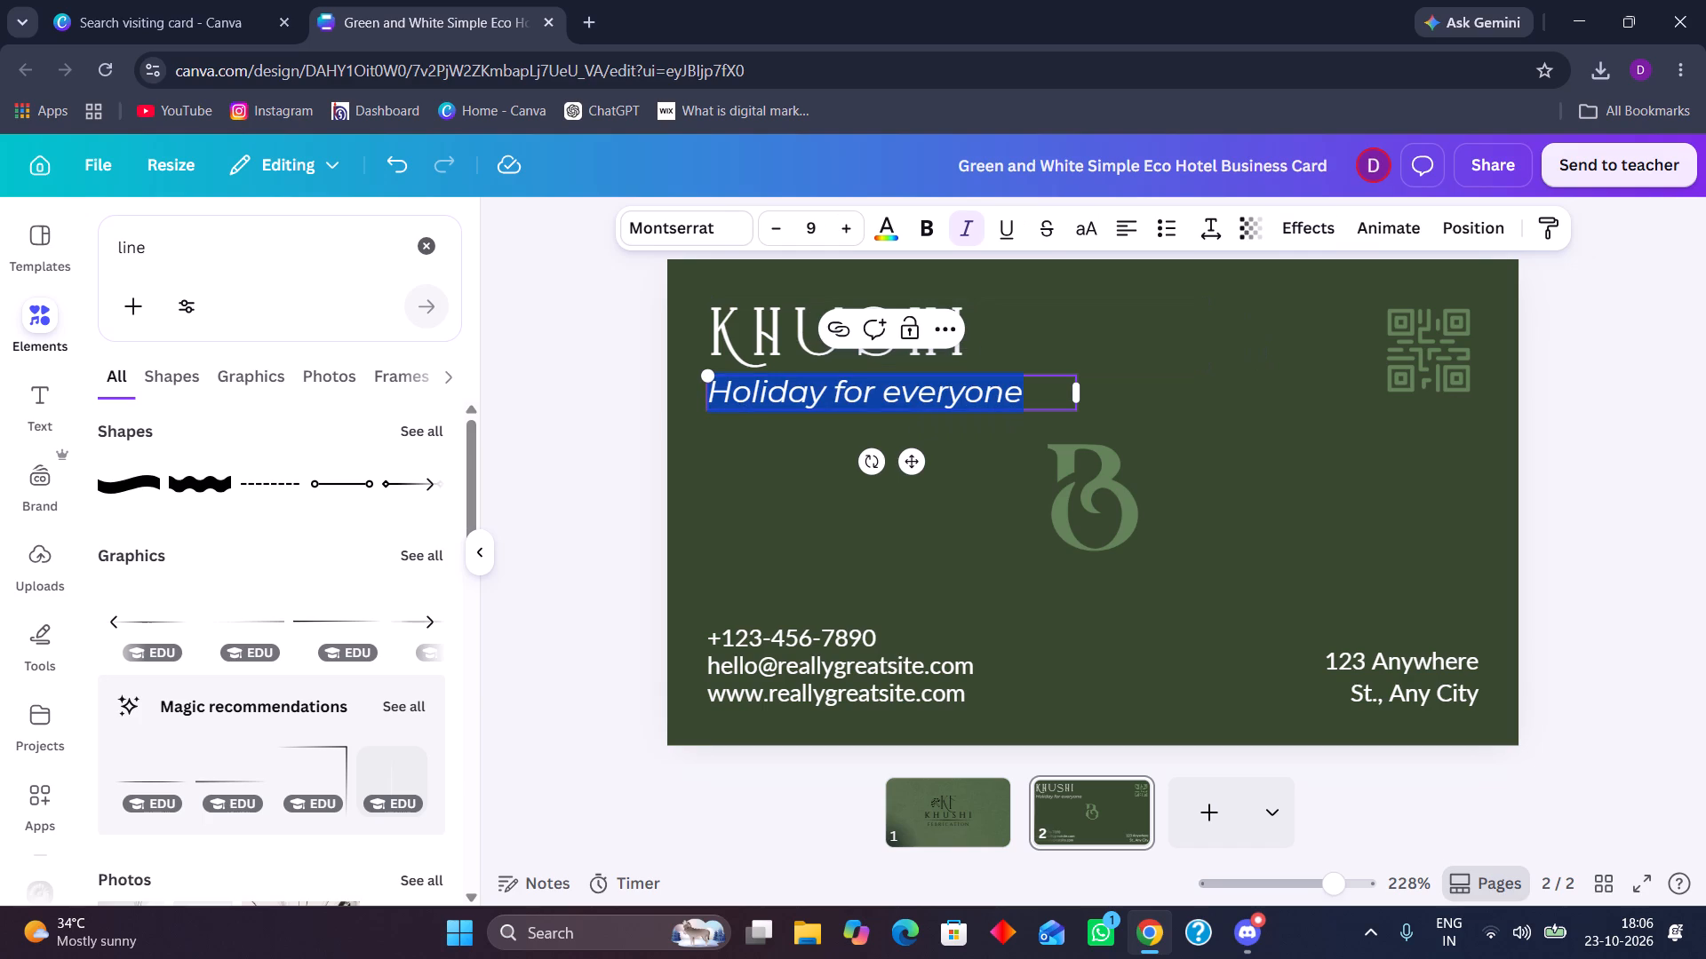
pyautogui.click(913, 829)
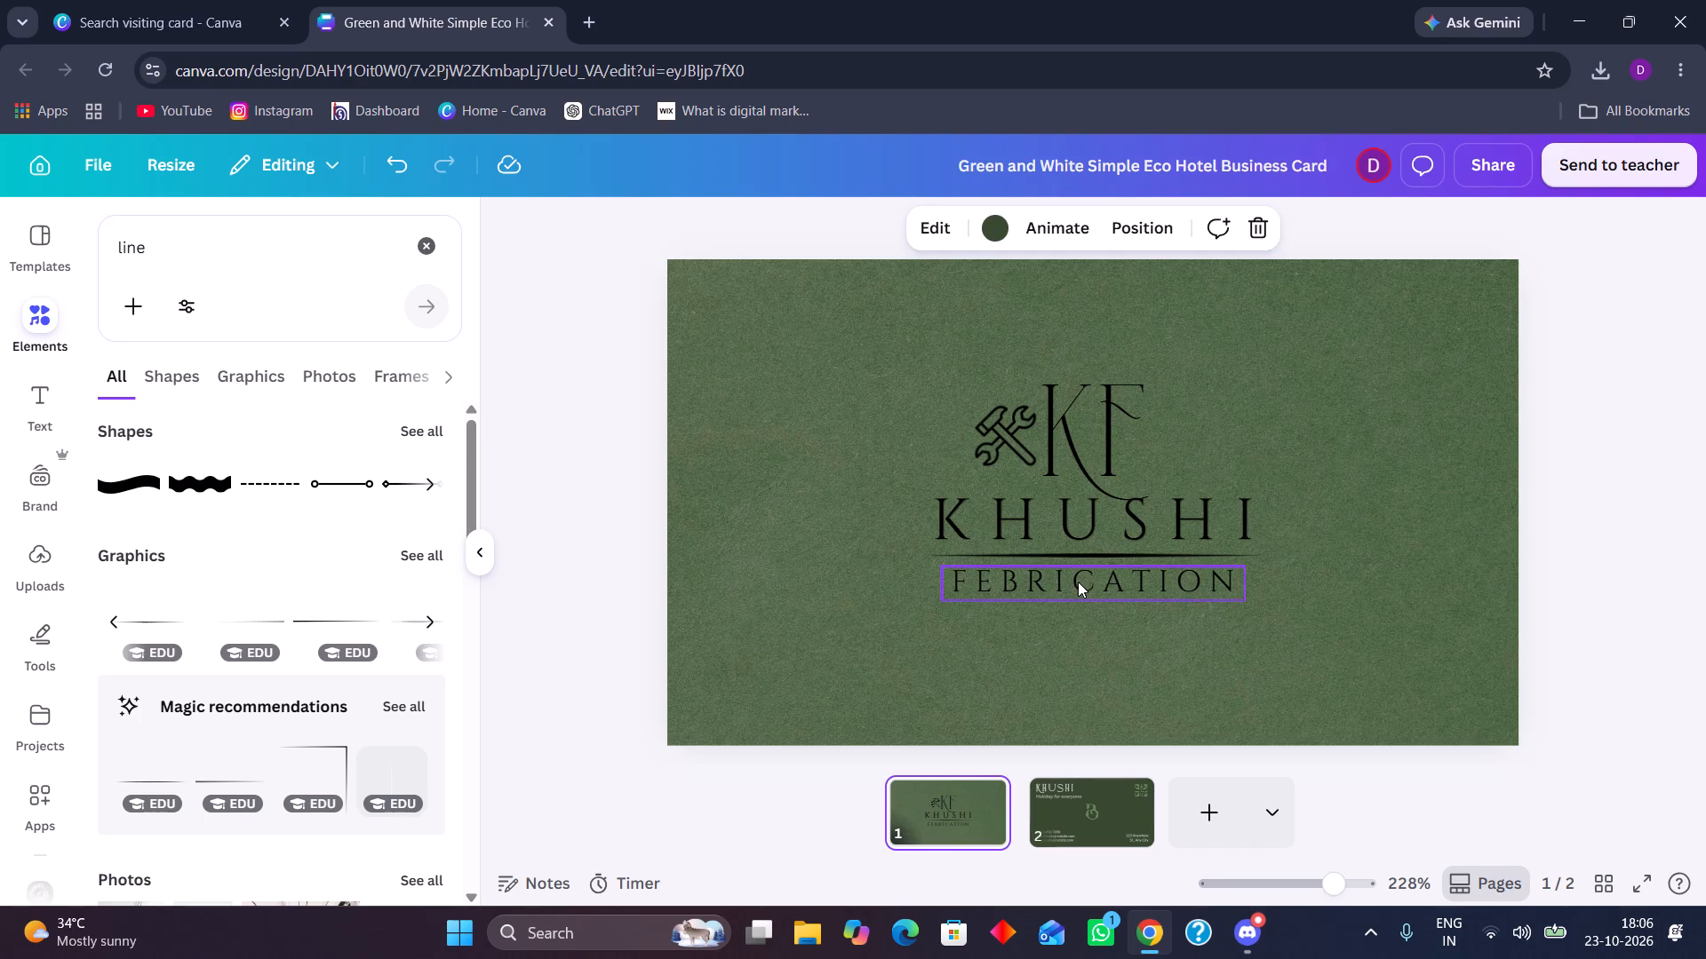
pyautogui.doubleClick(1078, 582)
pyautogui.doubleClick(1077, 583)
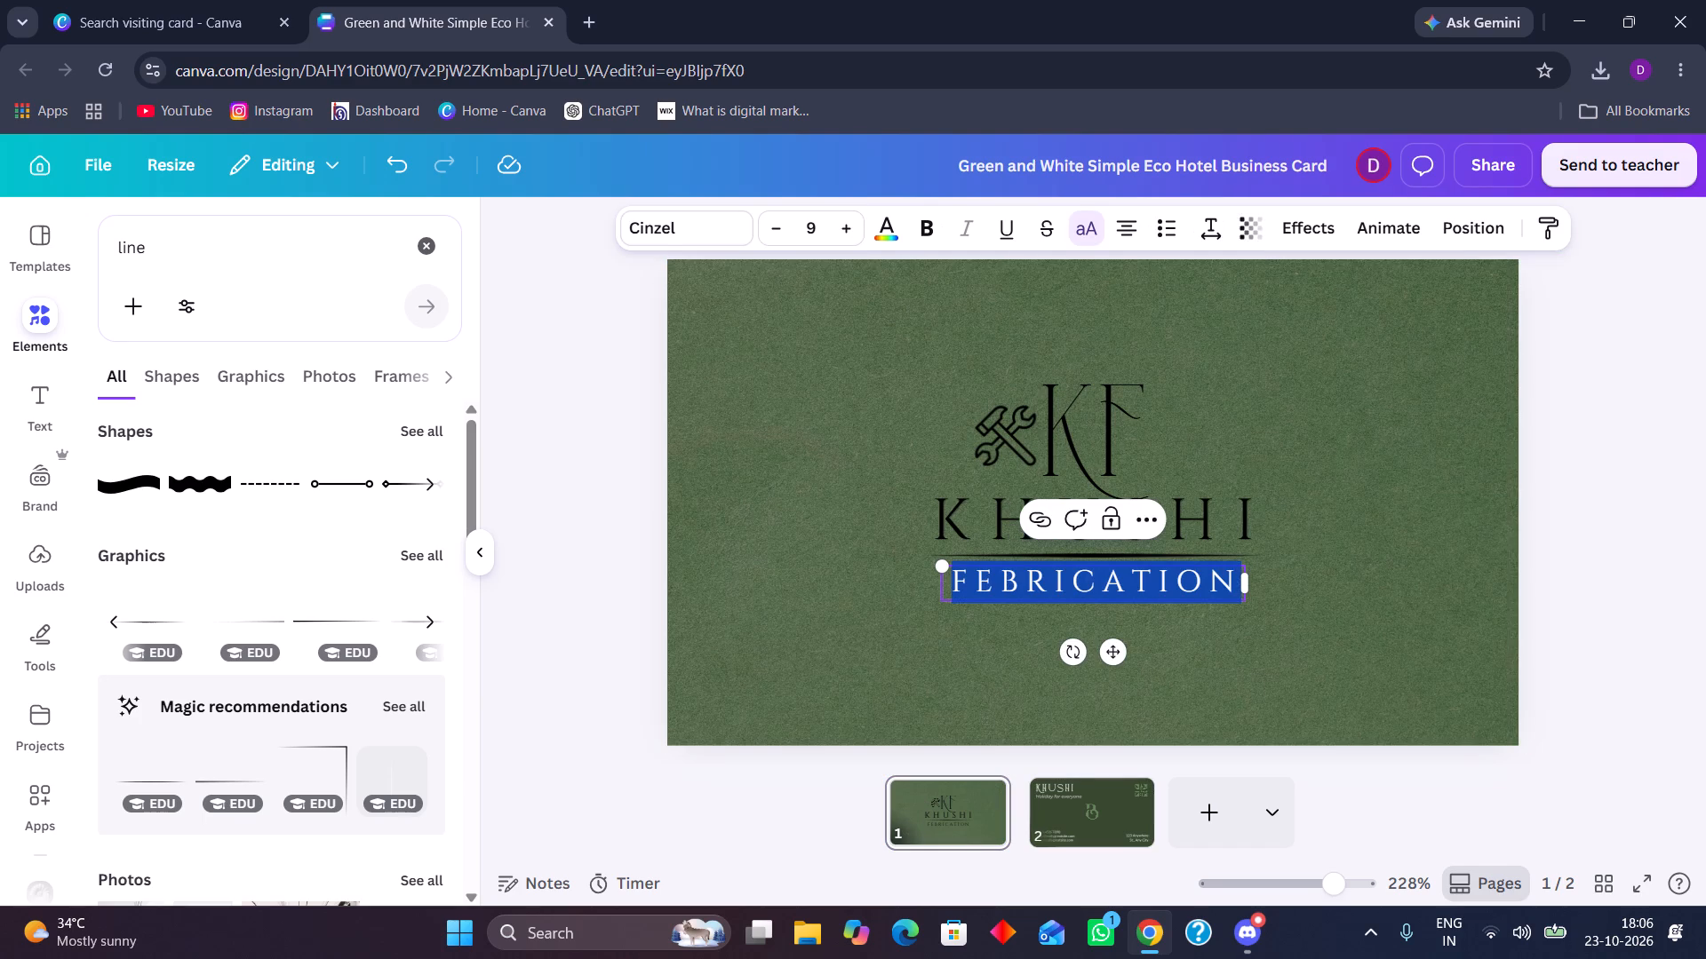
pyautogui.hotkey('ctrl', 'c')
pyautogui.click(1094, 829)
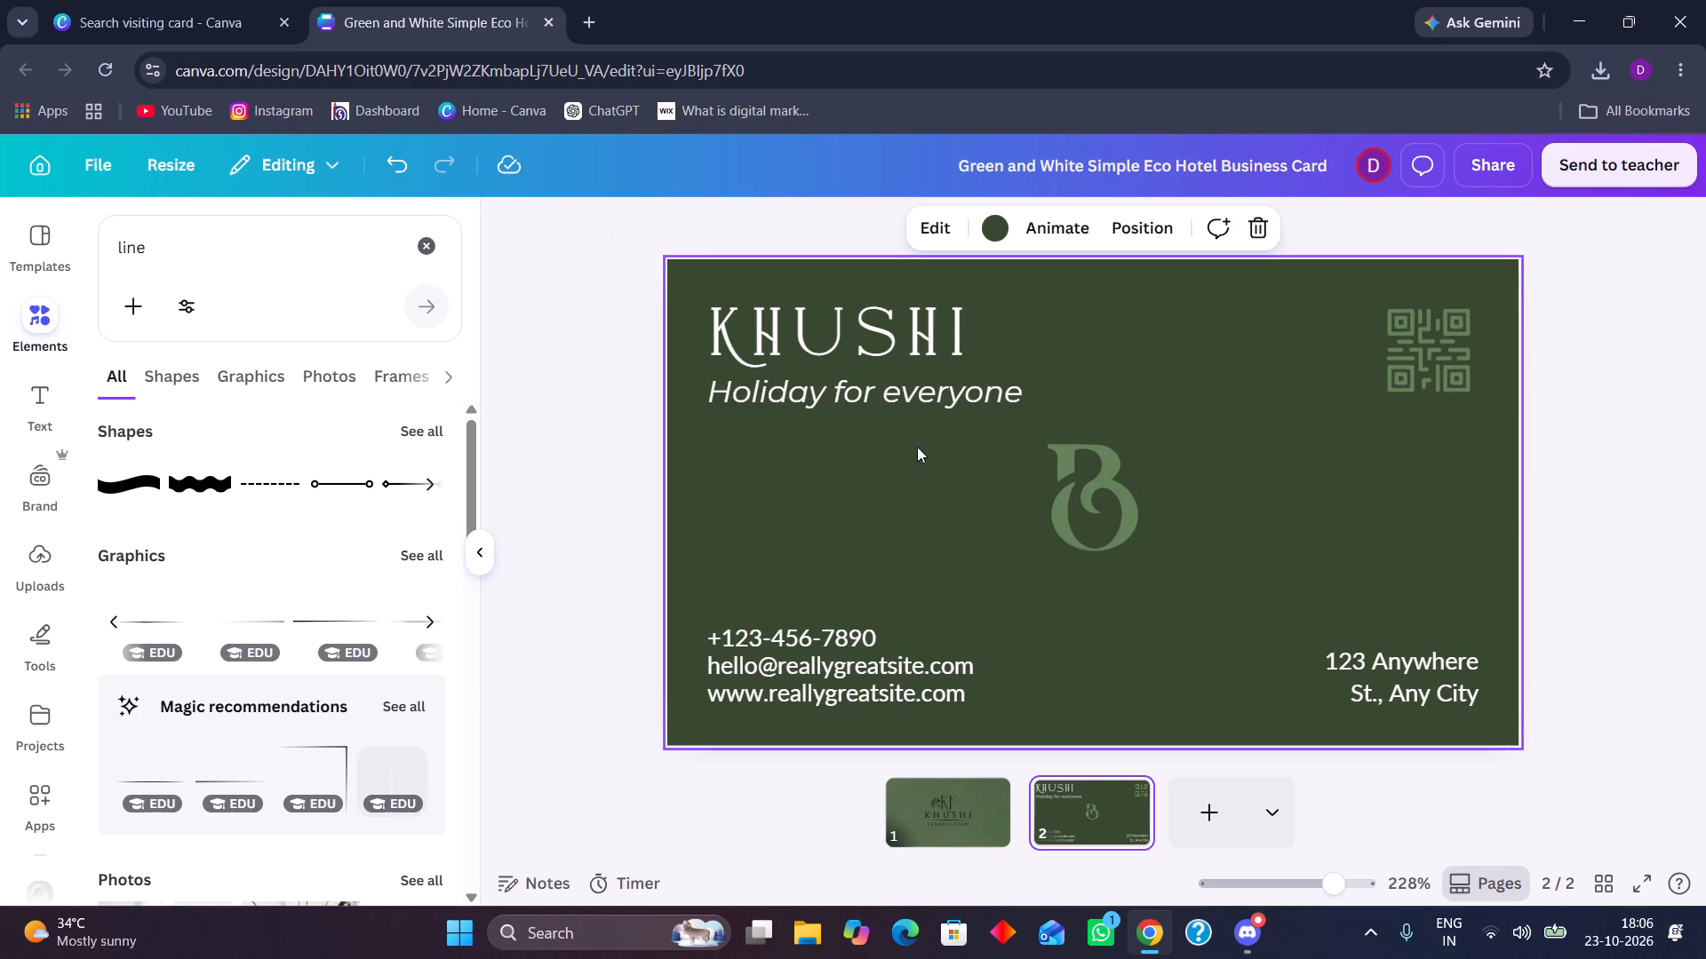
pyautogui.doubleClick(915, 389)
pyautogui.hotkey('ctrl', 'v')
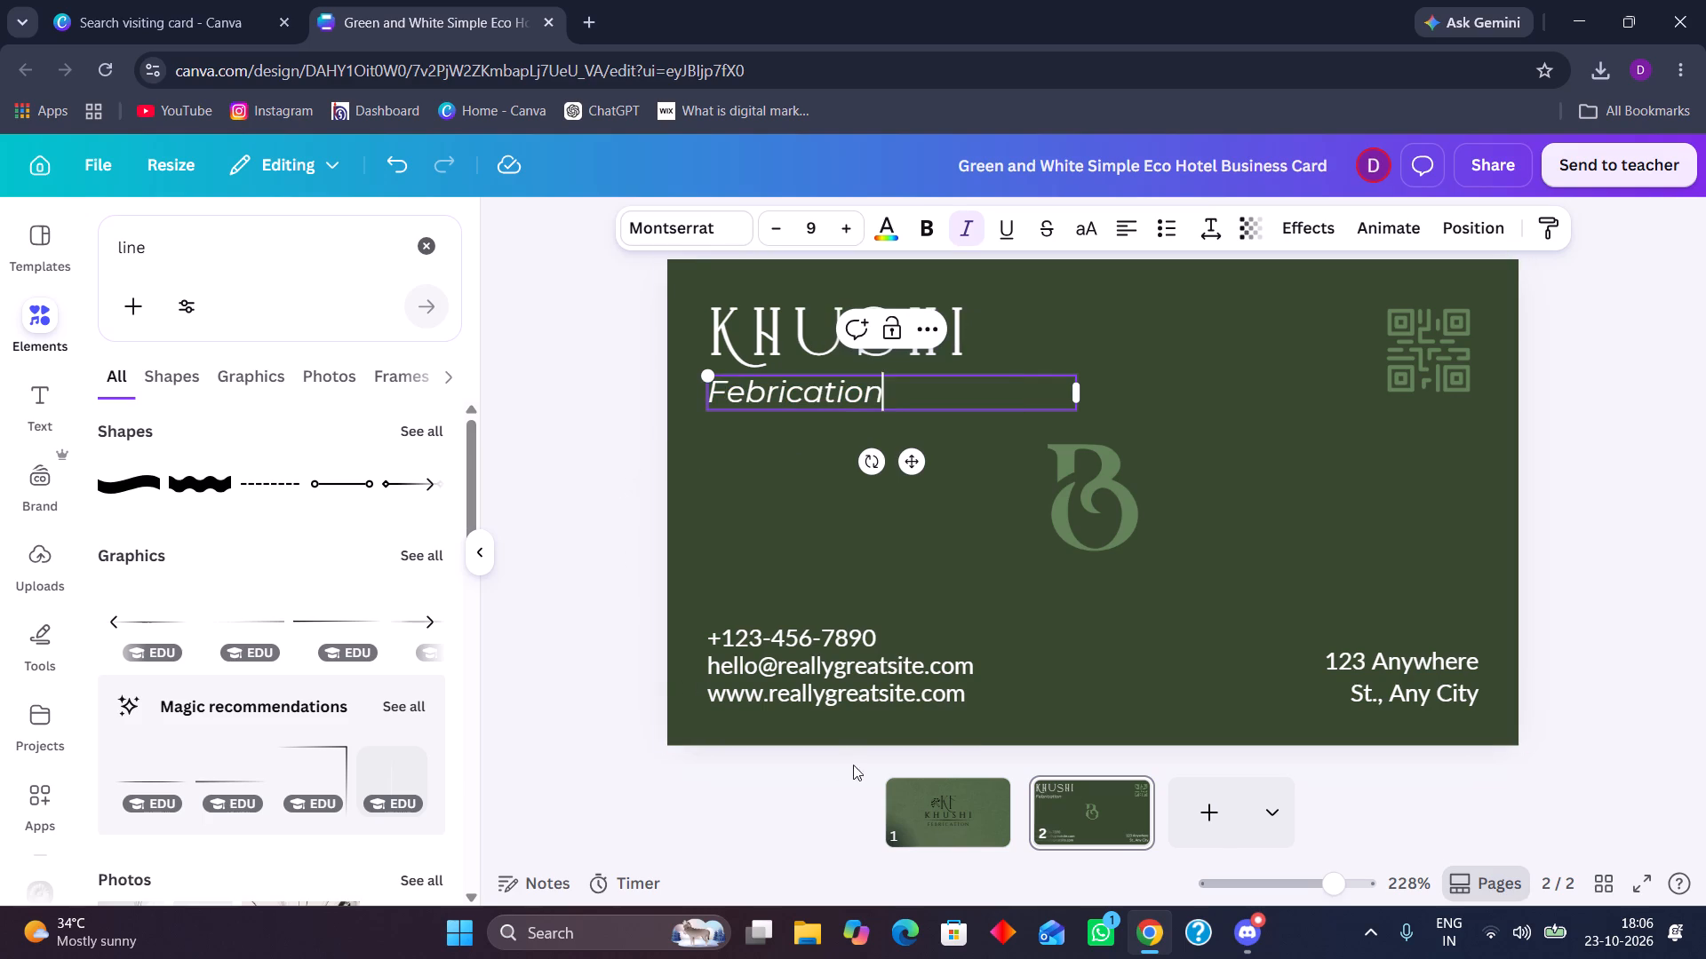
# Check the font of FEBRICATION on page 1 and apply Cinzel to the KHUSHI and Febrication texts on page 2.
pyautogui.click(939, 815)
pyautogui.click(1042, 579)
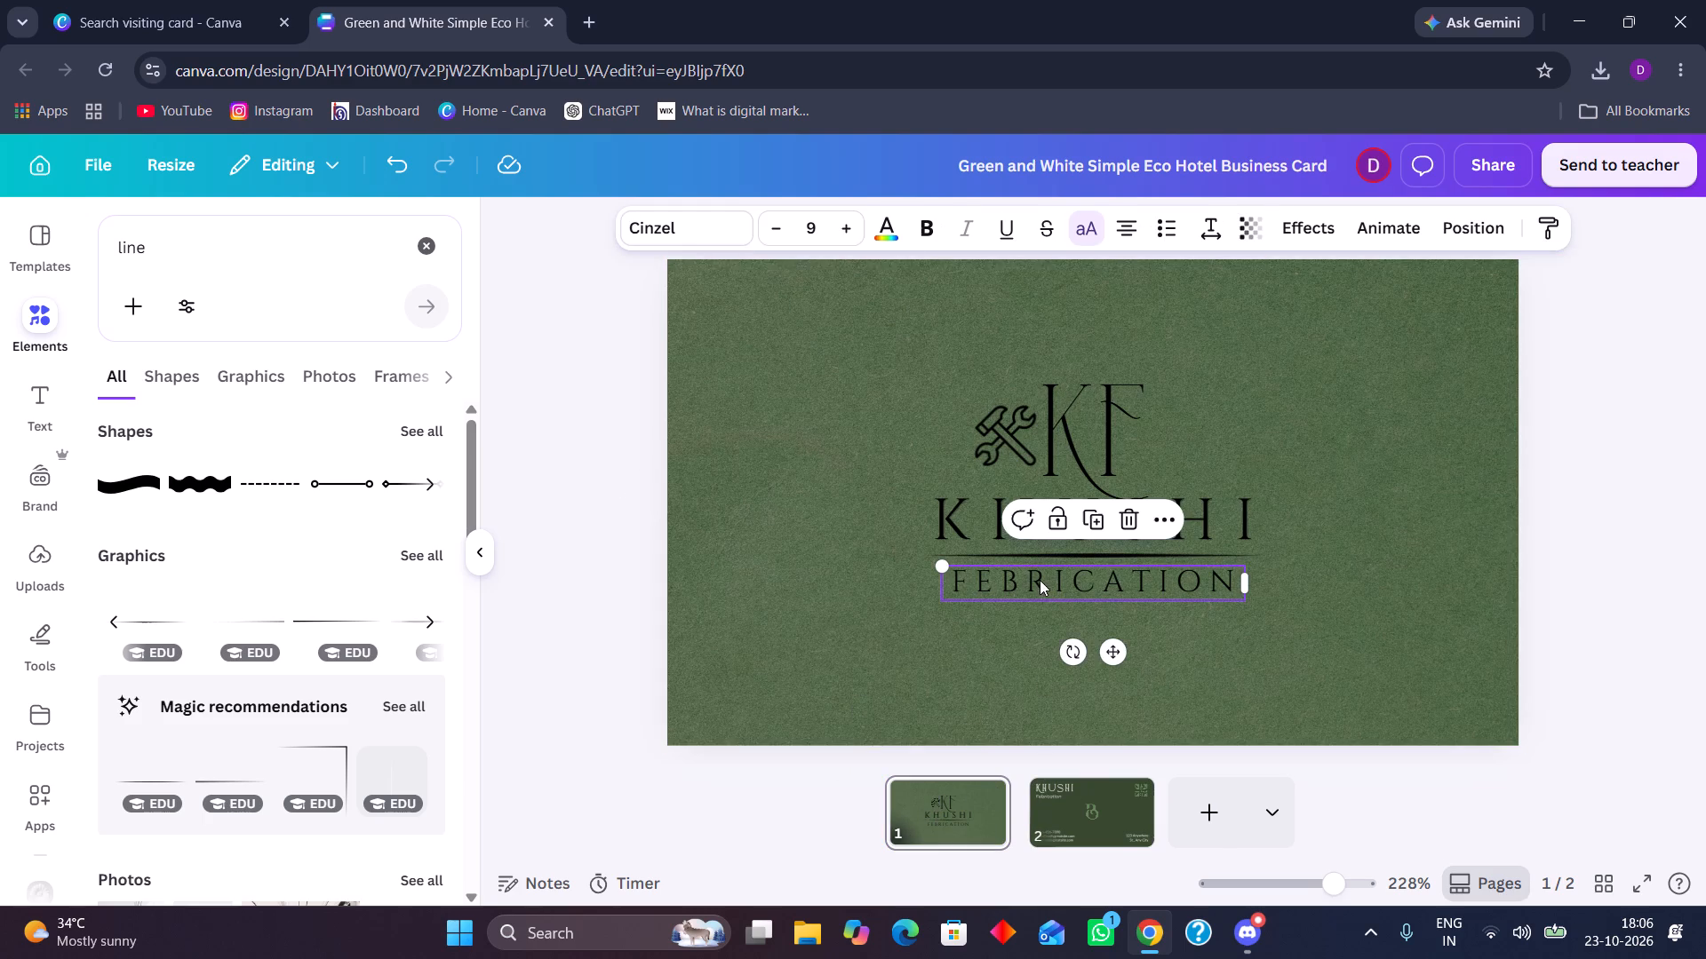
pyautogui.click(1084, 805)
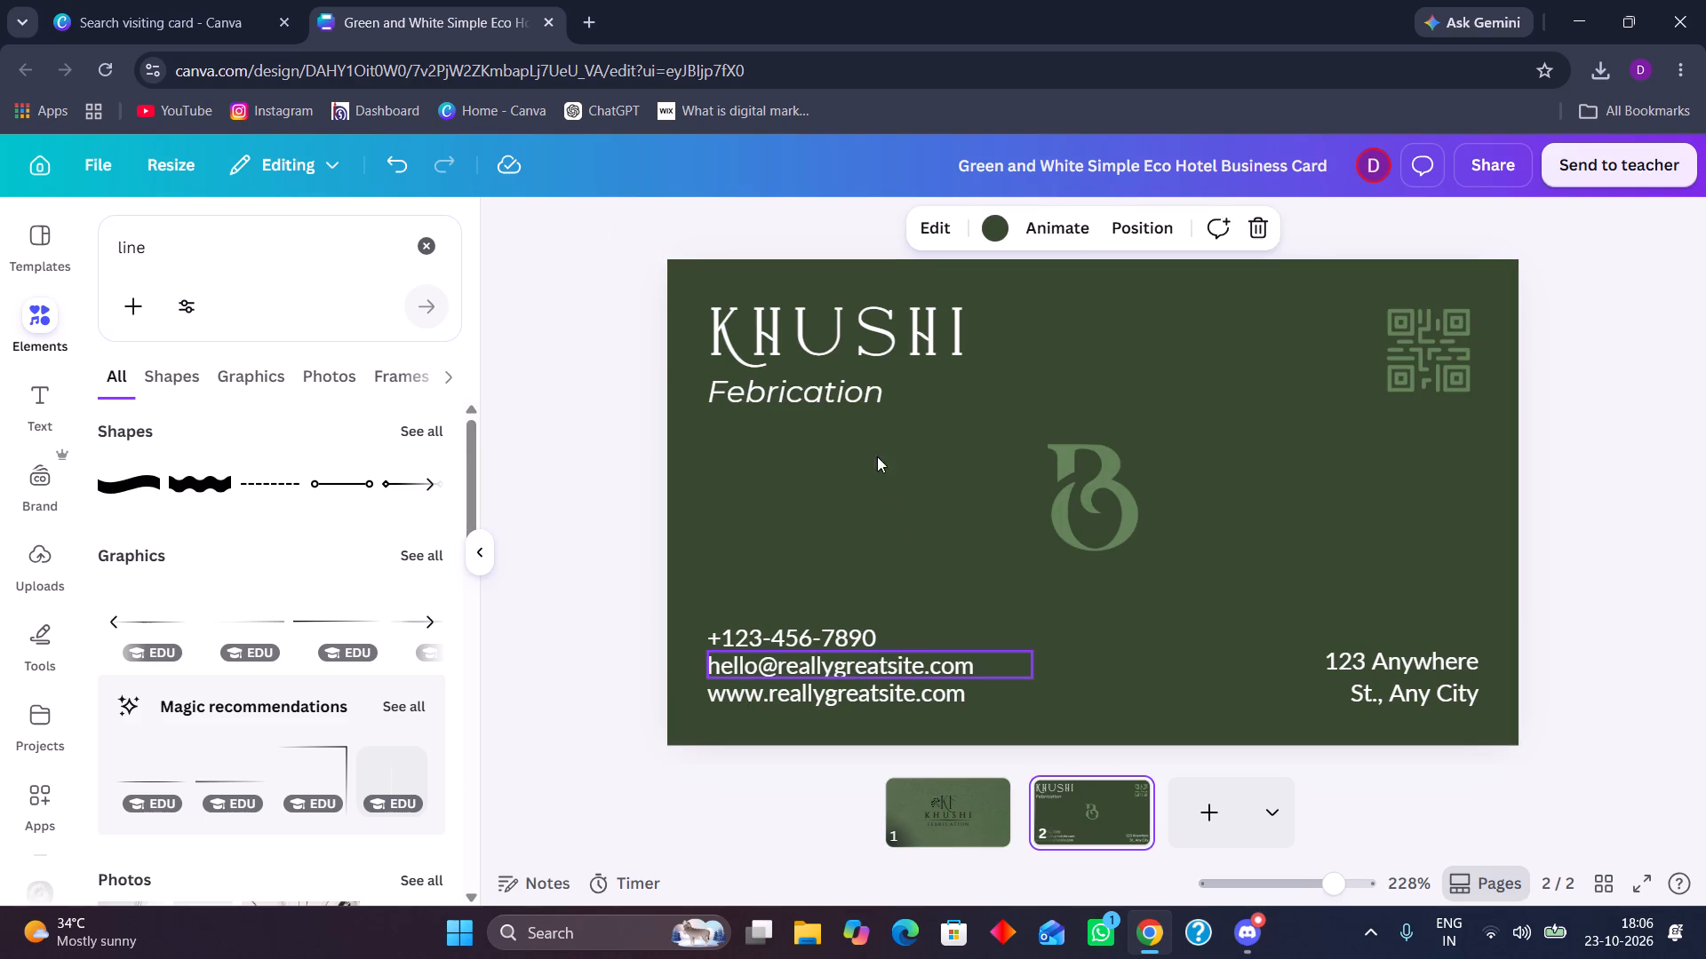
pyautogui.click(831, 345)
pyautogui.click(693, 224)
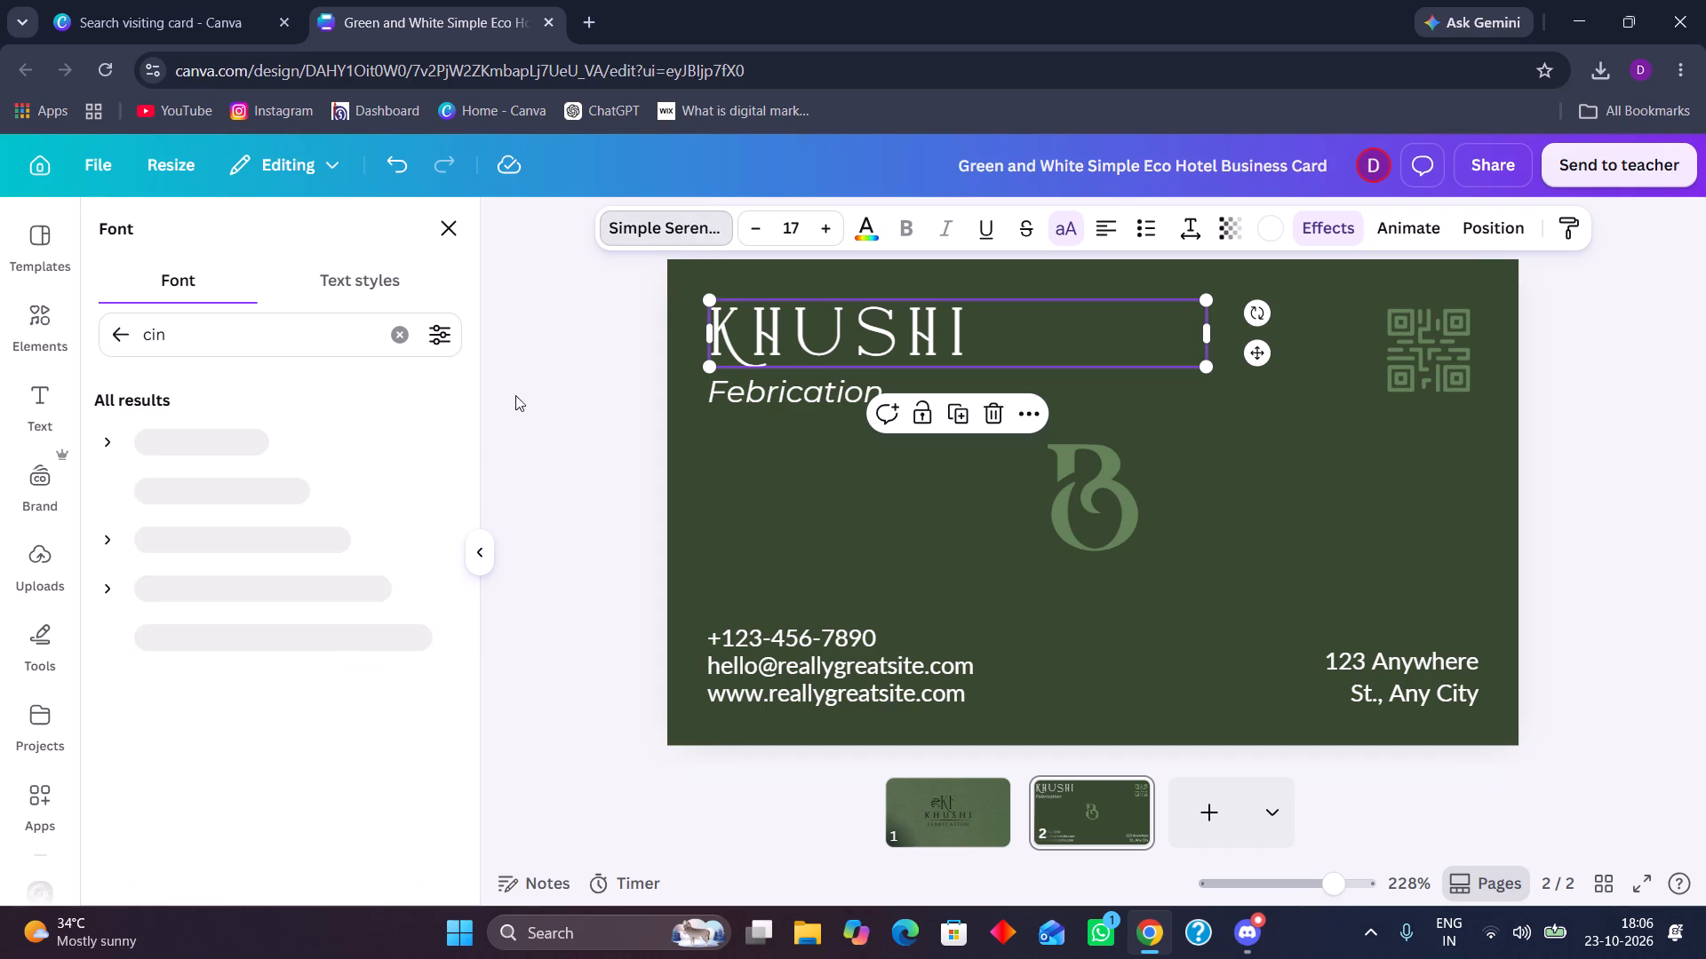
pyautogui.click(356, 453)
pyautogui.click(778, 401)
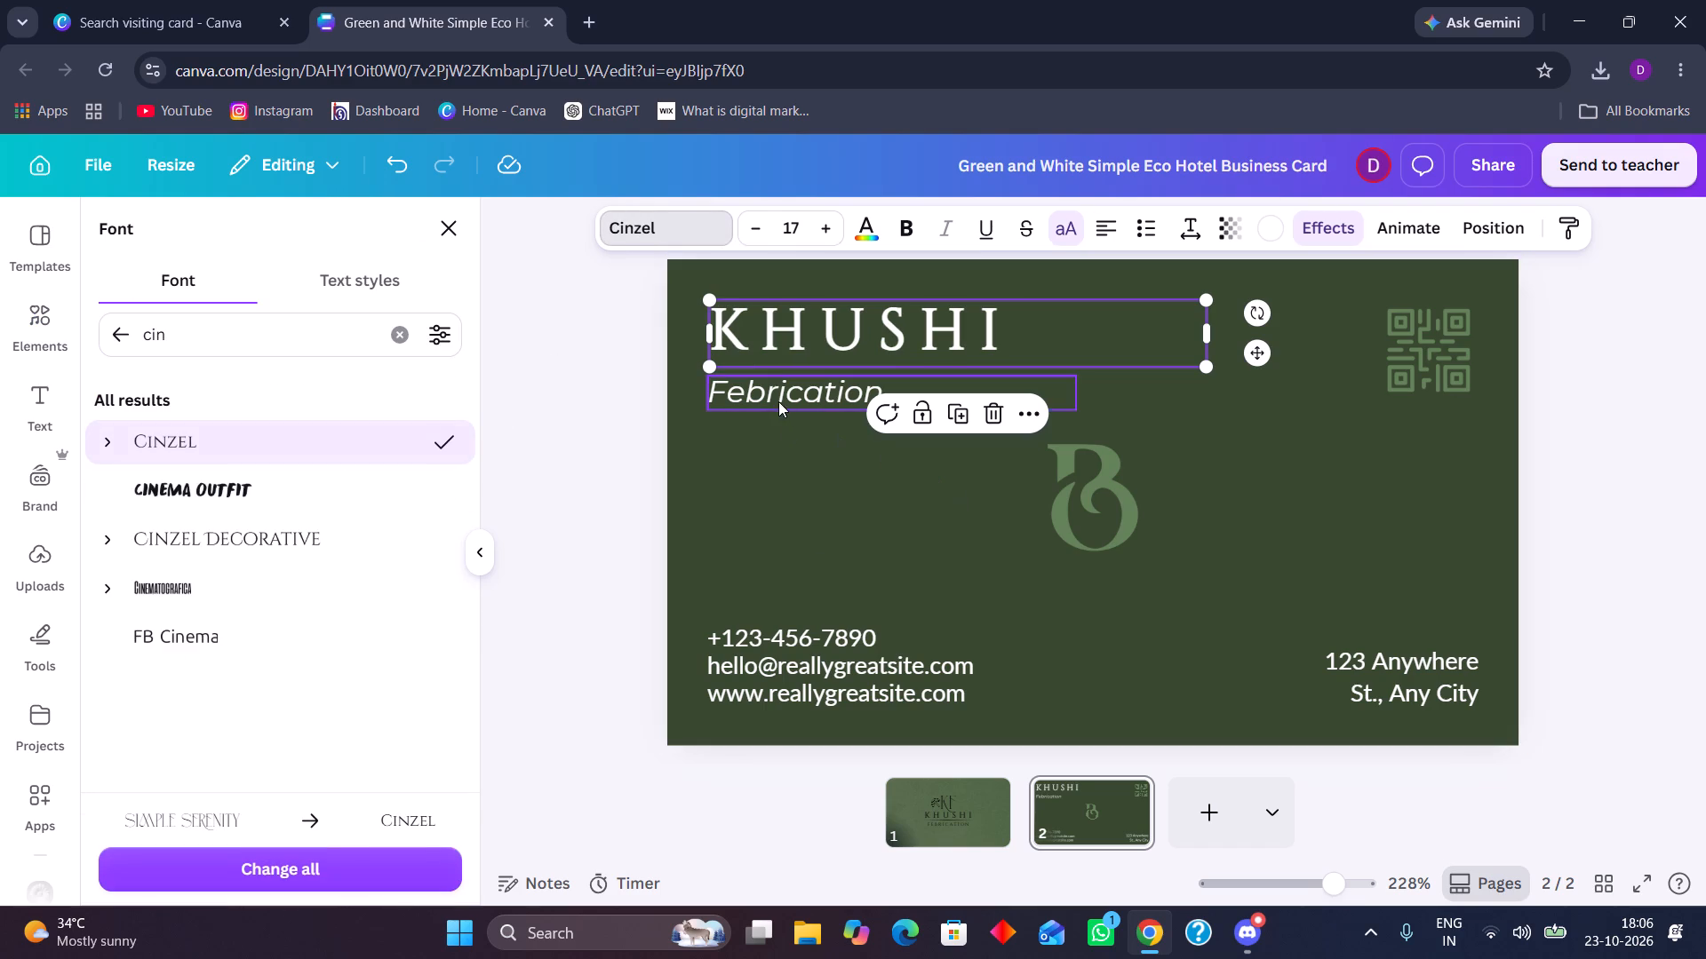
pyautogui.click(292, 441)
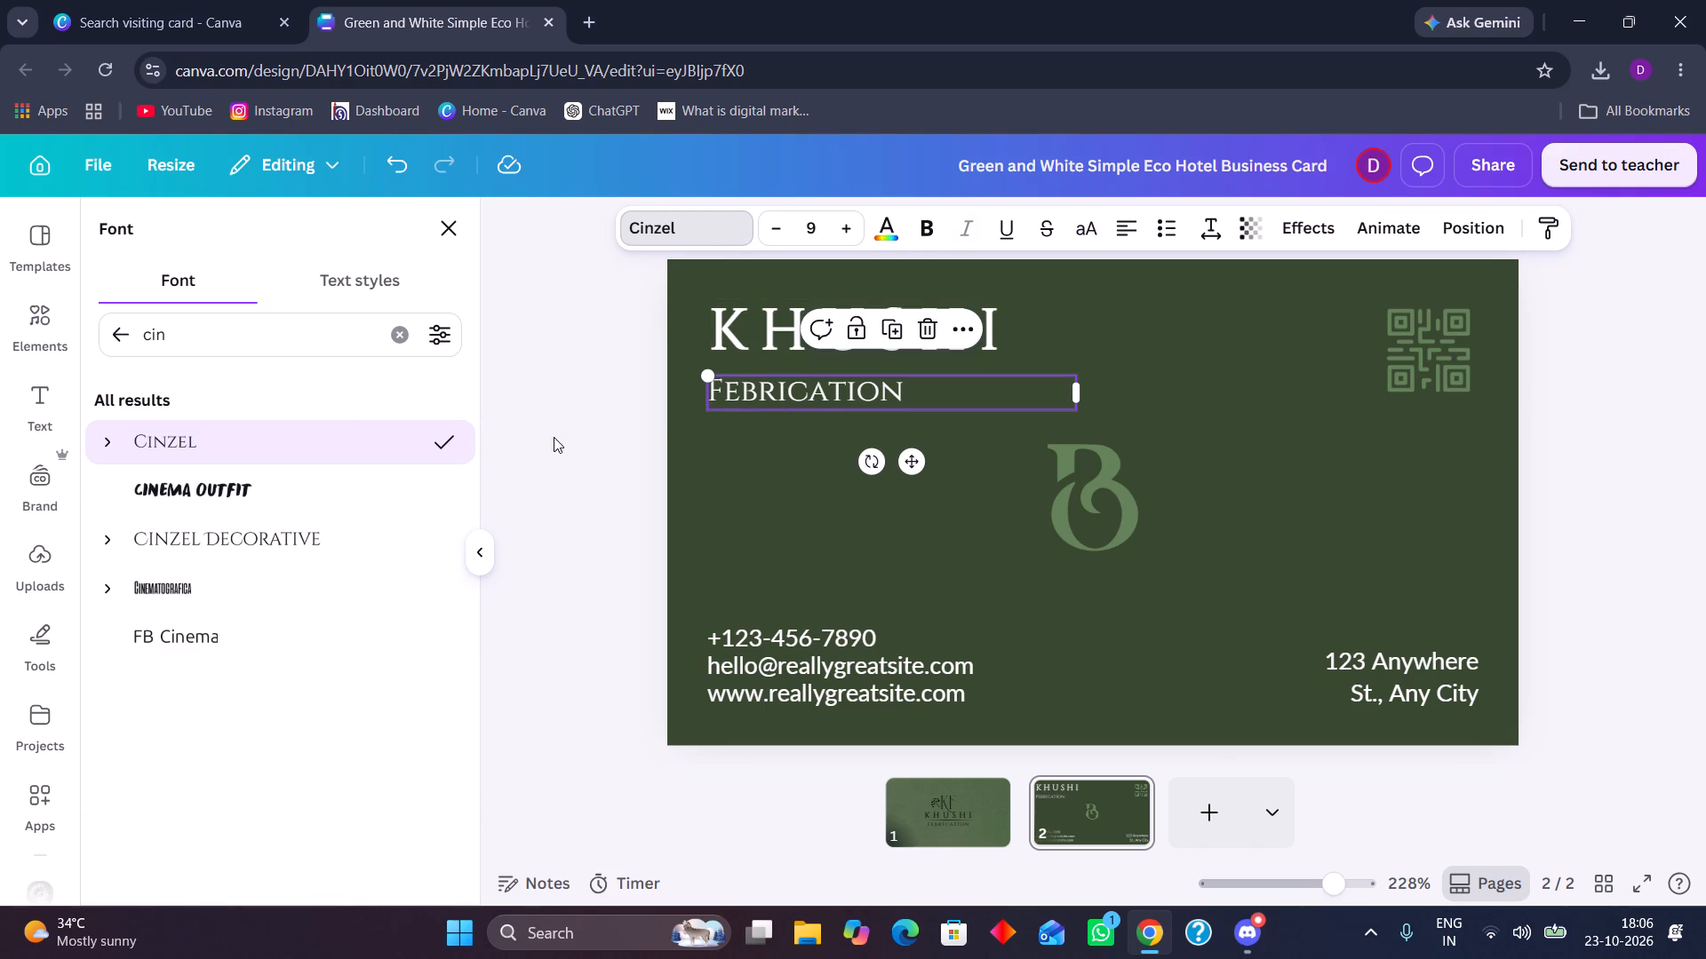
# Set the text colour of Febrication and KHUSHI on page 2 to black.
pyautogui.click(888, 225)
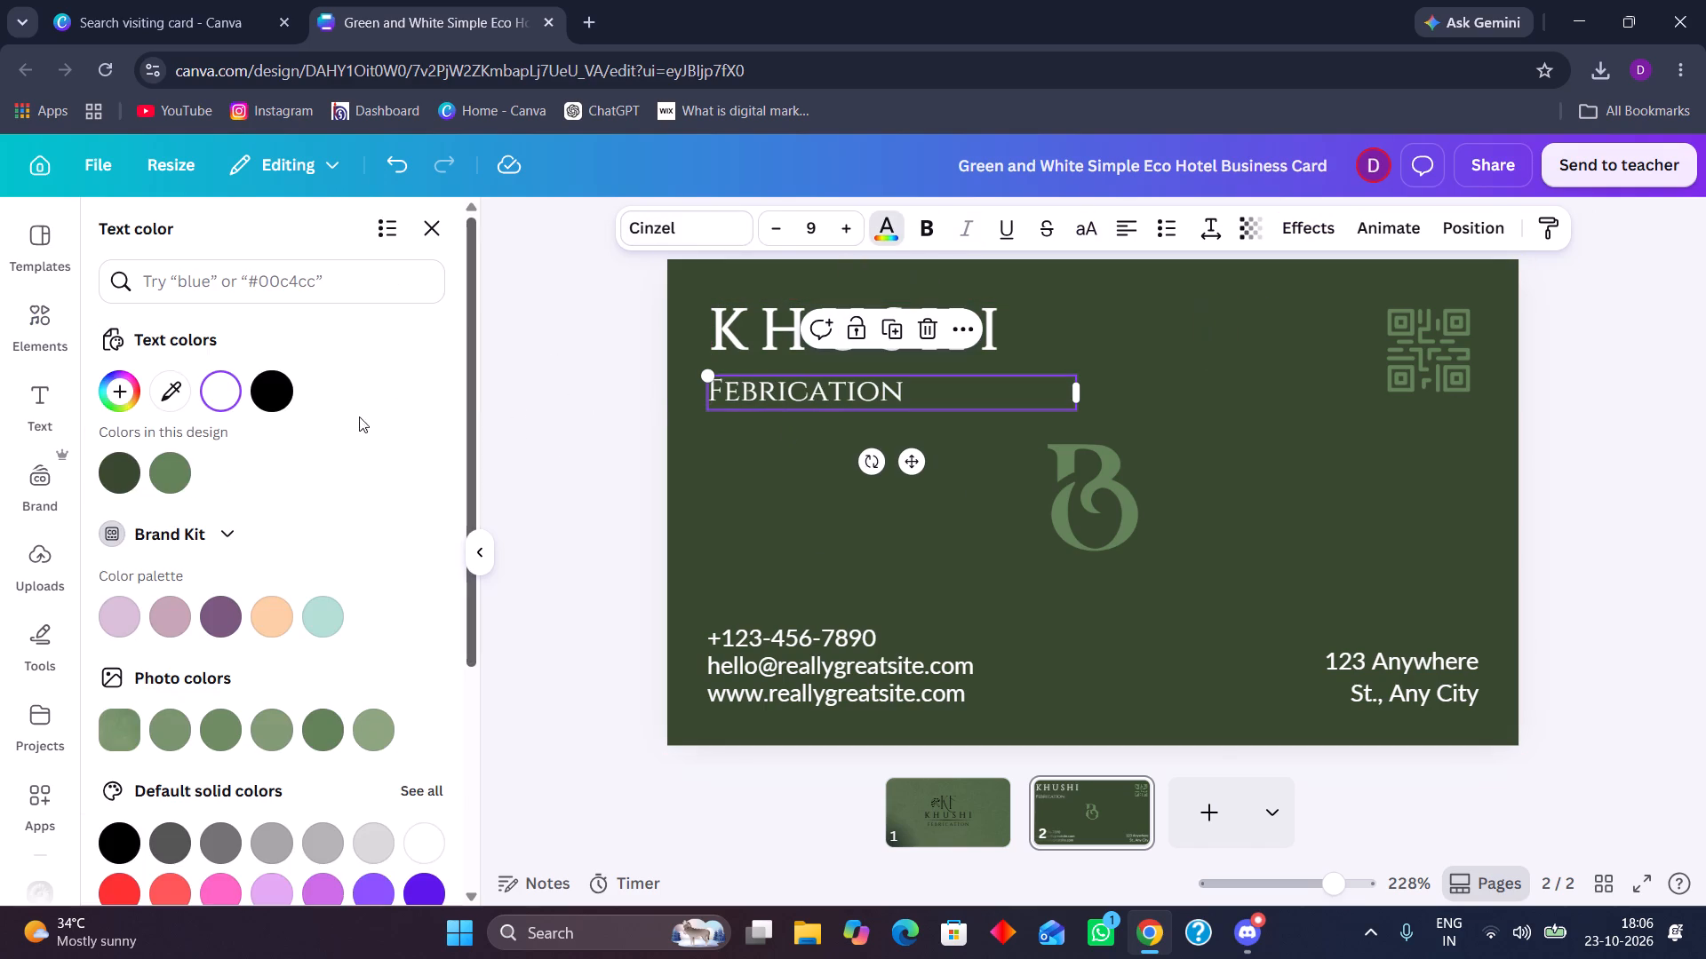
pyautogui.click(275, 398)
pyautogui.click(773, 329)
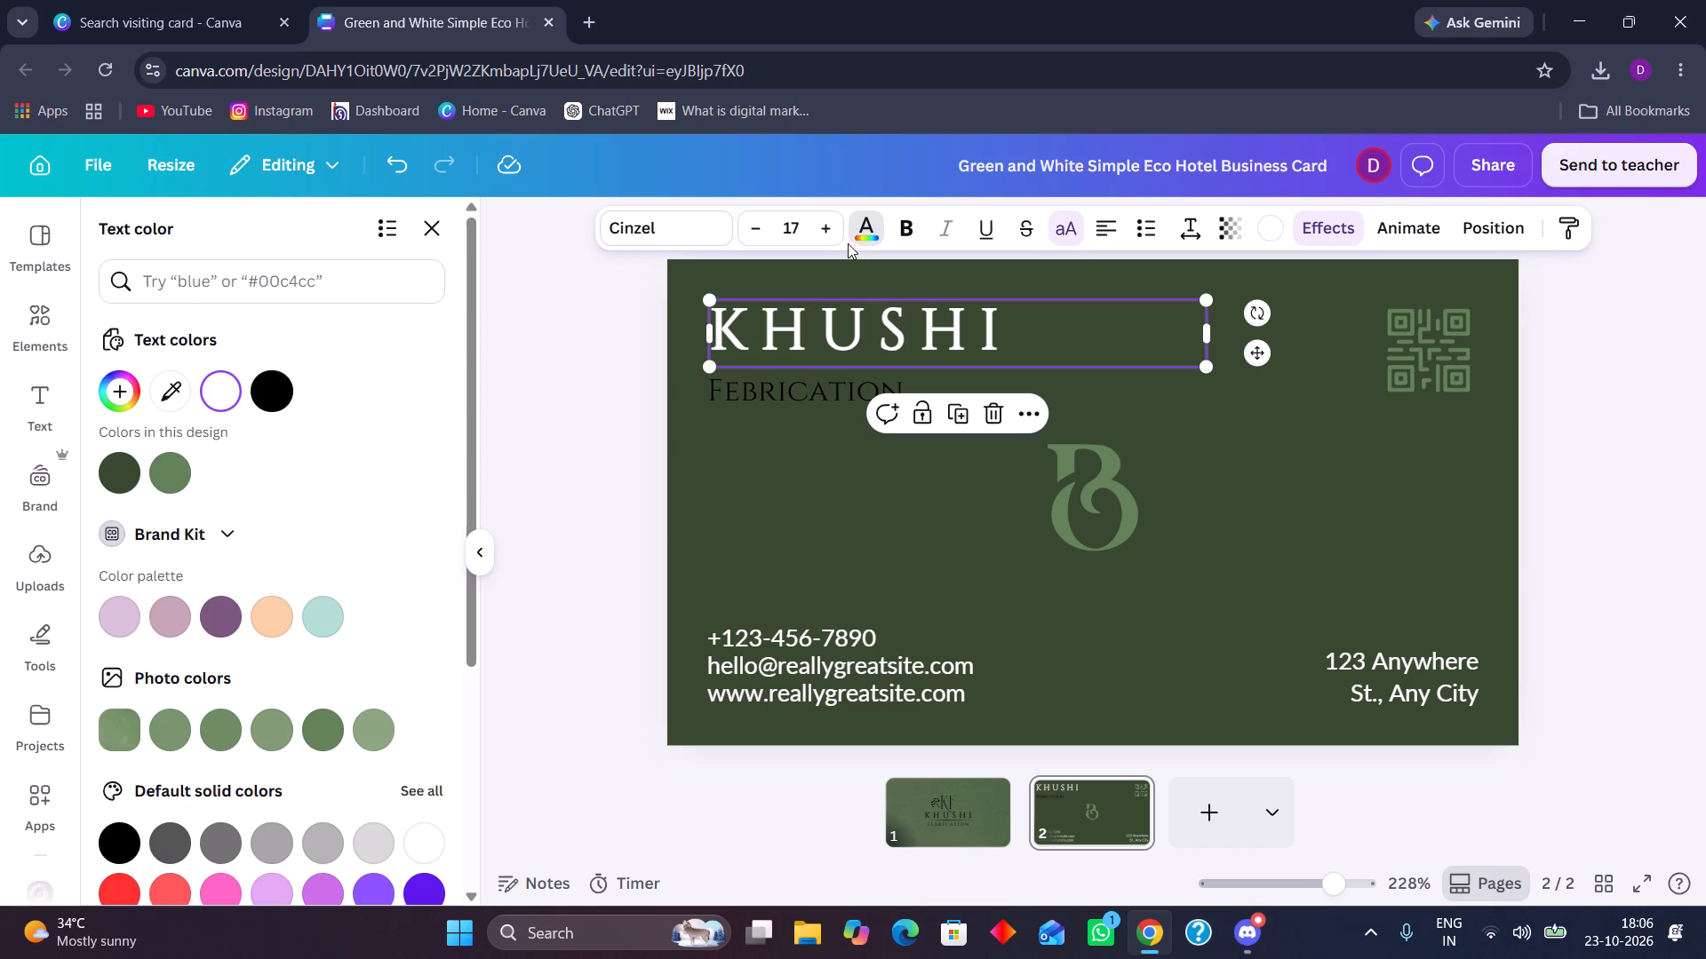
pyautogui.click(263, 394)
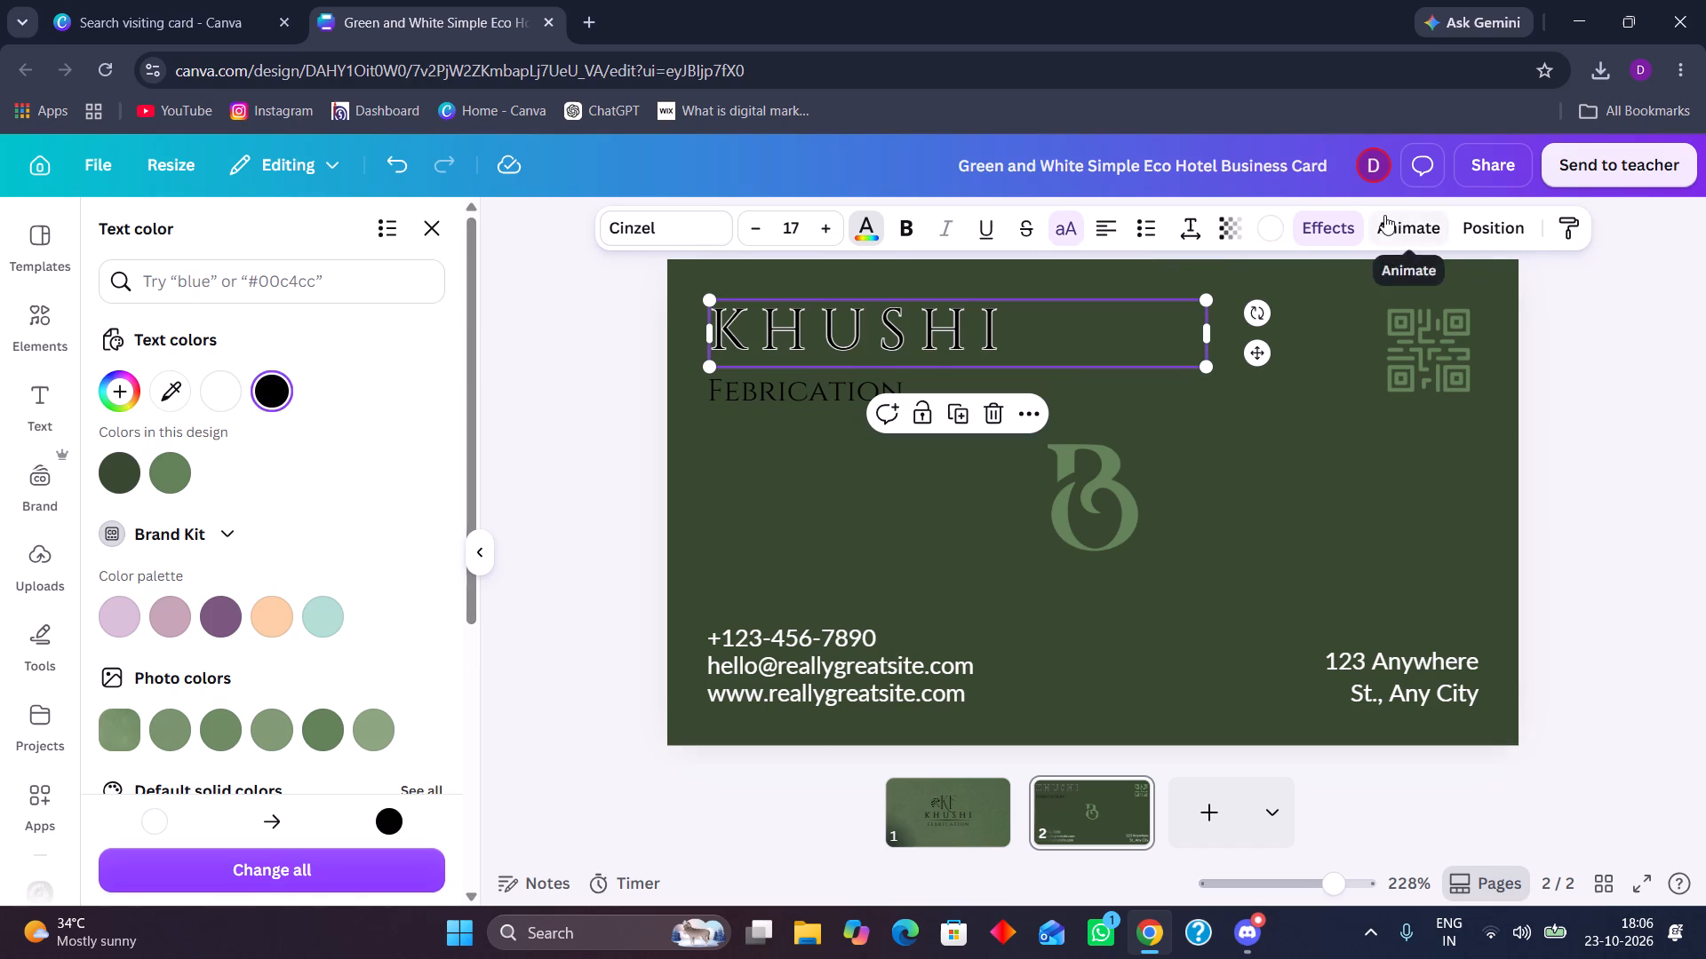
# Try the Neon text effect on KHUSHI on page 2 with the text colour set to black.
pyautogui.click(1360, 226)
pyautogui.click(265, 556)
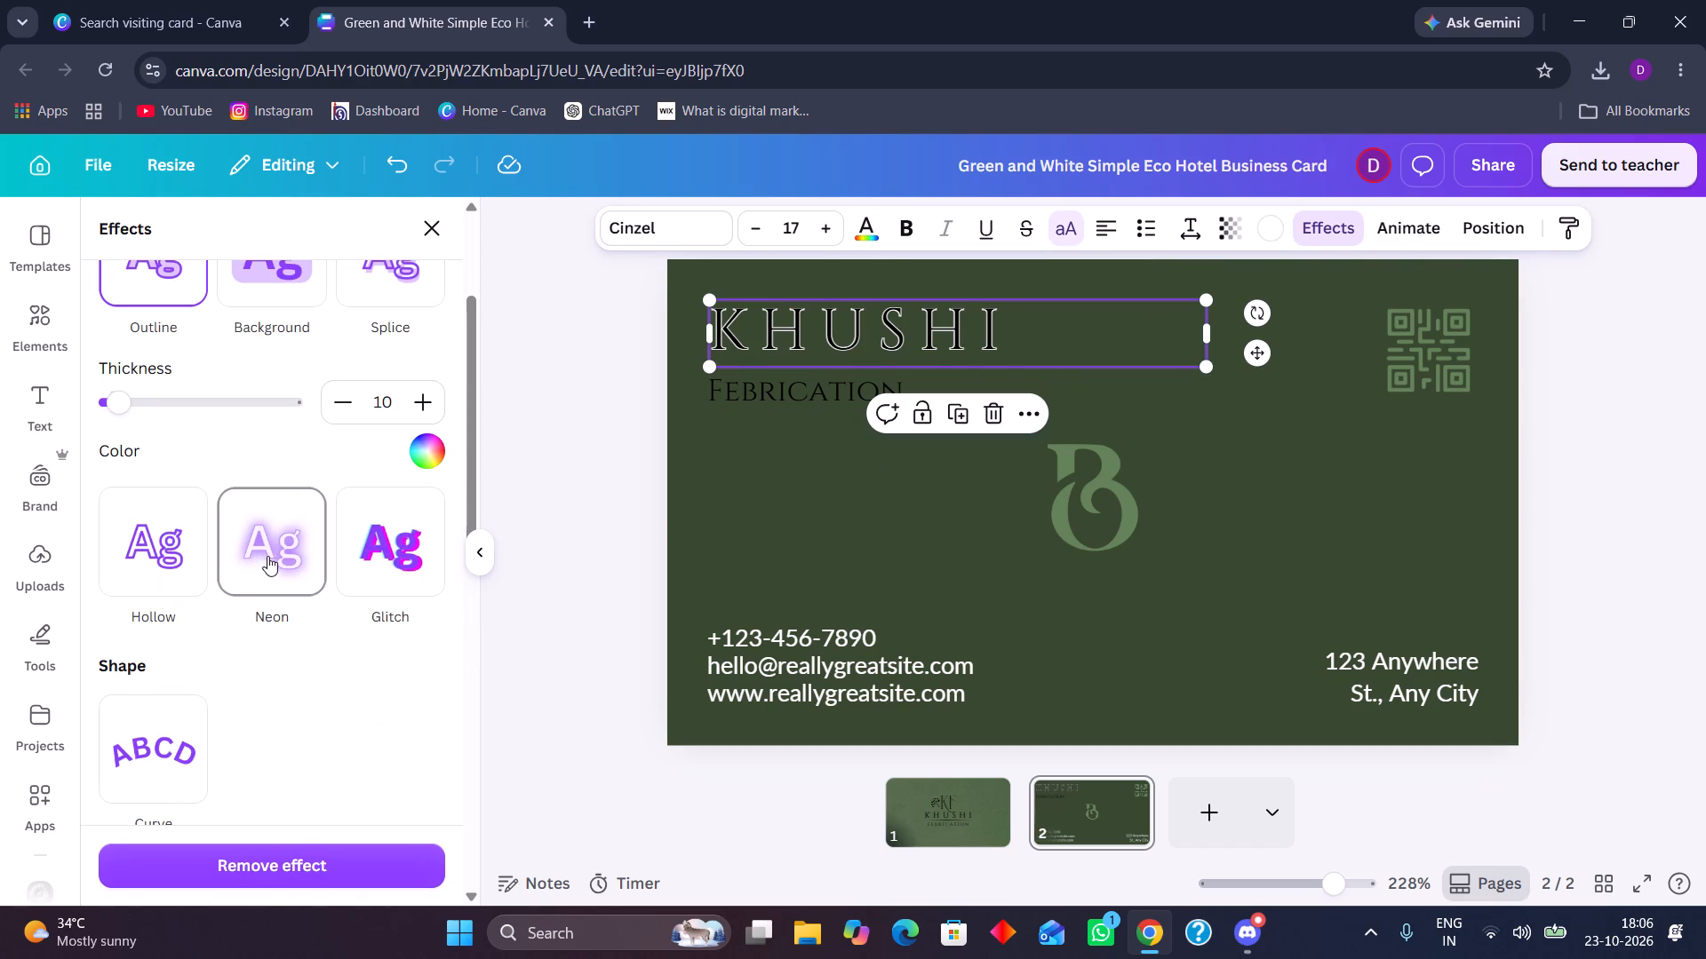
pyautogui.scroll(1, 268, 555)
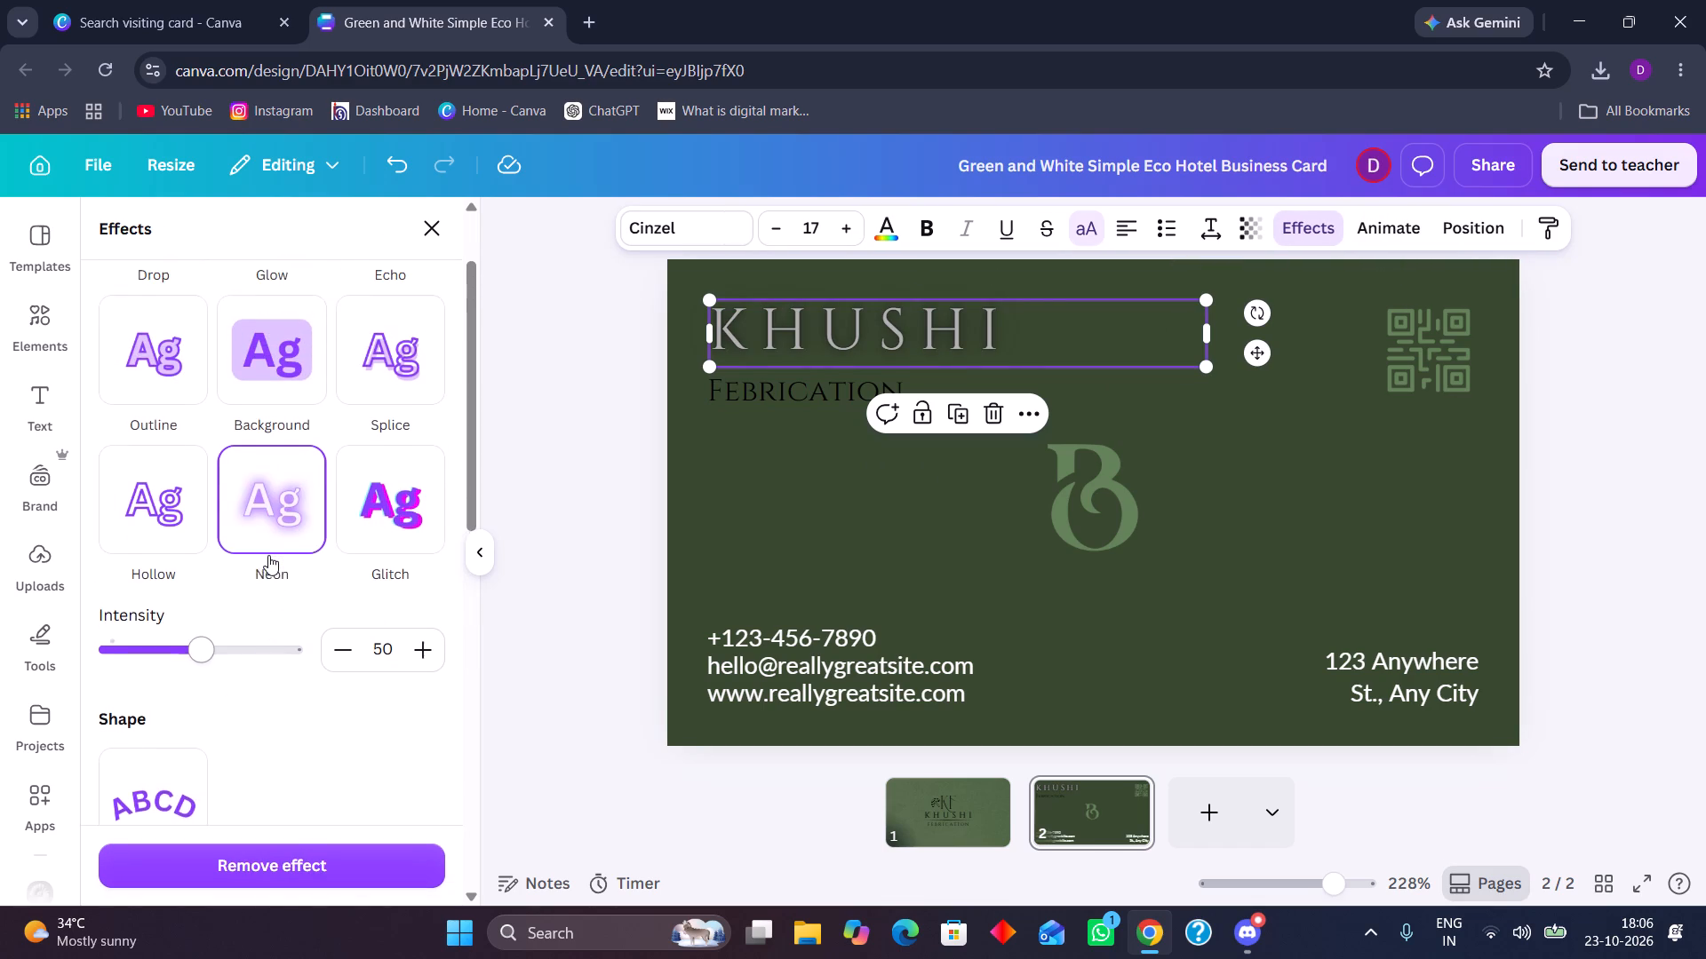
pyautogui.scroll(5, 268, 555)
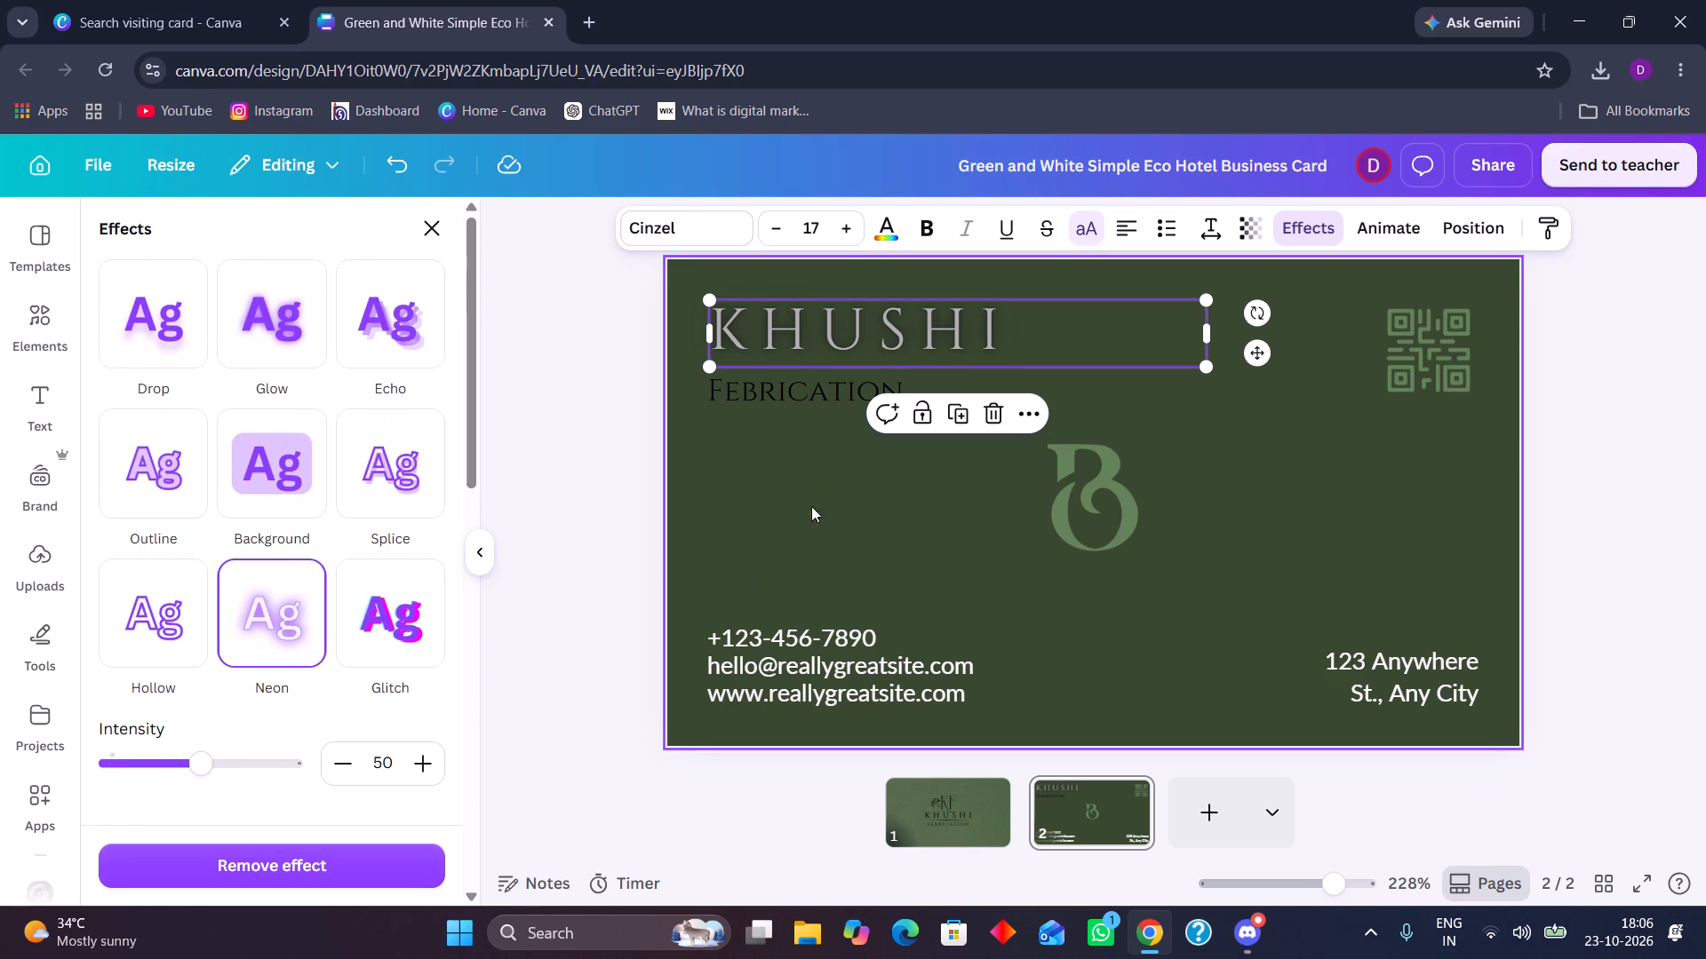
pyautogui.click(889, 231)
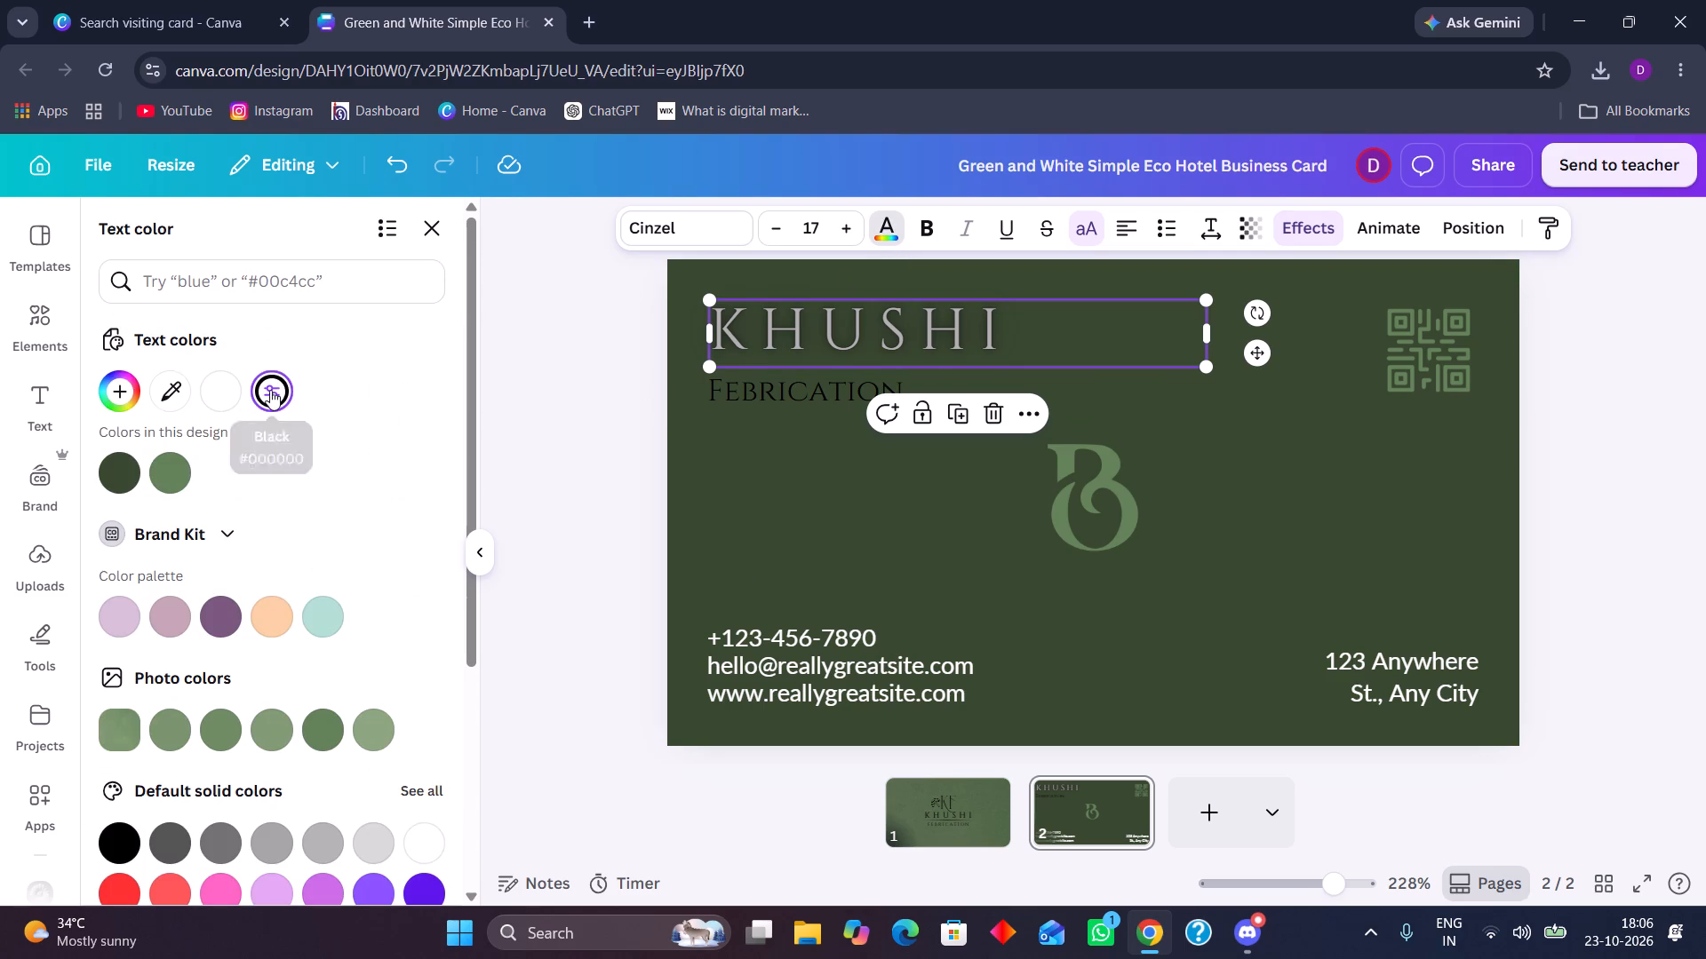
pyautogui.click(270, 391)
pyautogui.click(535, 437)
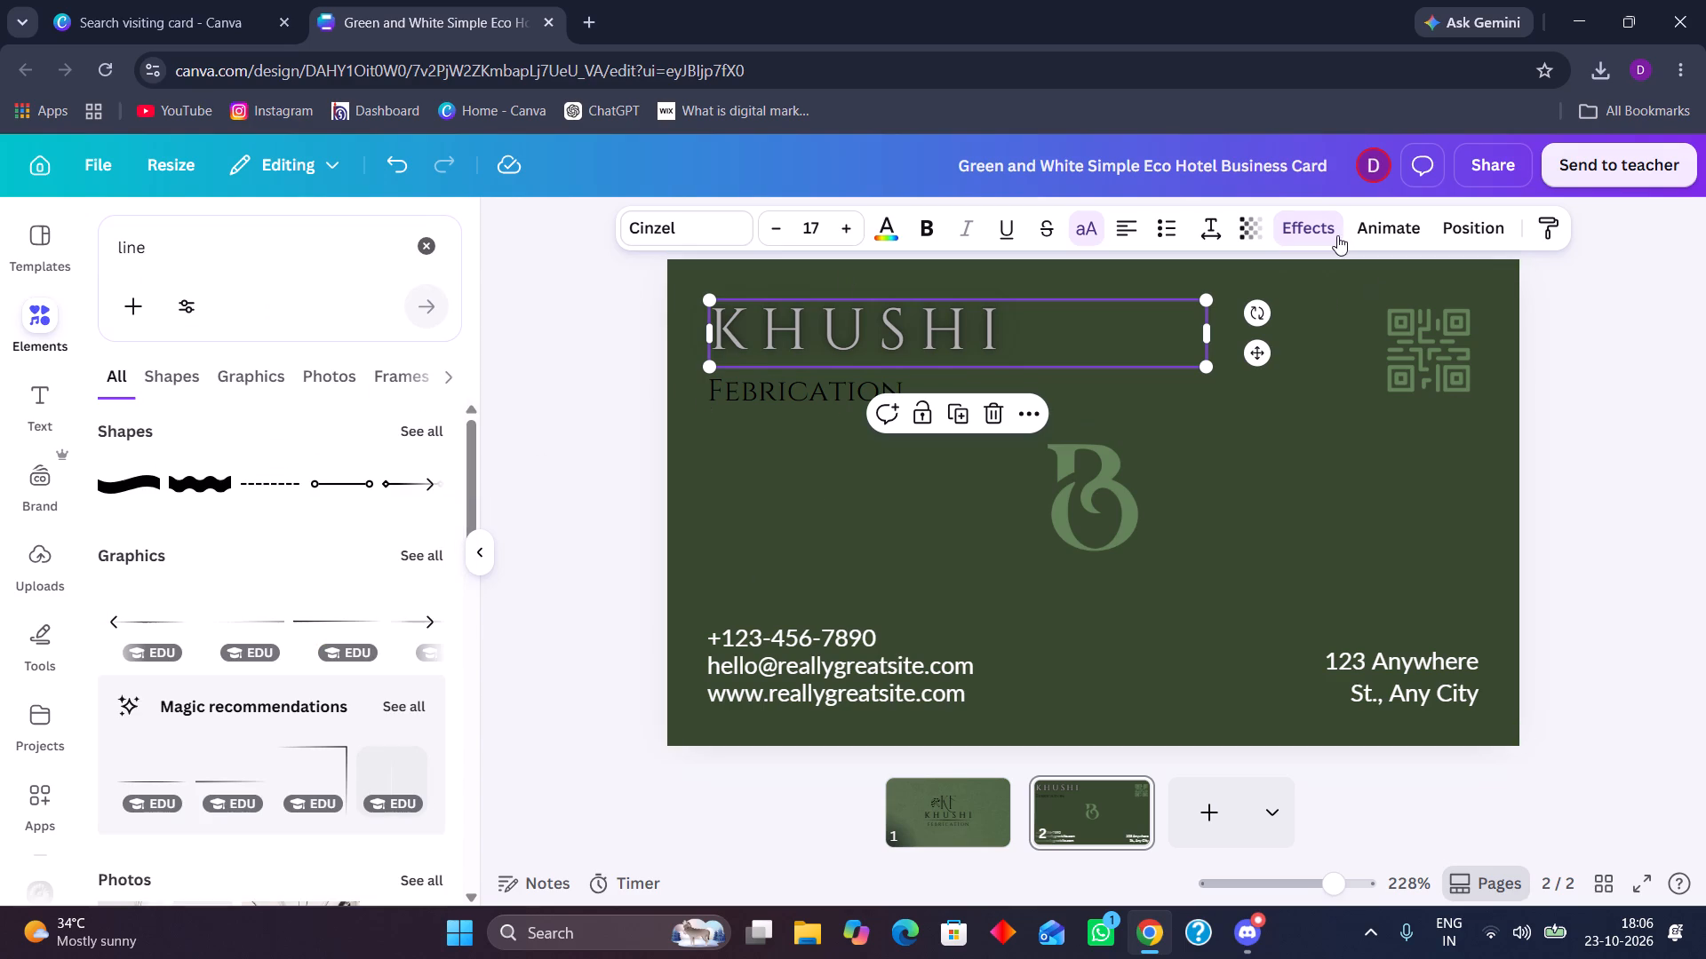
# Apply the Drop text effect to the KHUSHI heading on page 2.
pyautogui.click(1337, 235)
pyautogui.scroll(9, 272, 589)
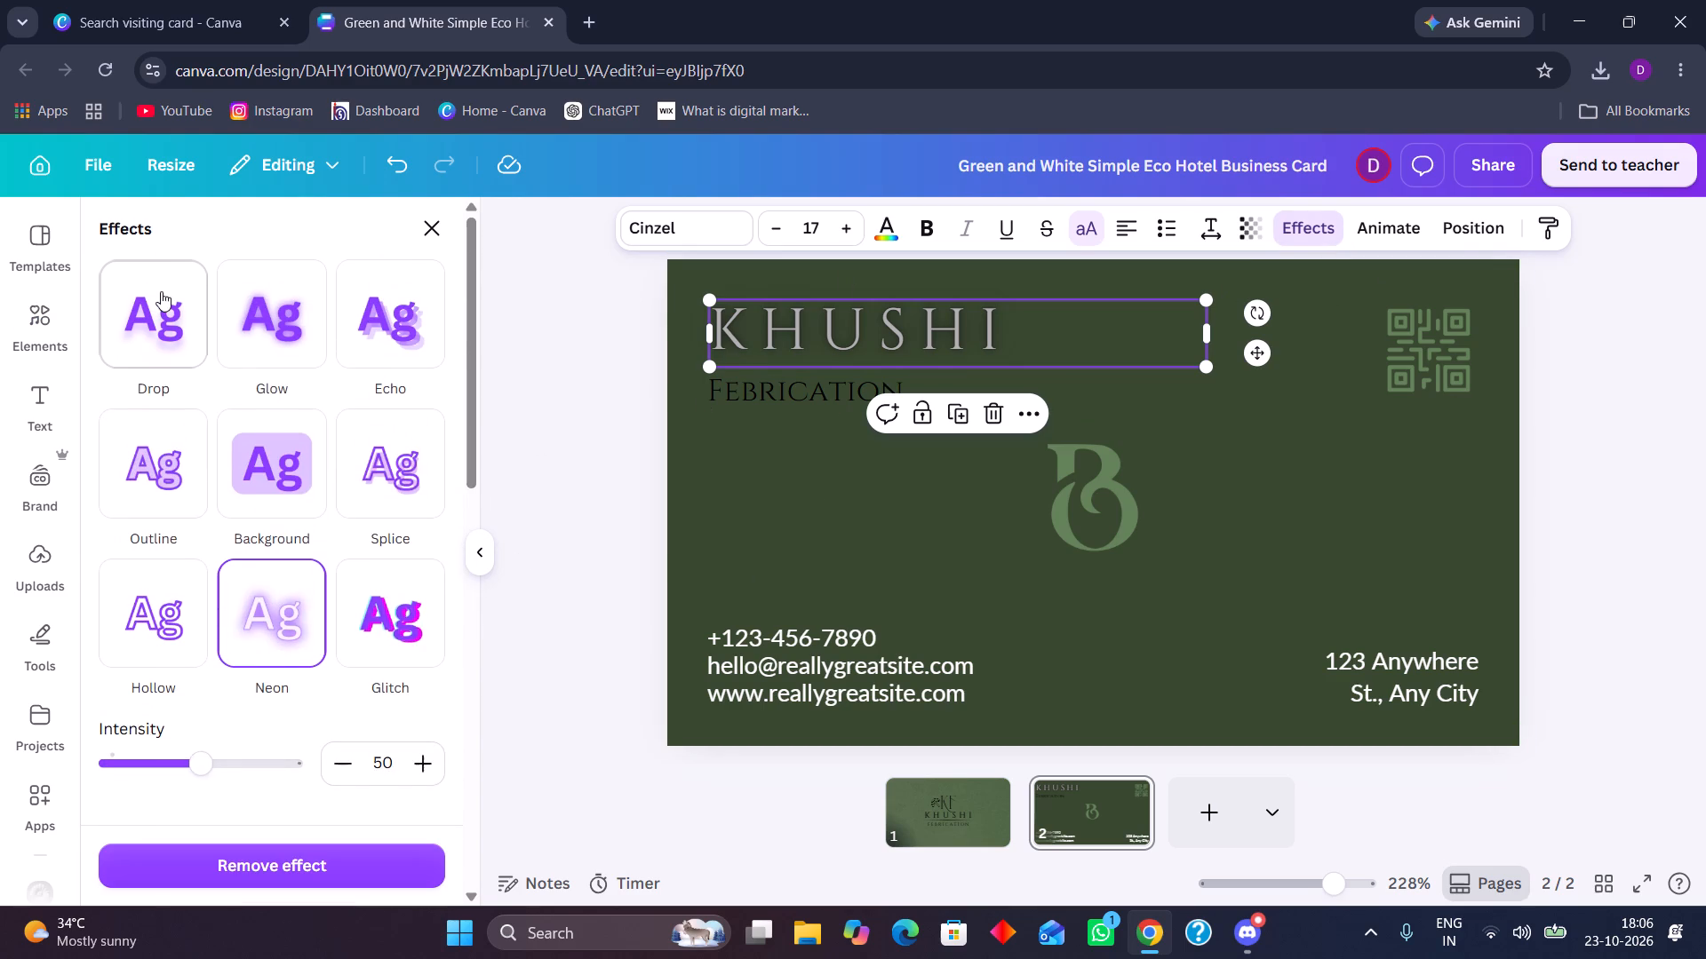
pyautogui.click(158, 301)
pyautogui.click(523, 403)
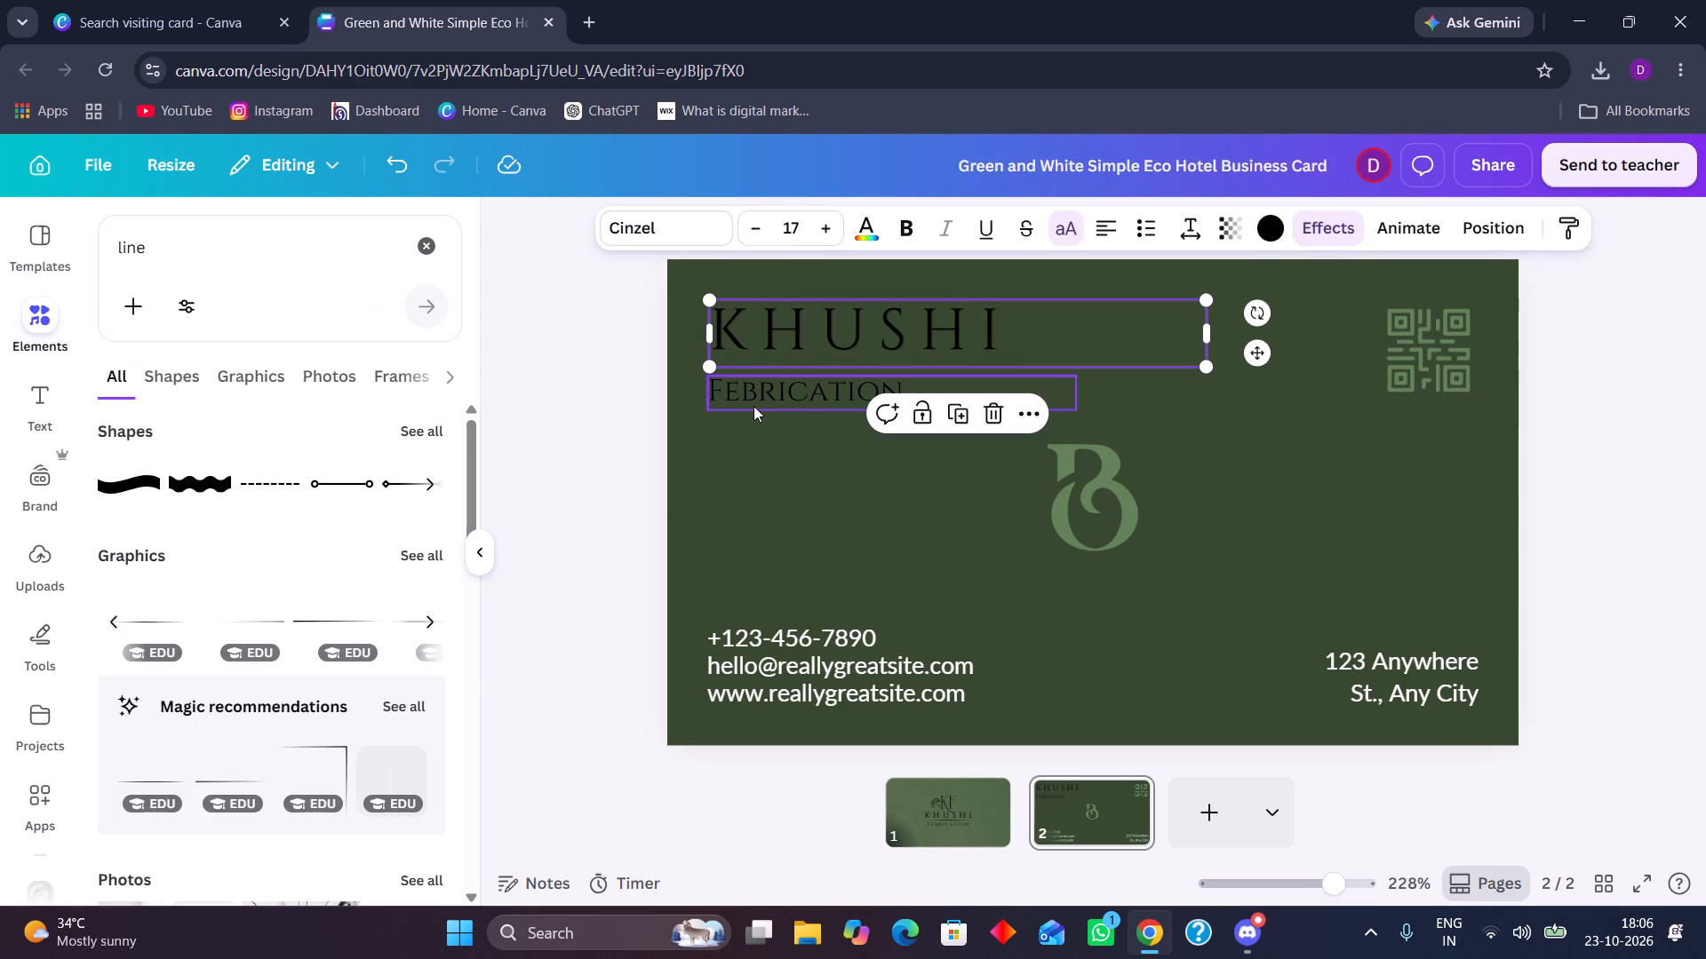
pyautogui.click(483, 437)
# Narrow the KHUSHI and Febrication text boxes on page 2 so they fit closely around their text.
pyautogui.click(823, 329)
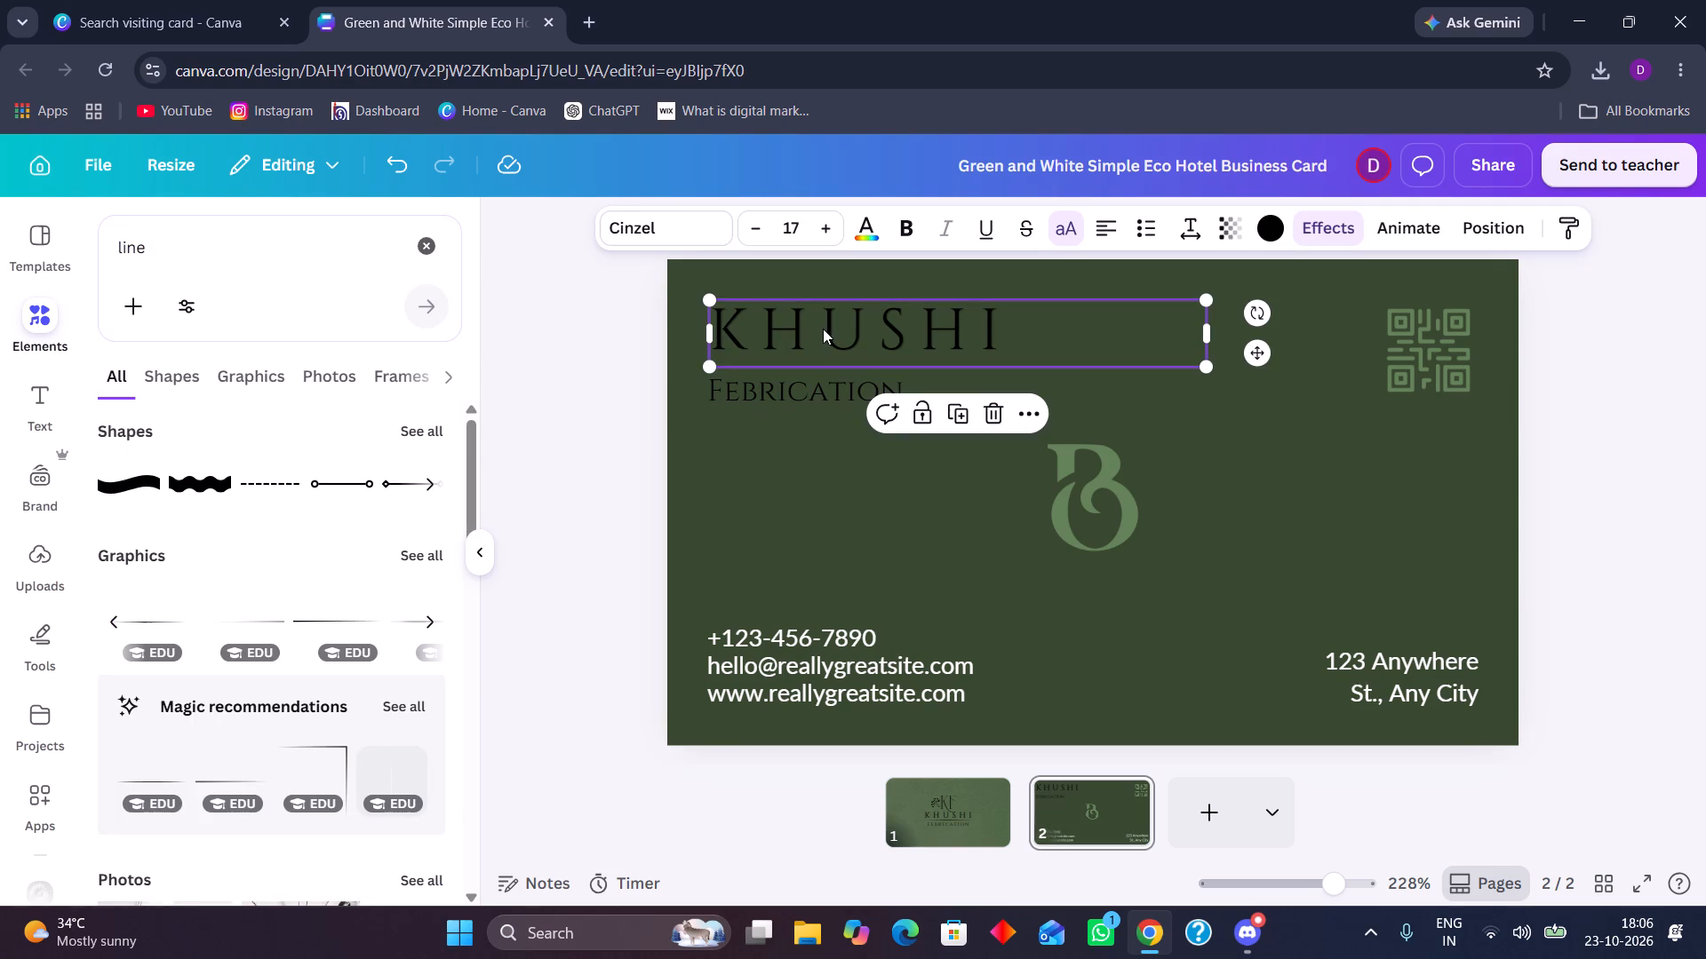
pyautogui.moveTo(1215, 328); pyautogui.dragTo(1079, 325)
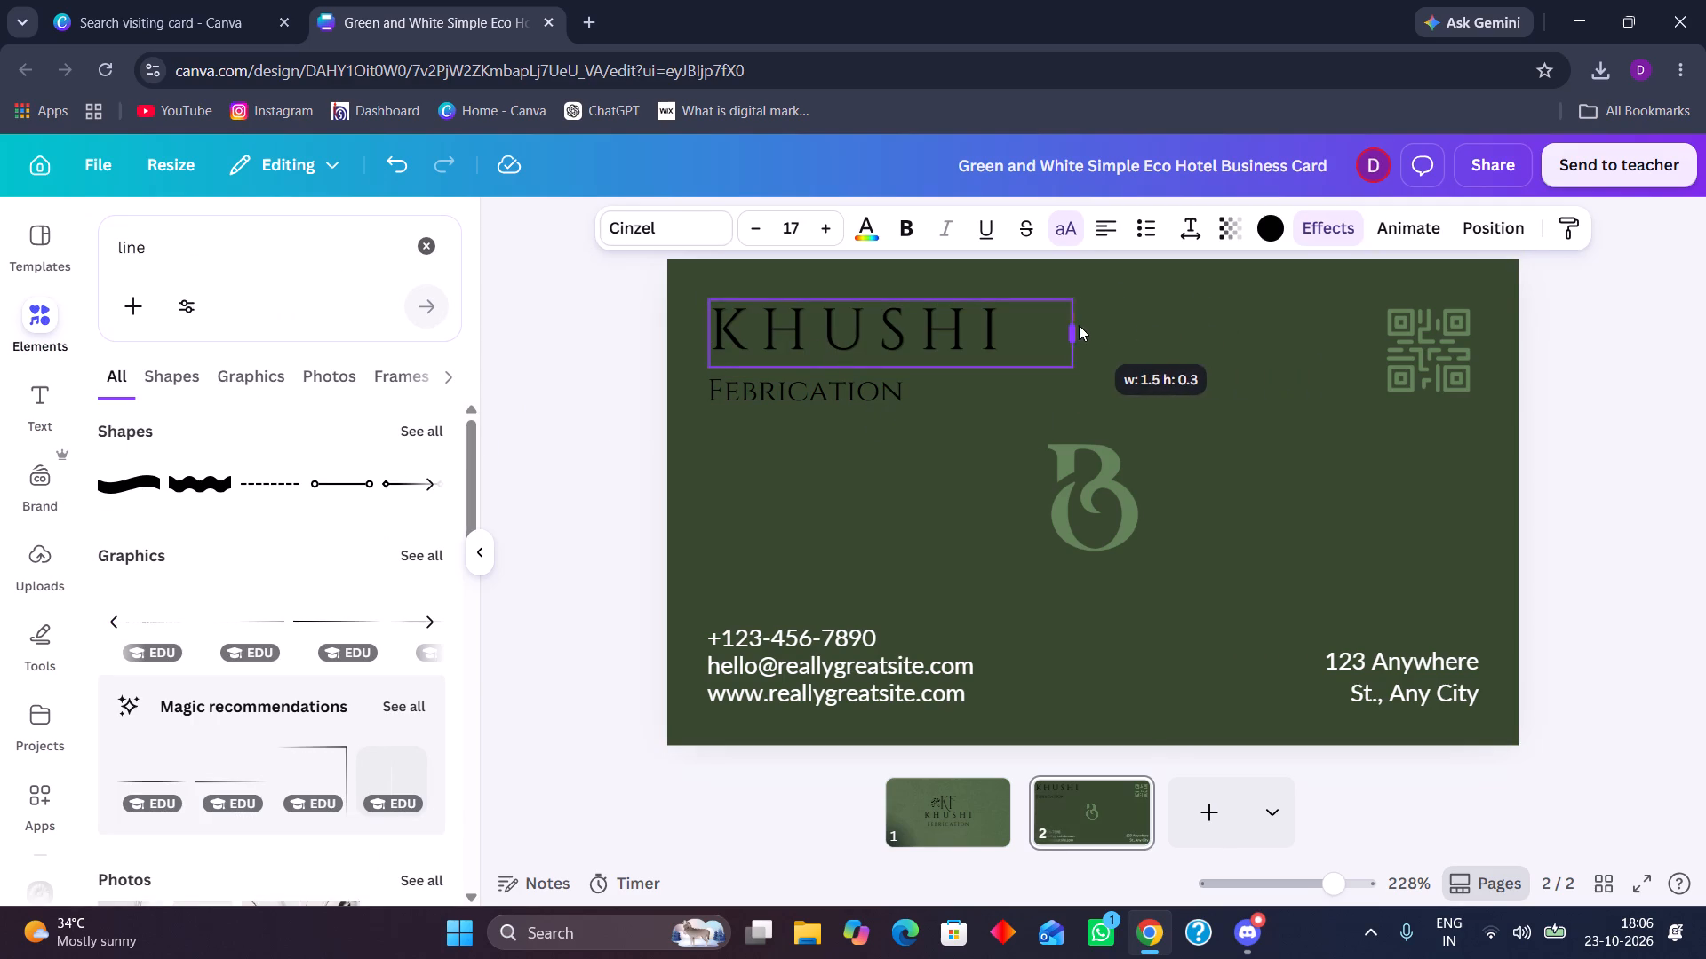
pyautogui.moveTo(1079, 325); pyautogui.dragTo(1036, 321)
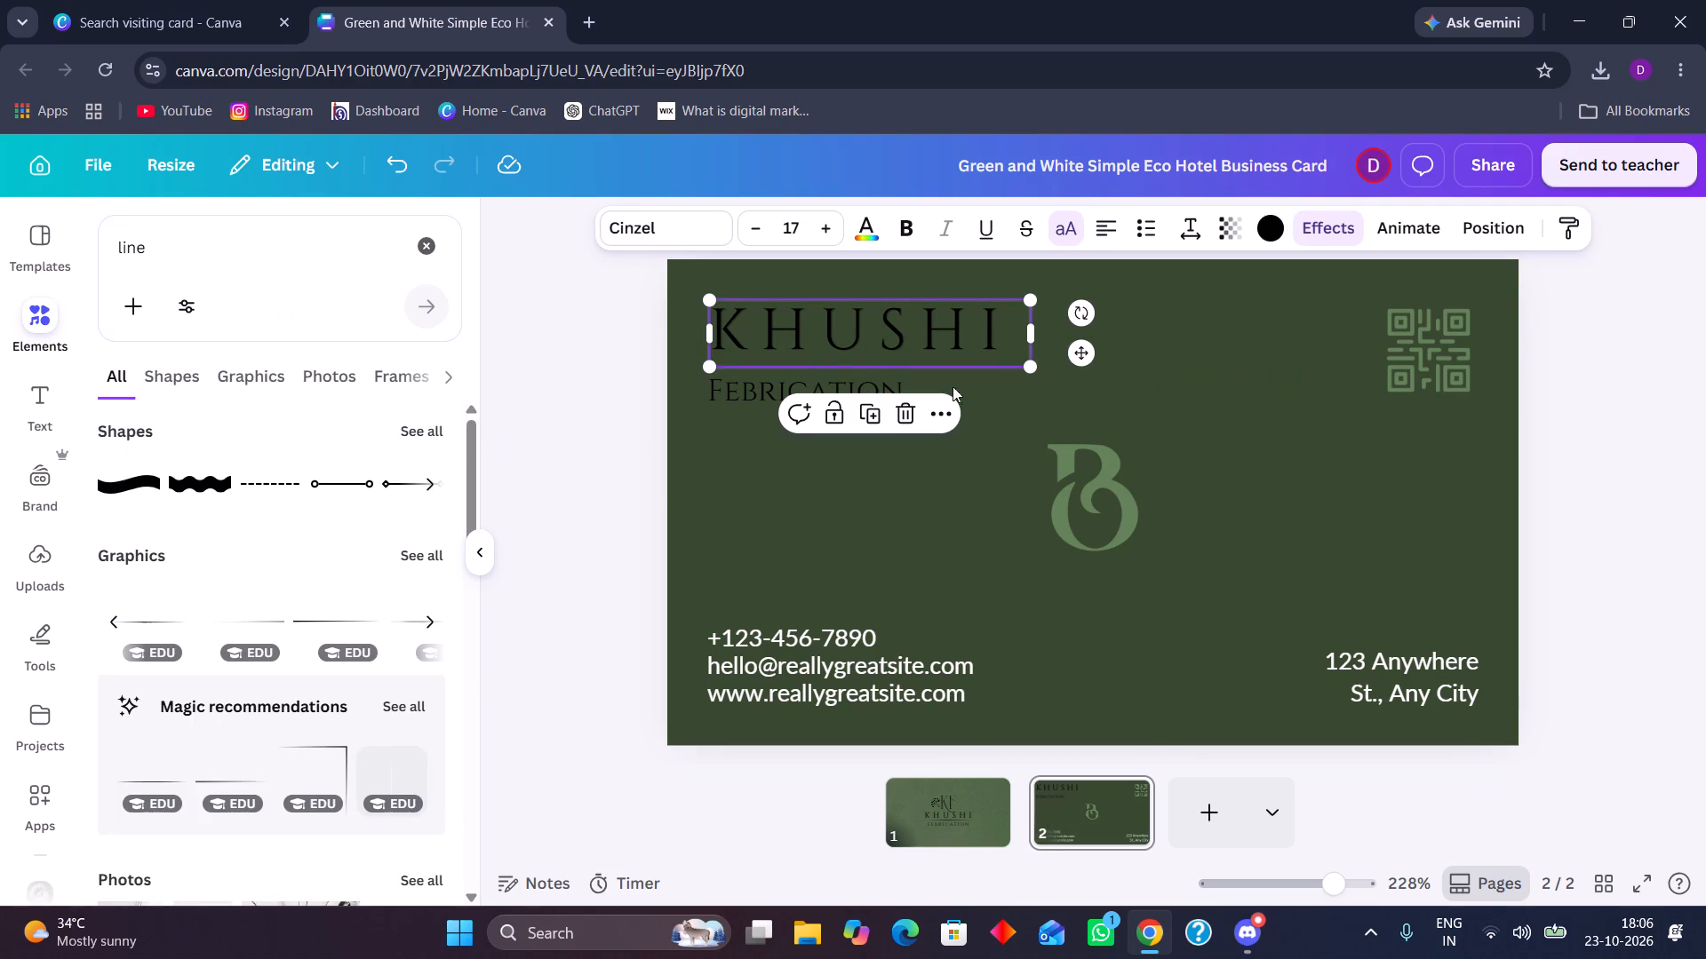
pyautogui.click(1072, 313)
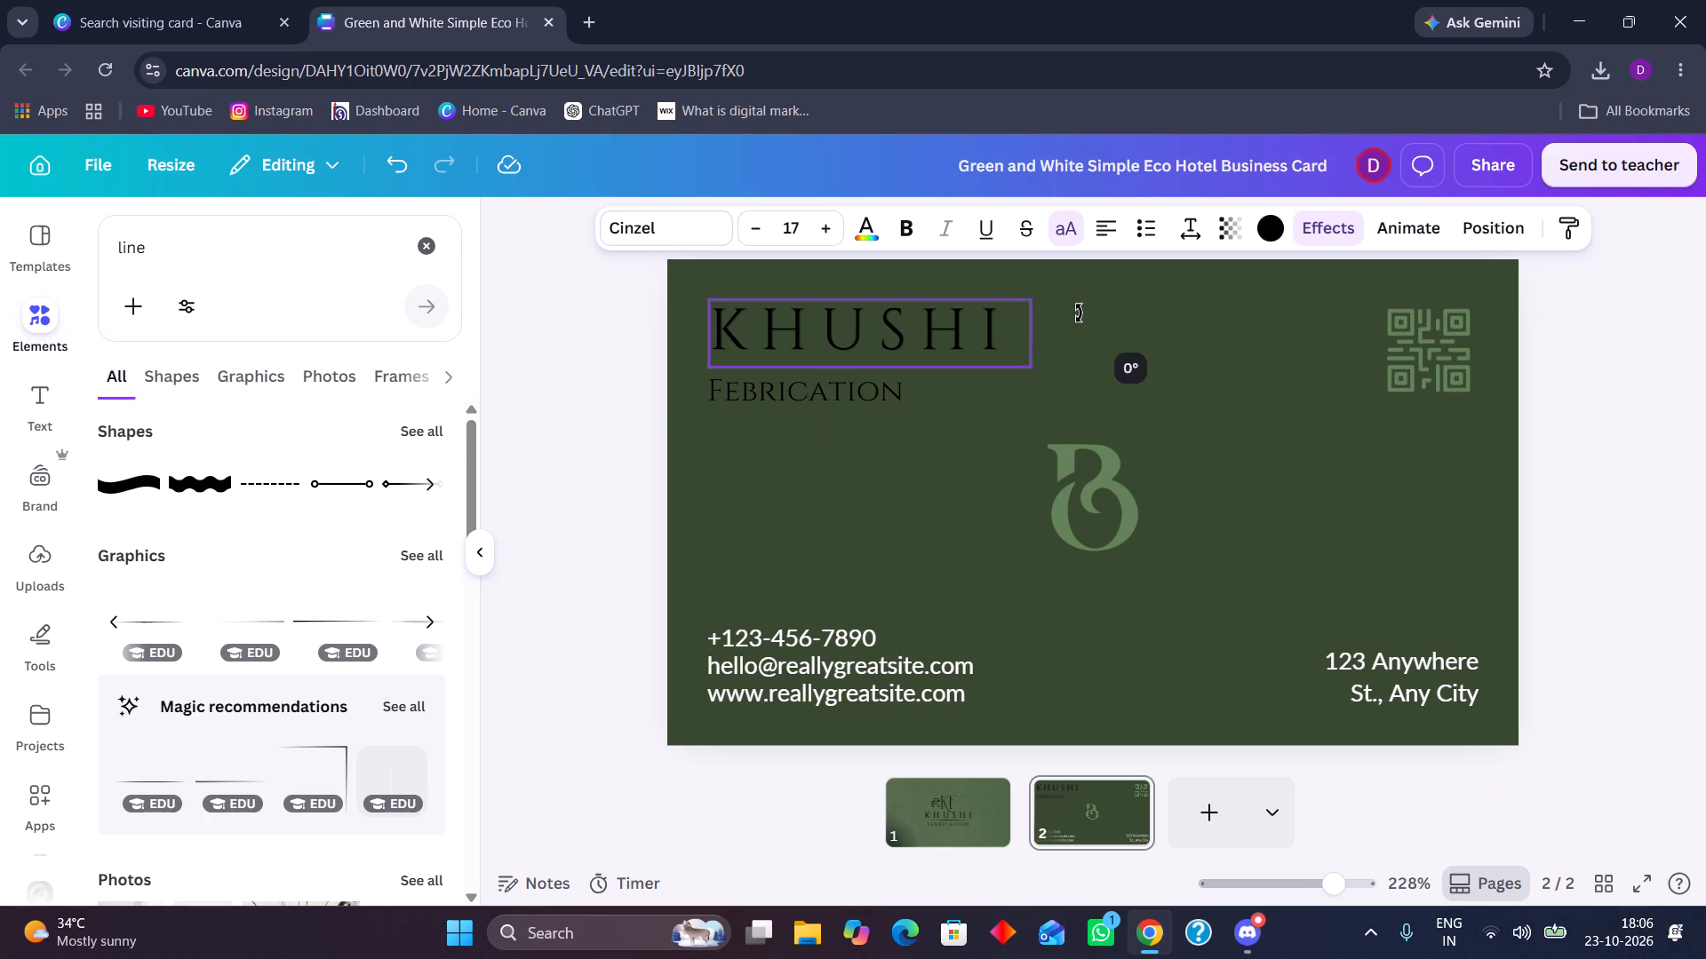
pyautogui.click(730, 388)
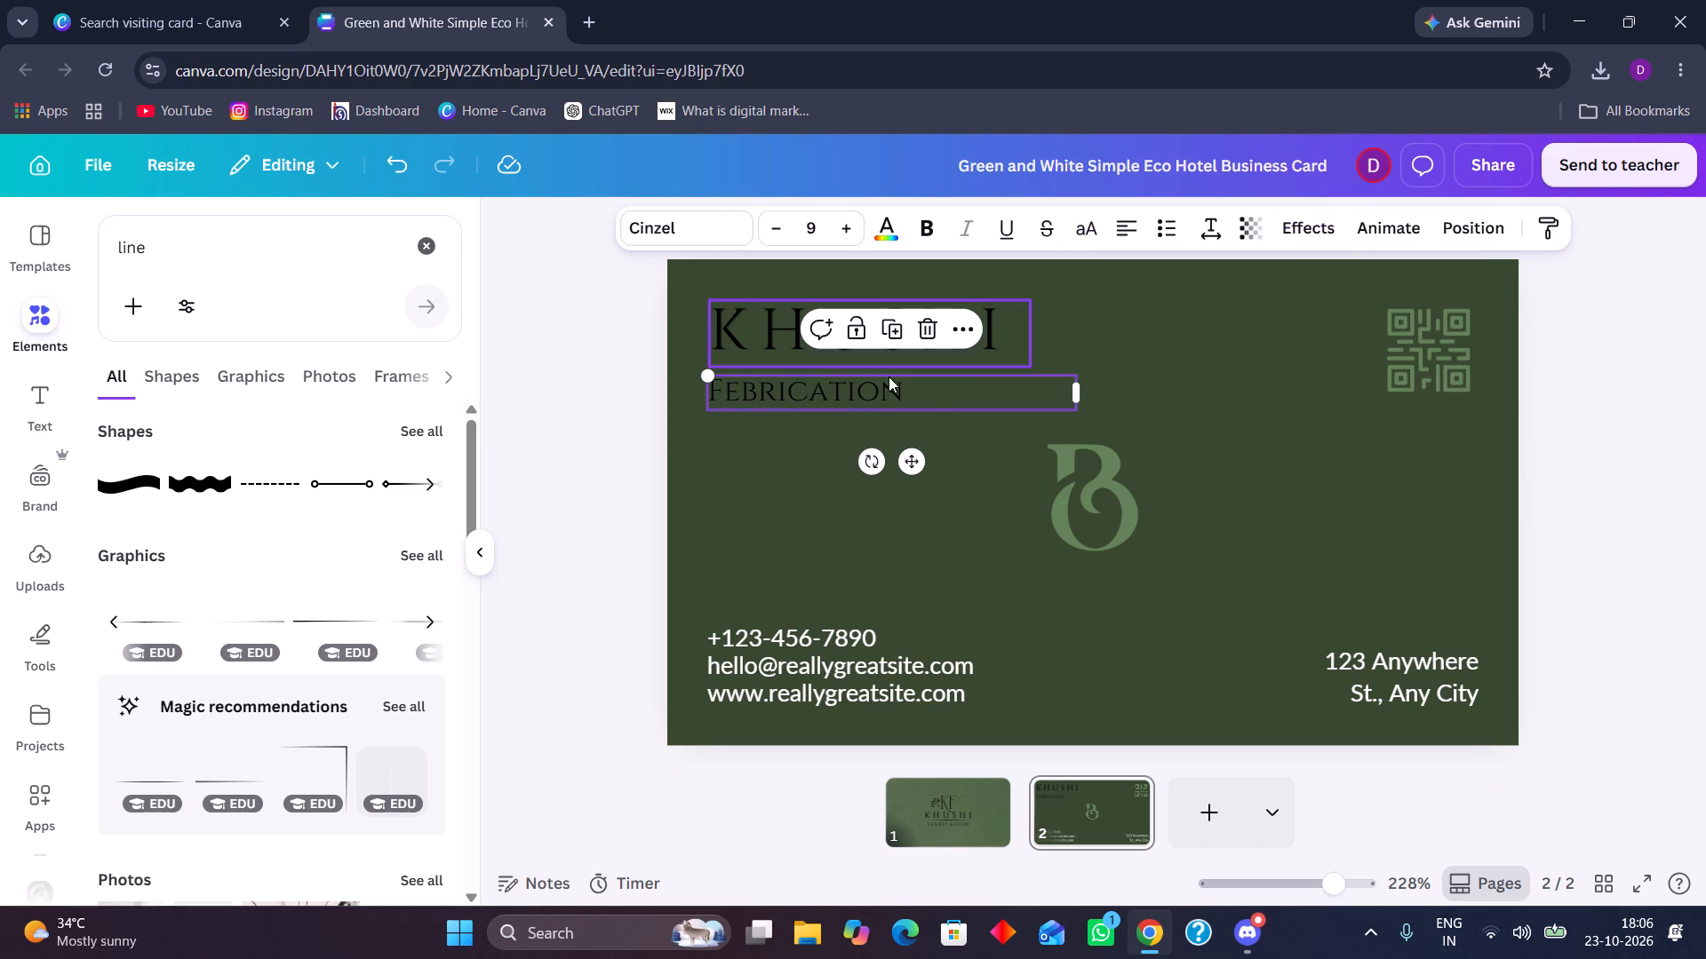
pyautogui.moveTo(1079, 390); pyautogui.dragTo(956, 396)
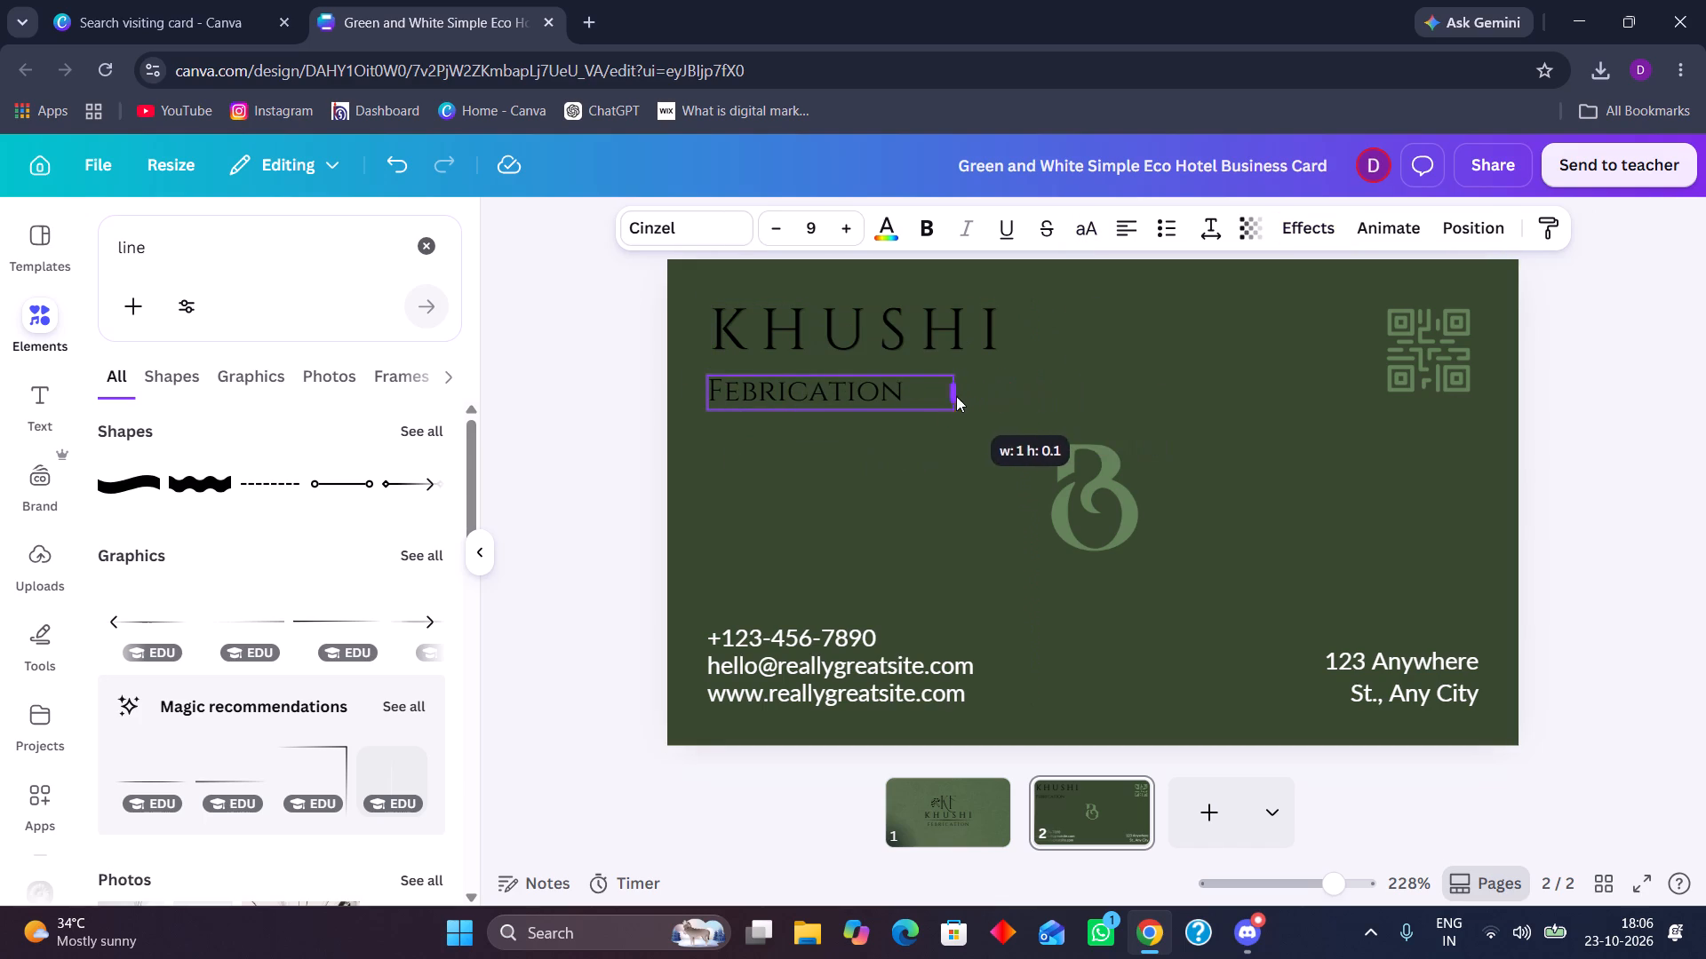
pyautogui.moveTo(956, 396); pyautogui.dragTo(927, 402)
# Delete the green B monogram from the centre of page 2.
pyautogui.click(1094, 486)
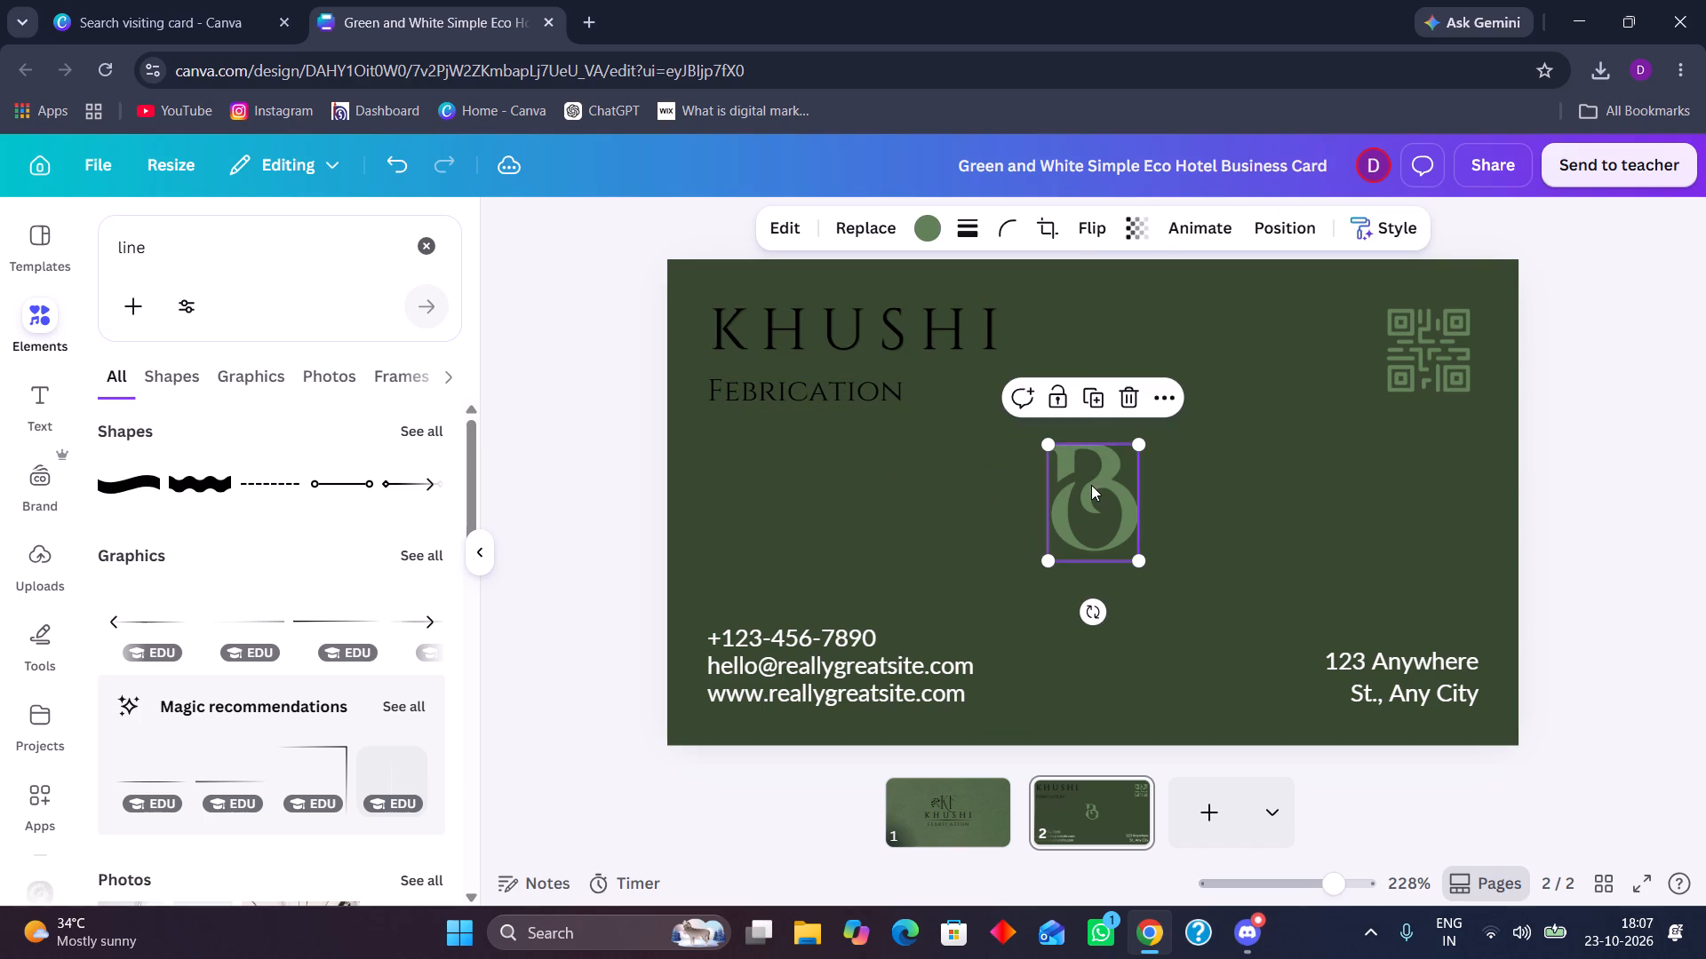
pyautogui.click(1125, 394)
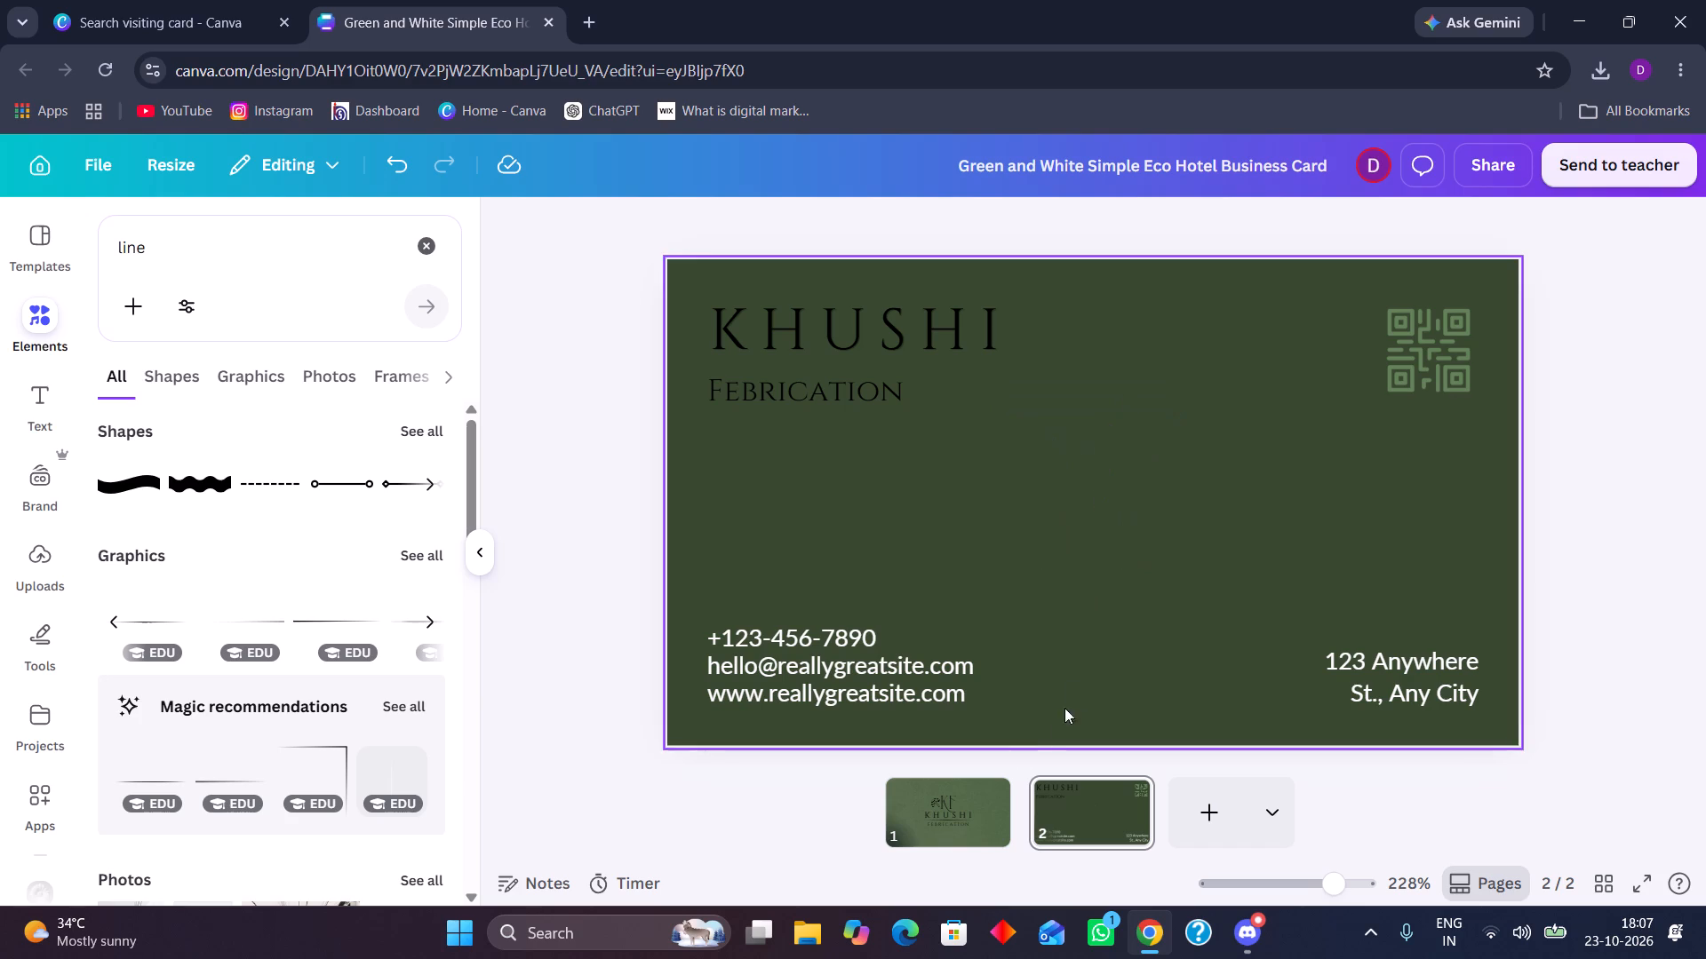
# Copy the hammer-and-wrench icon from the logo on page 1 and return to page 2.
pyautogui.click(951, 801)
pyautogui.click(998, 435)
pyautogui.rightClick(998, 436)
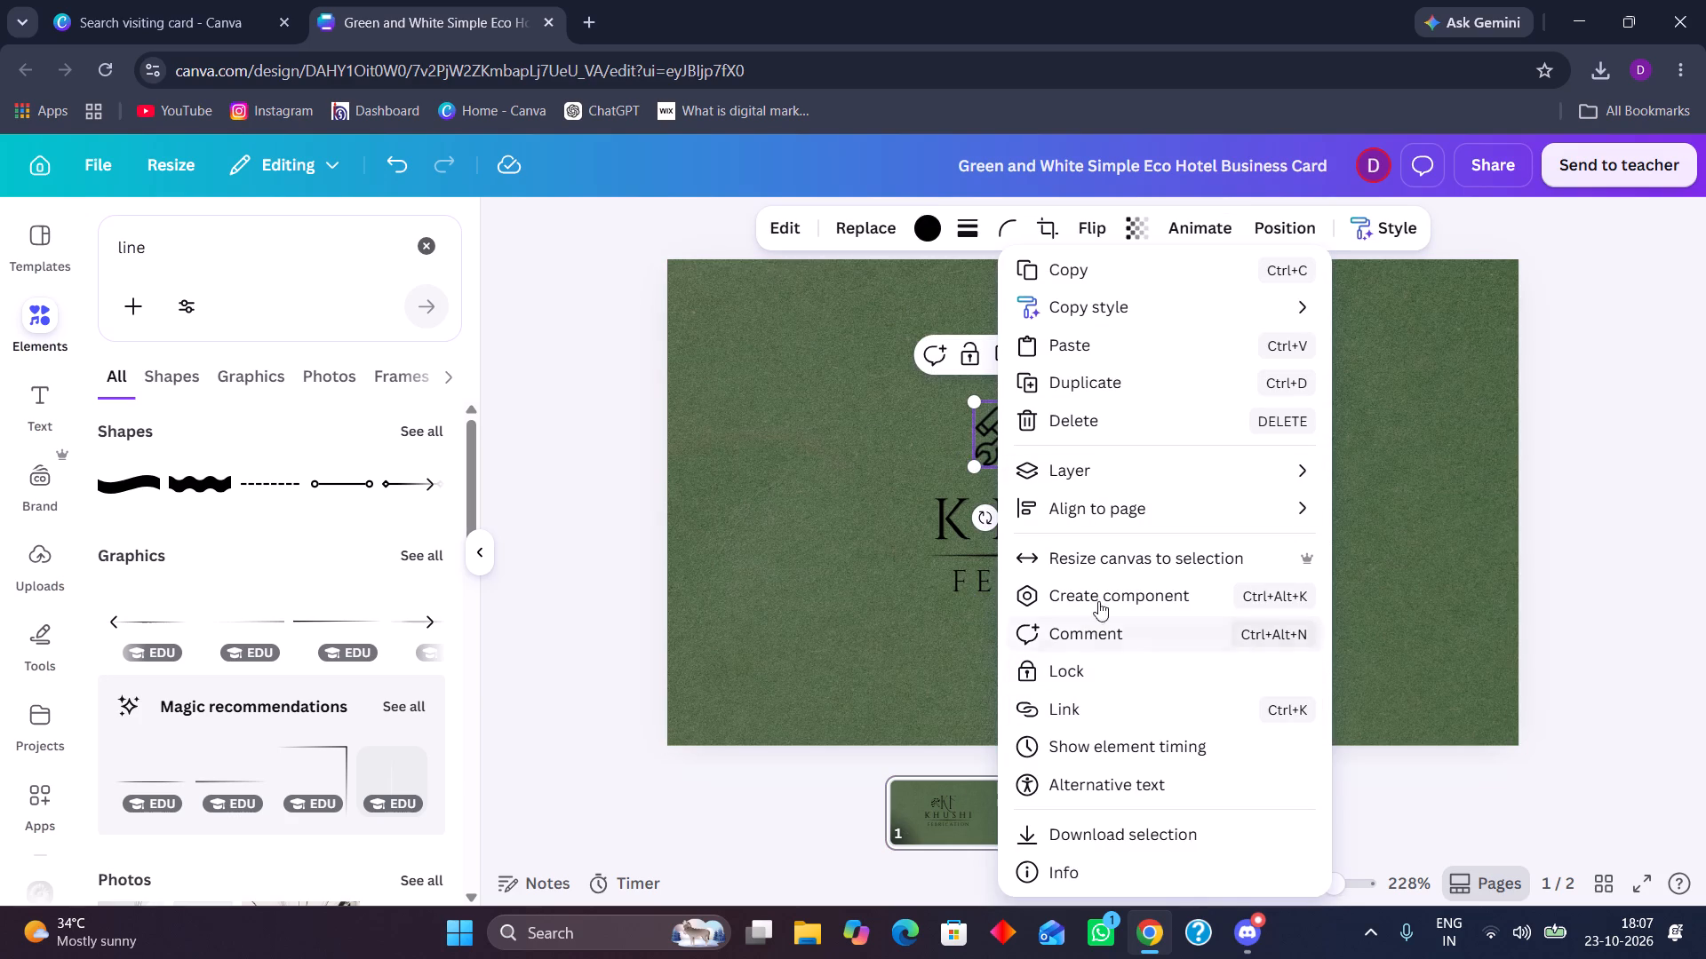
pyautogui.click(1095, 271)
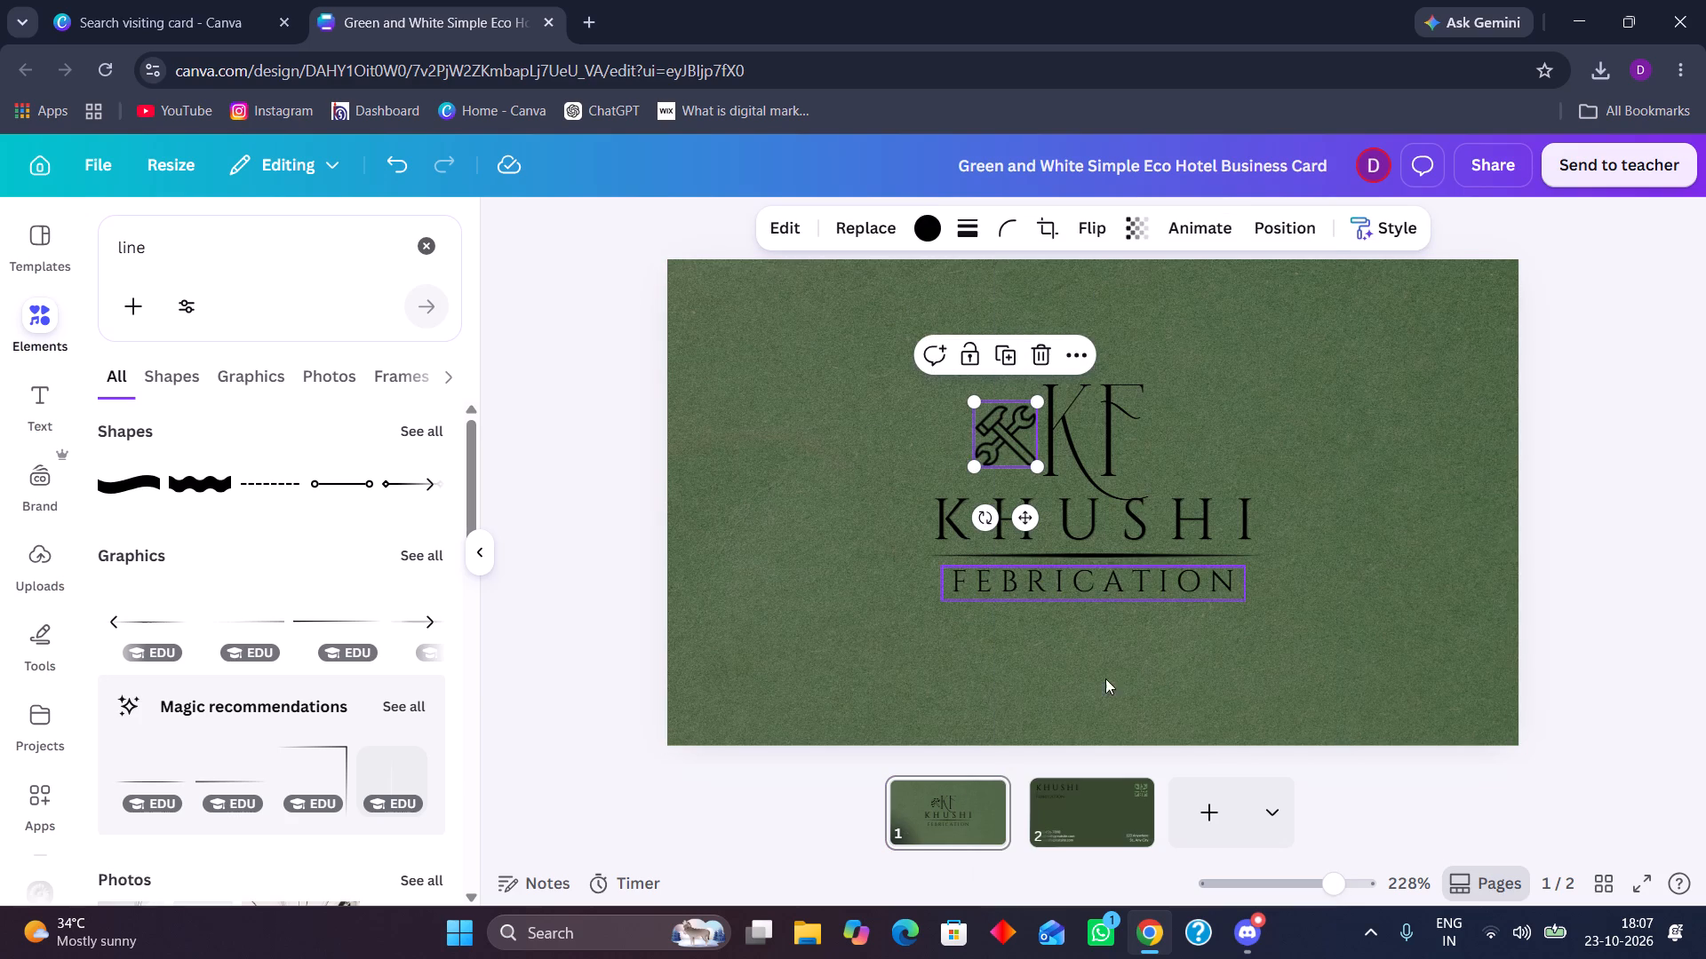
pyautogui.click(1106, 817)
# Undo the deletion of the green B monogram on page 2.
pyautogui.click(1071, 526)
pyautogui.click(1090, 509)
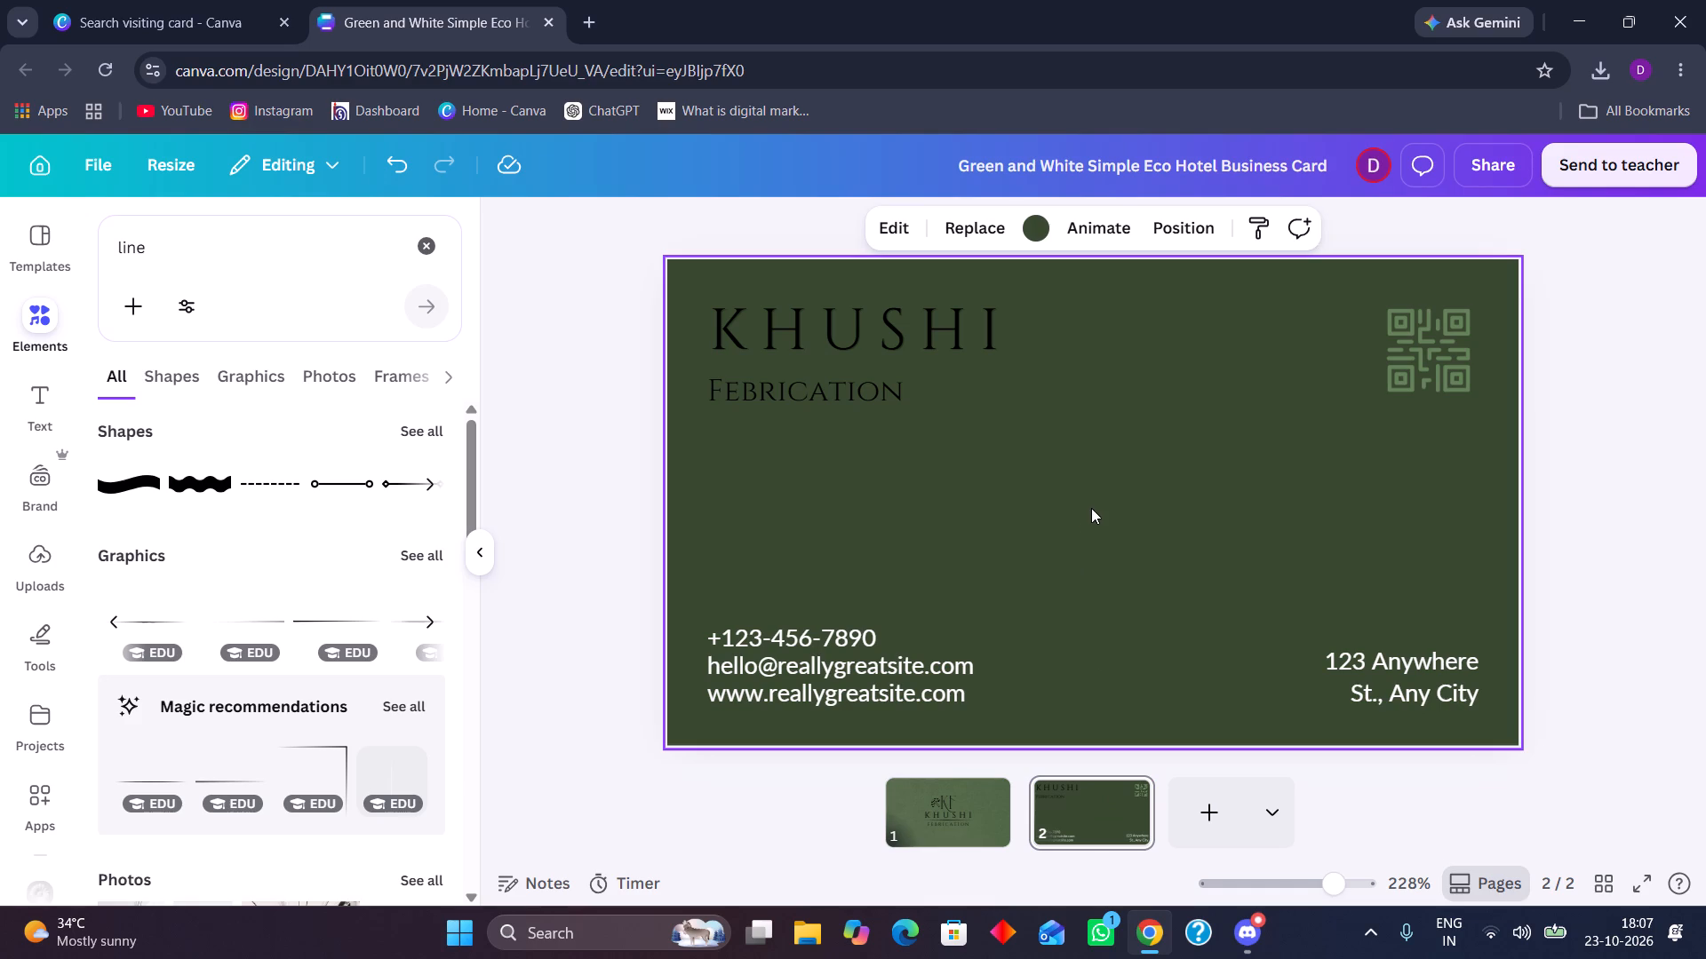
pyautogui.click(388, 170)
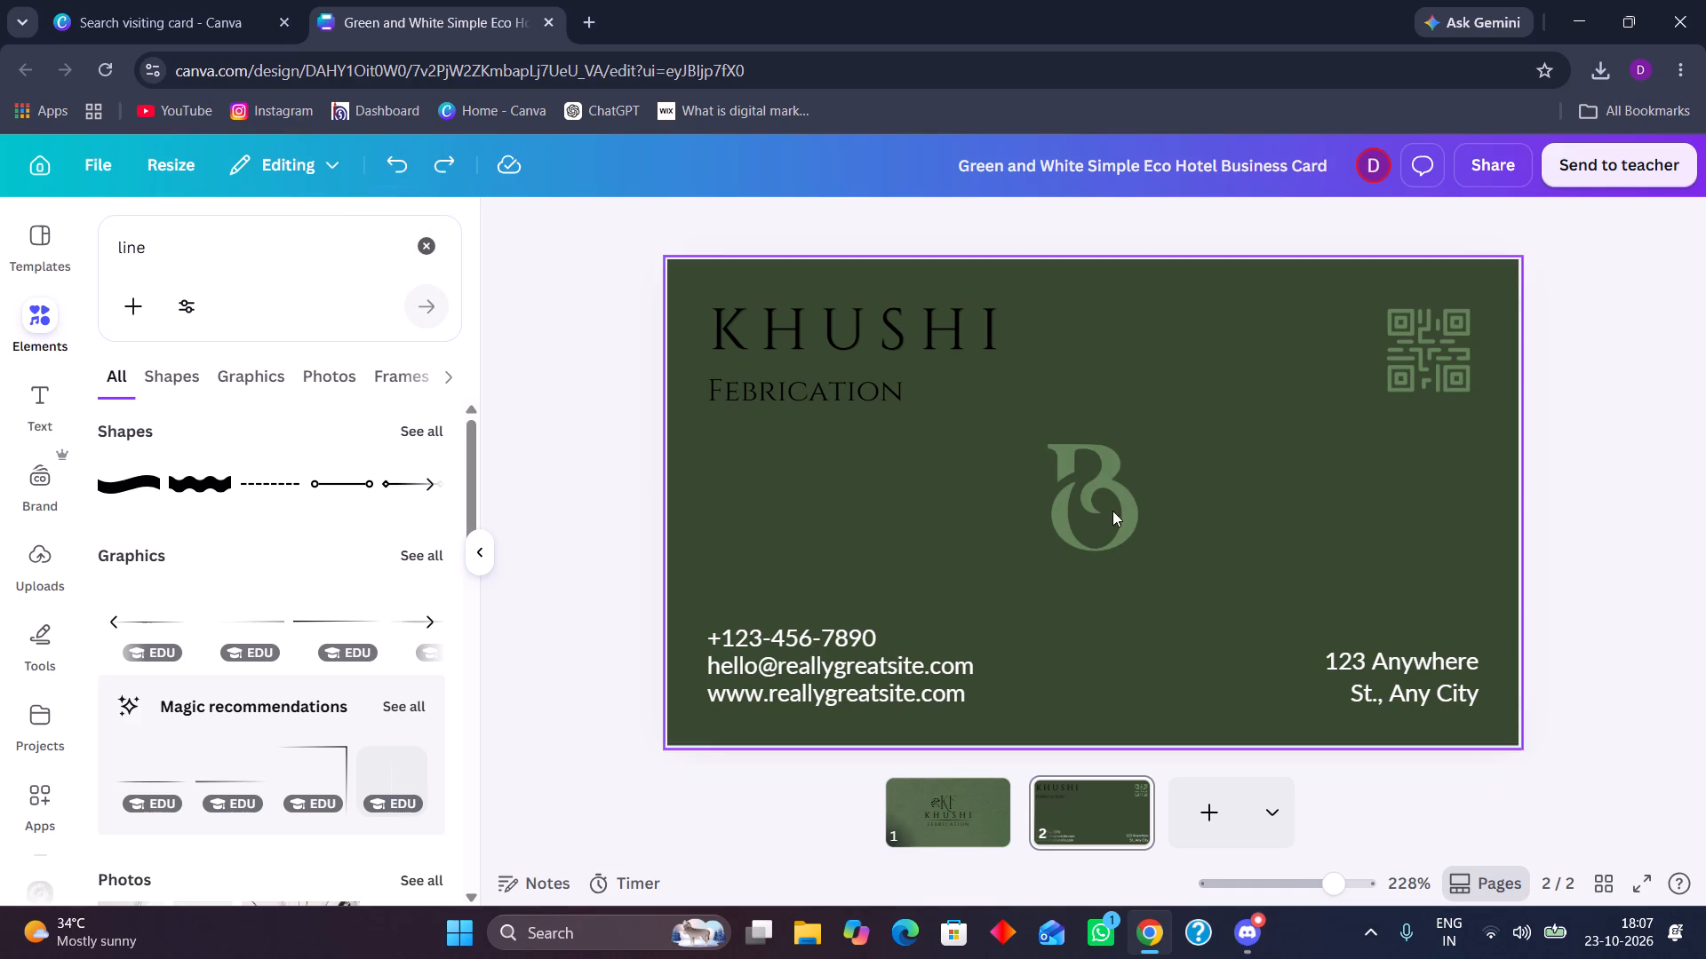
# Paste the copied hammer-and-wrench icon onto page 2, allowing the site to access the clipboard.
pyautogui.click(1113, 535)
pyautogui.rightClick(1112, 502)
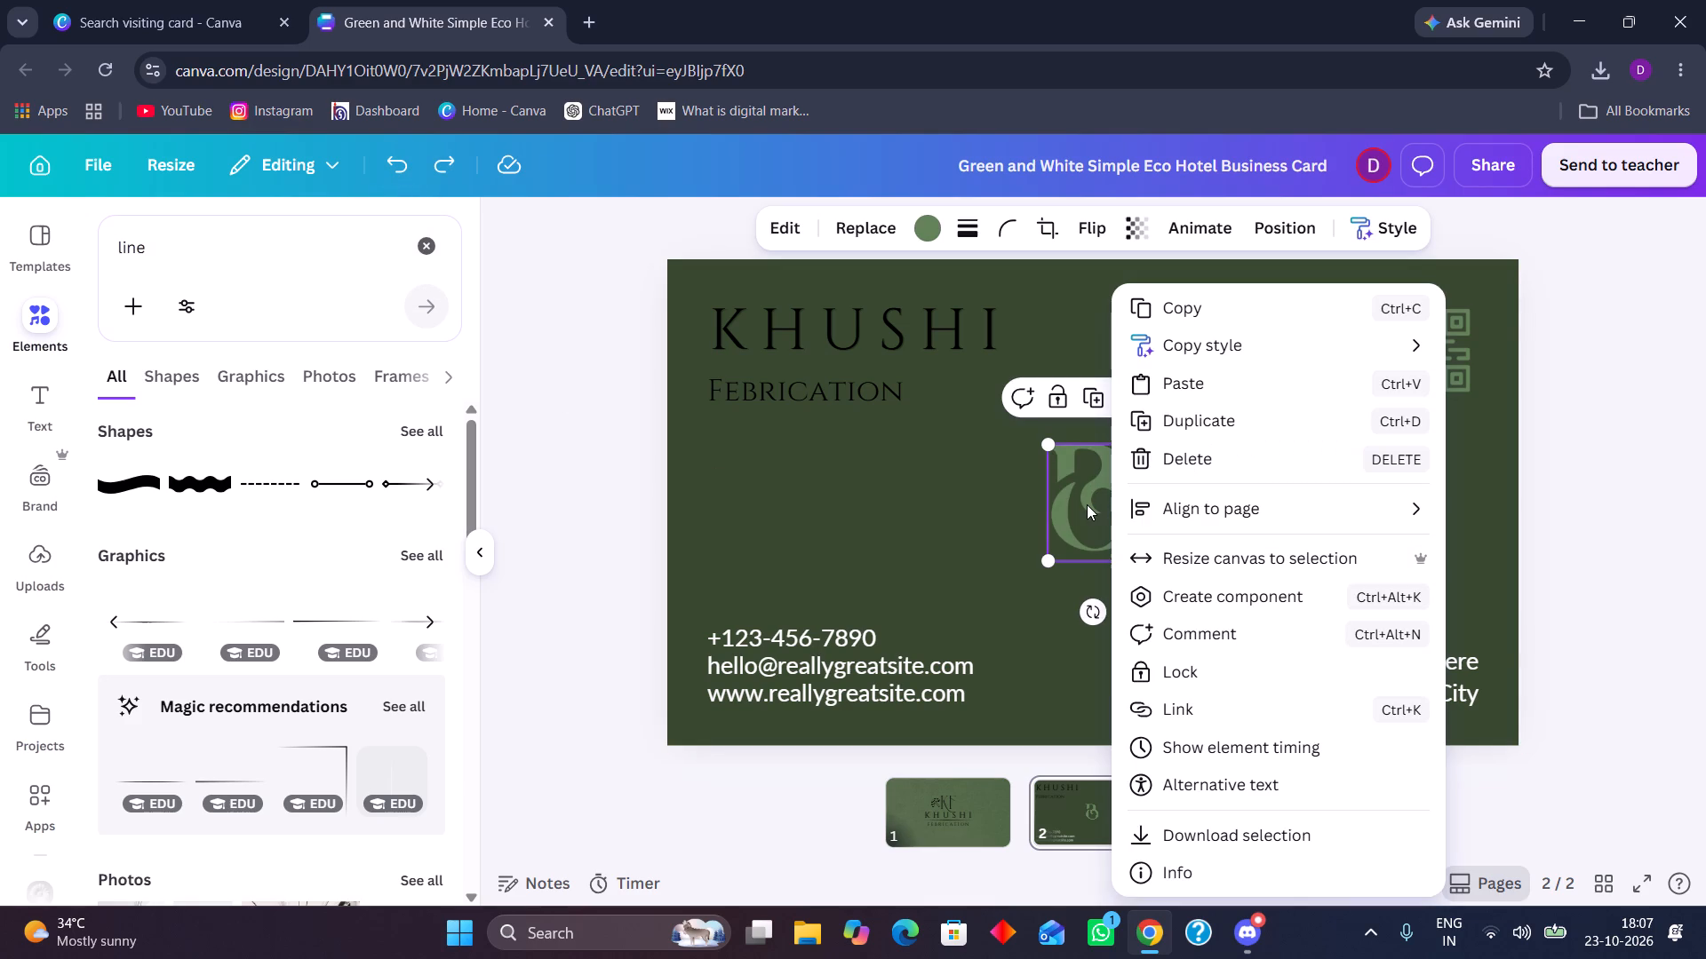
pyautogui.doubleClick(1087, 503)
pyautogui.doubleClick(1087, 503)
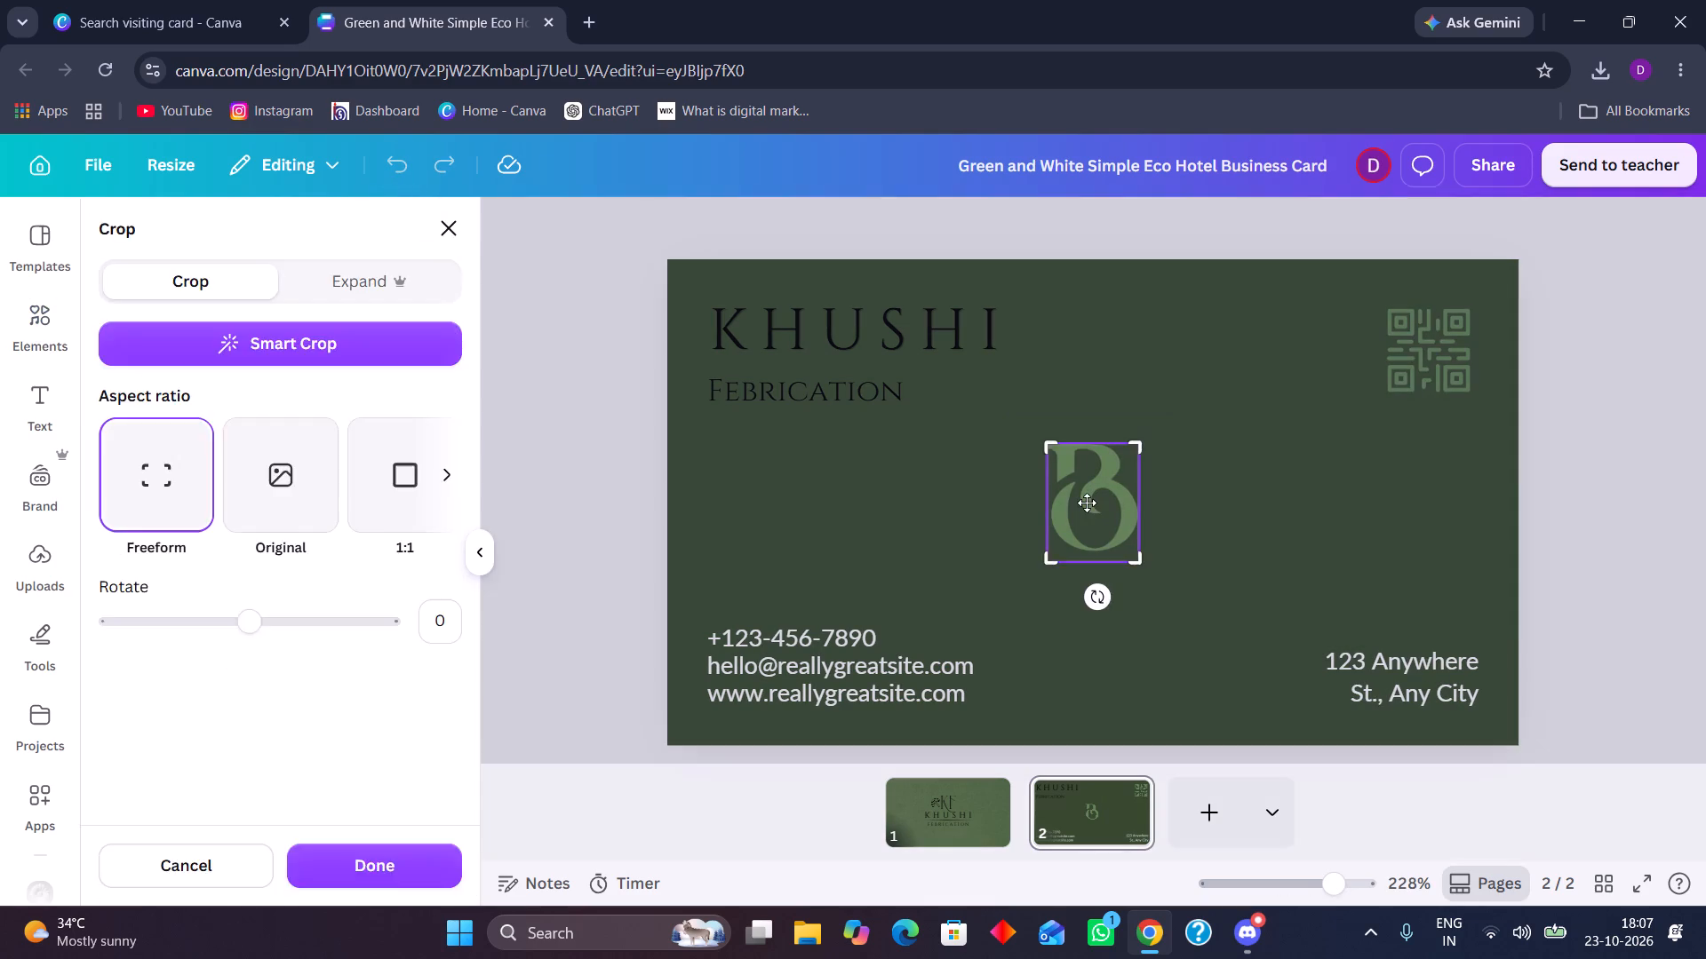
pyautogui.rightClick(1087, 503)
pyautogui.click(1171, 384)
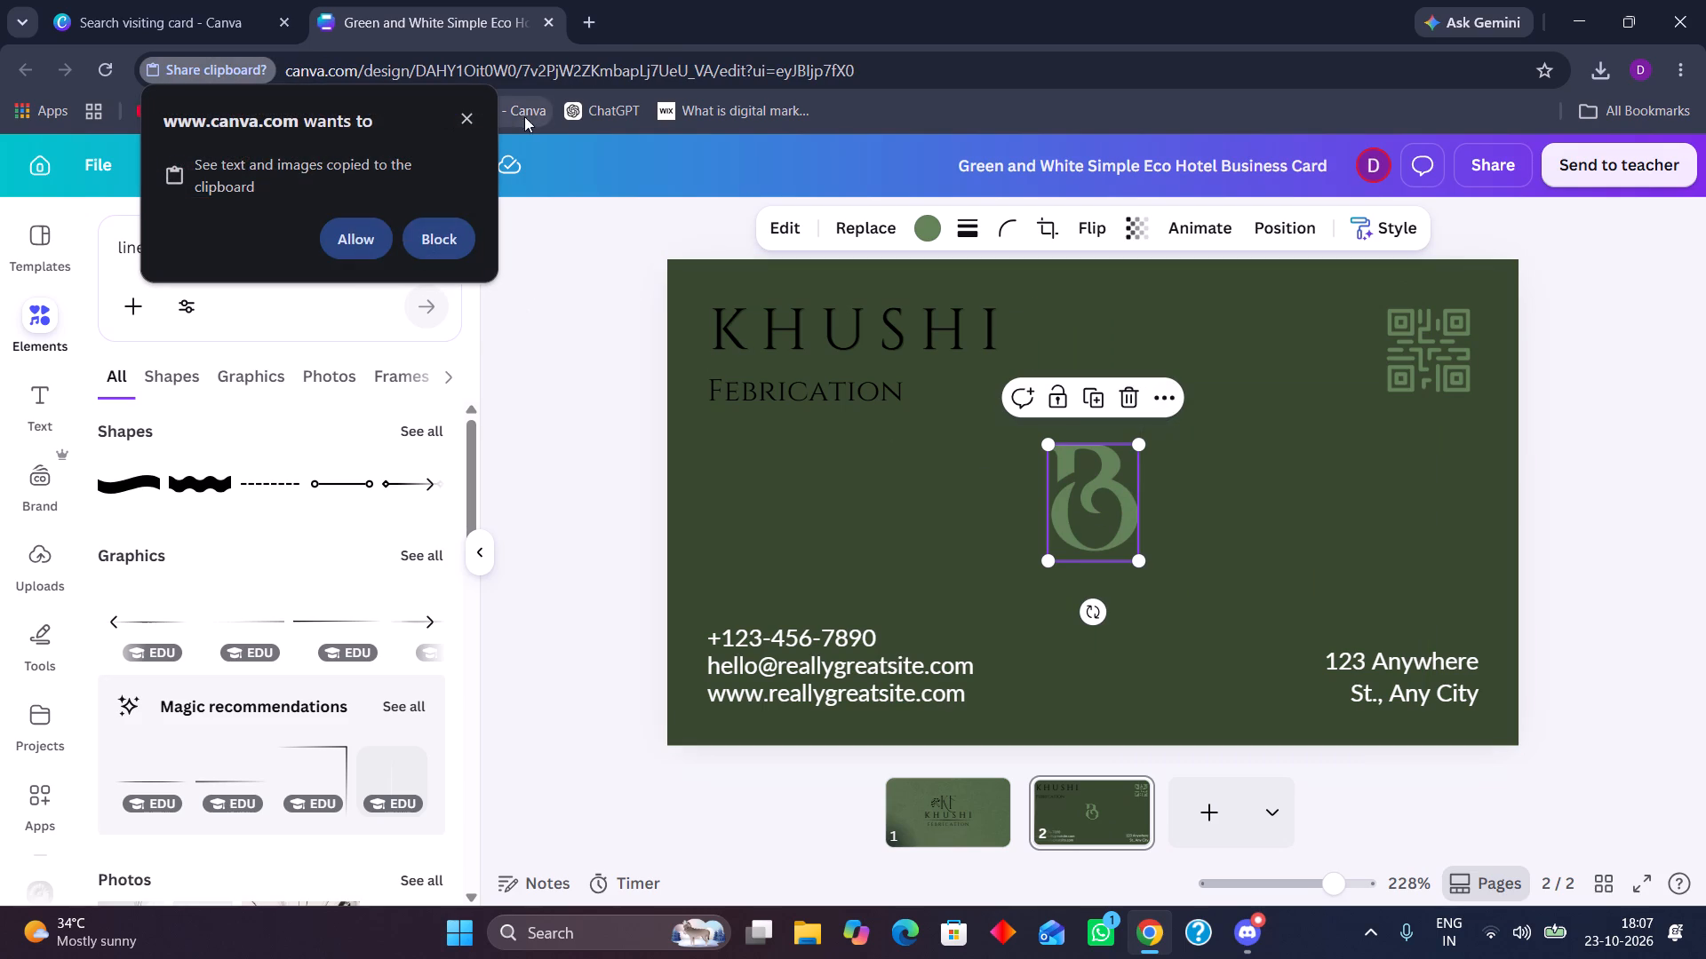
pyautogui.click(467, 117)
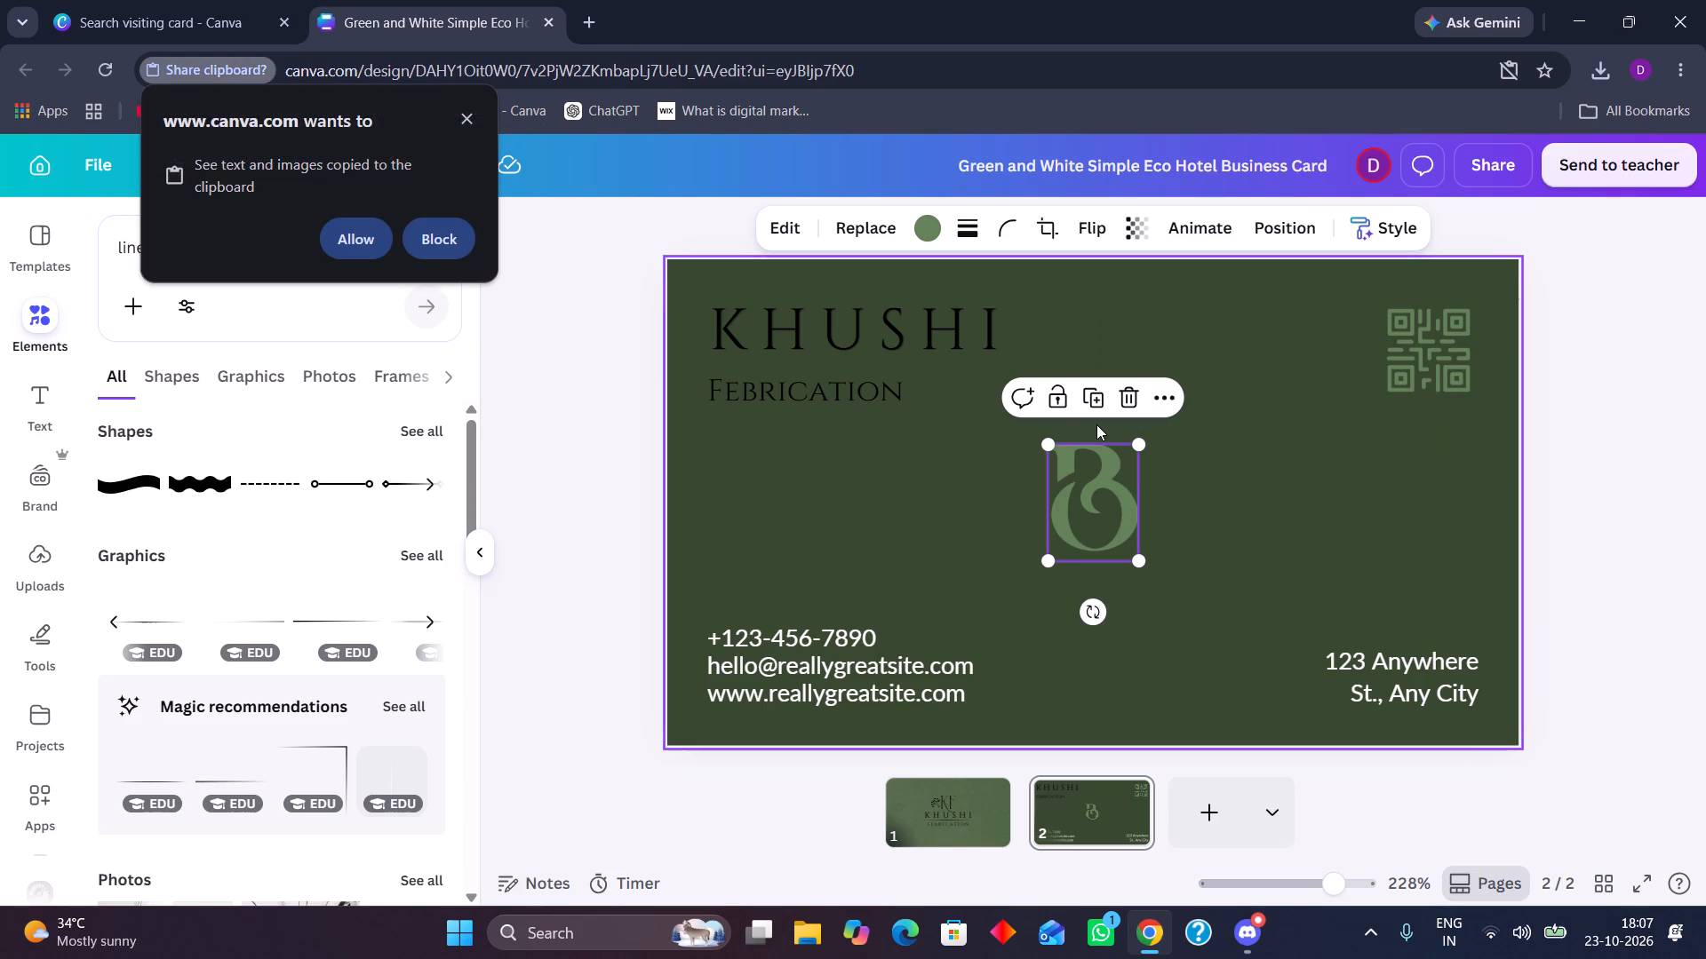
pyautogui.click(335, 241)
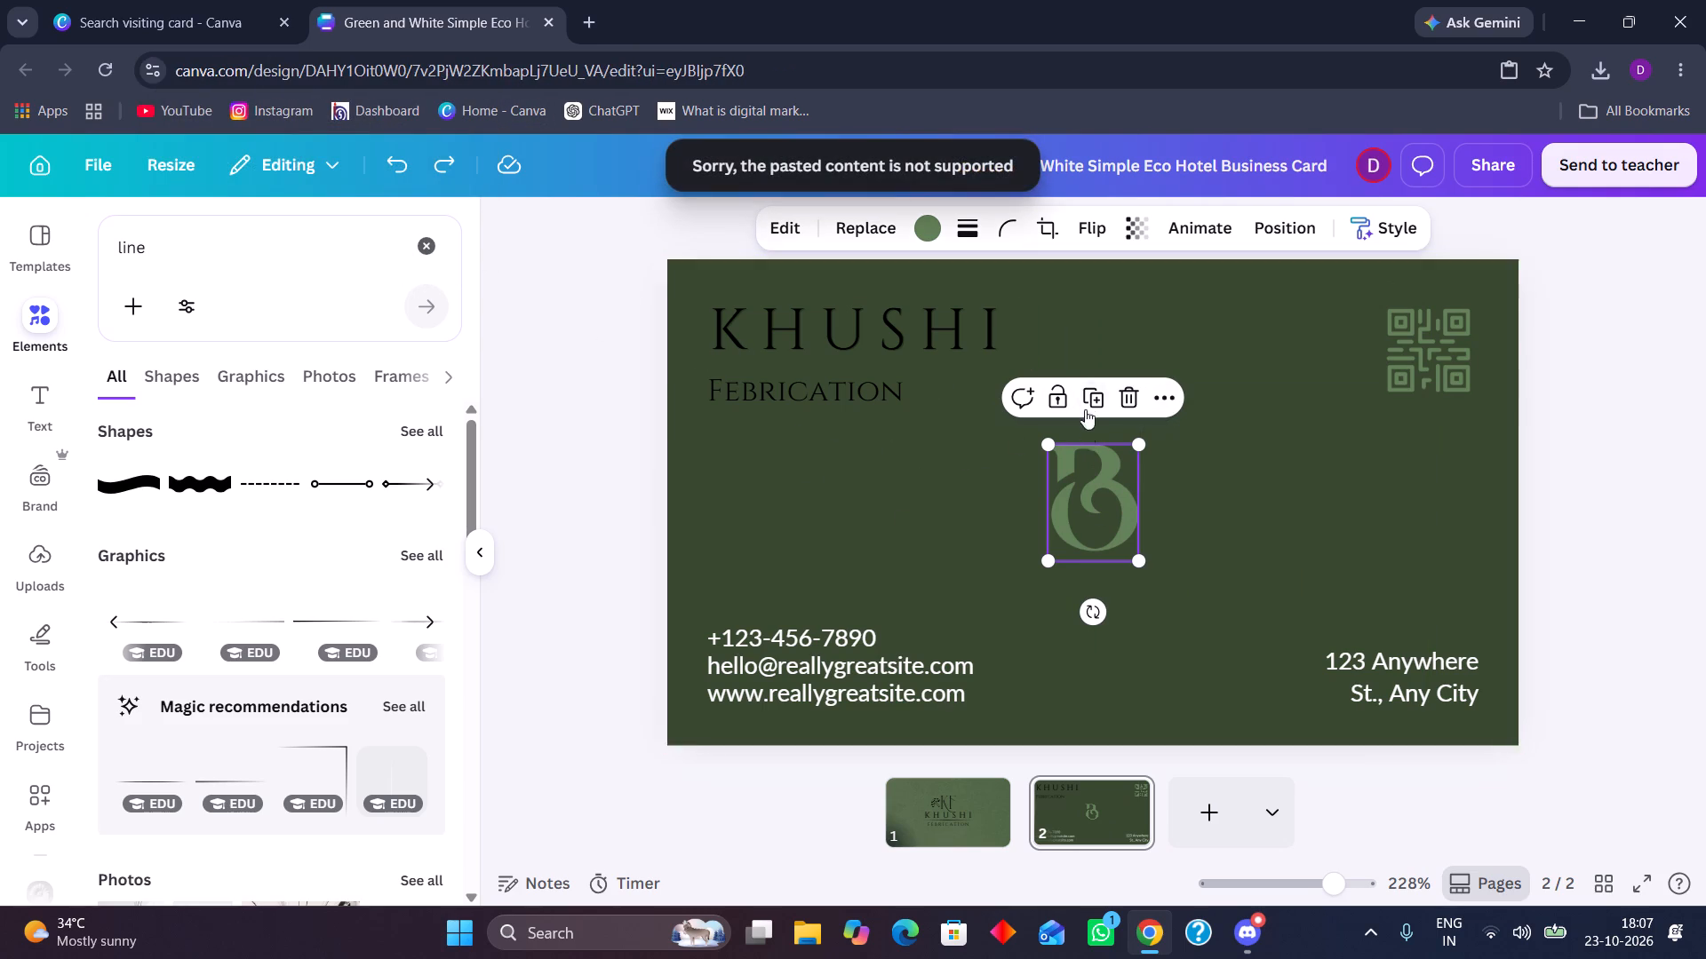
pyautogui.rightClick(1078, 514)
pyautogui.click(1185, 394)
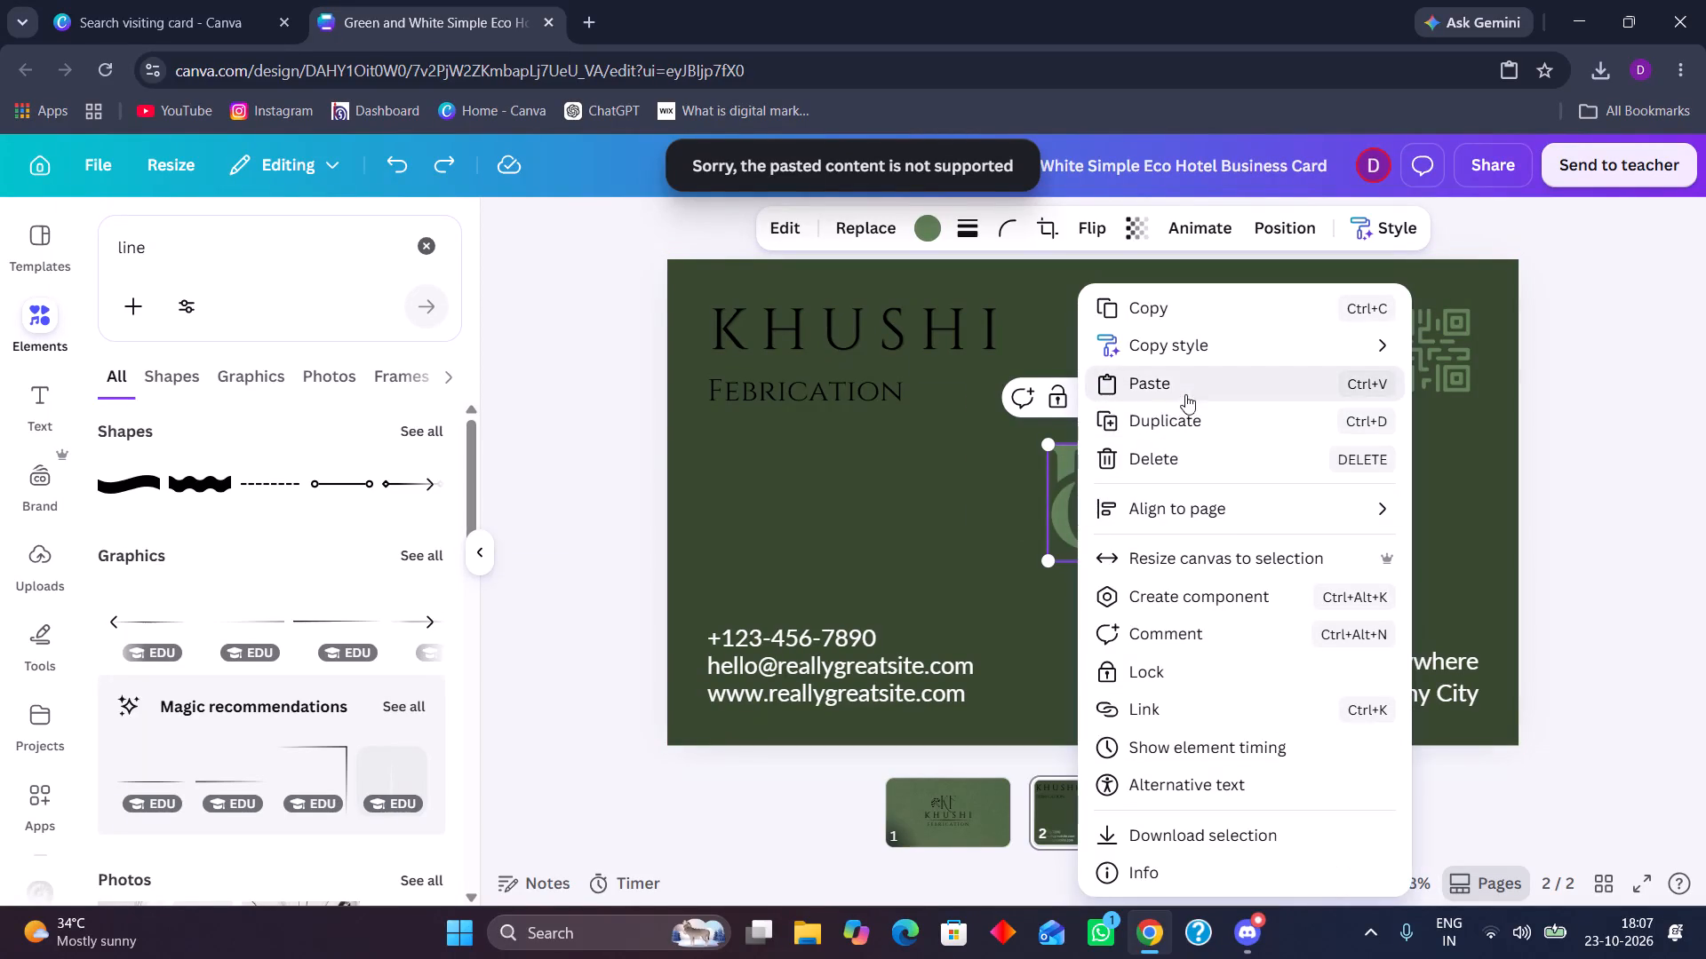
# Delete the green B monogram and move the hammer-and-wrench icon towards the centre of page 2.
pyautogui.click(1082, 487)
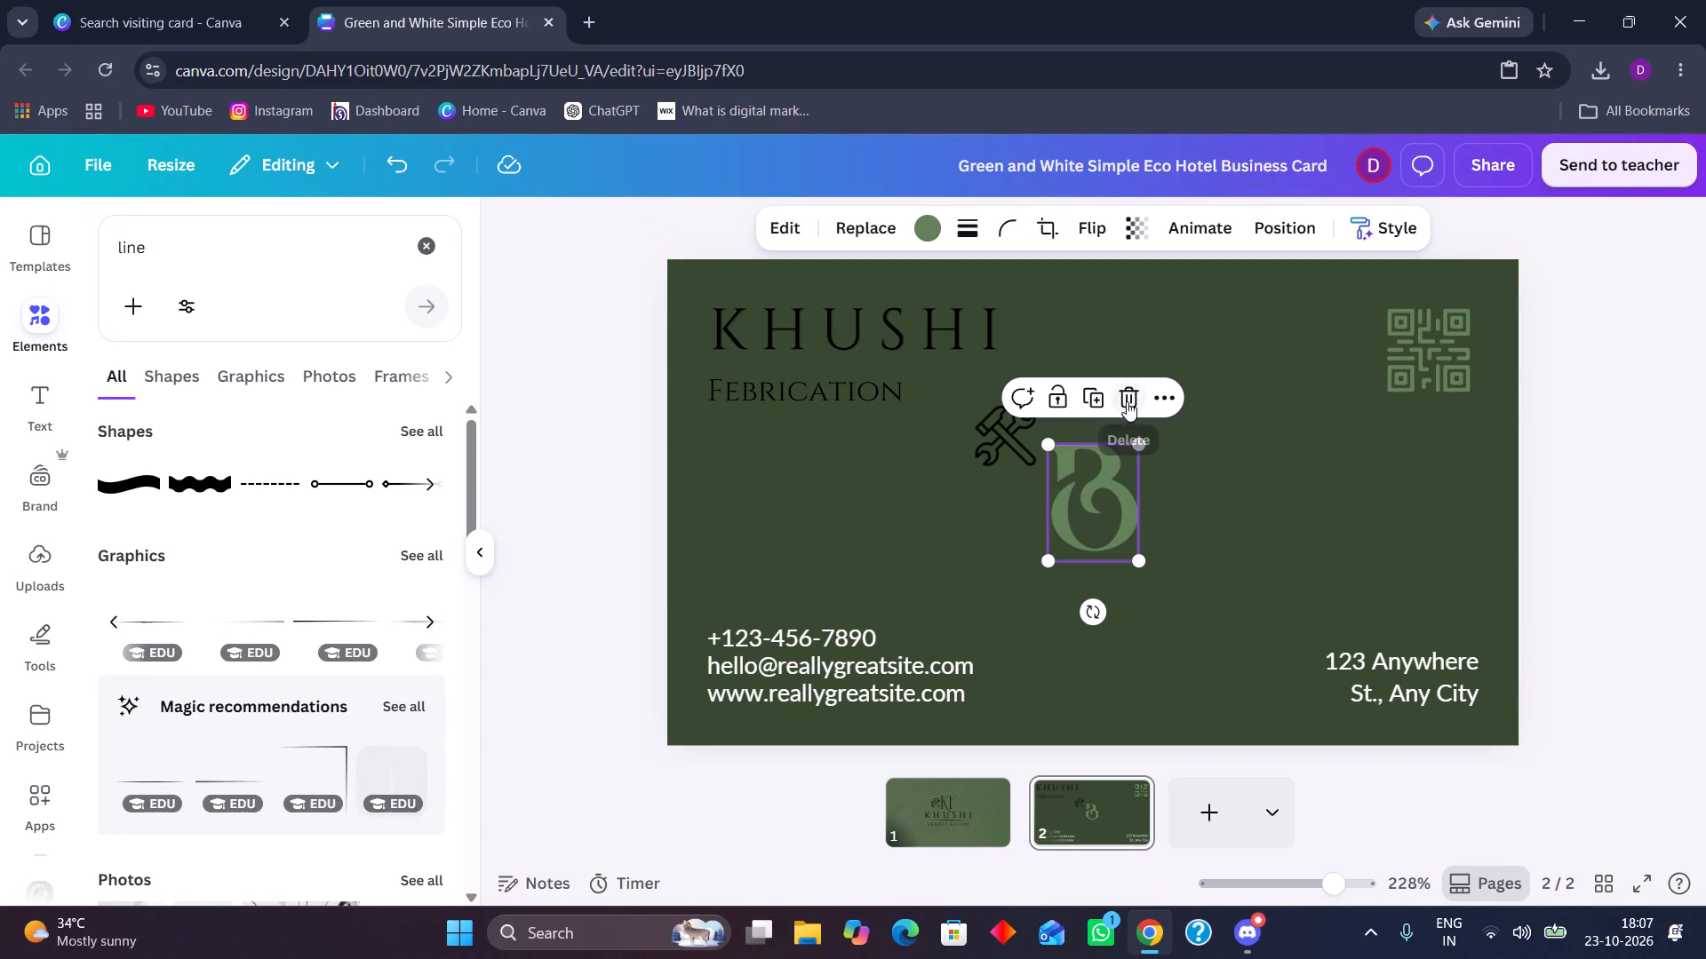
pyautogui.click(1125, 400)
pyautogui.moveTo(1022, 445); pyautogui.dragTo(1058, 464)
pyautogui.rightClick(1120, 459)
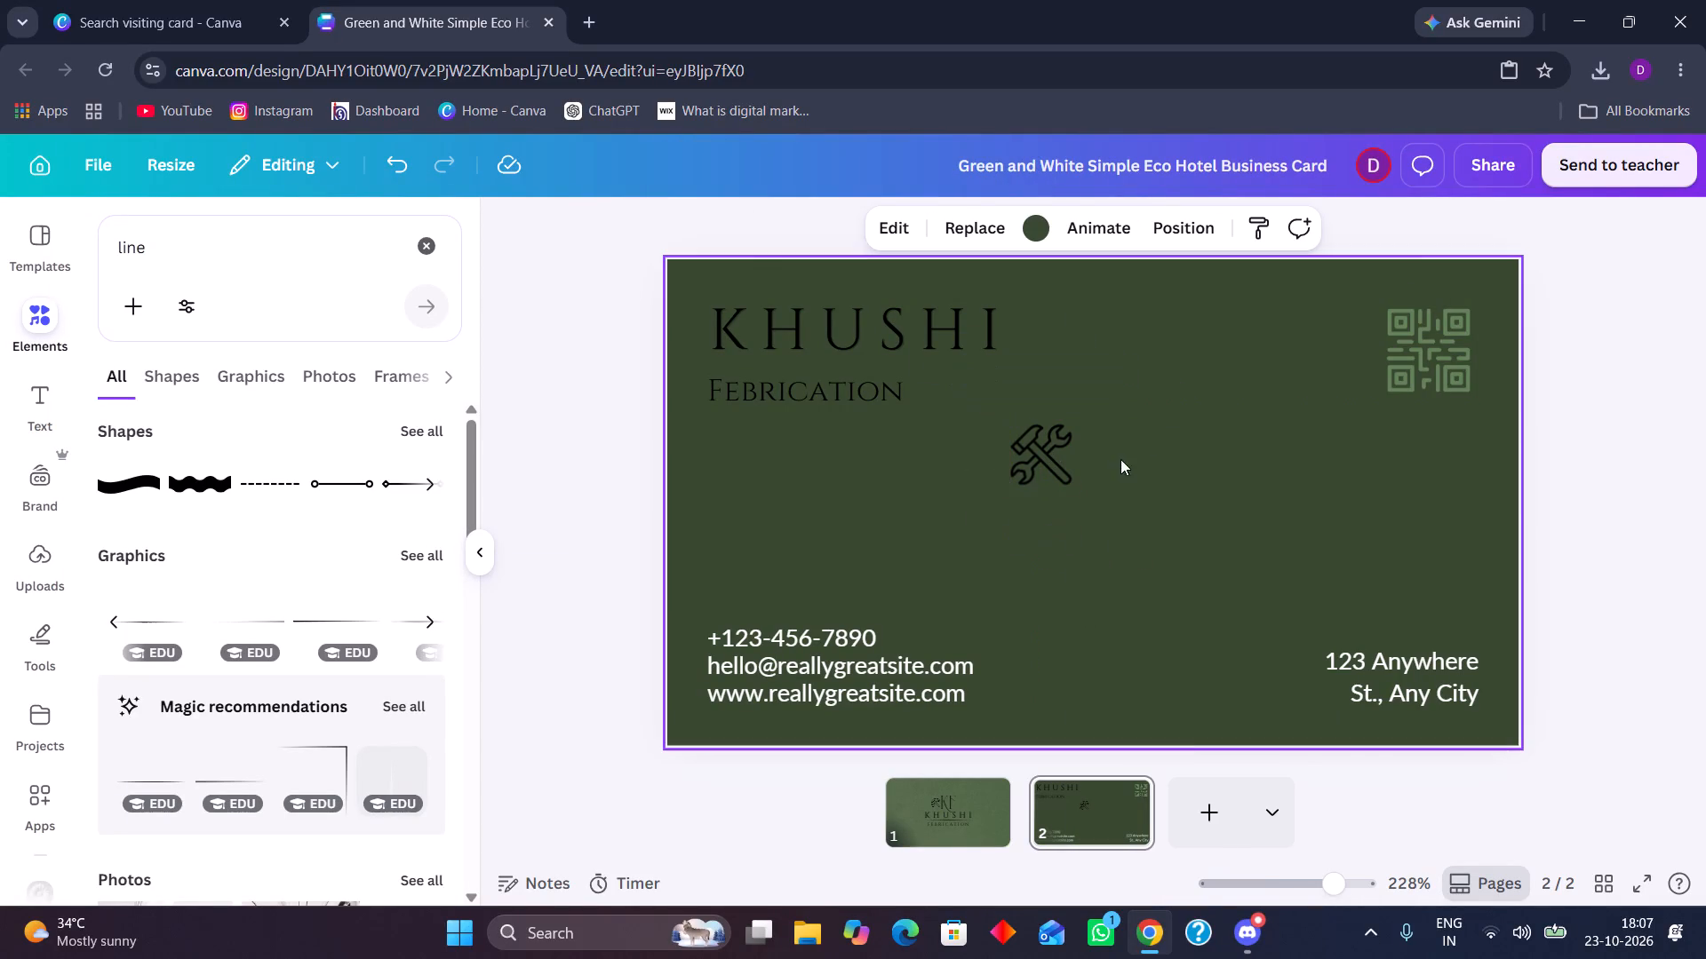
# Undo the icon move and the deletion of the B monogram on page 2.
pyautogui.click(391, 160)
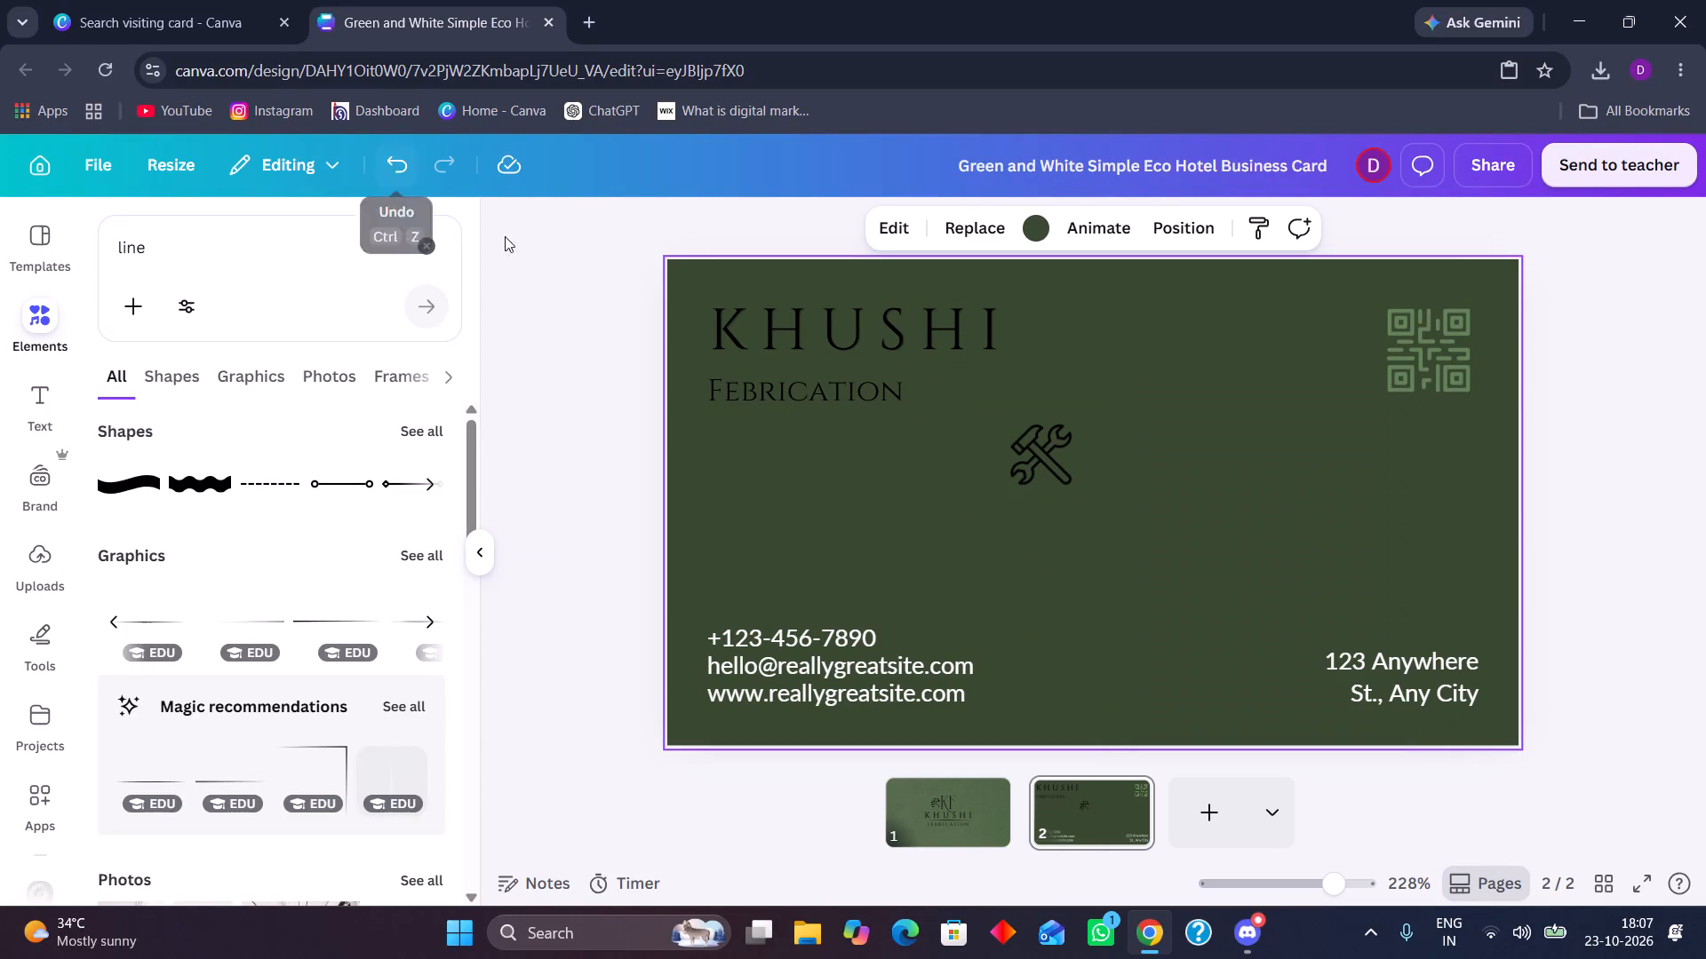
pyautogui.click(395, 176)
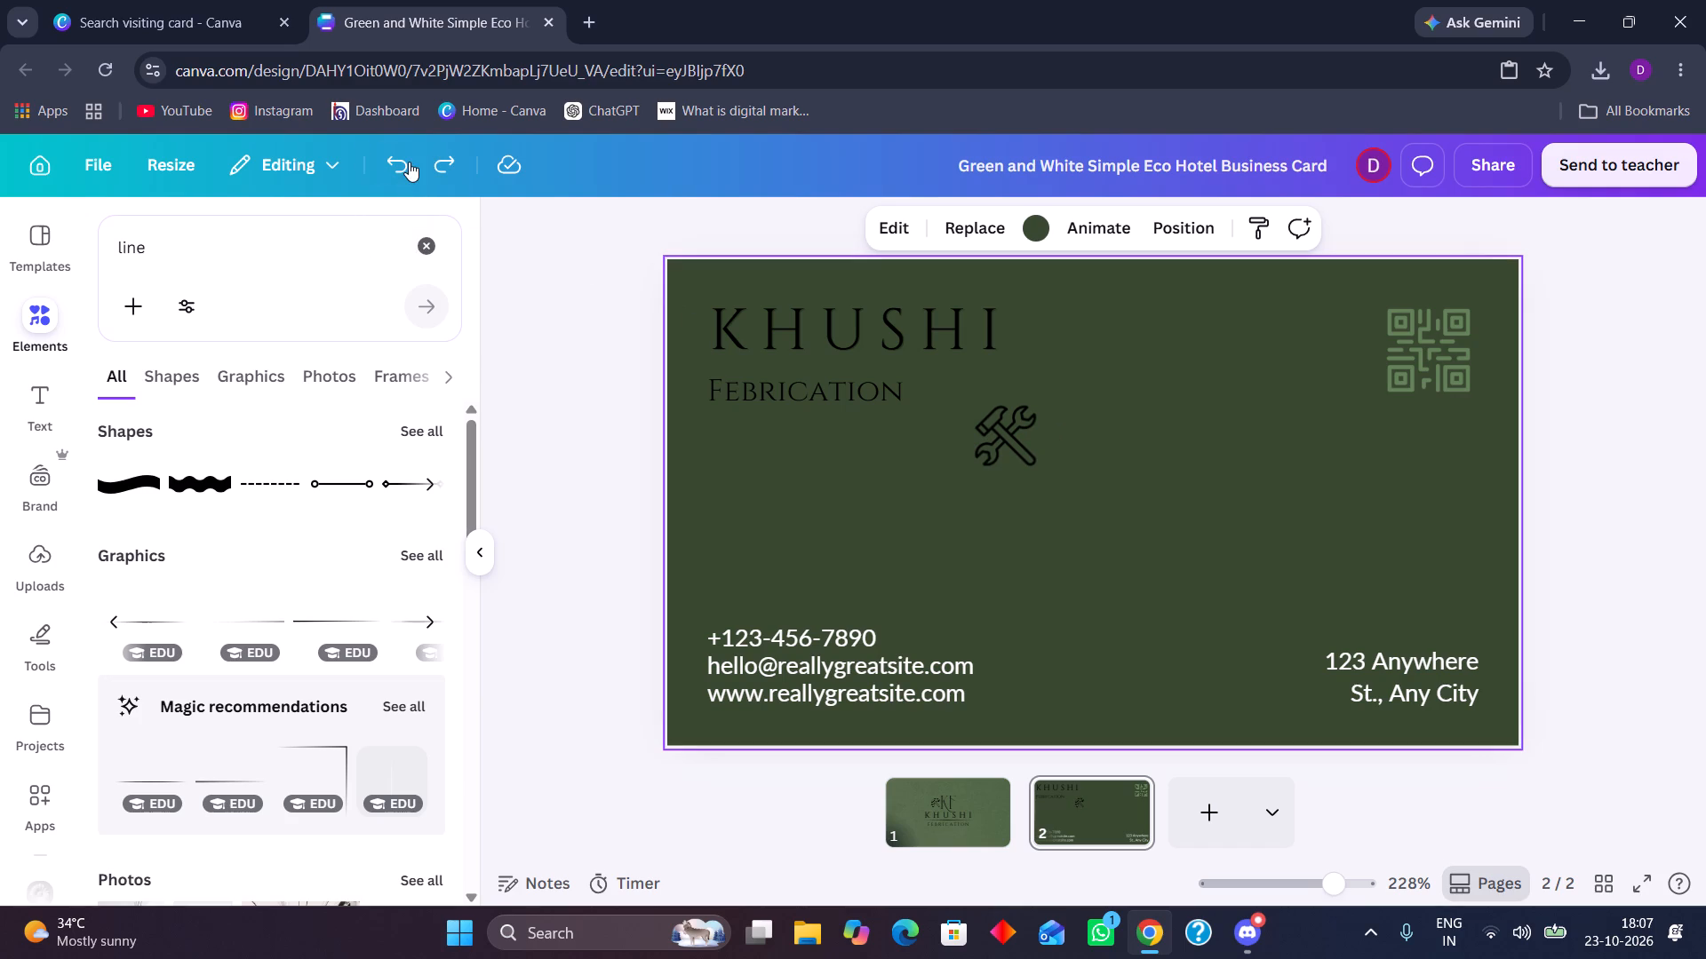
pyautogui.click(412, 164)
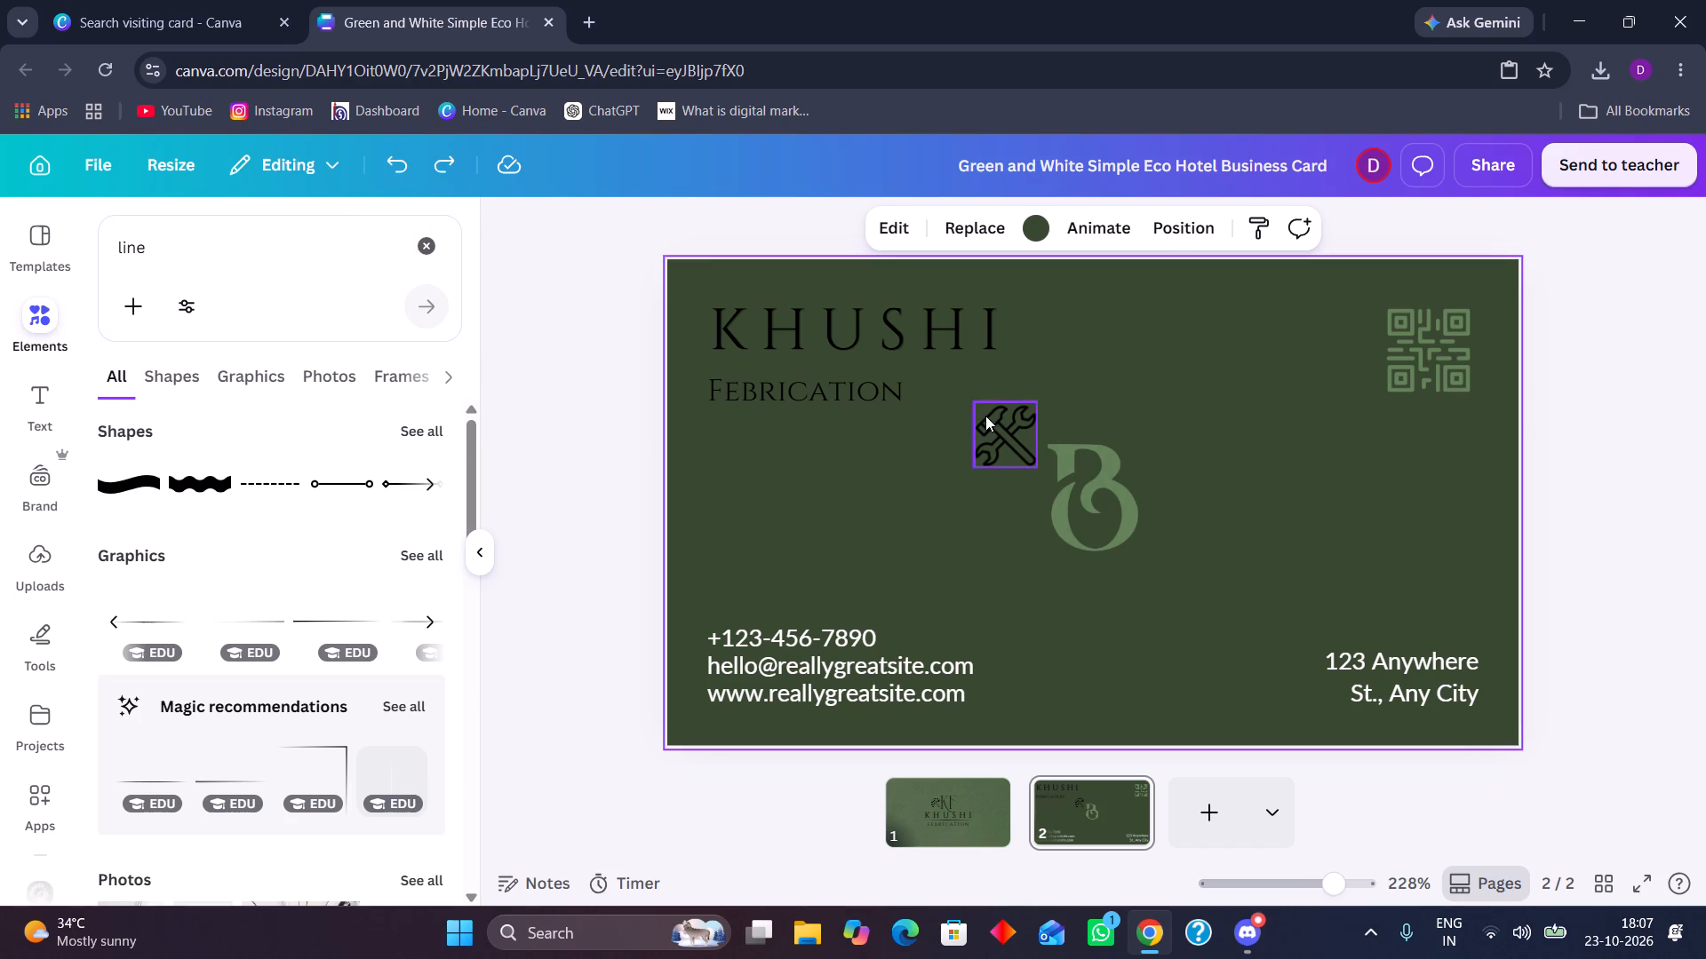
# Enlarge the hammer-and-wrench icon to about 0.4 by 0.4 and centre it on page 2 over the green B monogram.
pyautogui.moveTo(986, 416); pyautogui.dragTo(1063, 444)
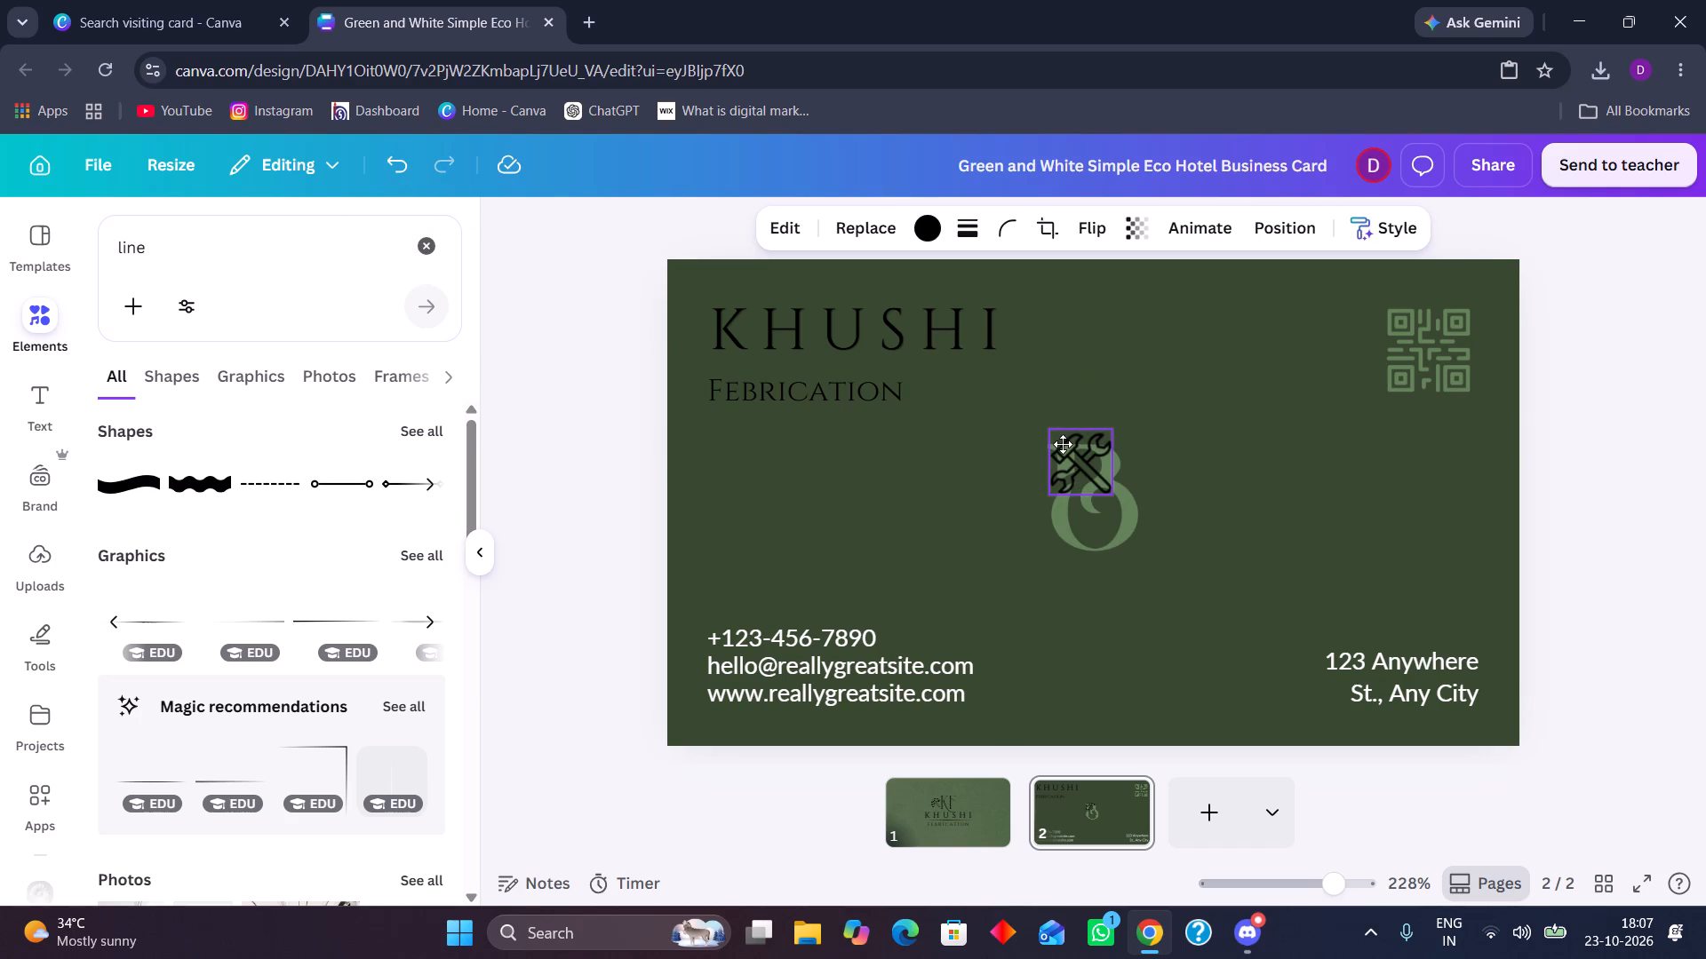
pyautogui.moveTo(1063, 444); pyautogui.dragTo(1065, 447)
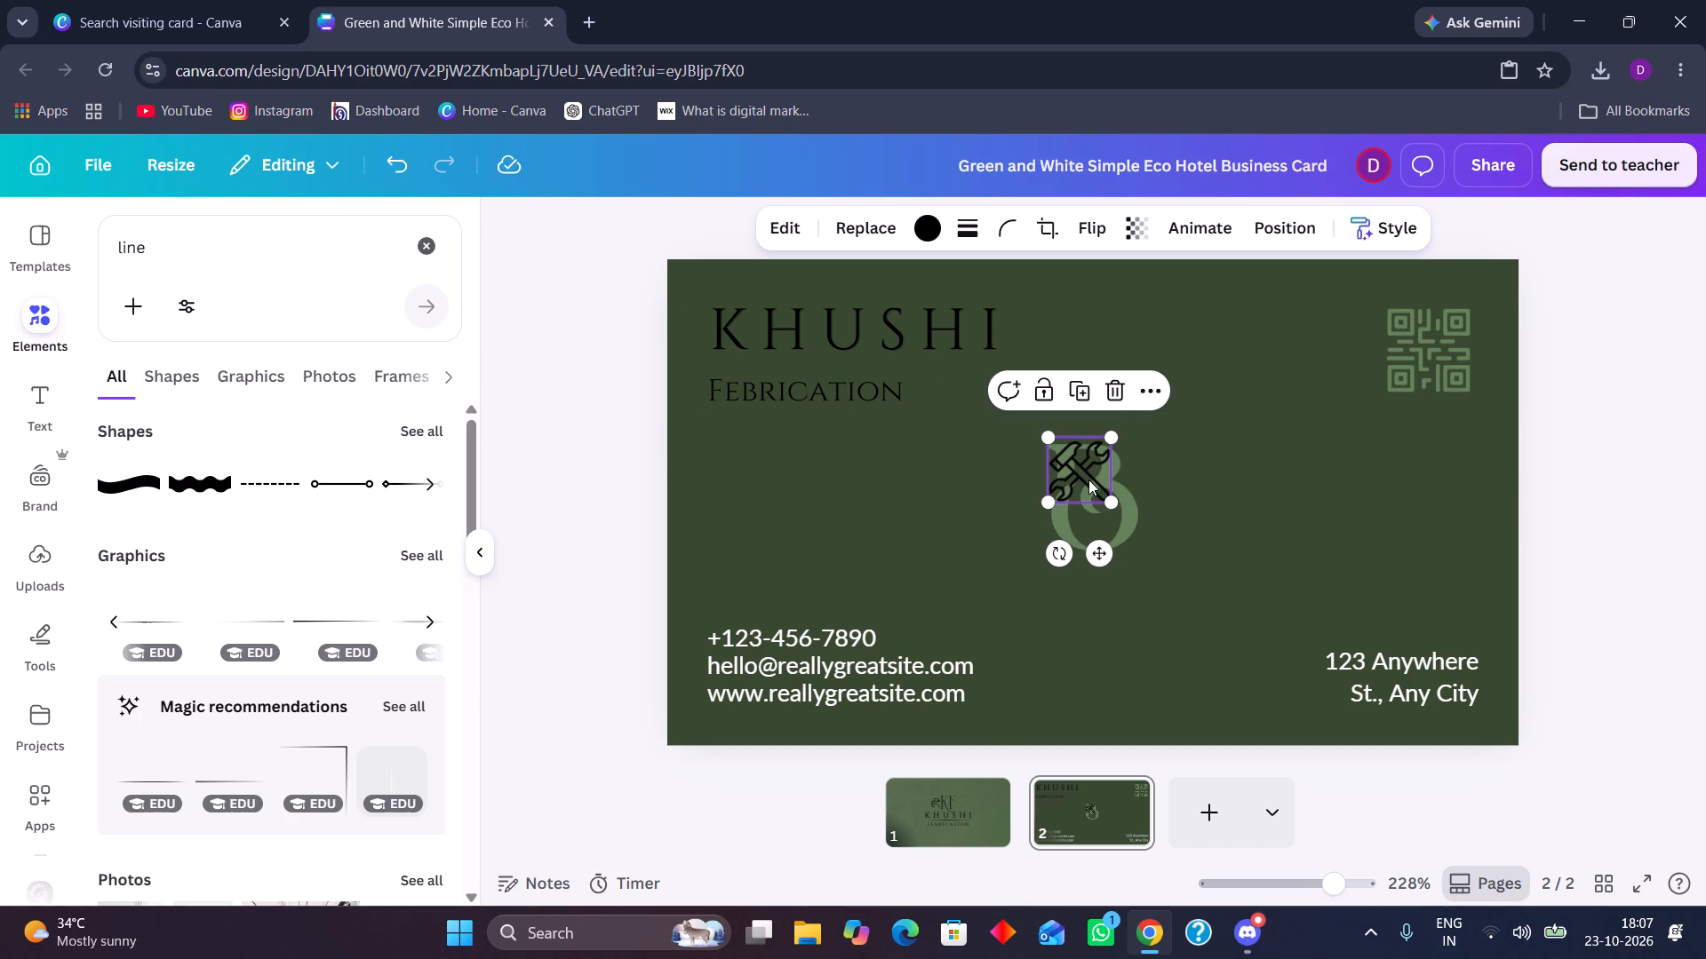
pyautogui.click(1104, 491)
pyautogui.moveTo(1113, 501); pyautogui.dragTo(1133, 556)
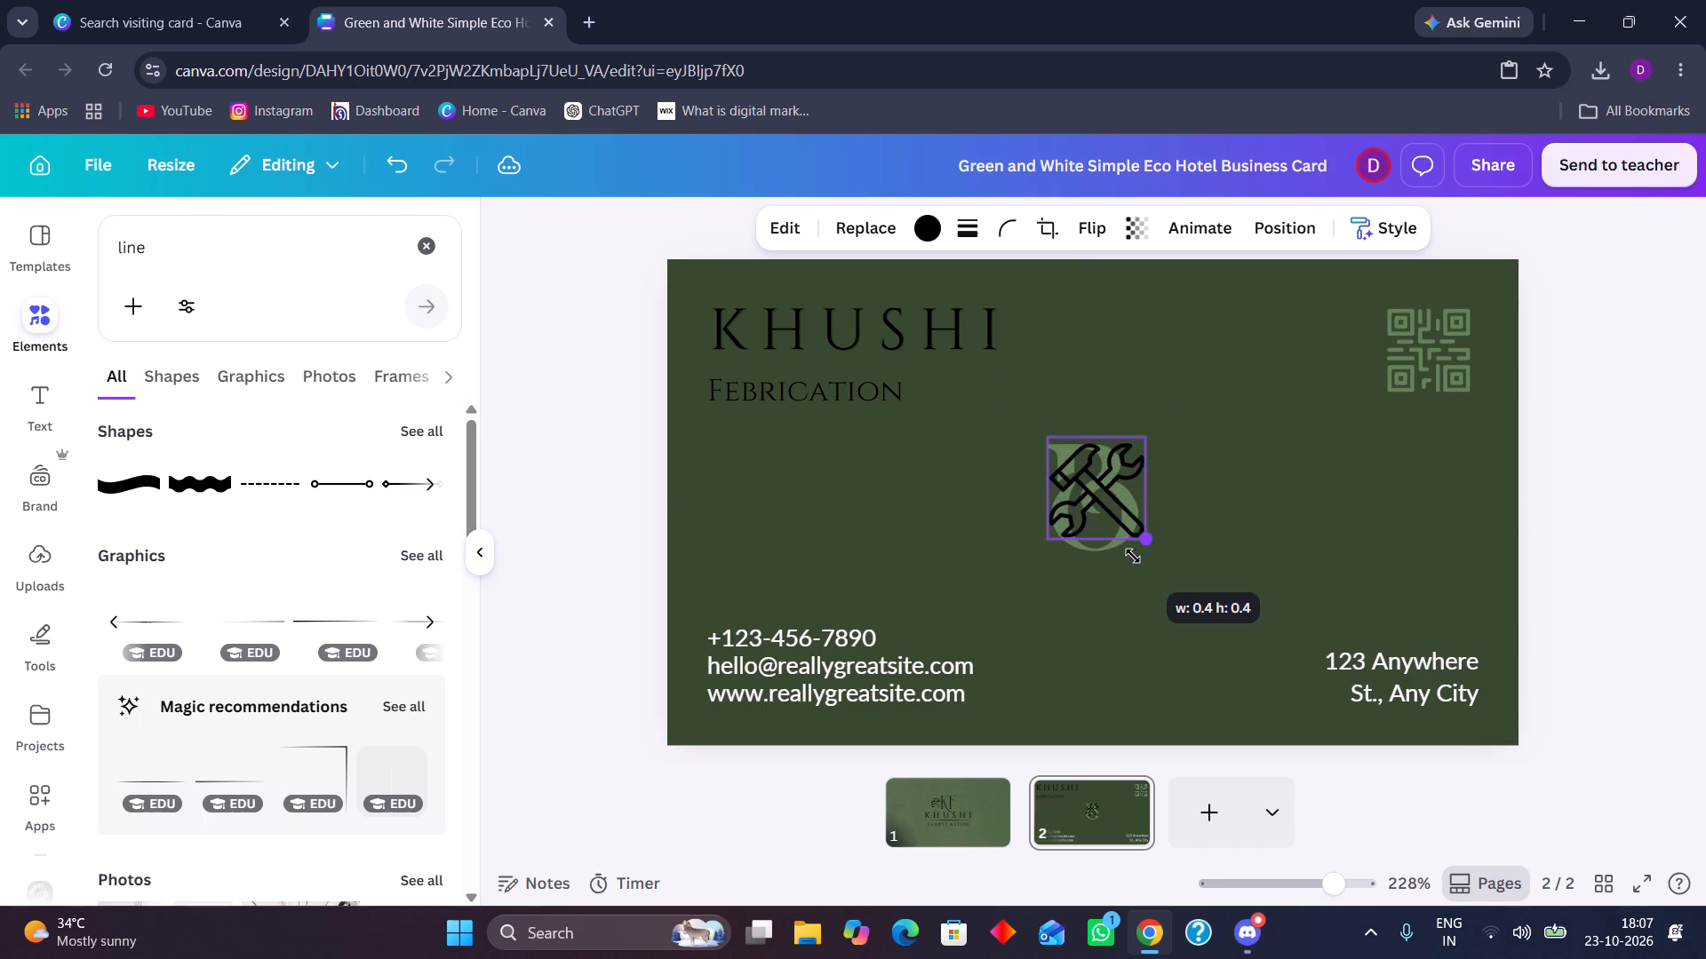
pyautogui.moveTo(1133, 556); pyautogui.dragTo(1137, 563)
pyautogui.moveTo(1098, 489); pyautogui.dragTo(1089, 495)
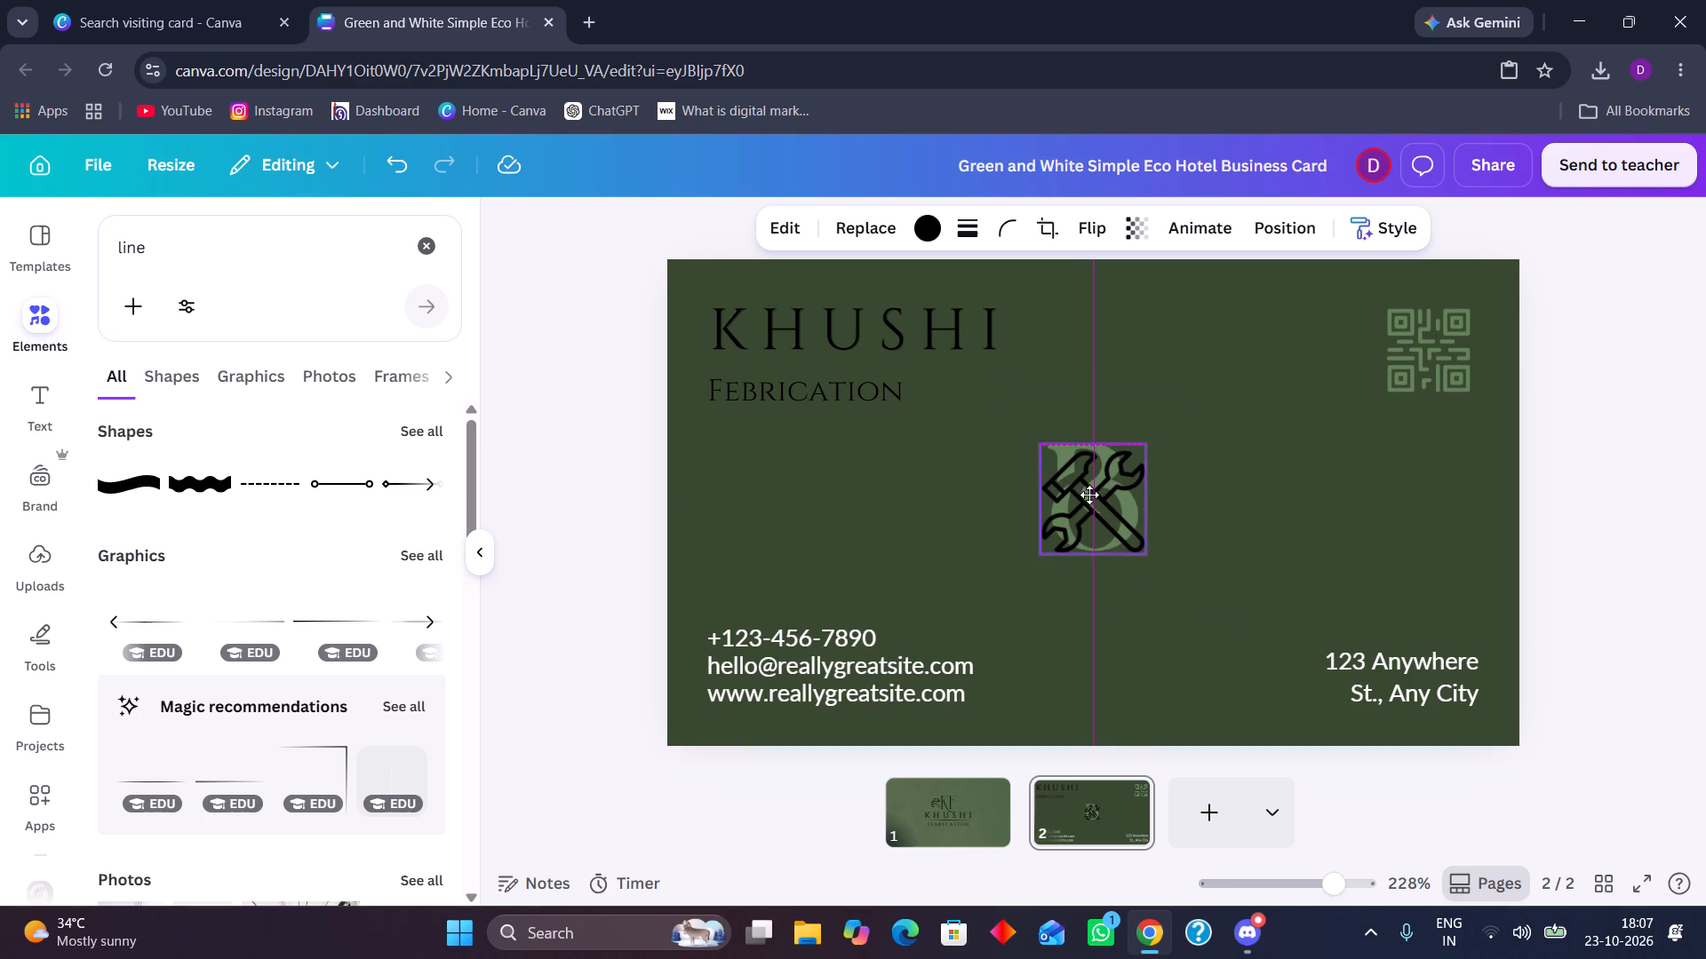
pyautogui.moveTo(1089, 495); pyautogui.dragTo(1096, 503)
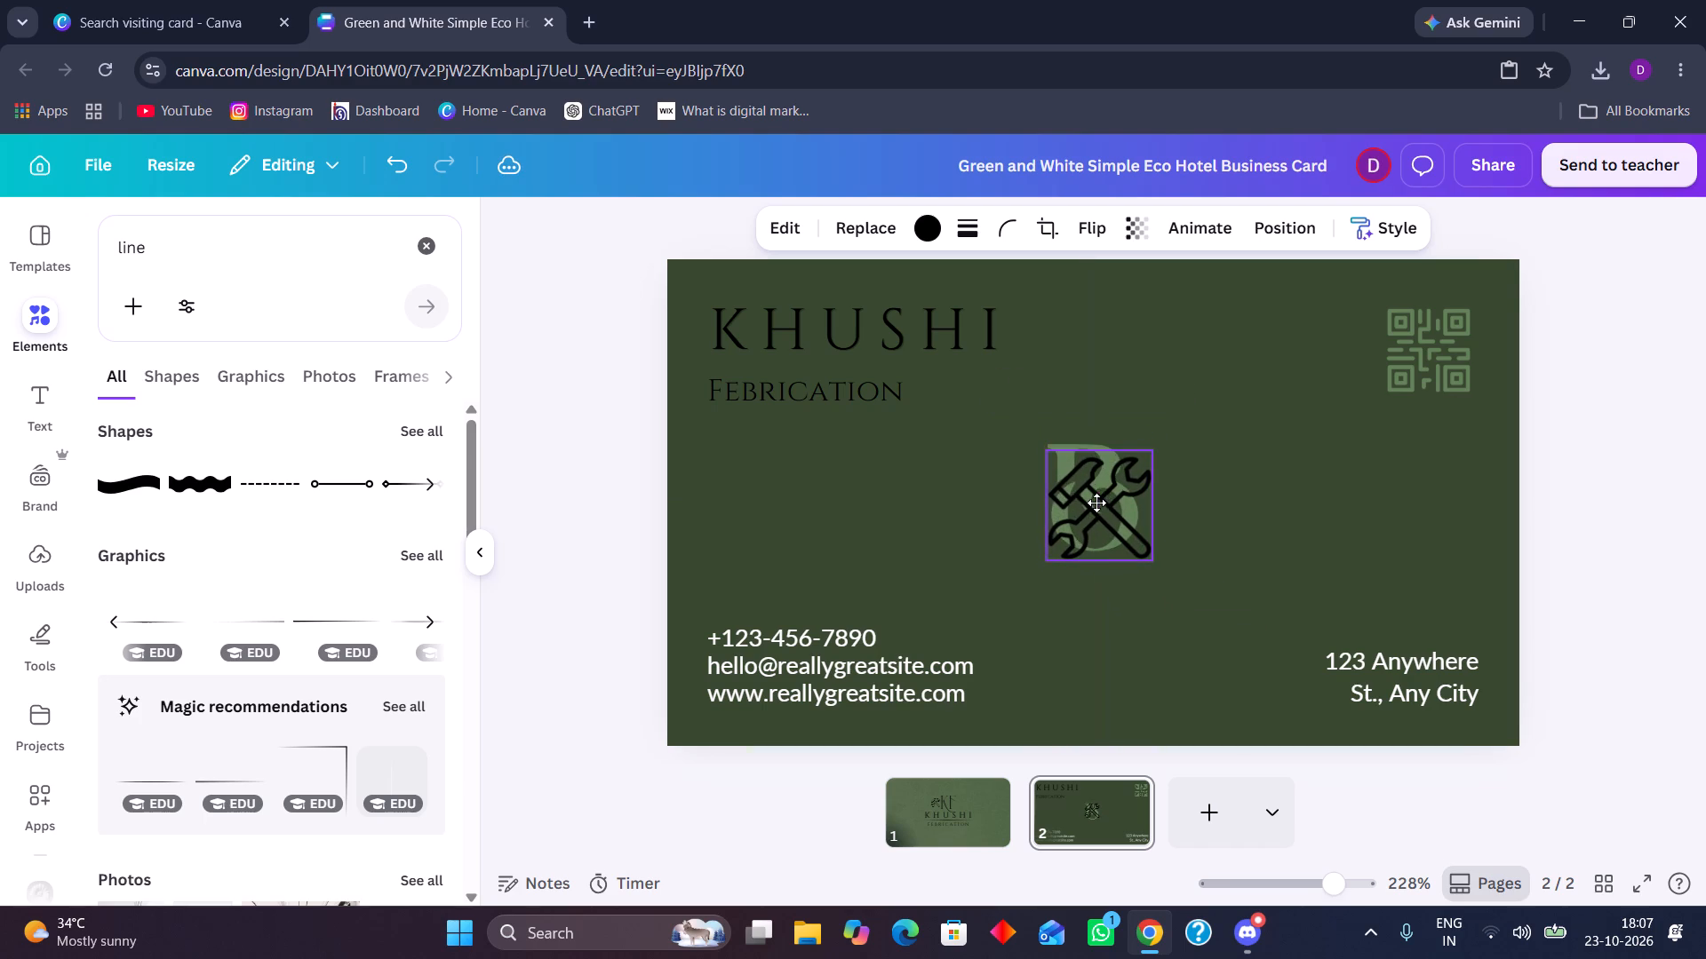
pyautogui.moveTo(1096, 503); pyautogui.dragTo(1085, 472)
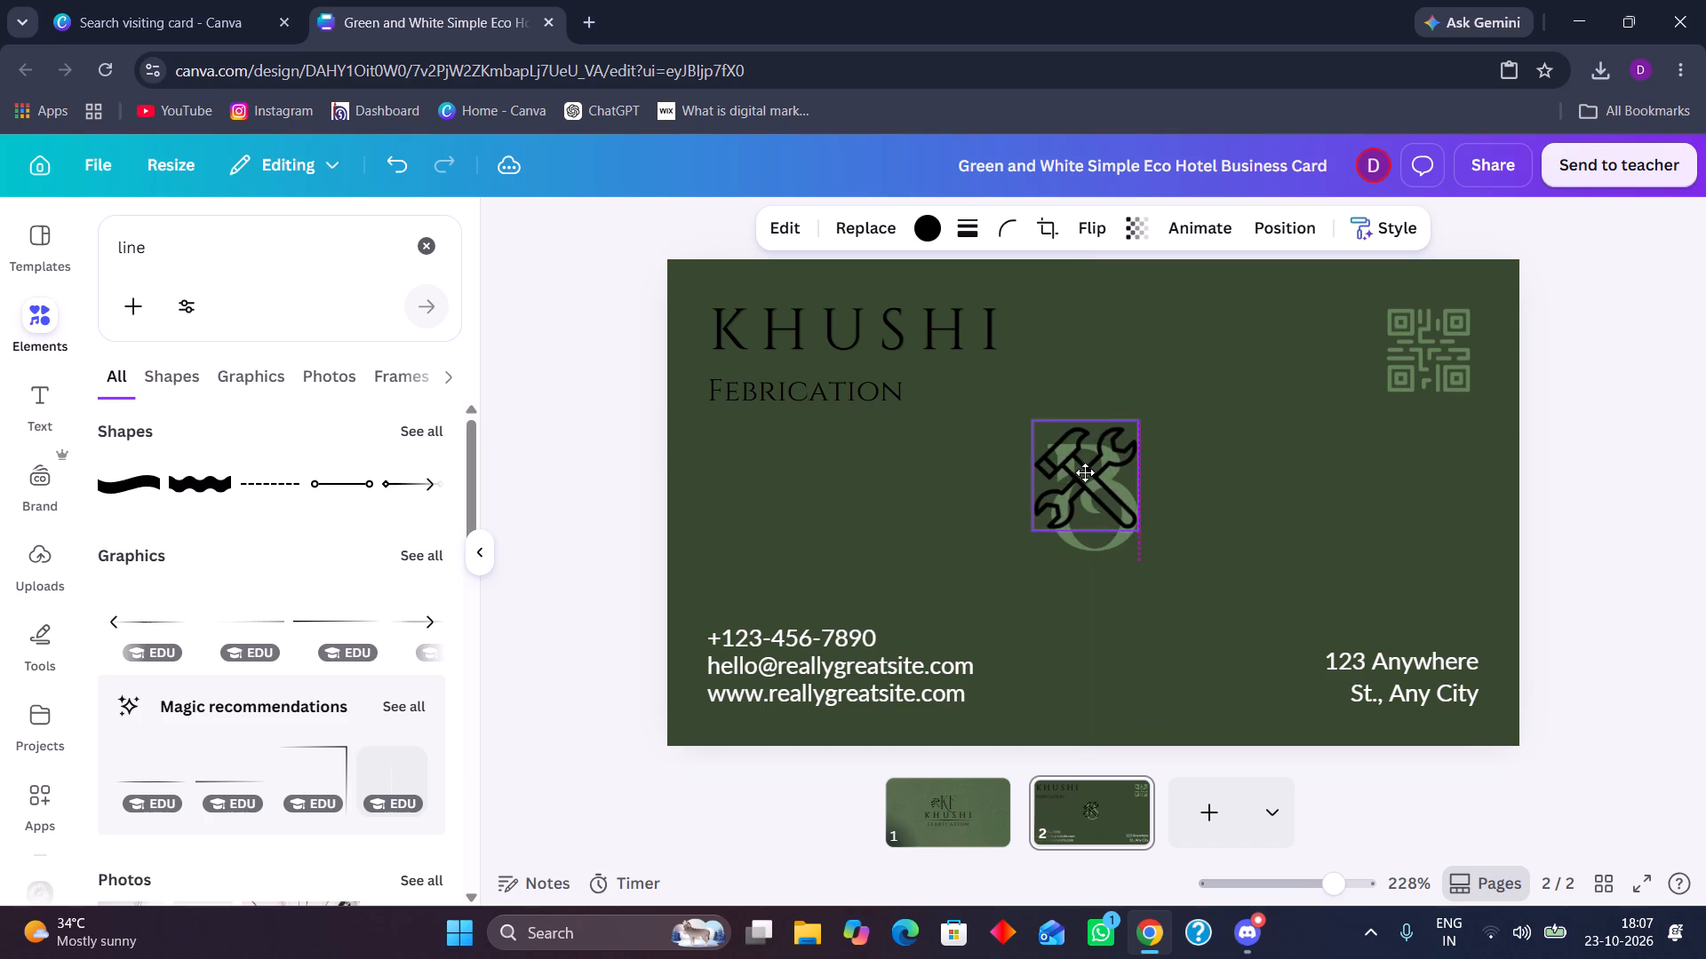
pyautogui.moveTo(1085, 472); pyautogui.dragTo(1088, 497)
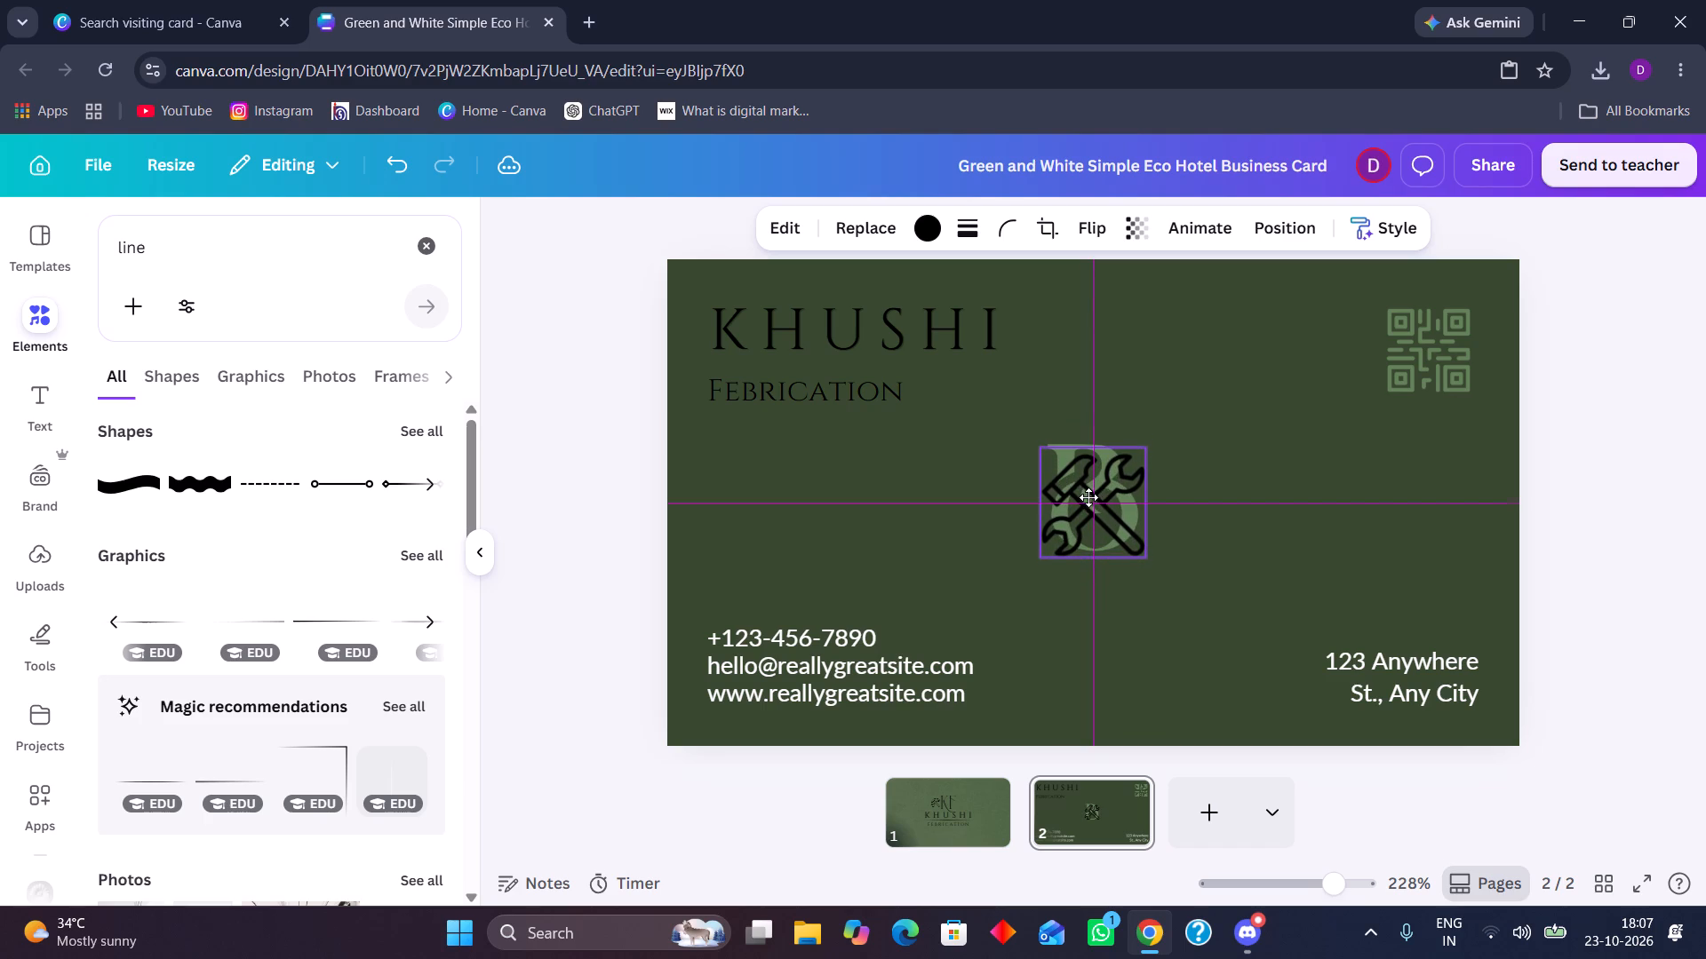
pyautogui.moveTo(1088, 497); pyautogui.dragTo(1088, 499)
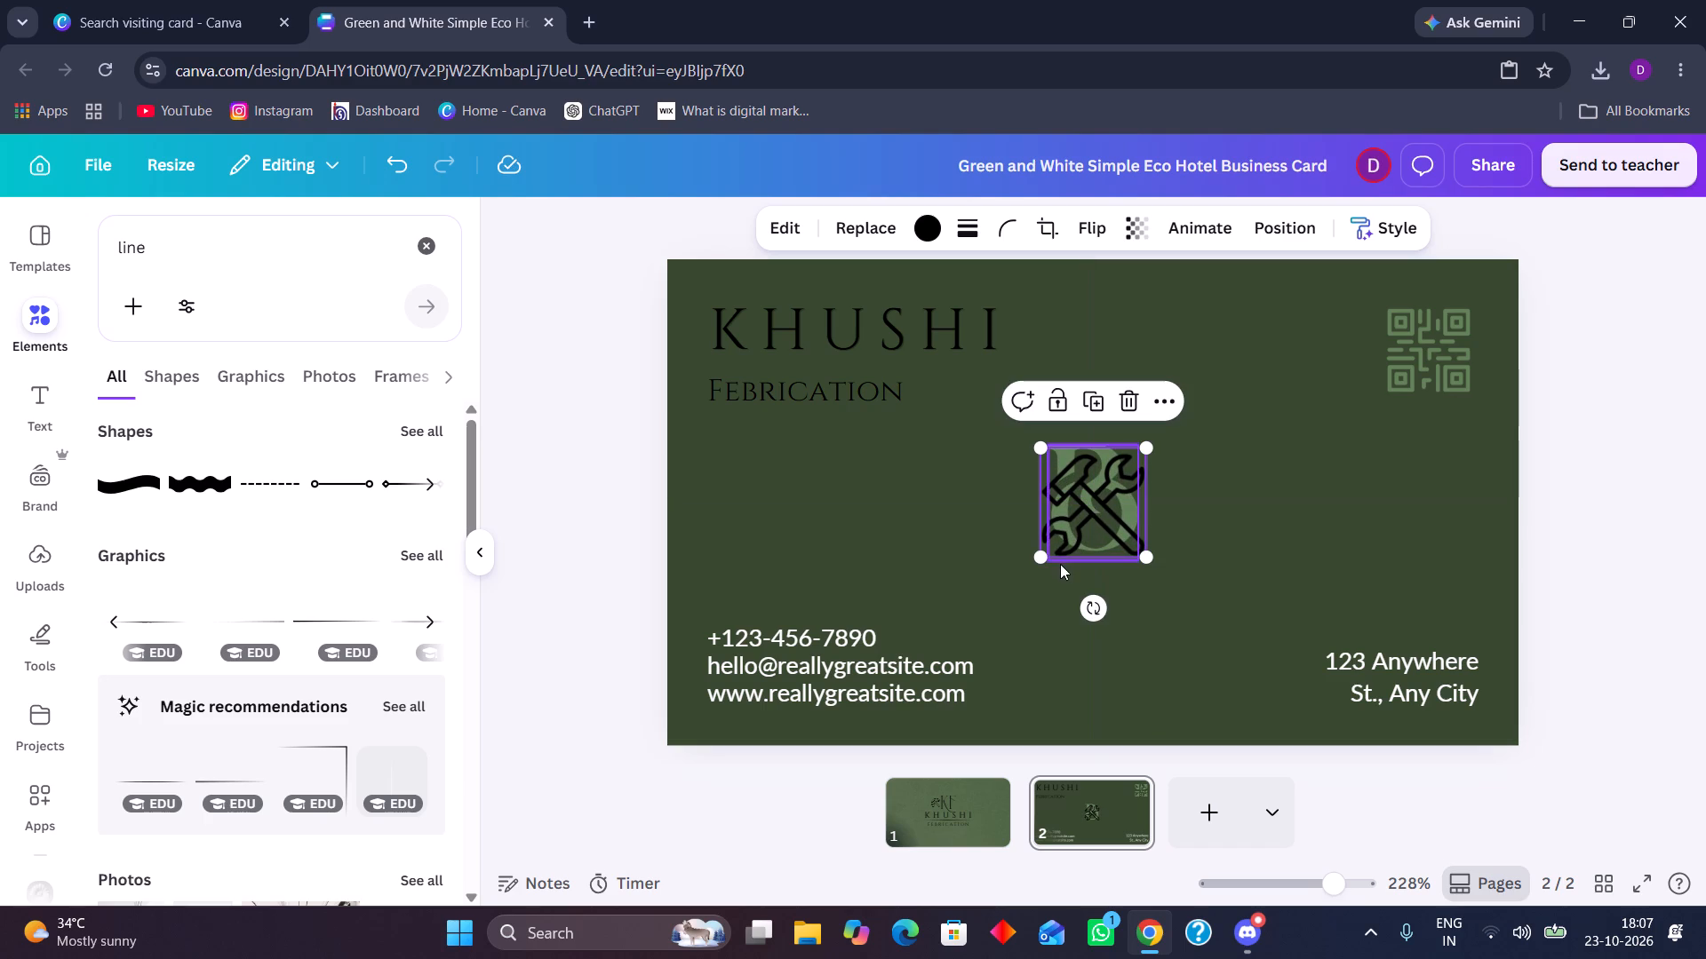
# Lock the hammer-and-wrench icon in place and delete the green B monogram behind it on page 2.
pyautogui.click(1052, 402)
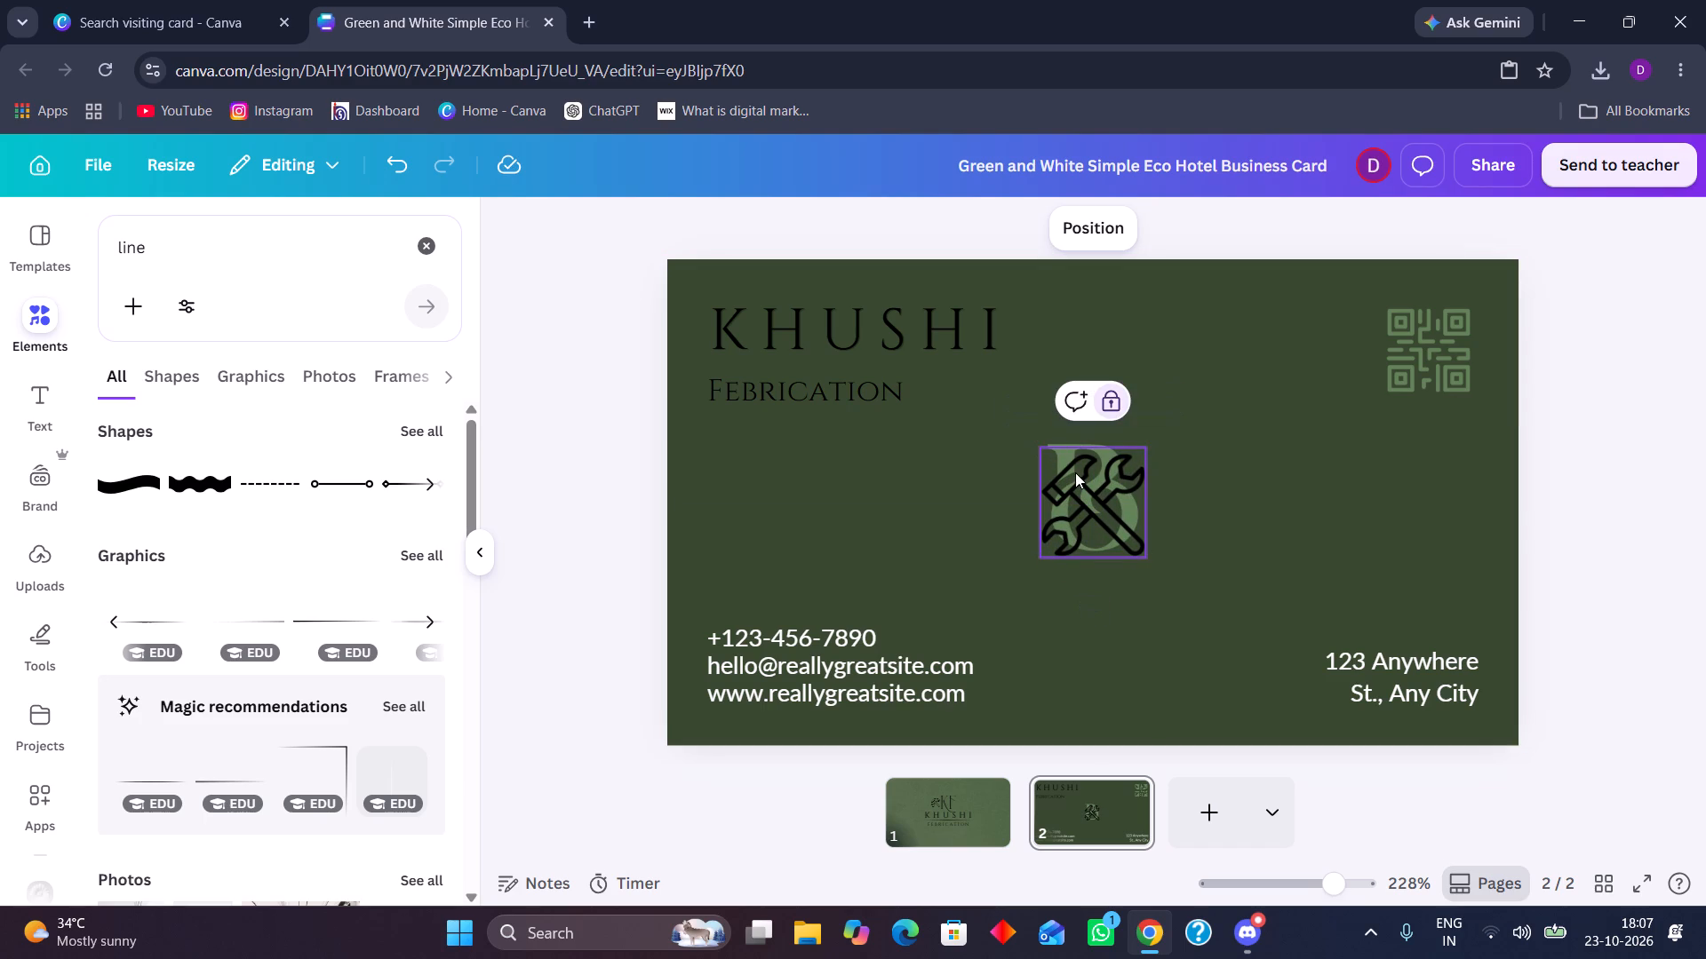
pyautogui.click(1075, 472)
pyautogui.click(1066, 432)
pyautogui.click(1056, 445)
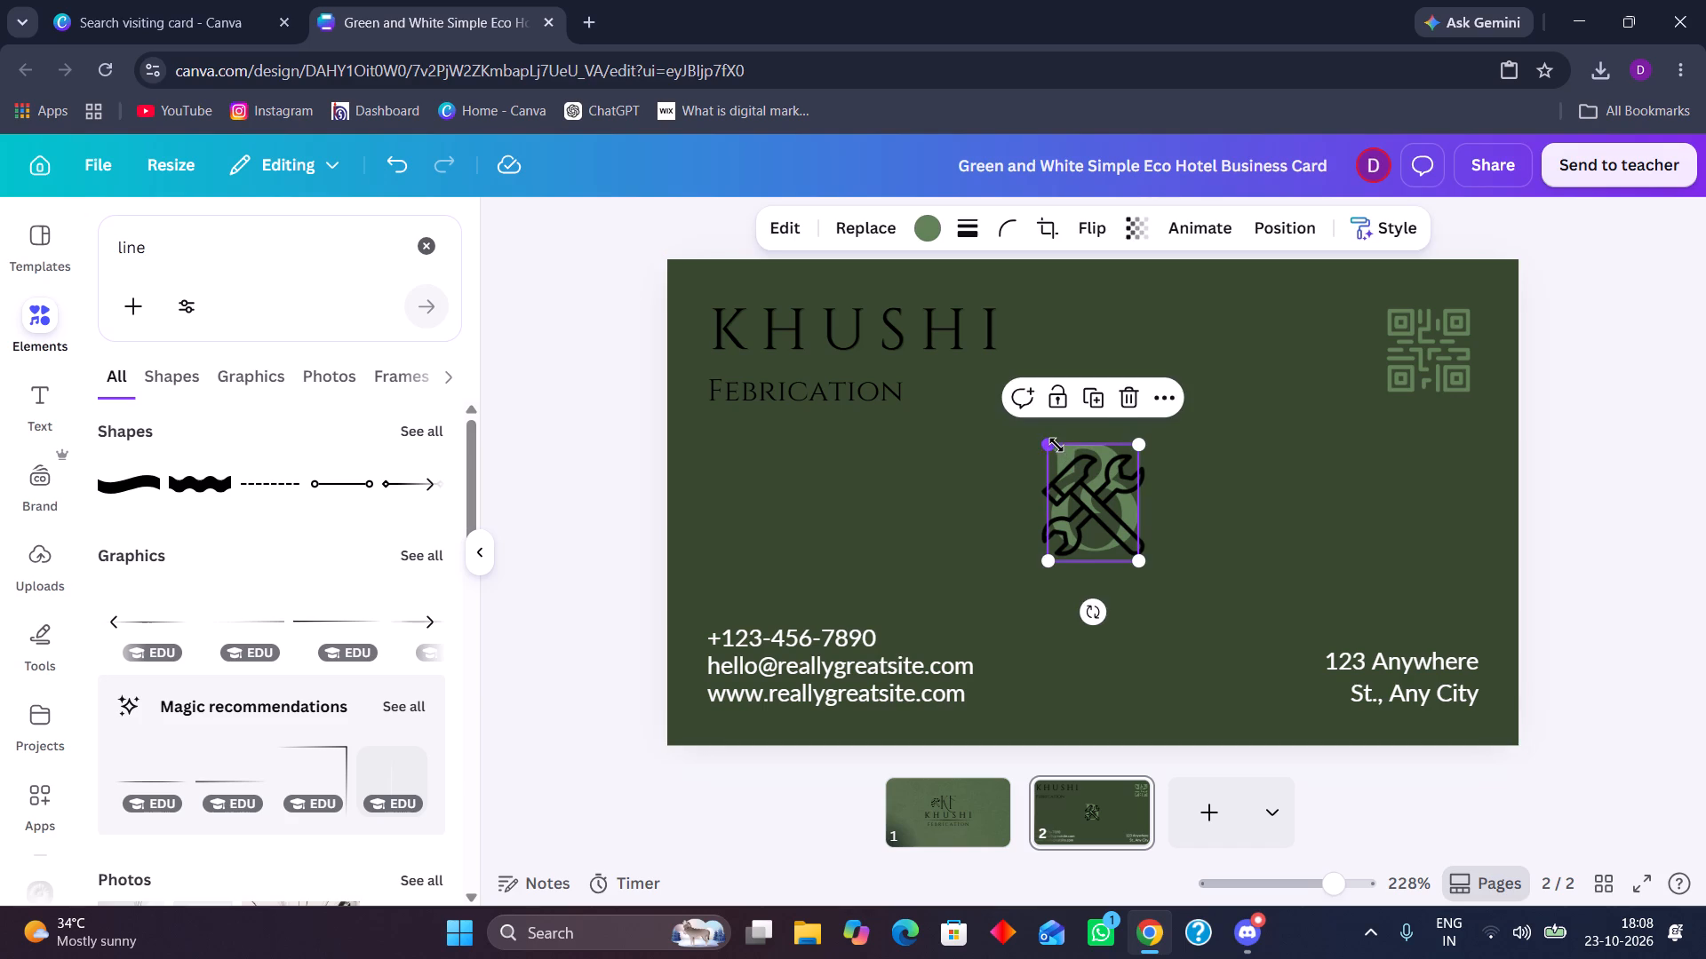
pyautogui.click(1123, 405)
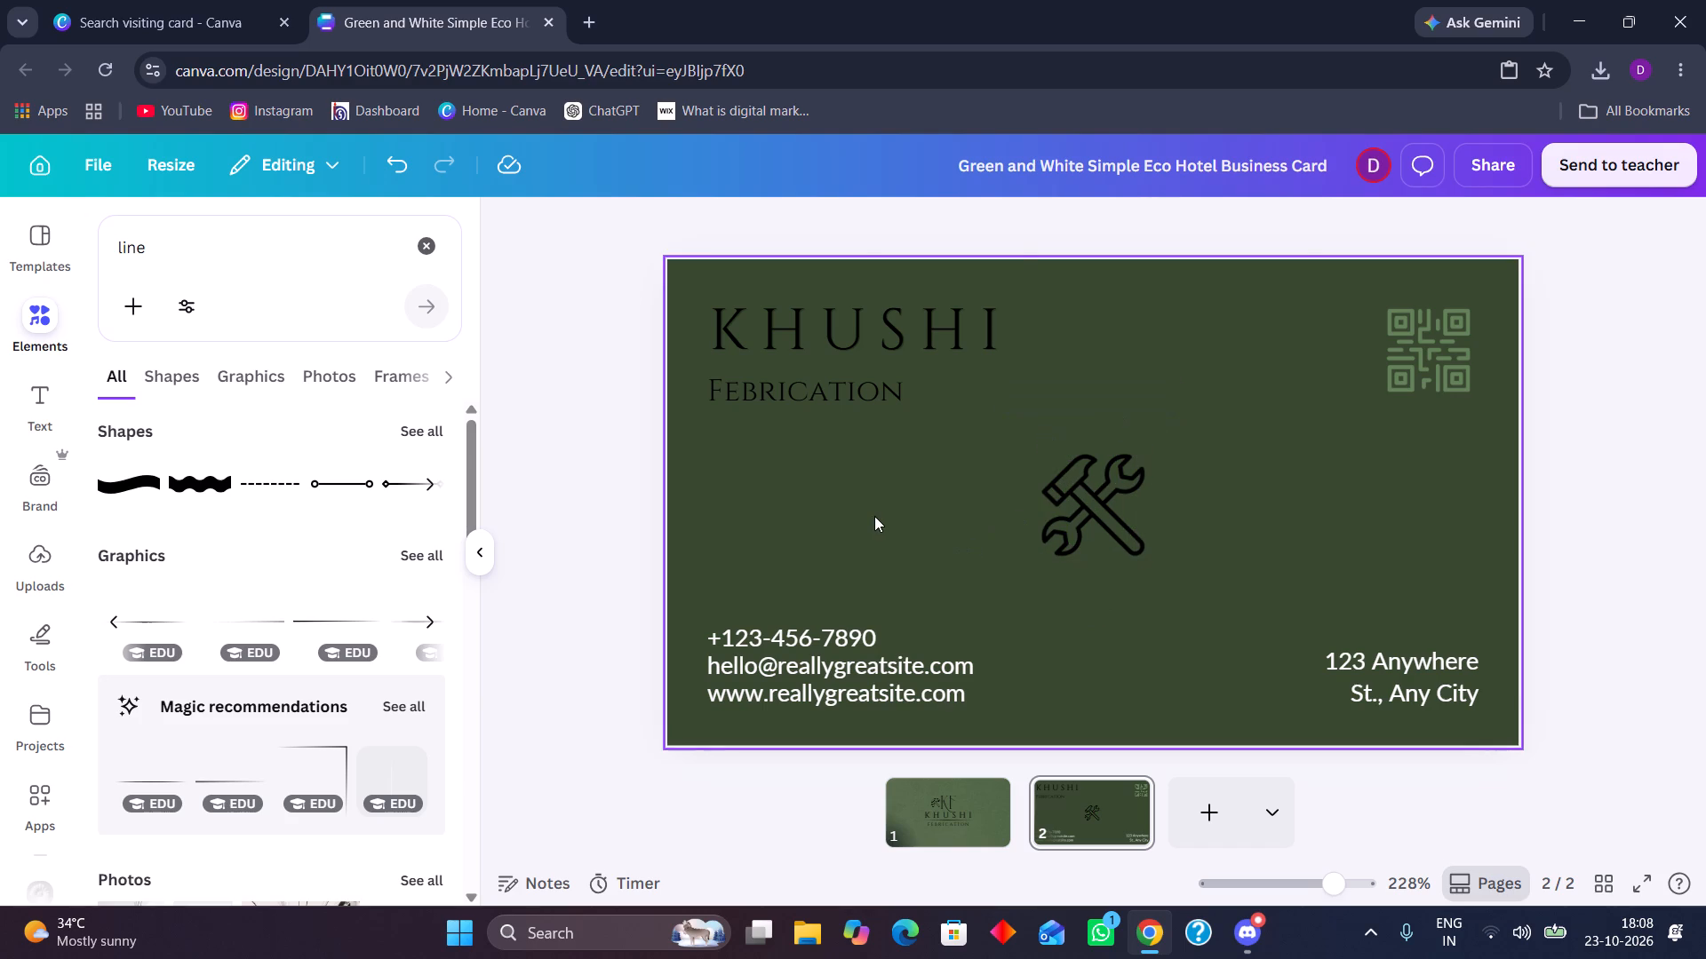
pyautogui.click(874, 516)
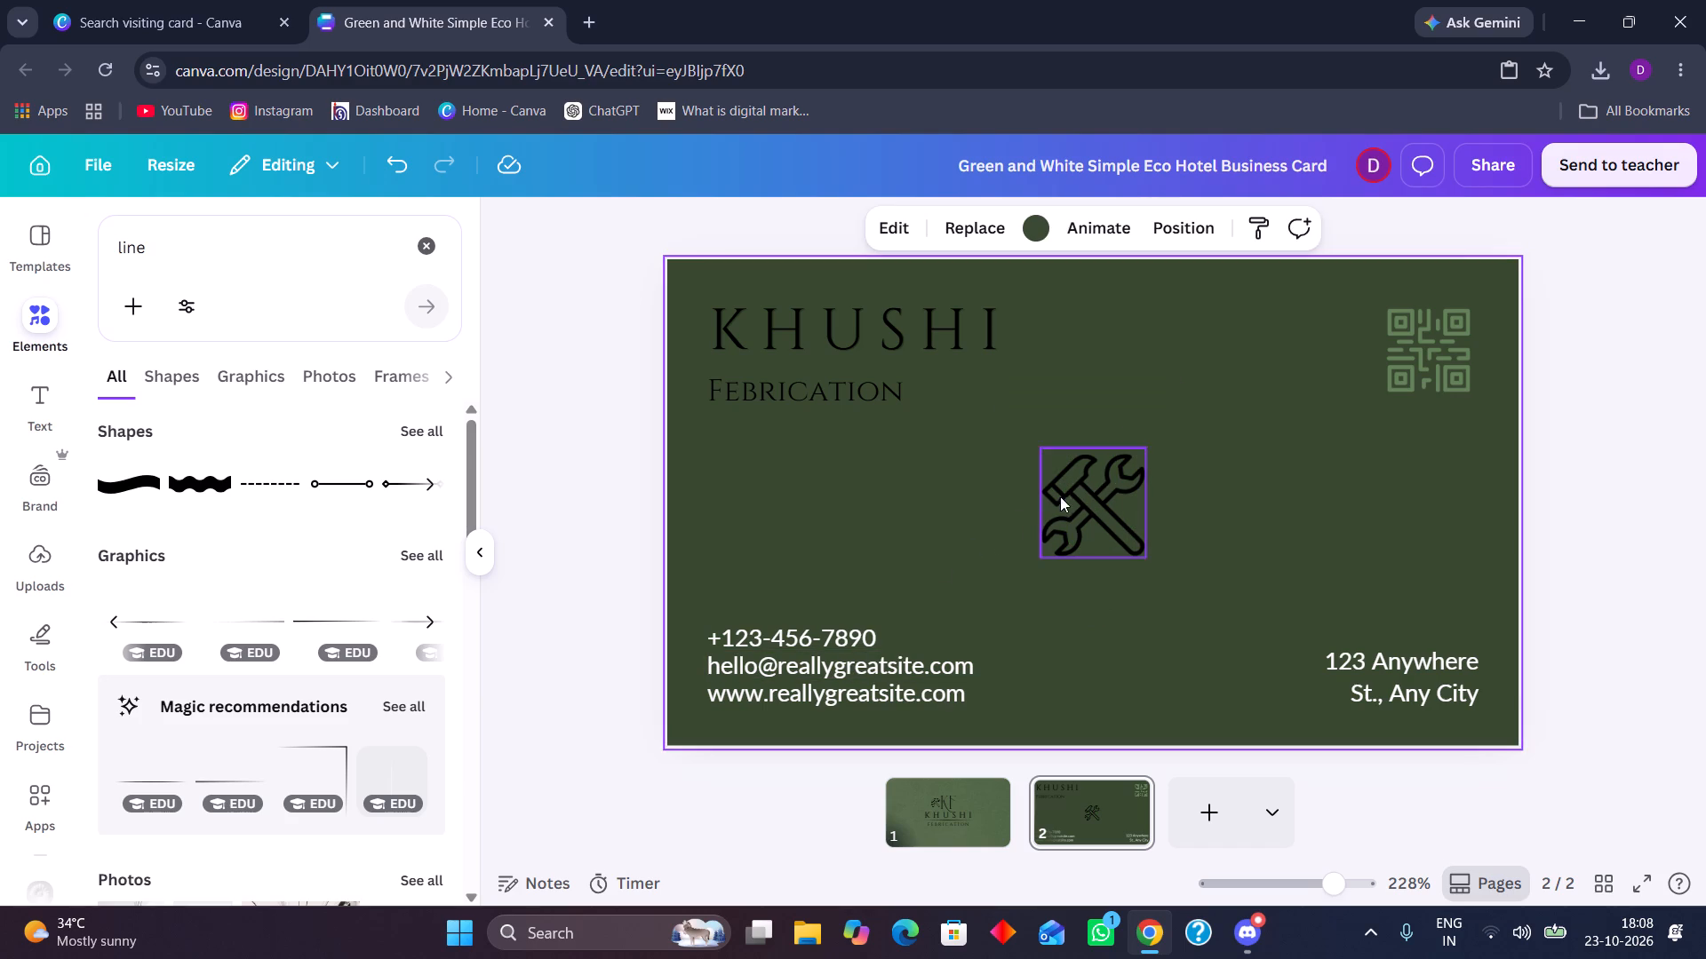
# Set the text colour of KF, KHUSHI and FEBRICATION on page 1 to white.
pyautogui.click(926, 814)
pyautogui.click(1055, 409)
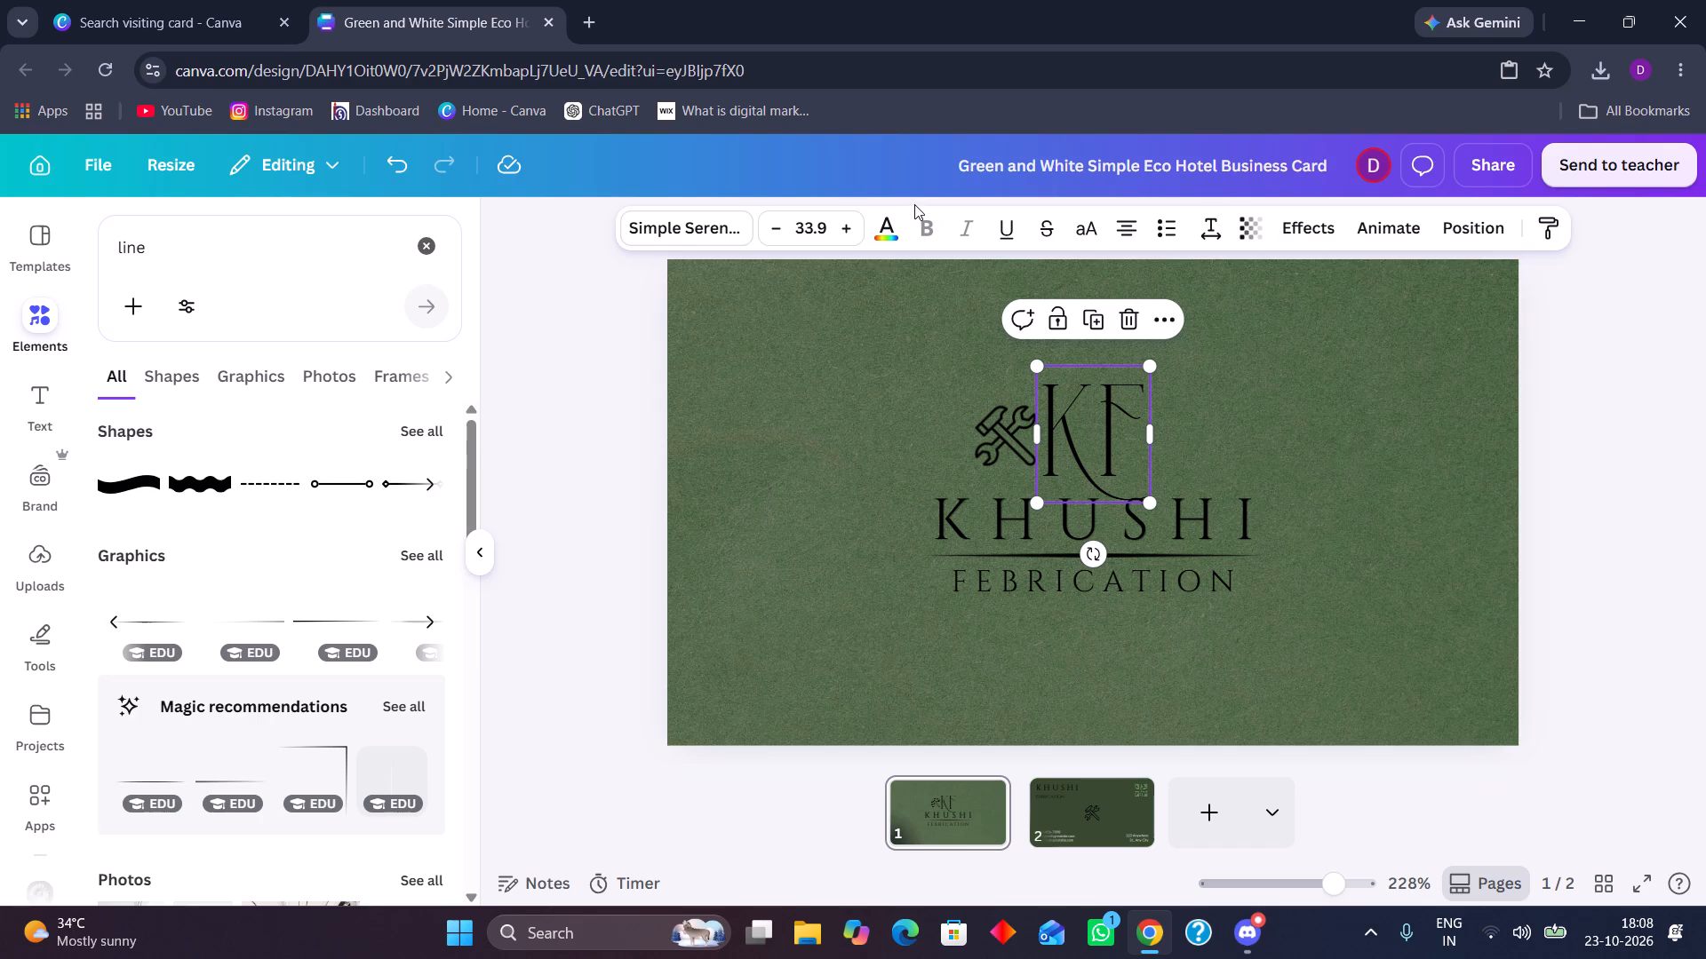
pyautogui.click(894, 225)
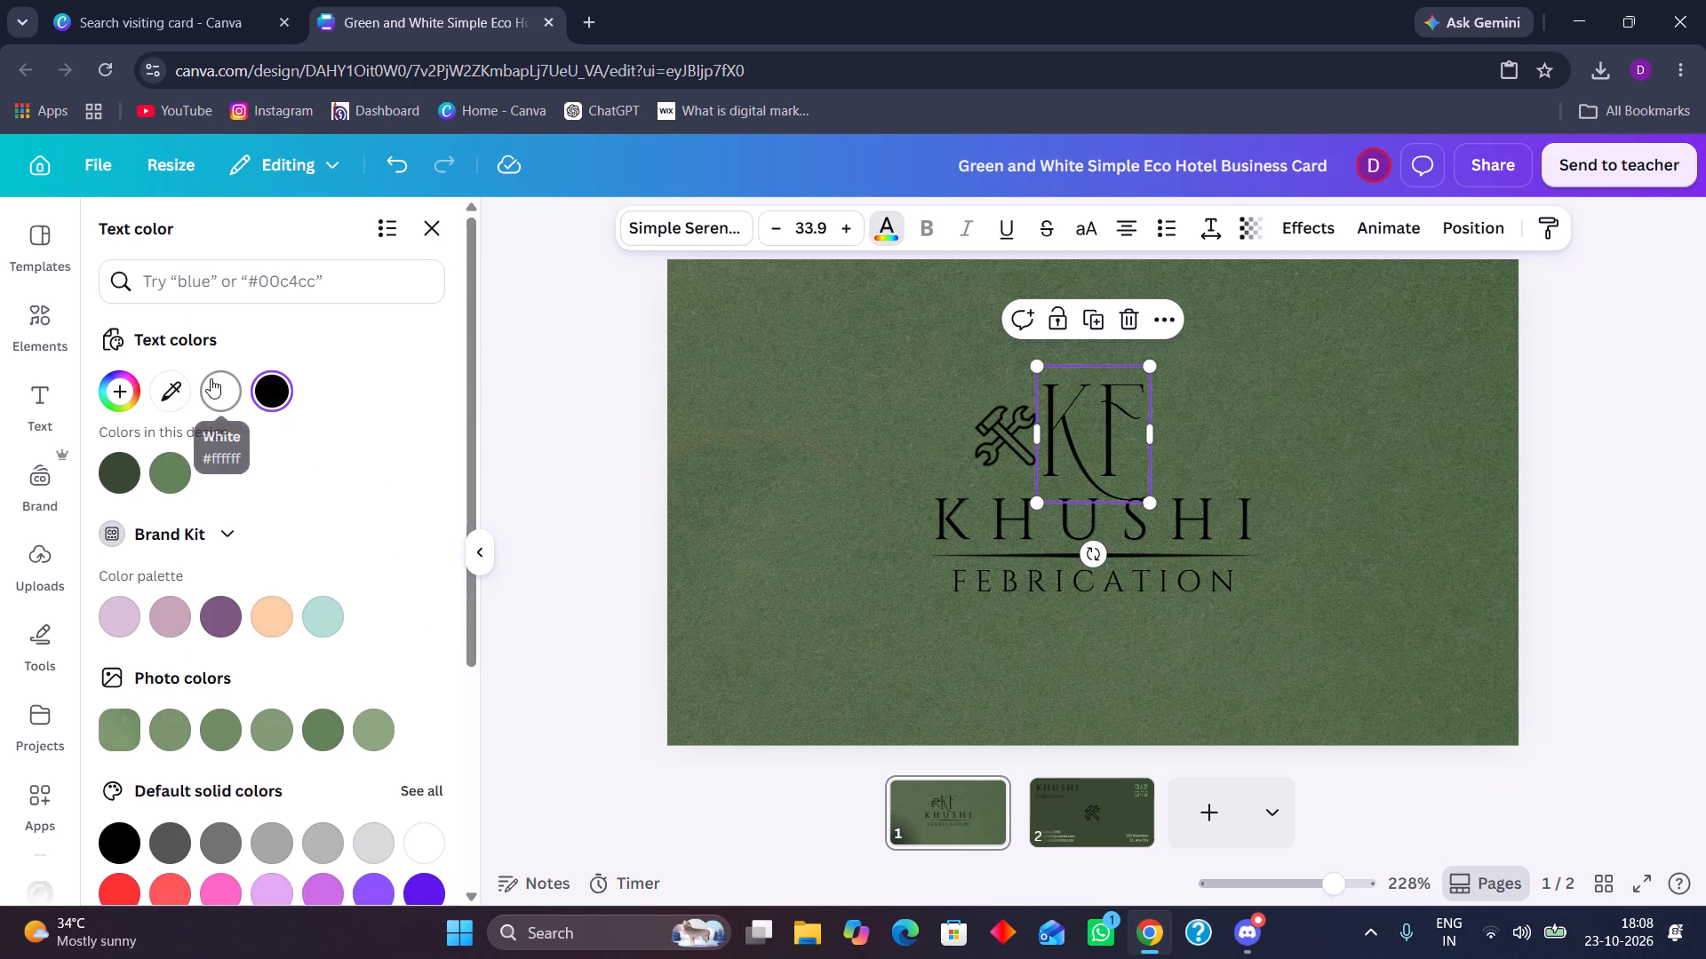
pyautogui.click(211, 378)
pyautogui.click(985, 520)
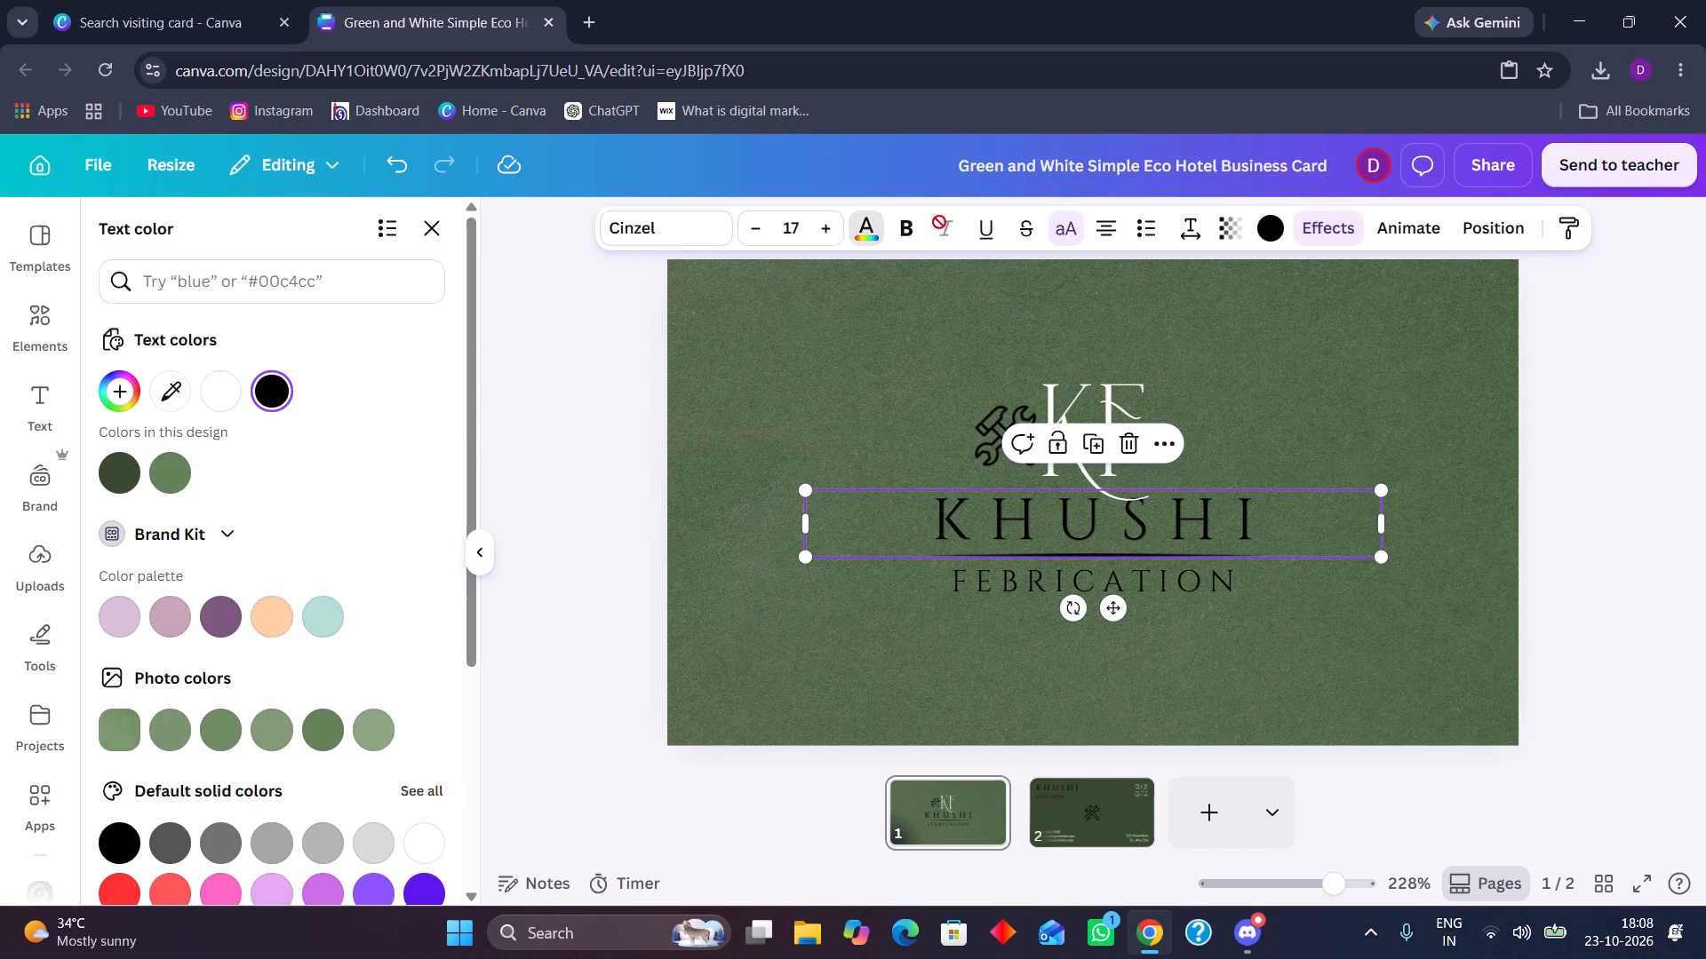
pyautogui.click(850, 221)
pyautogui.click(874, 222)
pyautogui.click(210, 389)
pyautogui.click(948, 593)
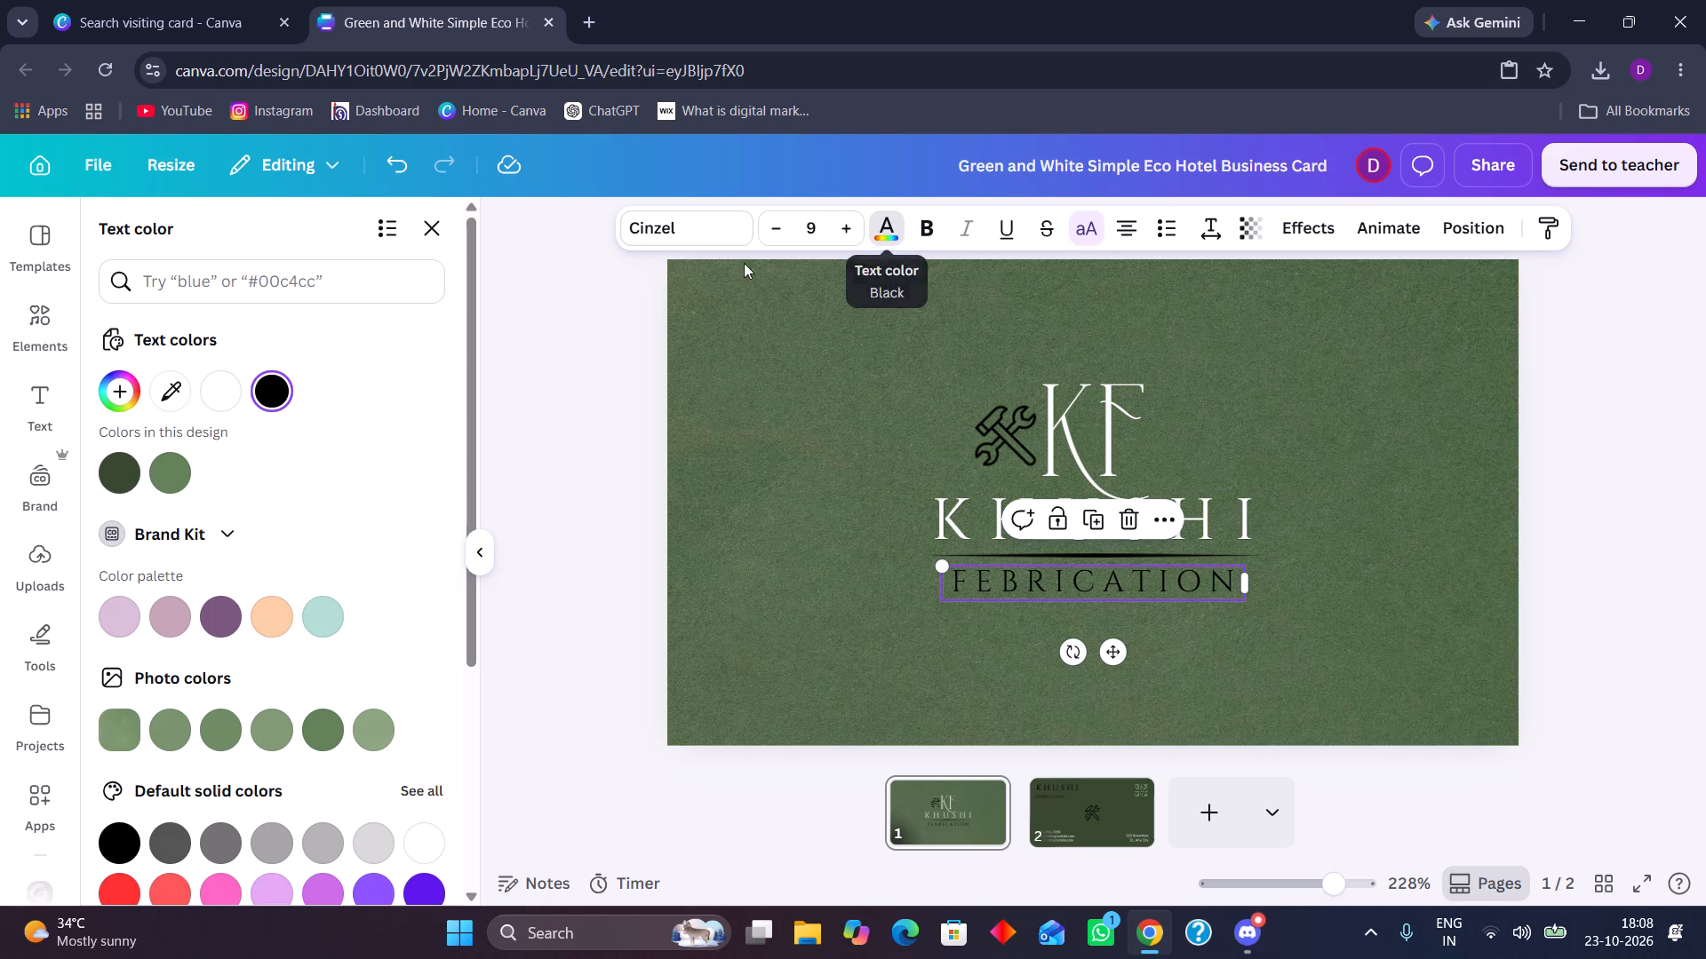
pyautogui.click(218, 394)
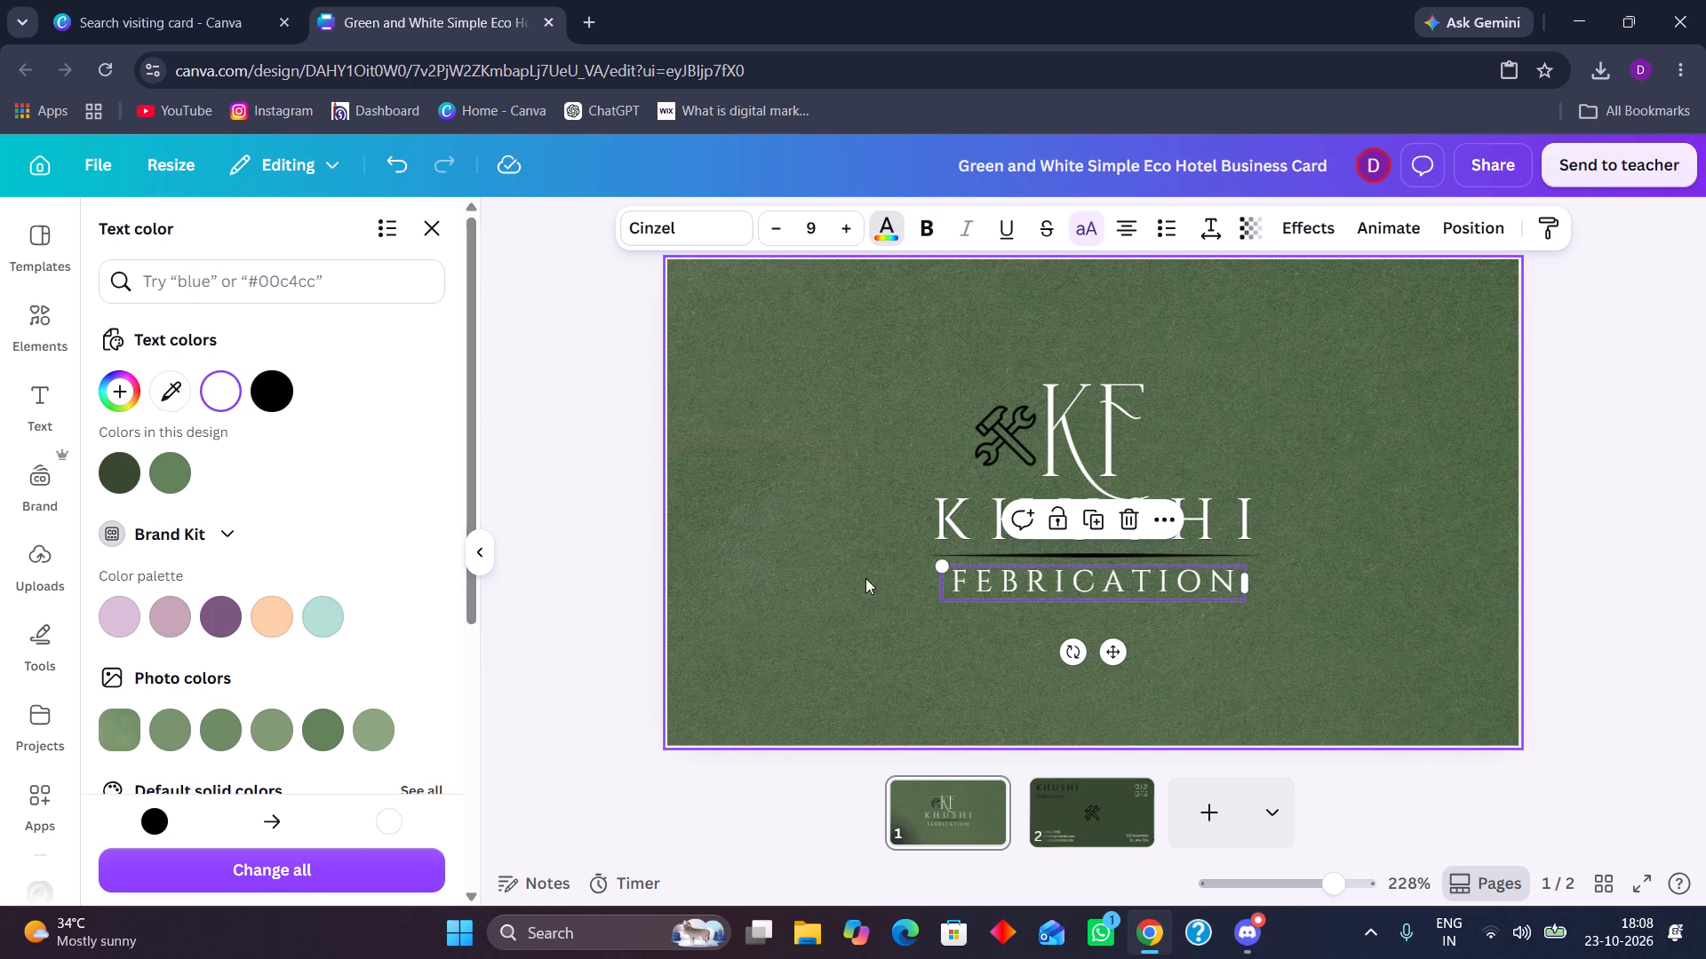
# Recolour the divider line and the hammer-and-wrench icon on page 1 white.
pyautogui.click(953, 557)
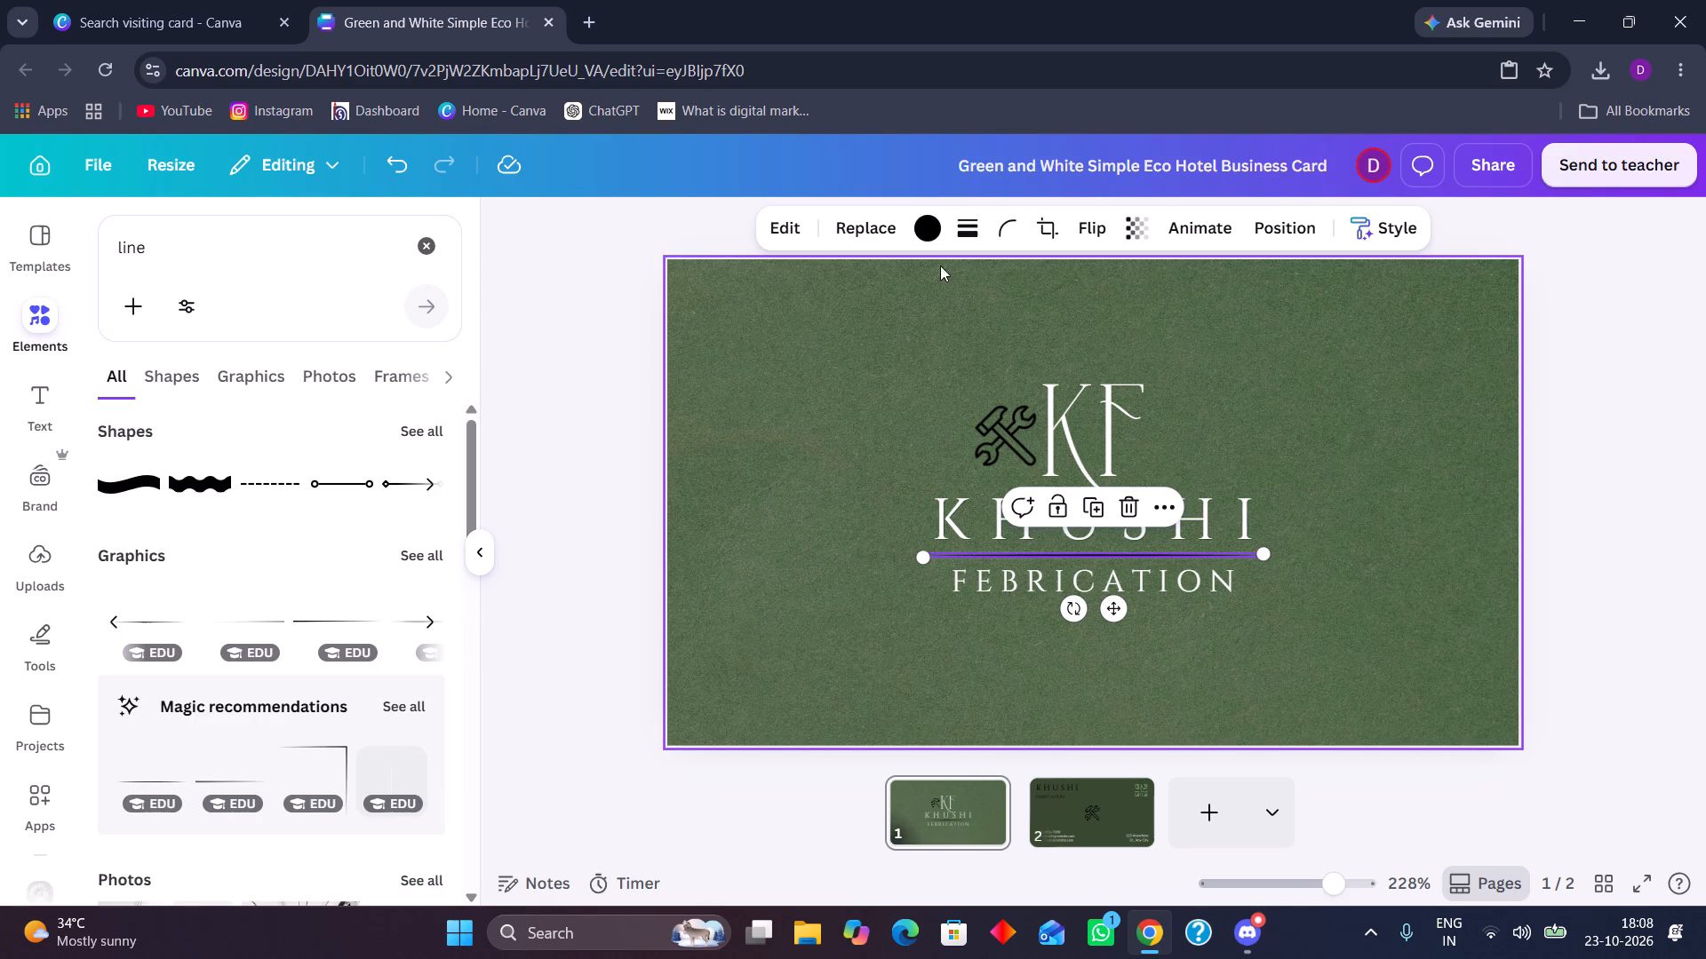
pyautogui.click(933, 229)
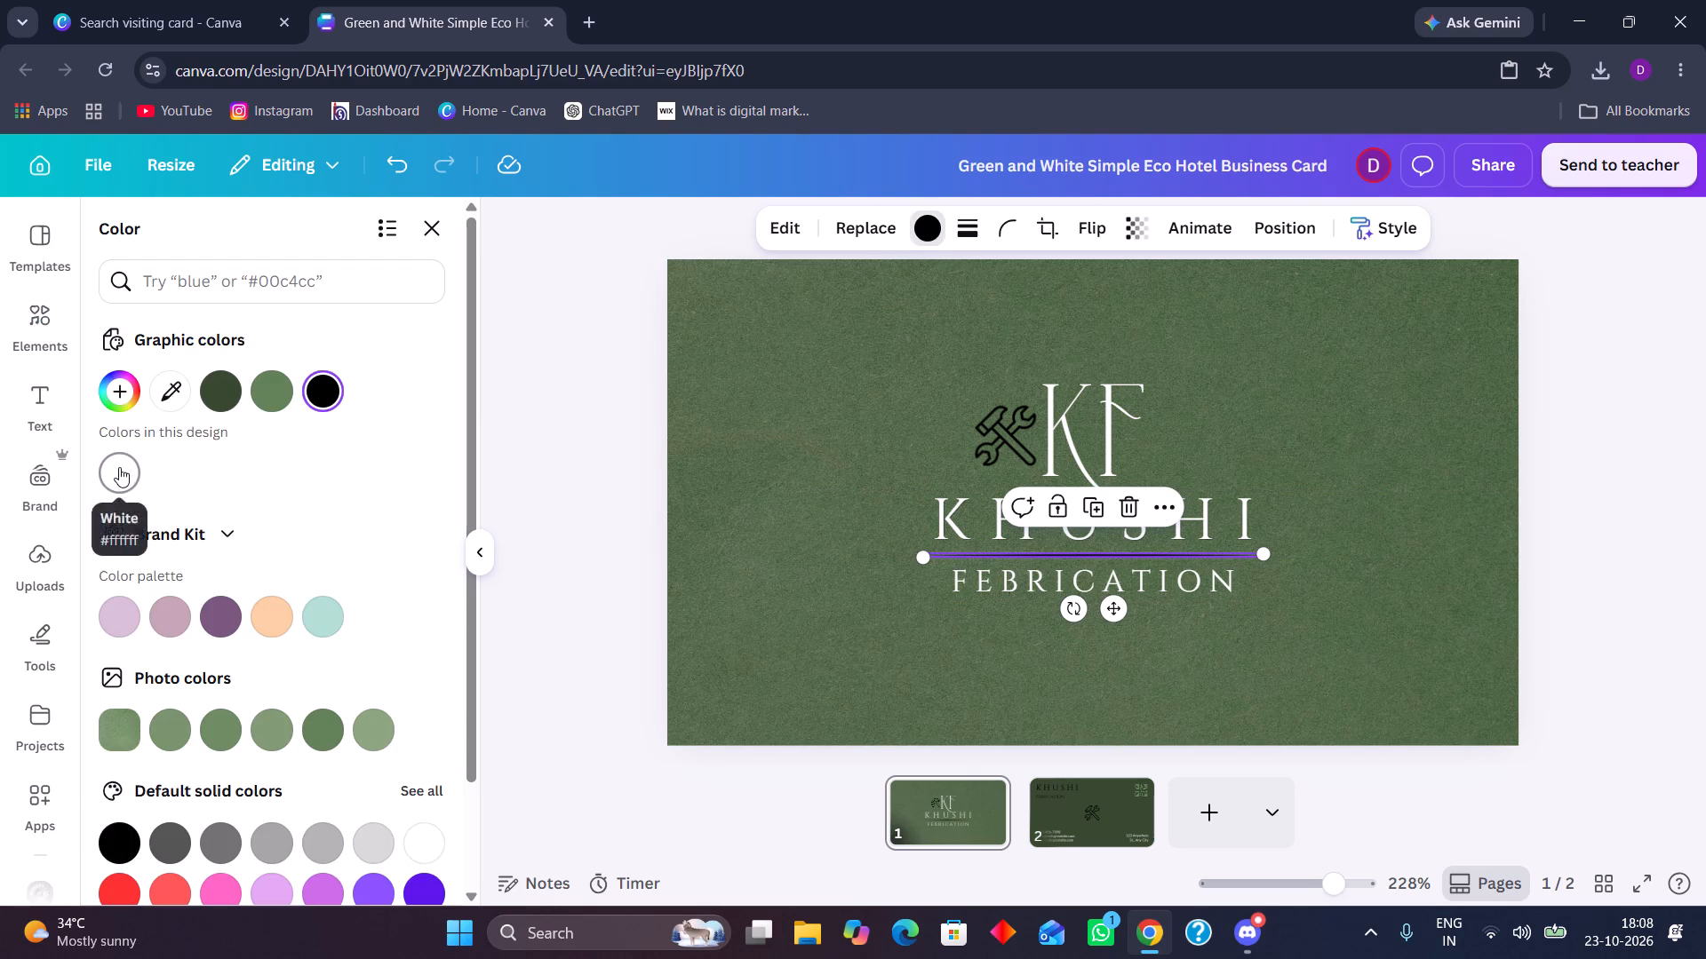
pyautogui.click(119, 467)
pyautogui.click(1002, 442)
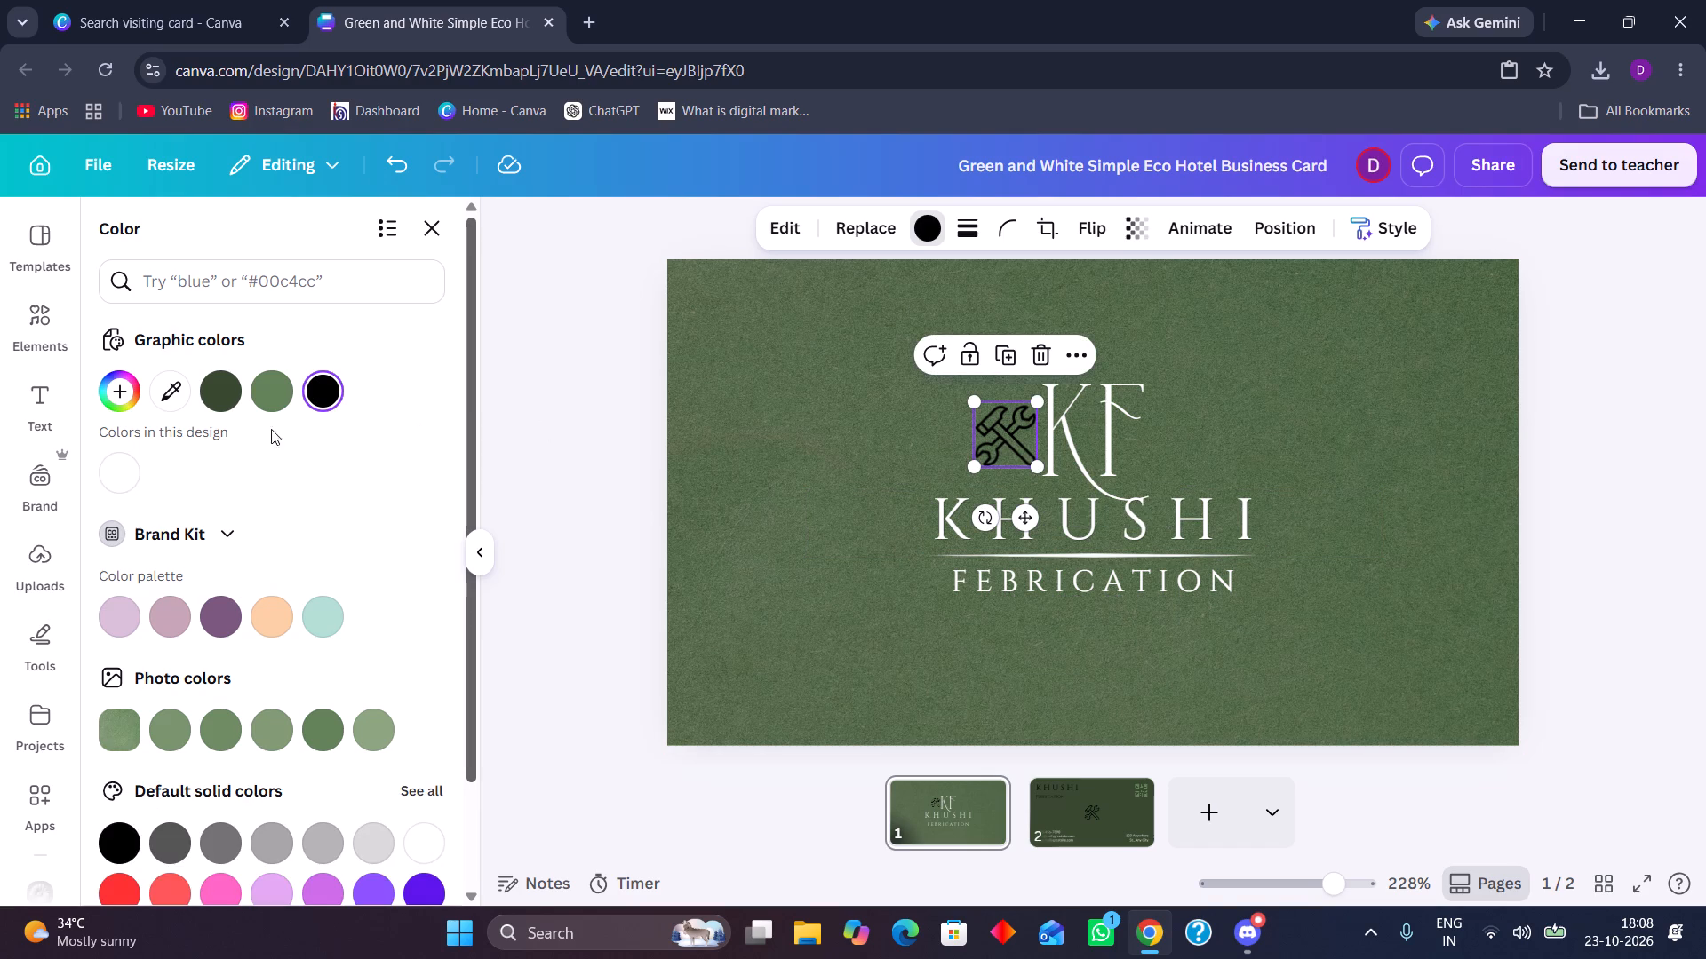
pyautogui.click(103, 472)
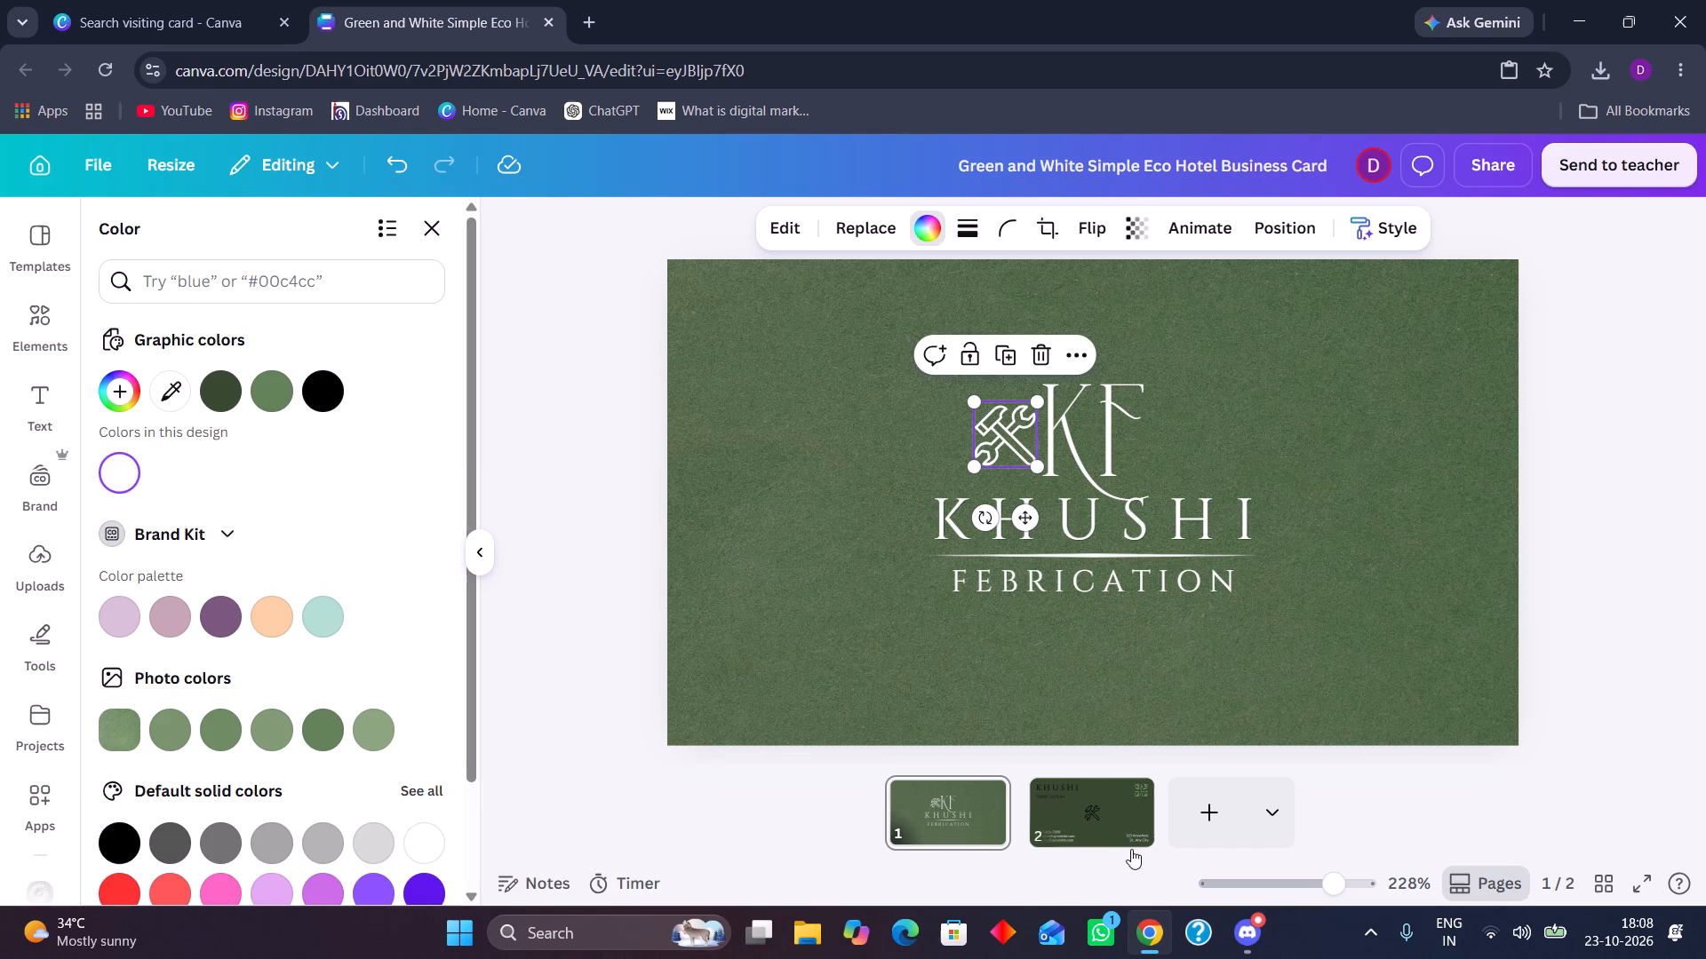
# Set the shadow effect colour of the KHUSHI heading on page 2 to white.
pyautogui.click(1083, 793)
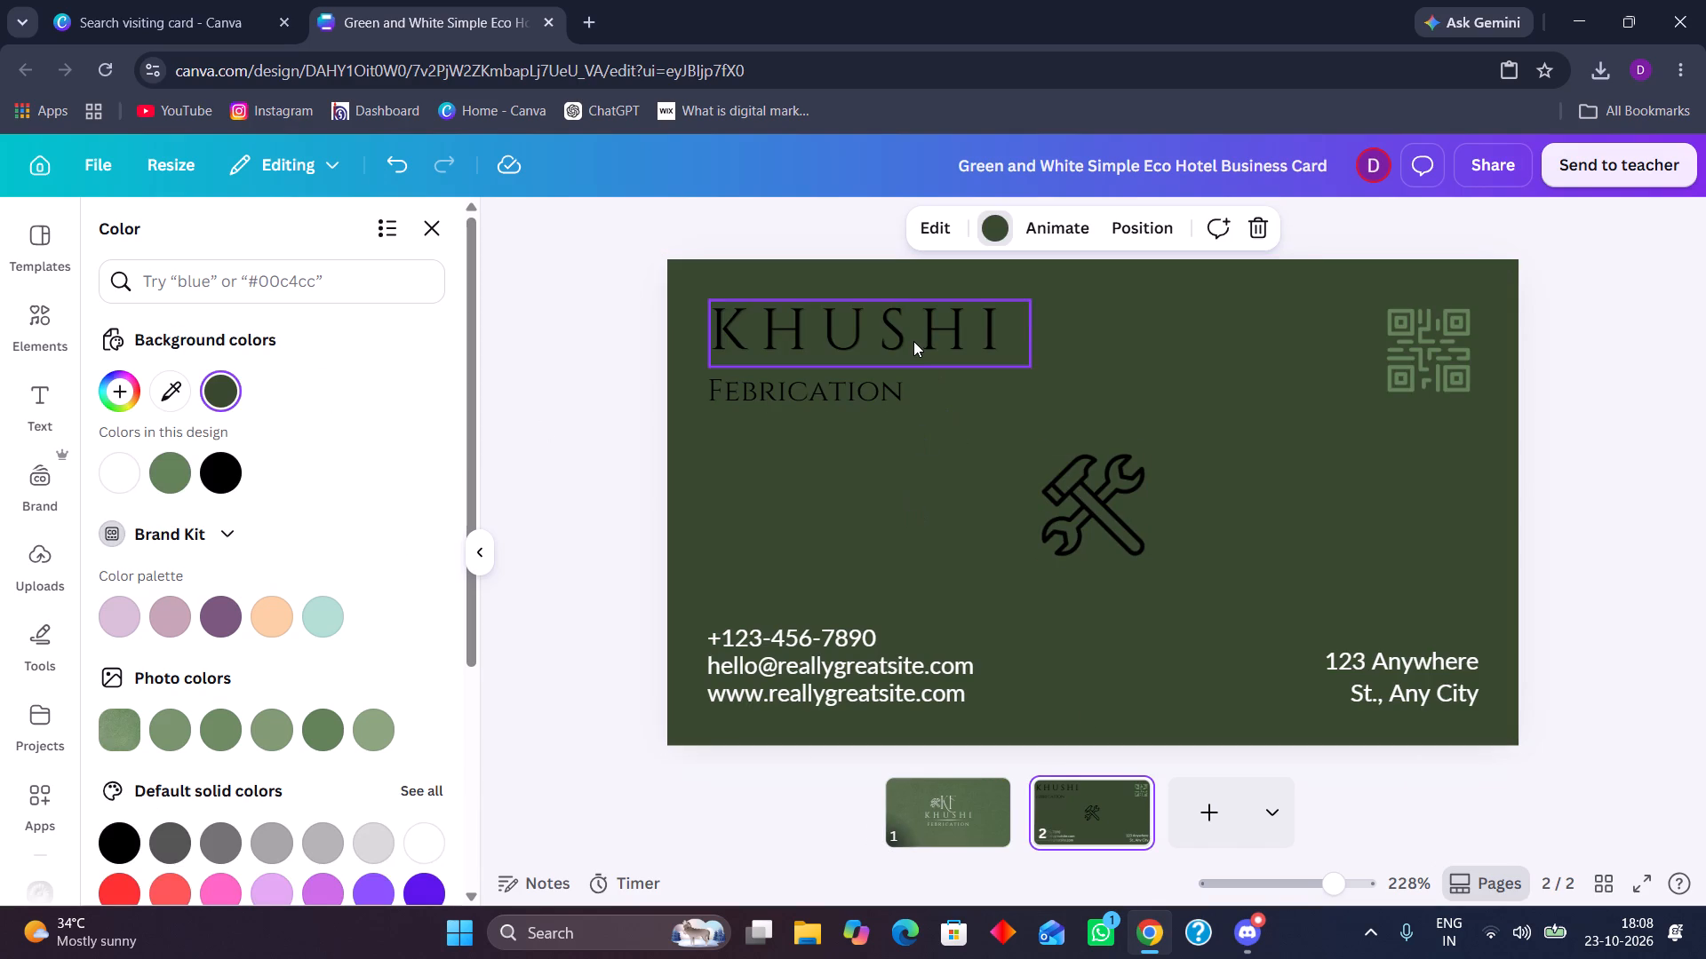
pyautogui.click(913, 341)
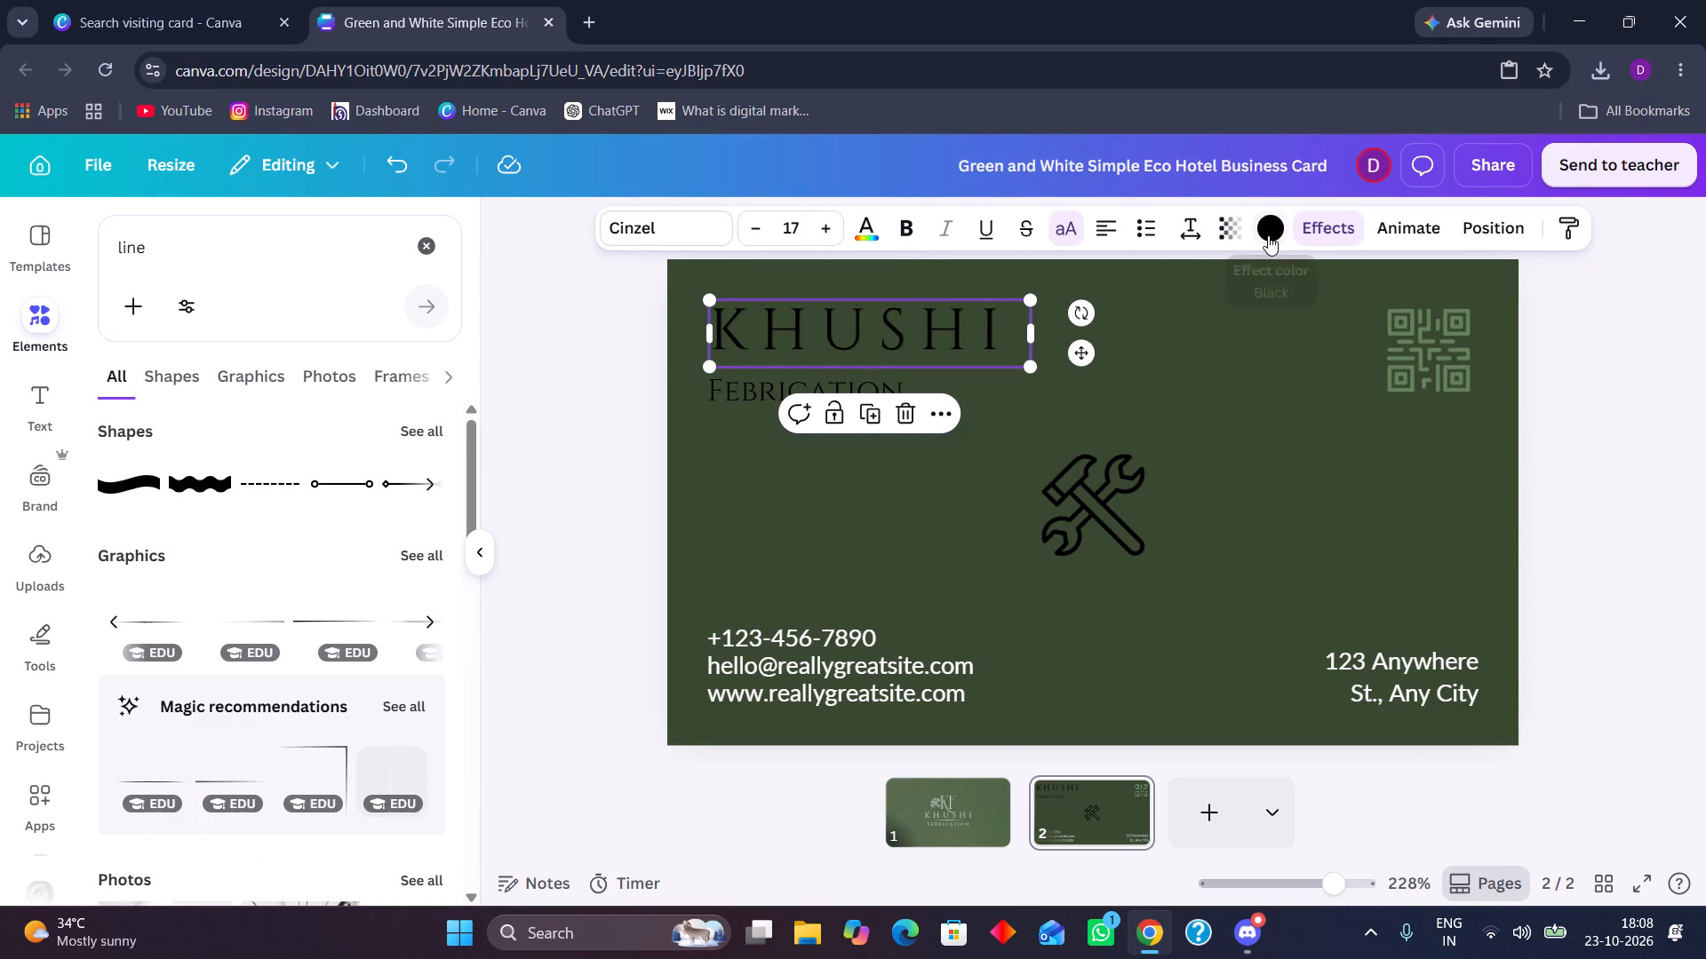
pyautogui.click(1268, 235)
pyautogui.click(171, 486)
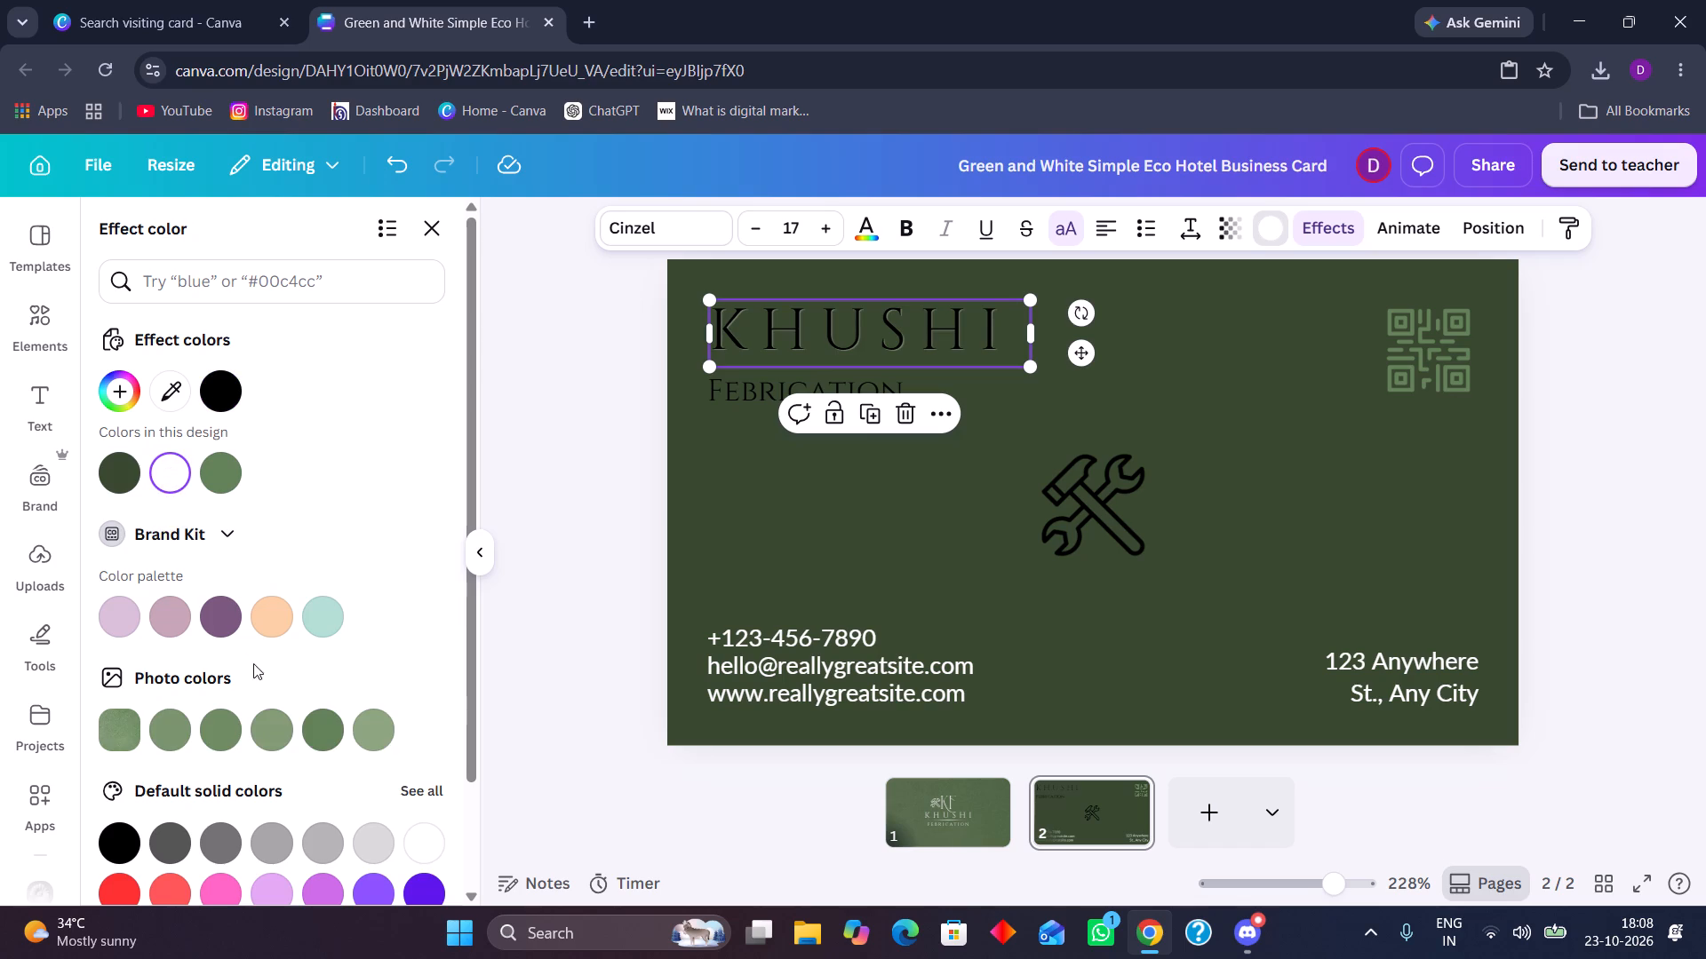
# Unlock the hammer-and-wrench icon on page 2 and recolour it white.
pyautogui.click(1121, 551)
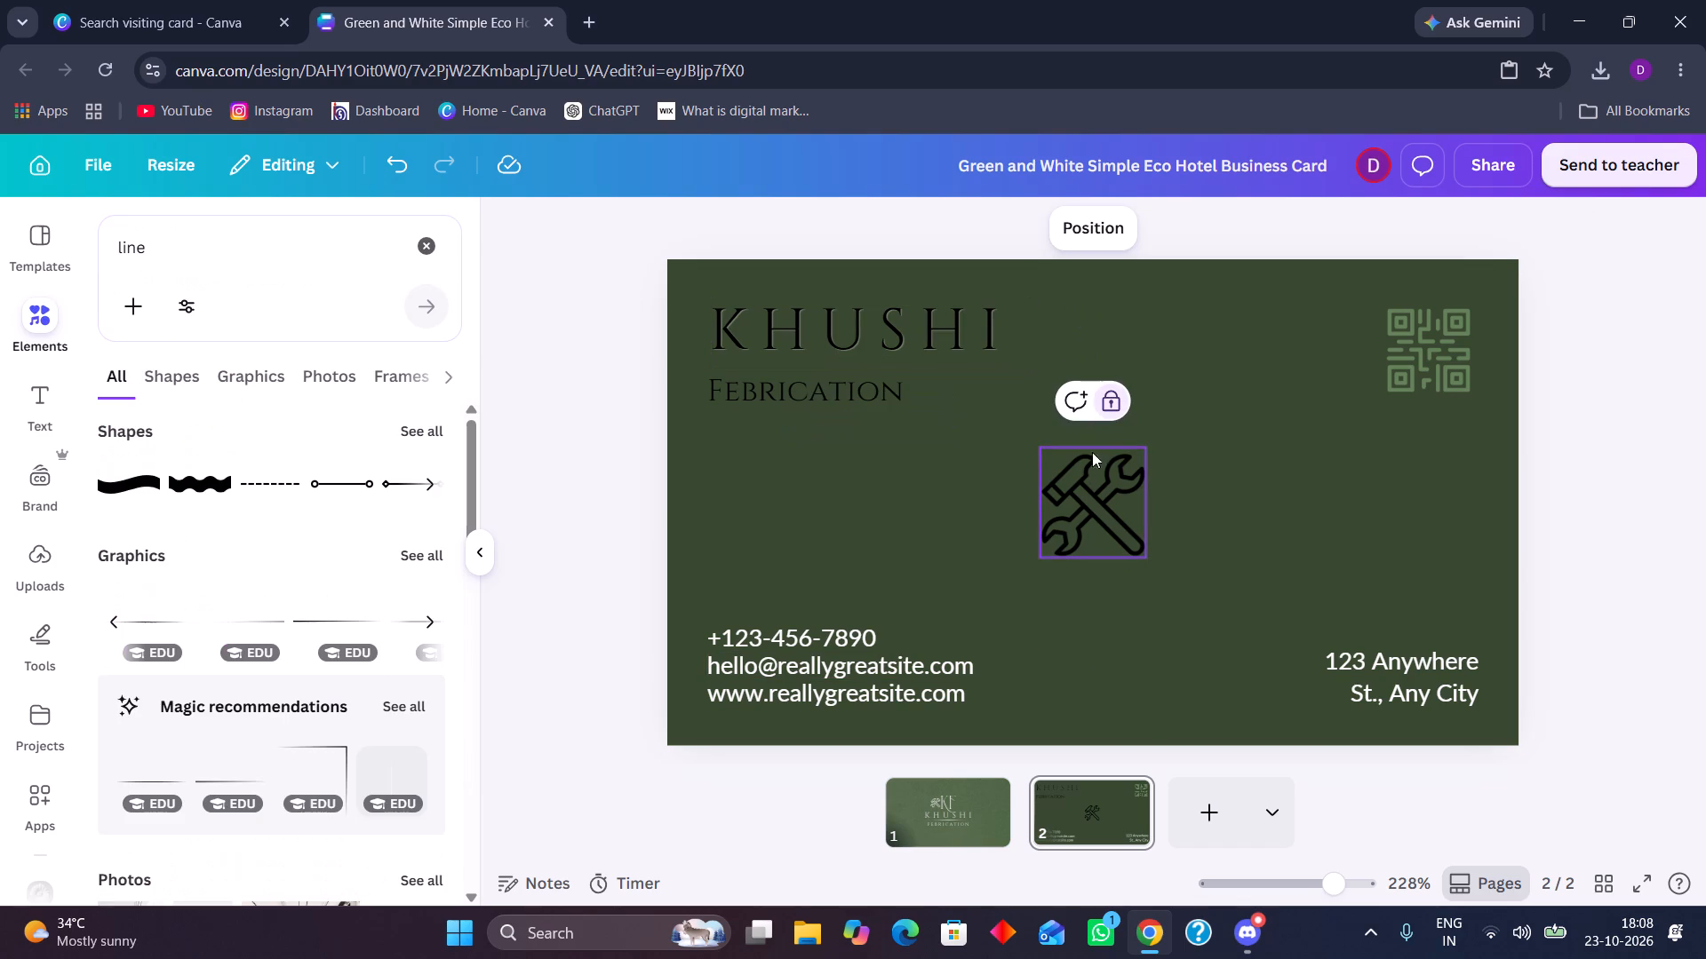
pyautogui.click(1112, 408)
pyautogui.click(922, 238)
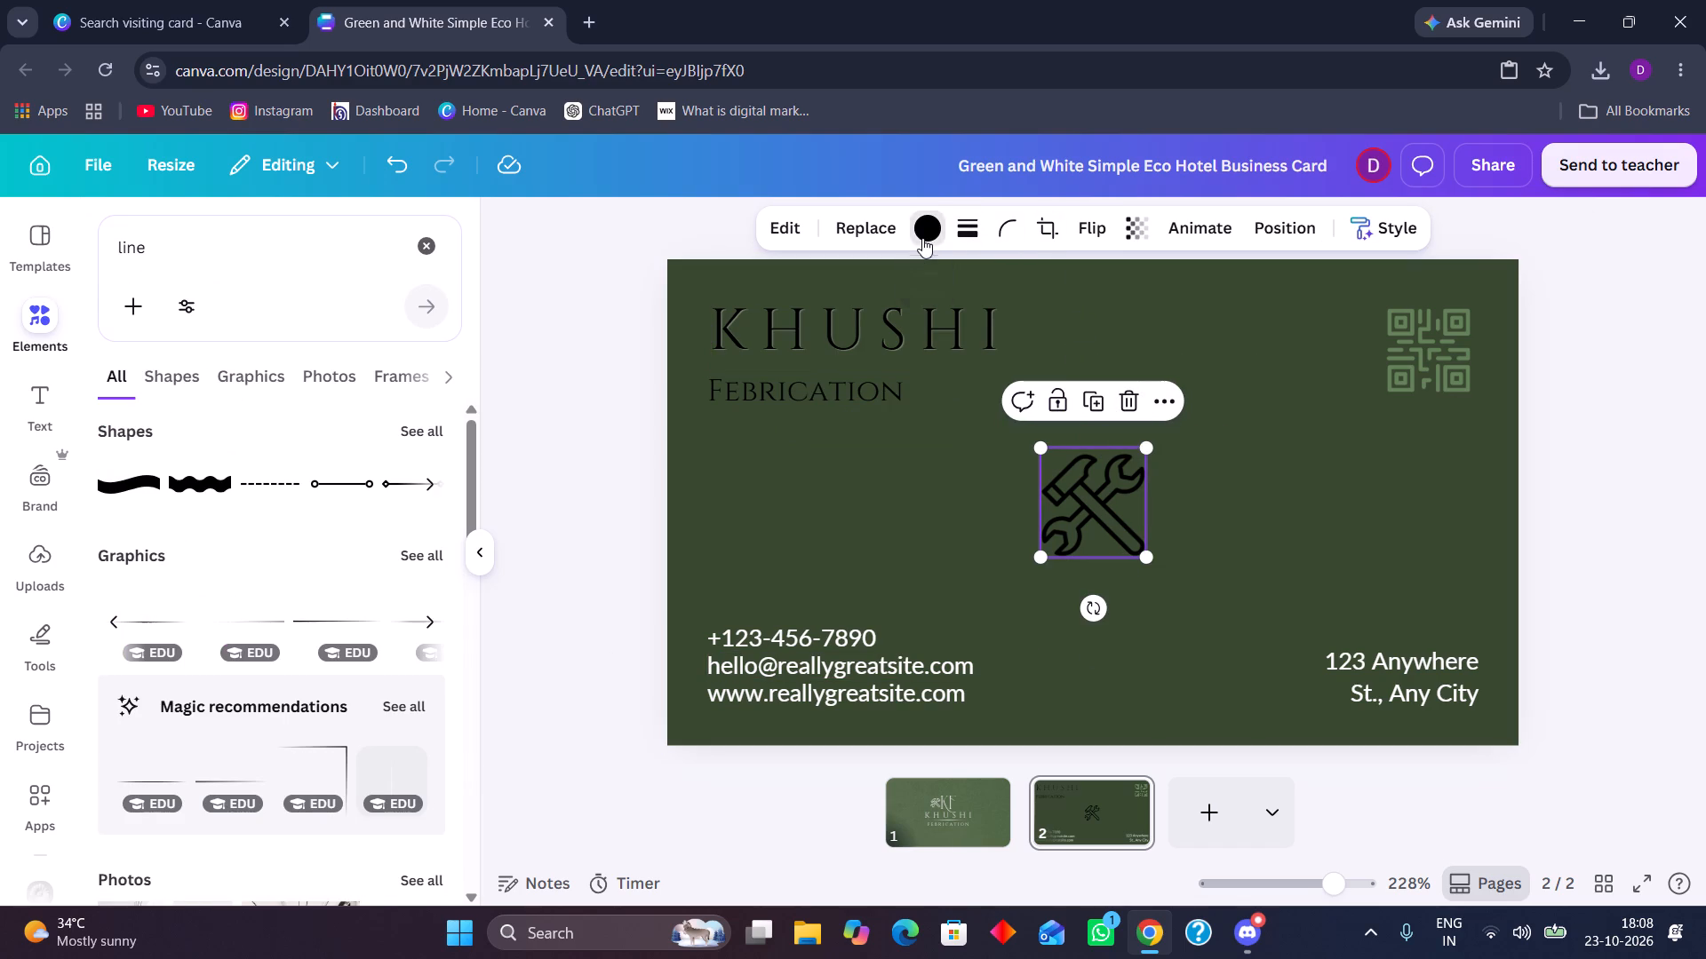
pyautogui.click(270, 394)
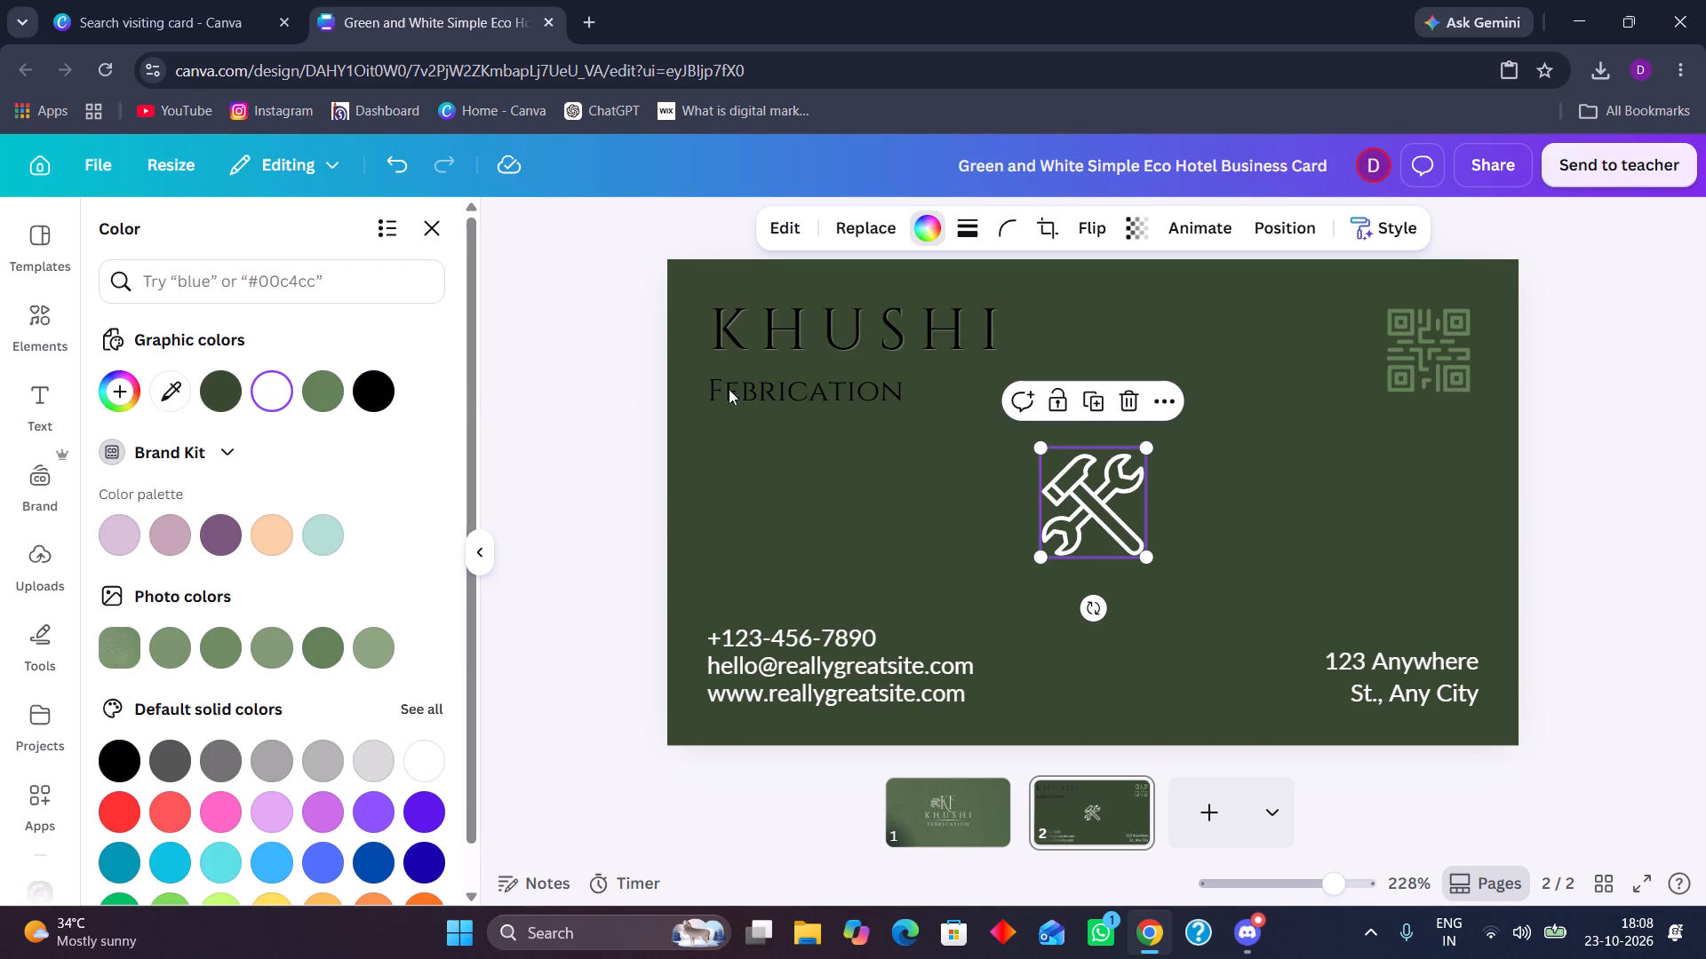
# Remove the Drop shadow effect from the KHUSHI heading on page 2.
pyautogui.click(832, 350)
pyautogui.click(1338, 226)
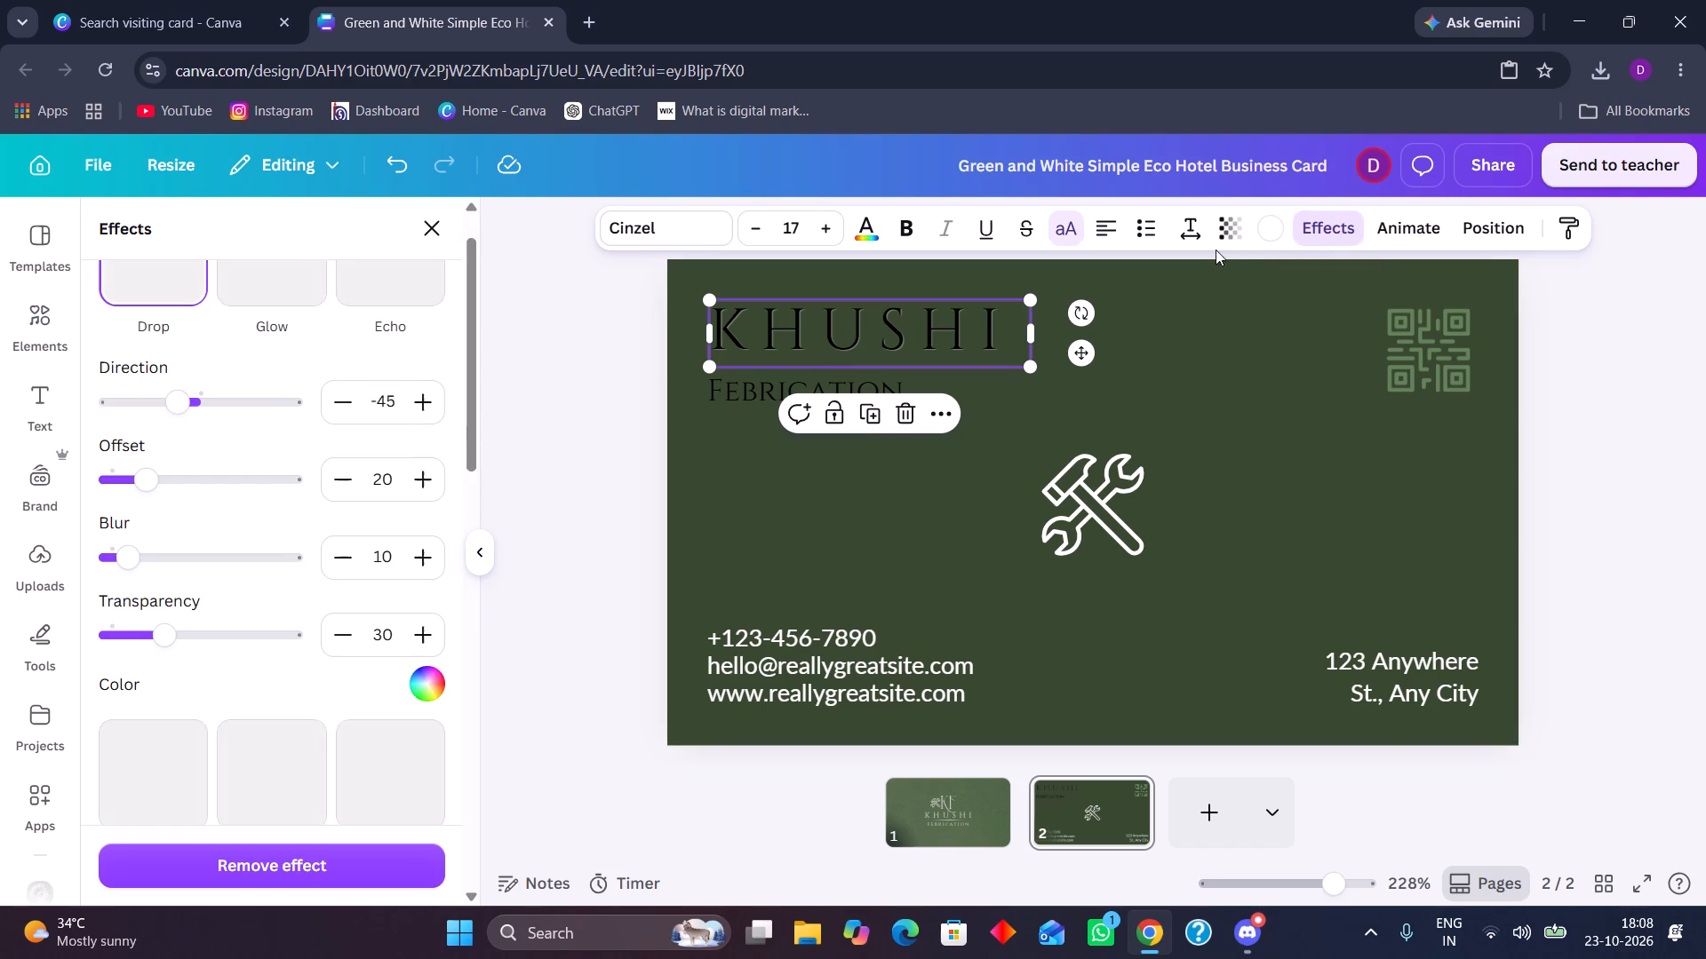
pyautogui.scroll(7, 137, 483)
pyautogui.moveTo(187, 247); pyautogui.dragTo(185, 250)
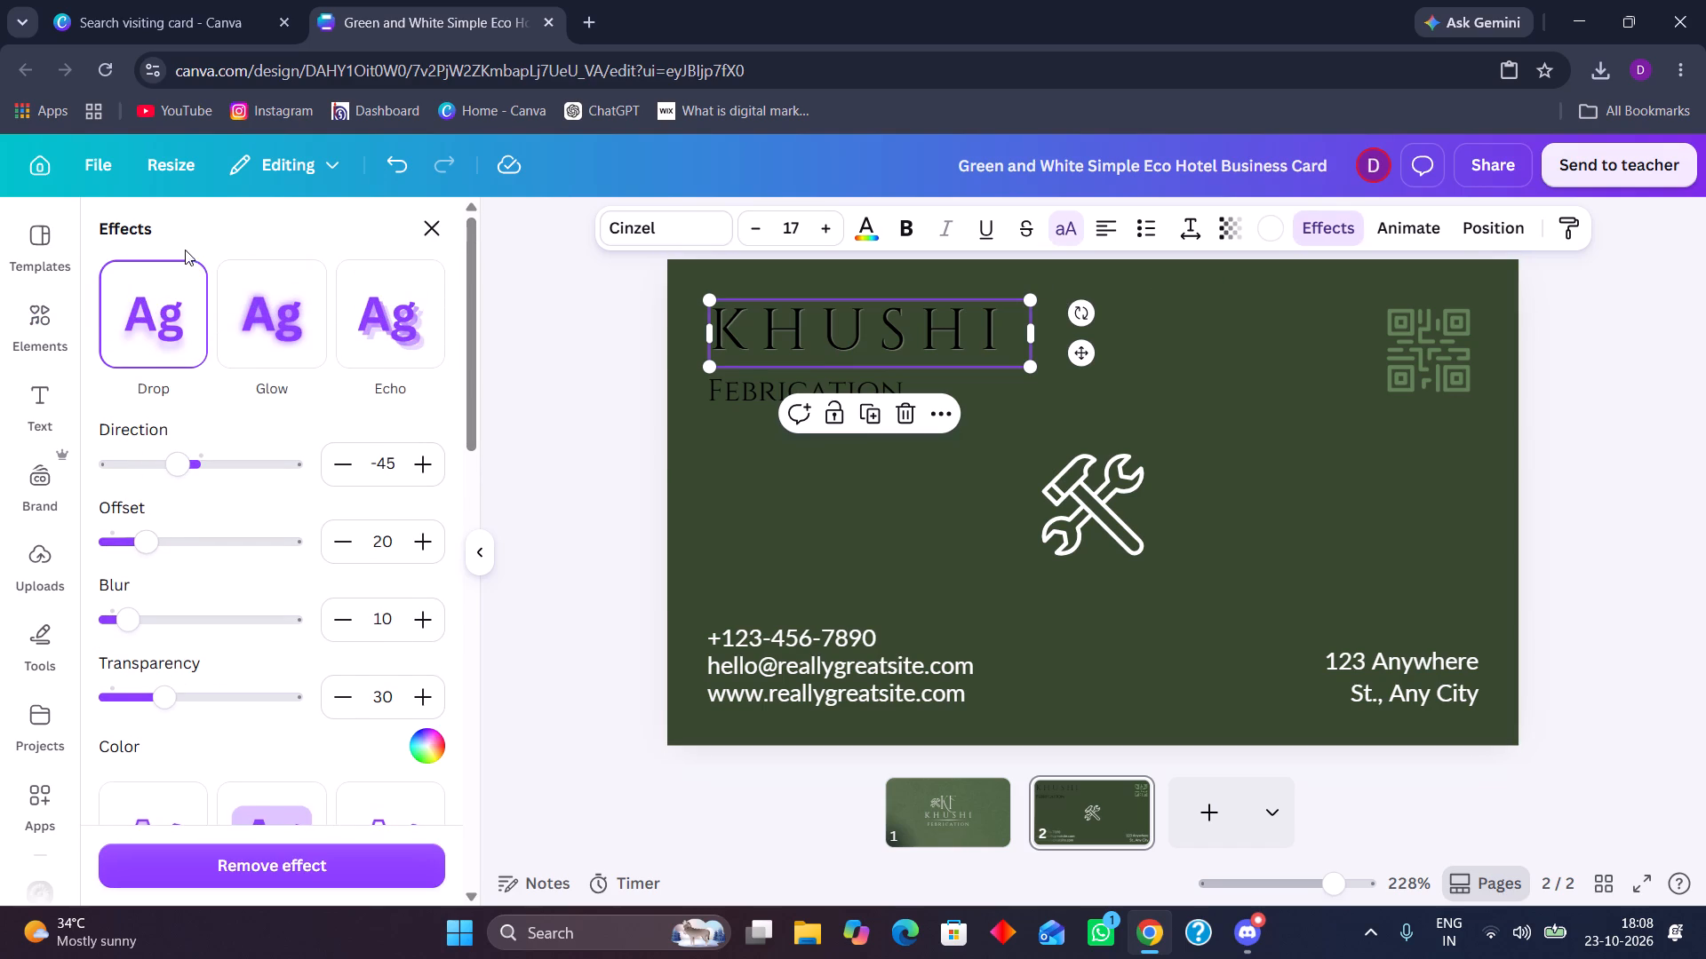
pyautogui.moveTo(185, 250); pyautogui.dragTo(180, 262)
pyautogui.click(164, 307)
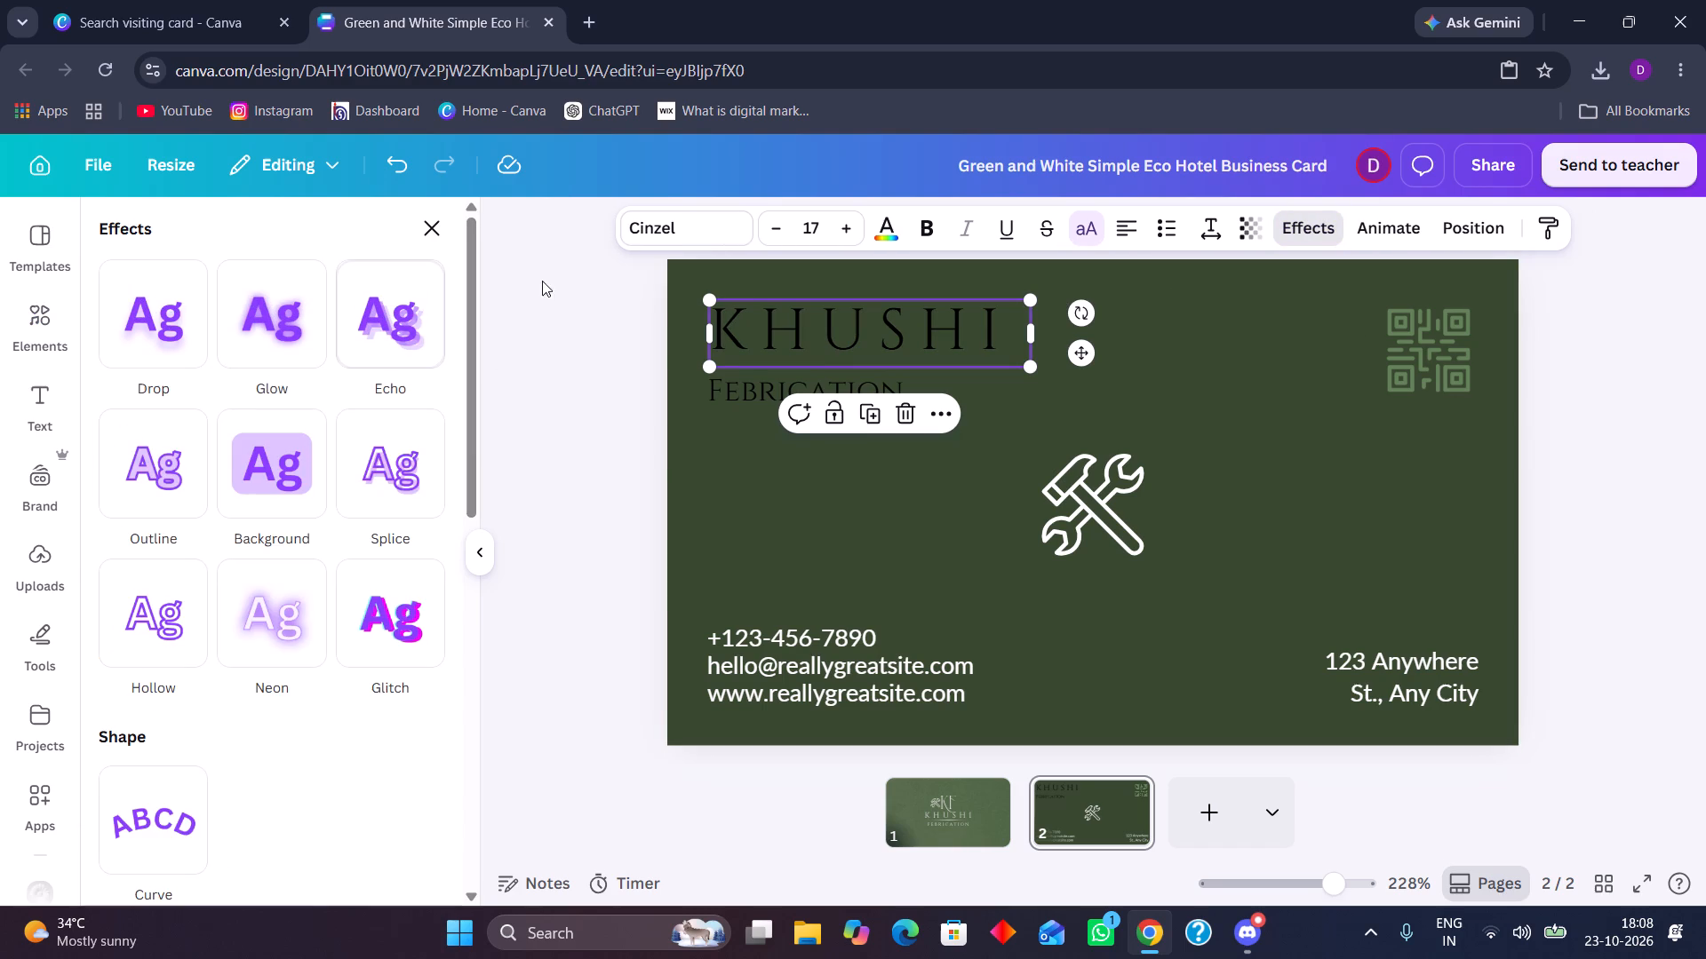
pyautogui.click(586, 318)
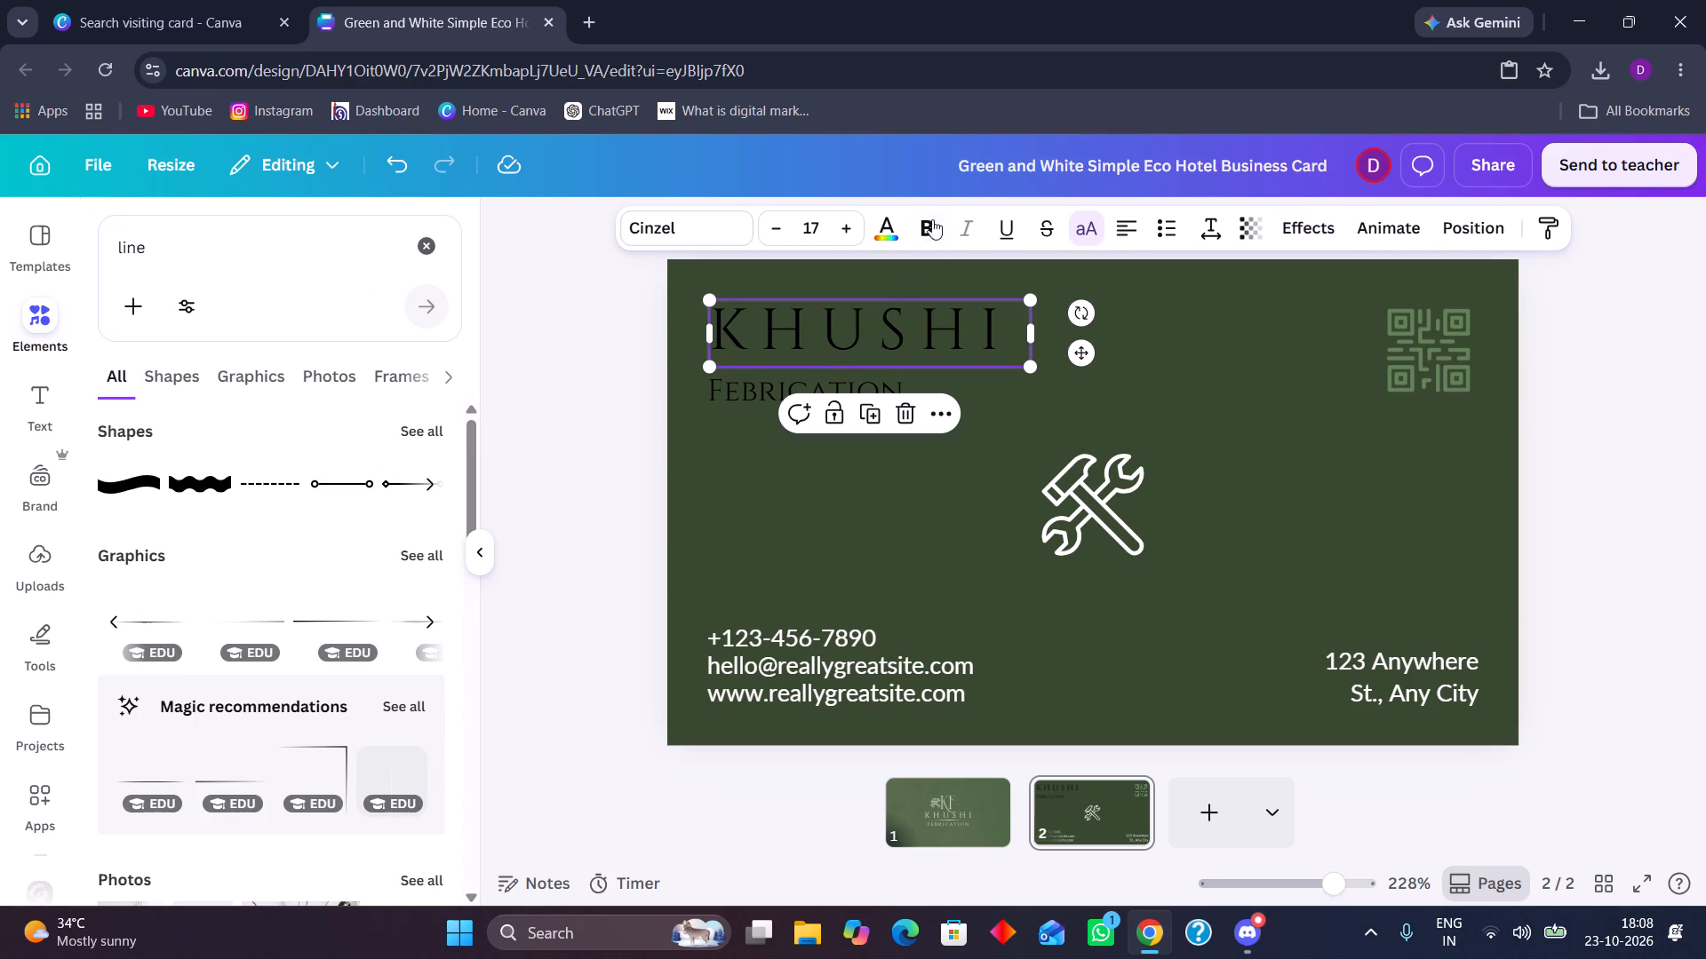
# Recolour the KHUSHI heading and the Febrication text on page 2 white.
pyautogui.click(890, 228)
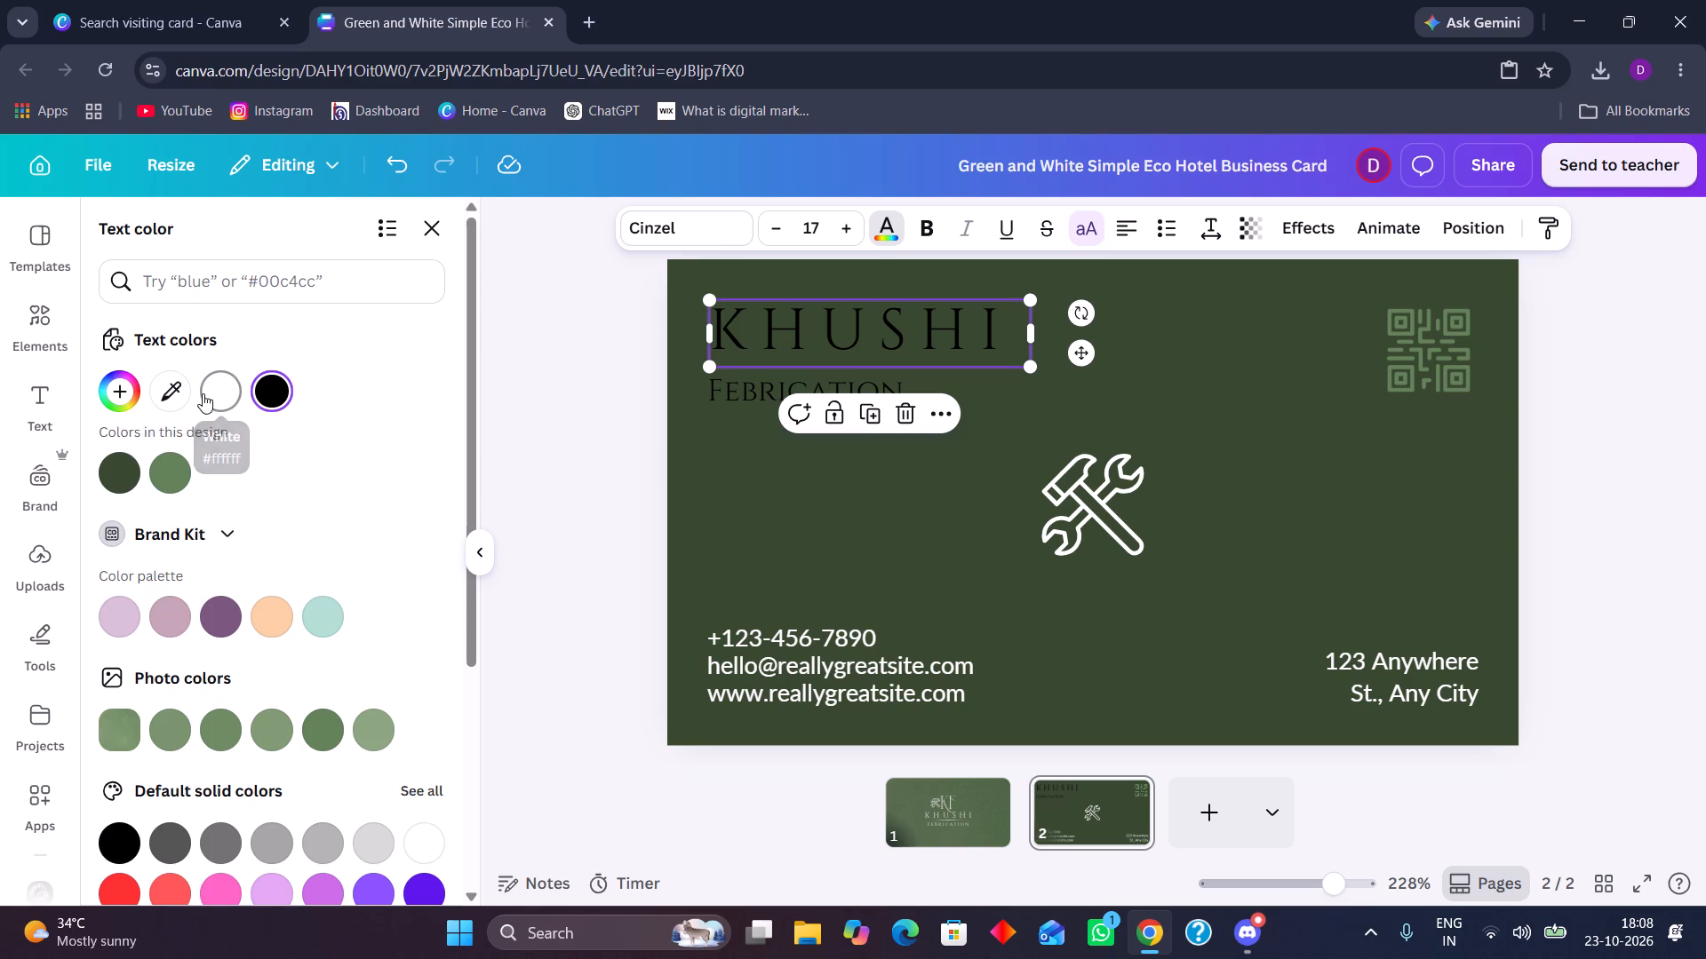
pyautogui.click(203, 393)
pyautogui.click(723, 400)
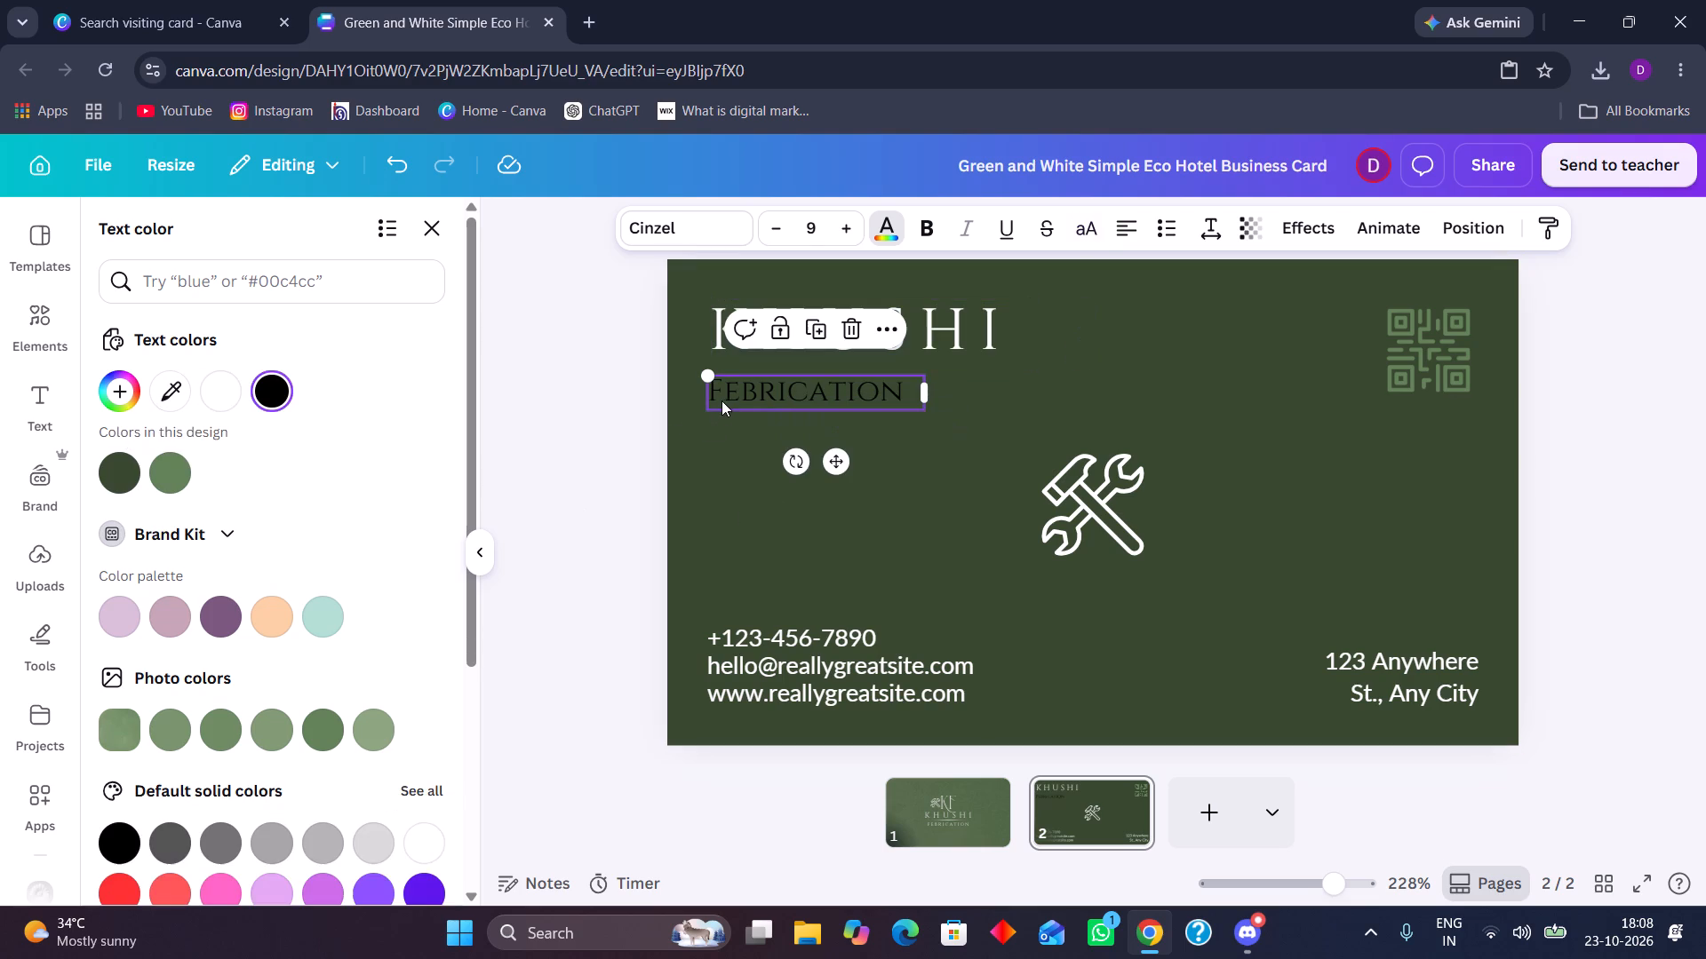
pyautogui.click(211, 384)
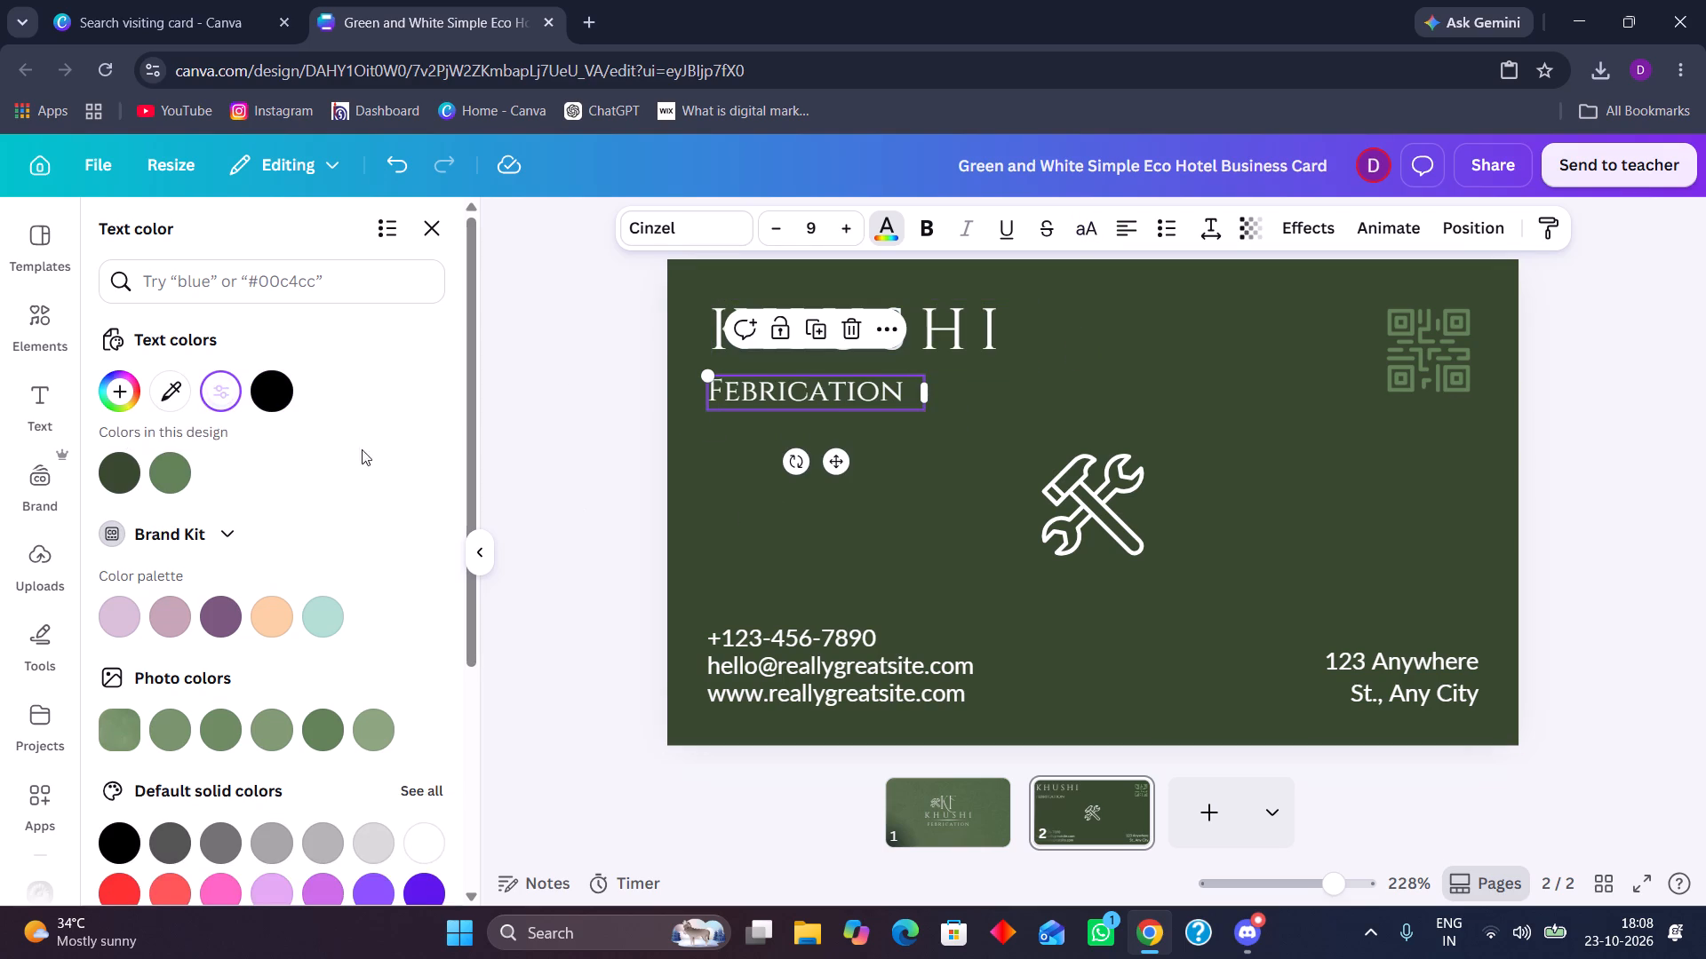
pyautogui.click(540, 531)
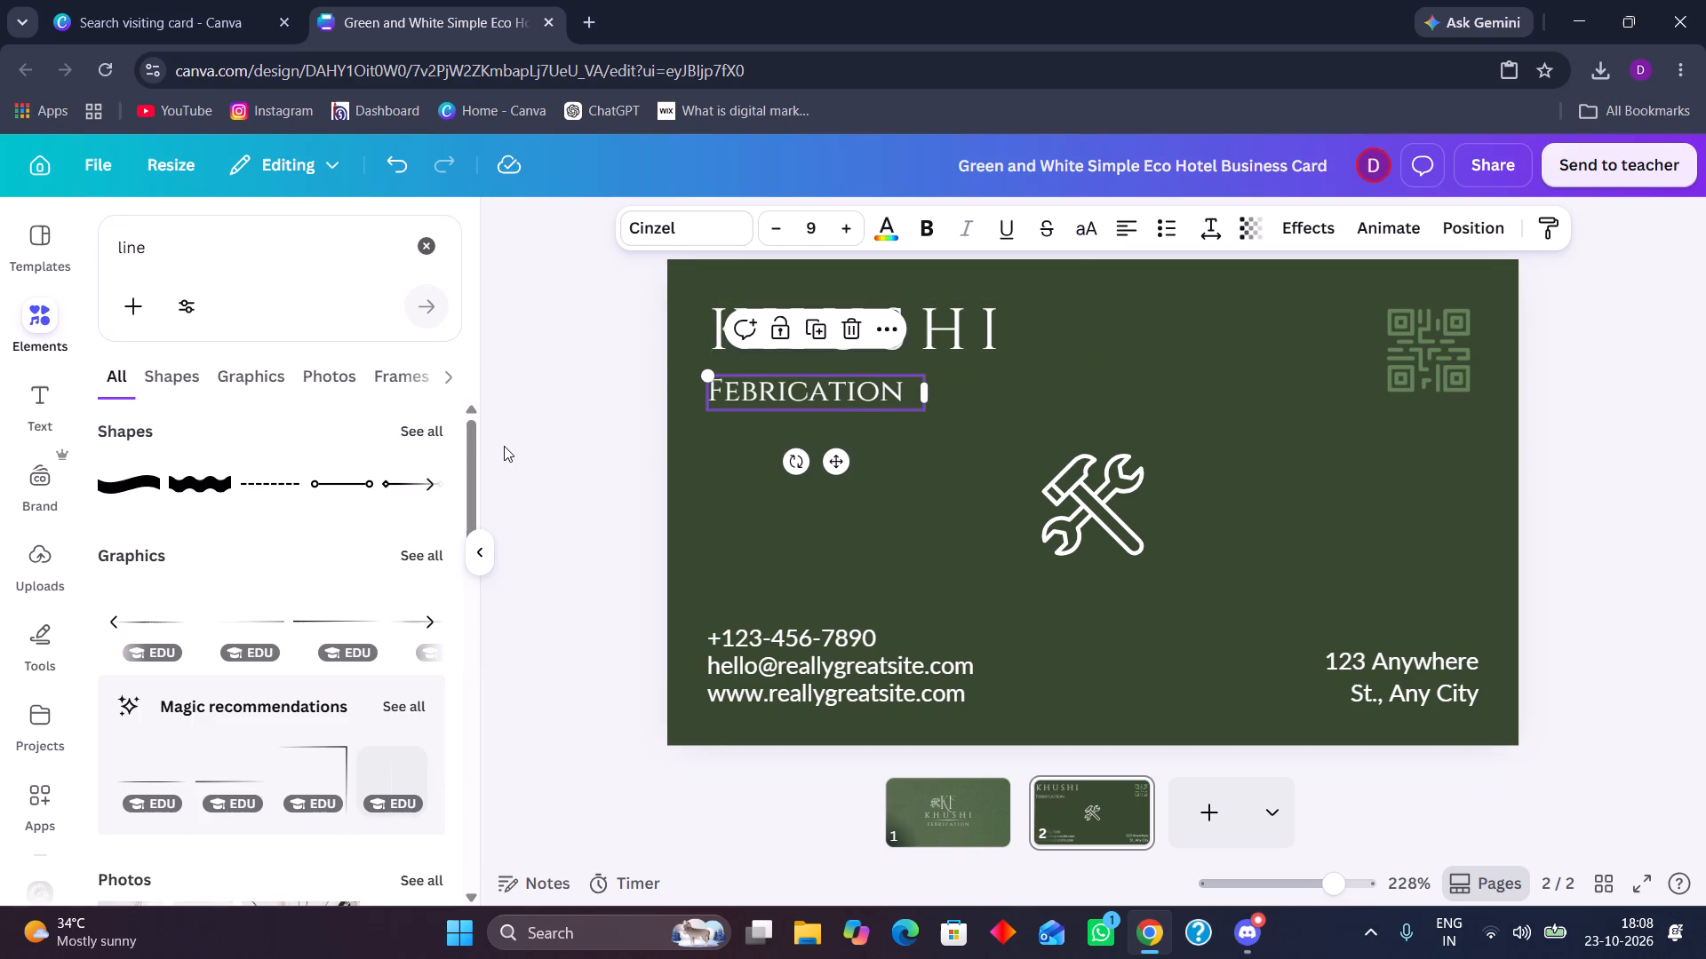
# Add a thin tapered line graphic to page 2 and place it as a divider between KHUSHI and Febrication.
pyautogui.click(149, 611)
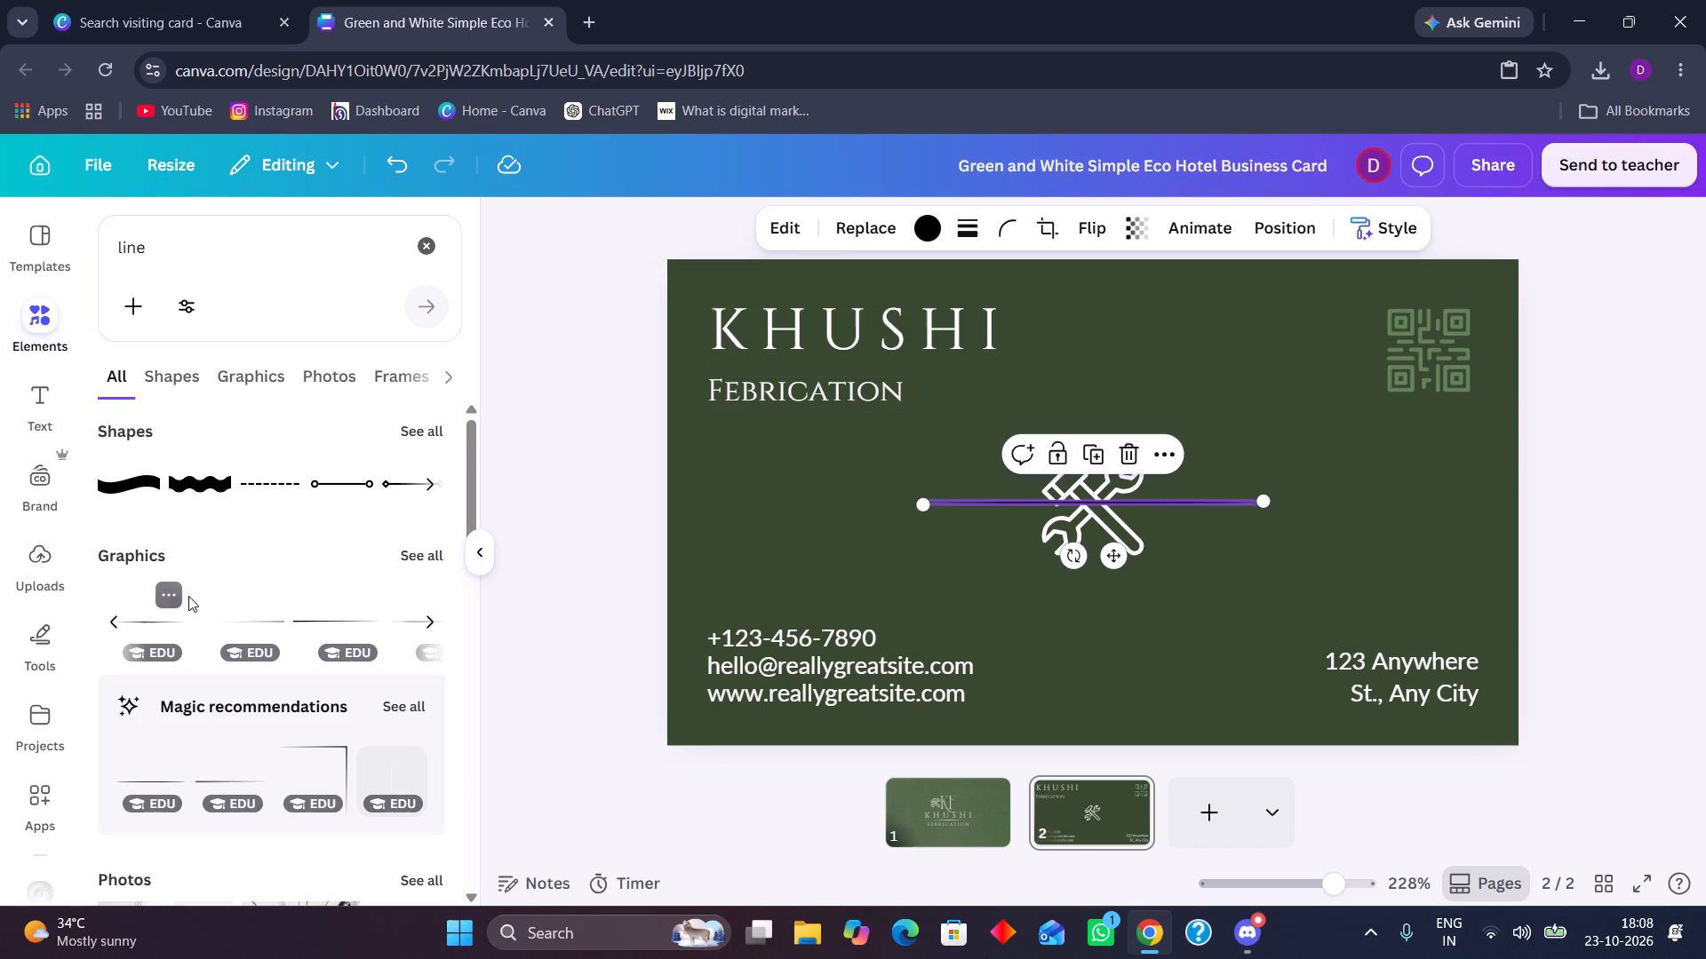
pyautogui.moveTo(978, 500); pyautogui.dragTo(937, 489)
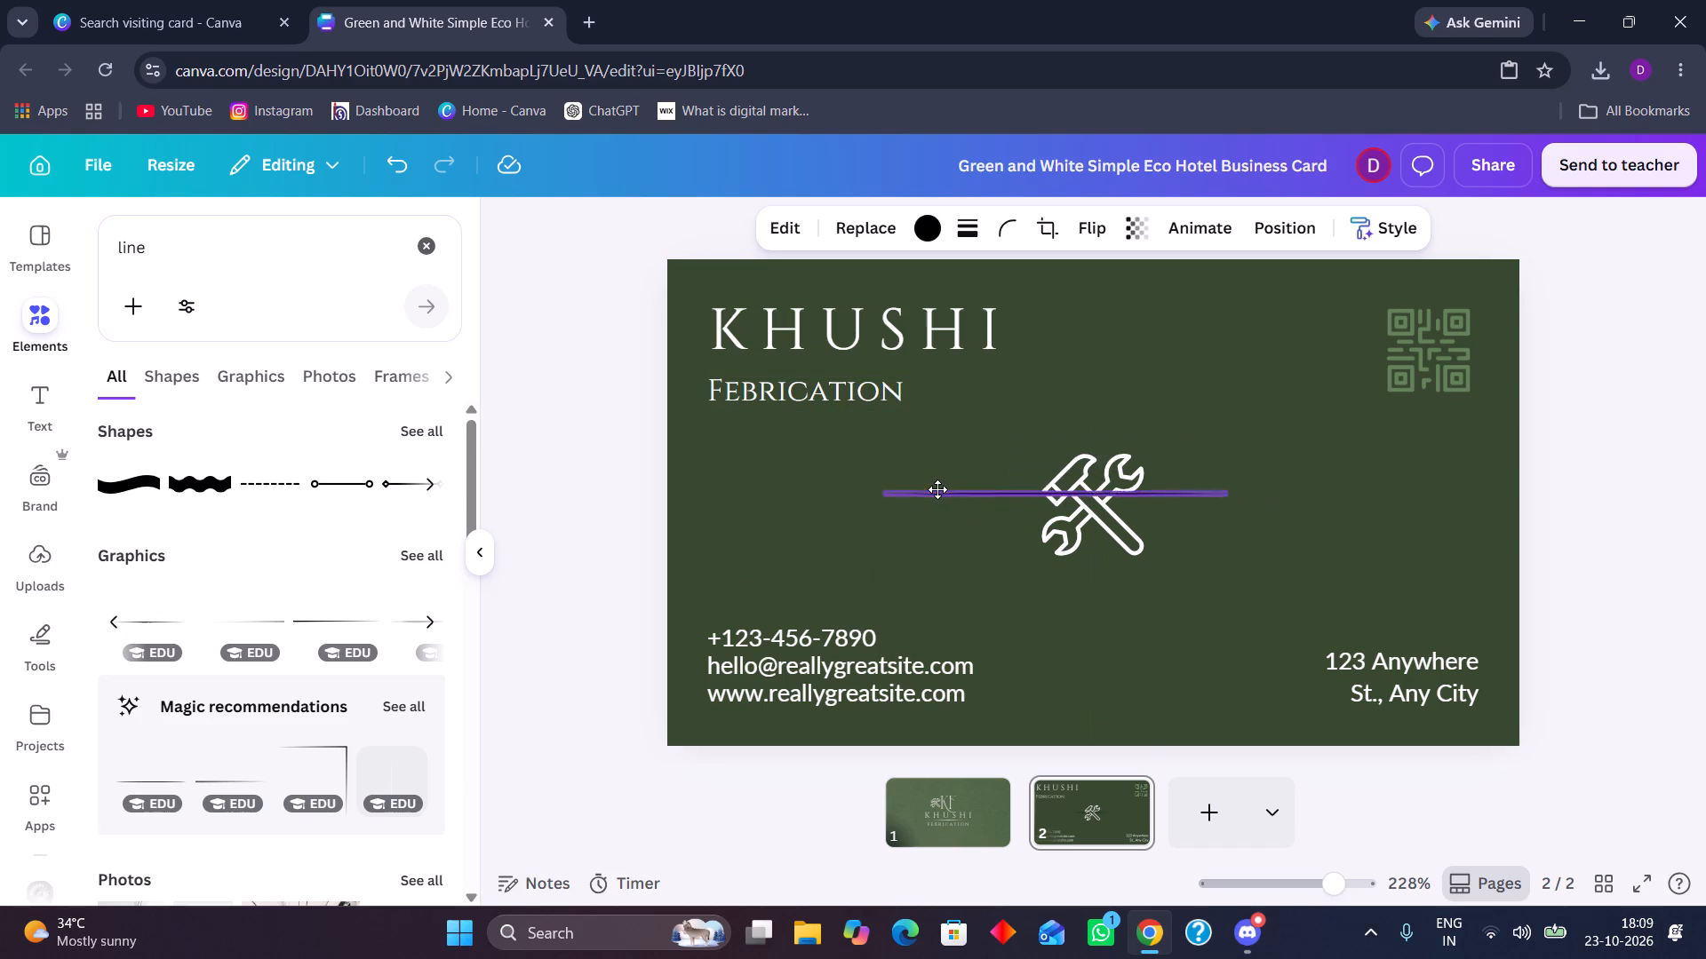
pyautogui.moveTo(937, 489); pyautogui.dragTo(747, 360)
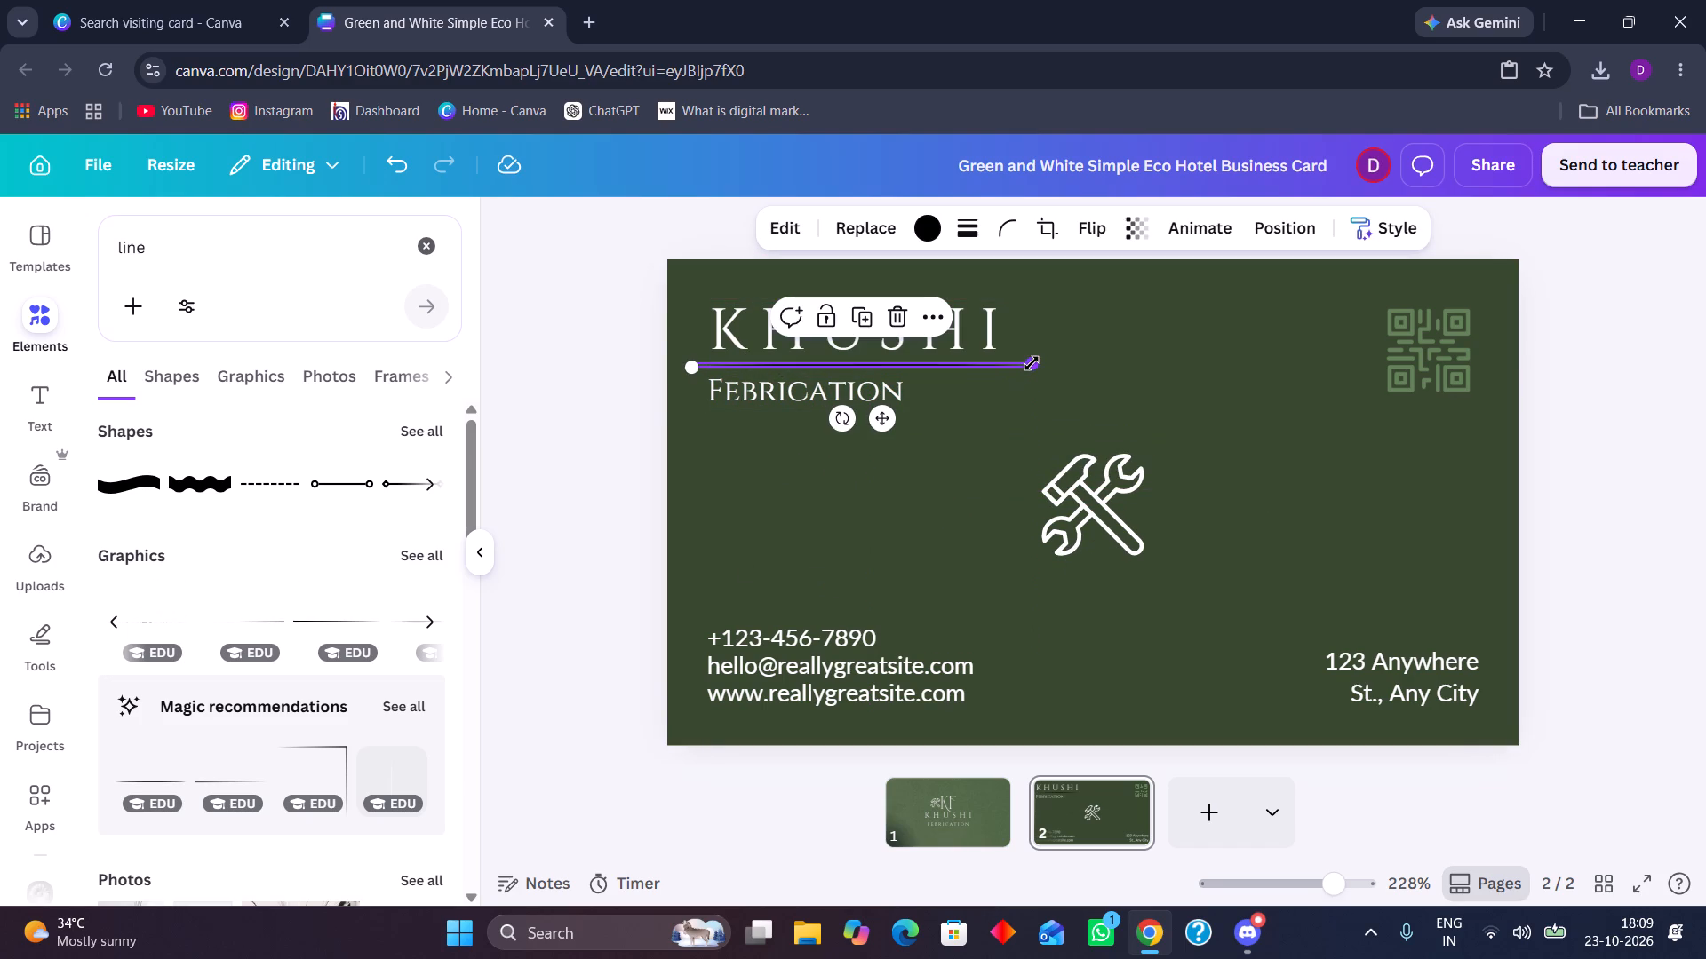
pyautogui.moveTo(1032, 363); pyautogui.dragTo(978, 370)
pyautogui.moveTo(1025, 363); pyautogui.dragTo(1016, 367)
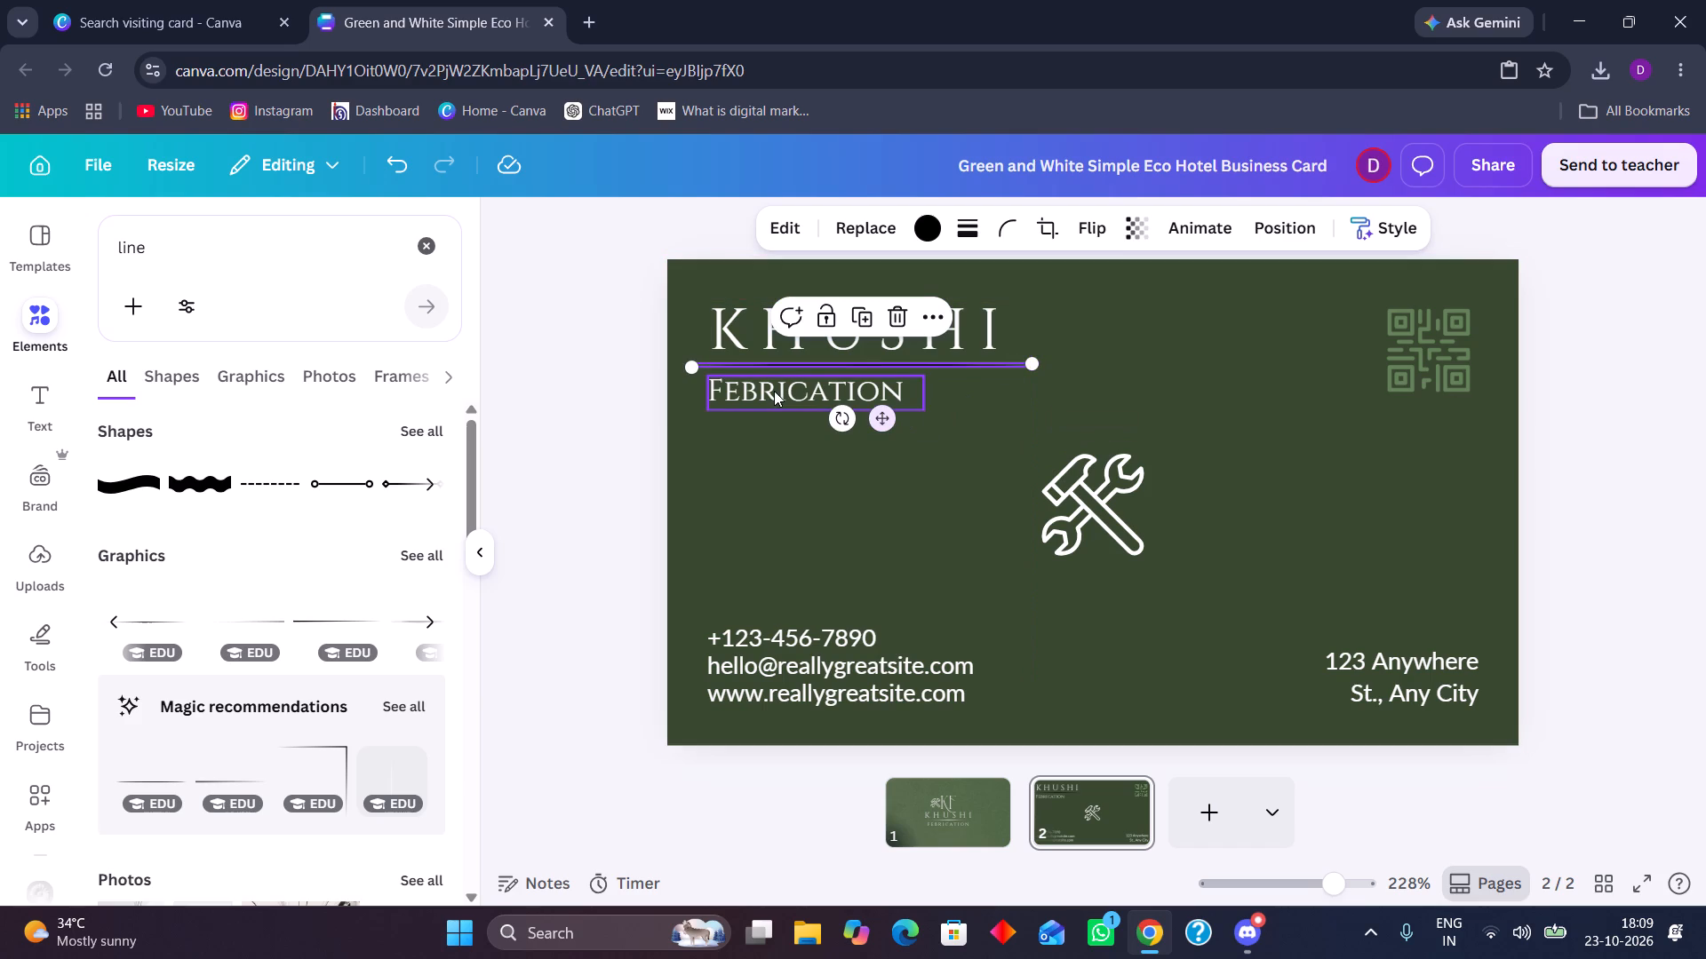
# Widen the Febrication text box on page 2 to about 1.2, roughly spanning the KHUSHI lettering above it.
pyautogui.click(814, 385)
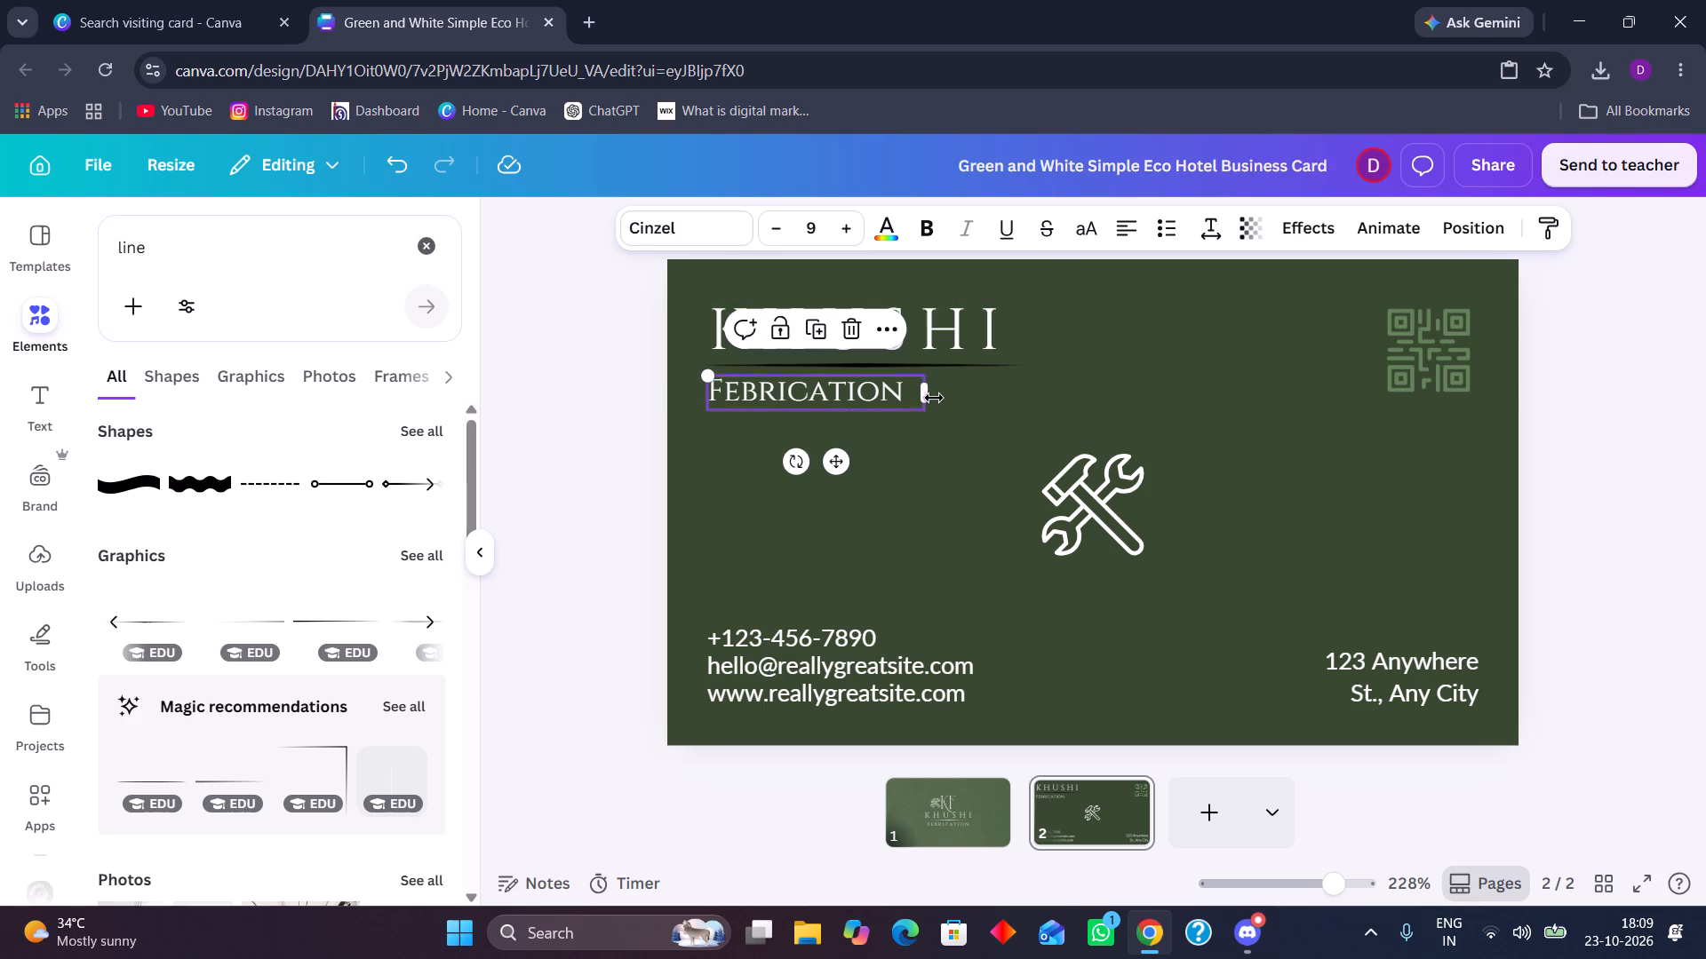
pyautogui.moveTo(927, 395); pyautogui.dragTo(1002, 395)
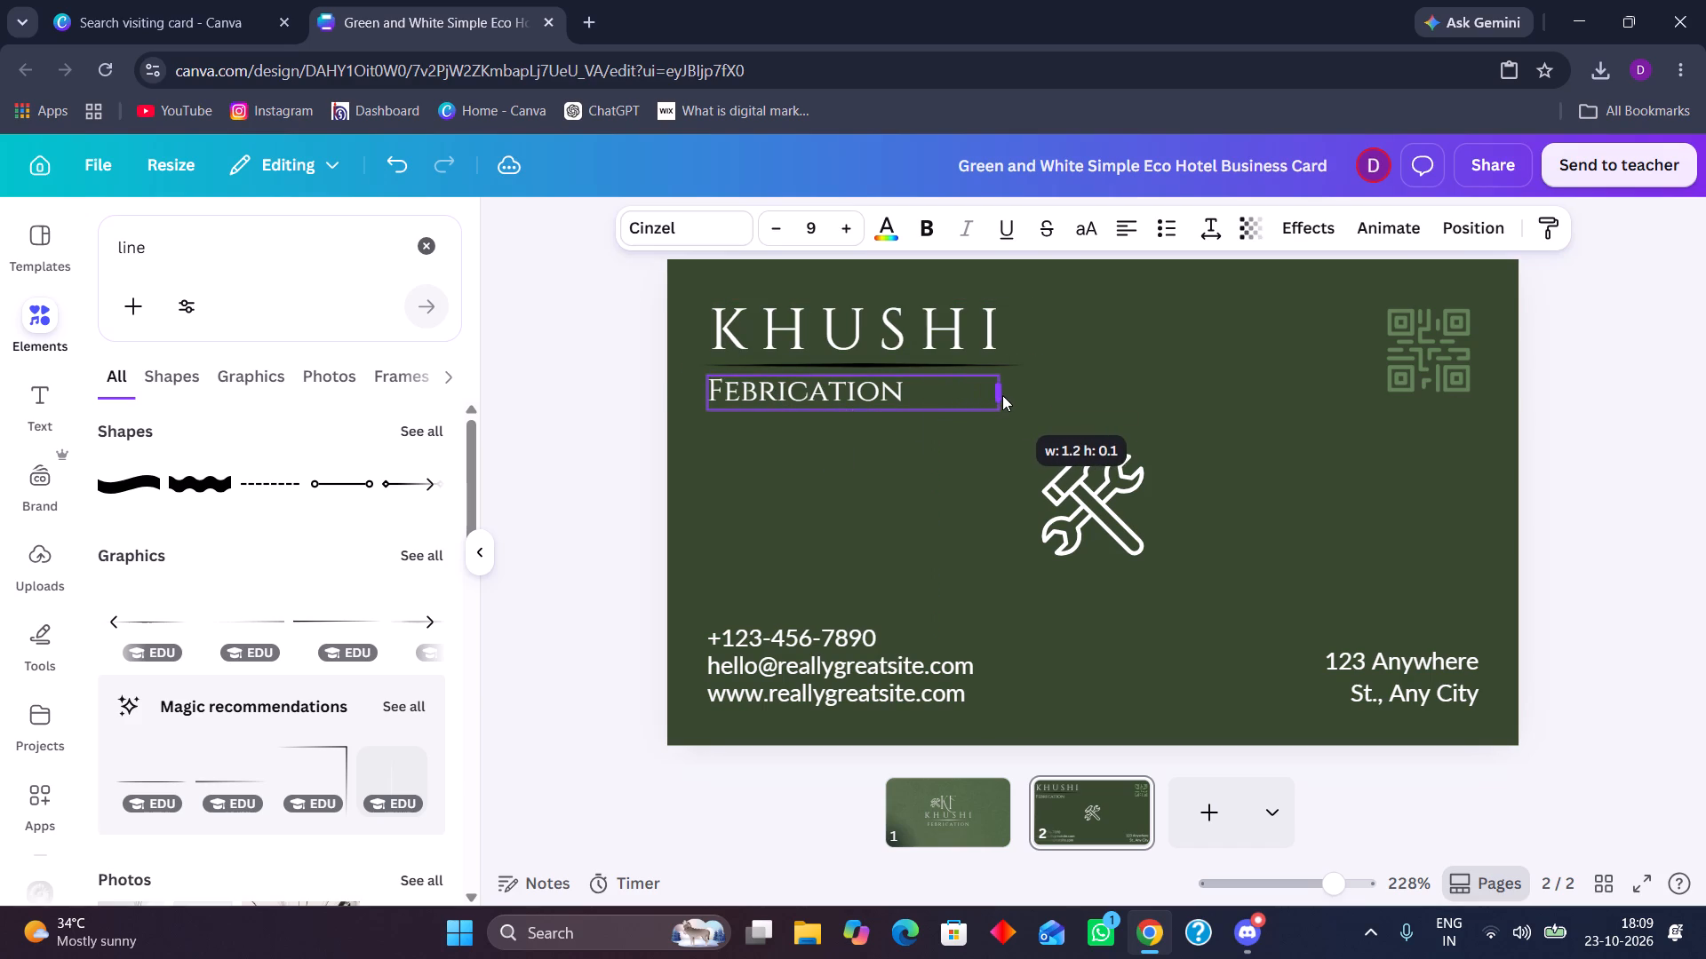
pyautogui.moveTo(1002, 395); pyautogui.dragTo(1009, 395)
pyautogui.click(594, 478)
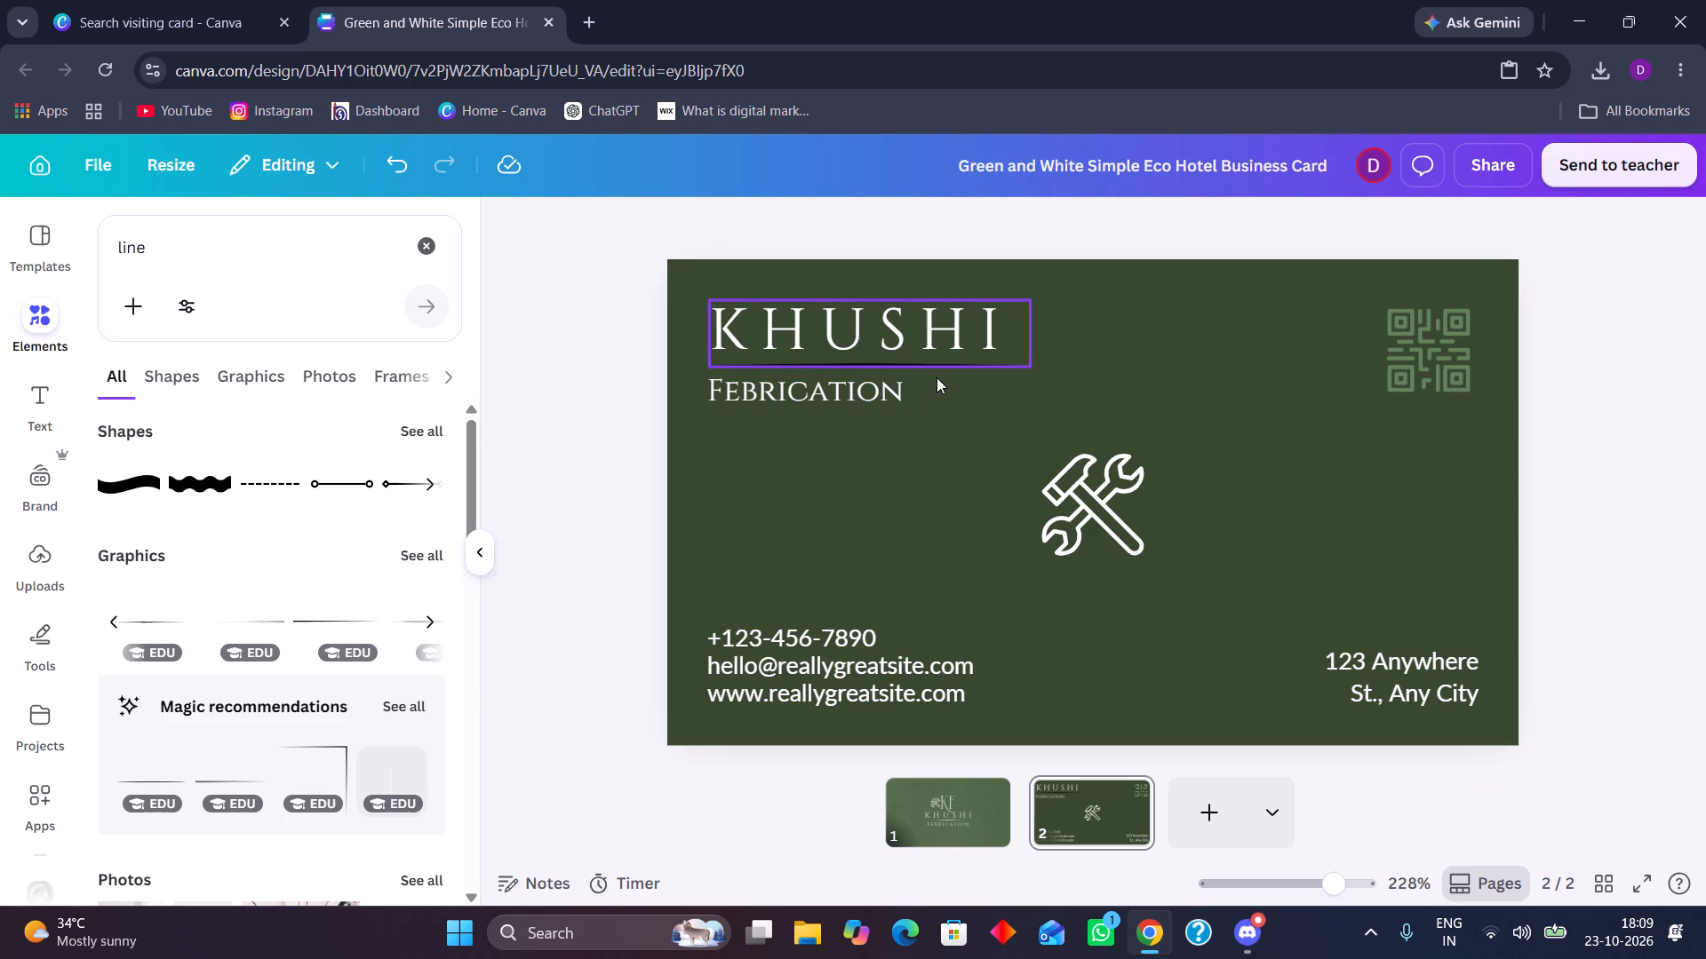
# Select the divider line between KHUSHI and Febrication on page 2.
pyautogui.click(703, 365)
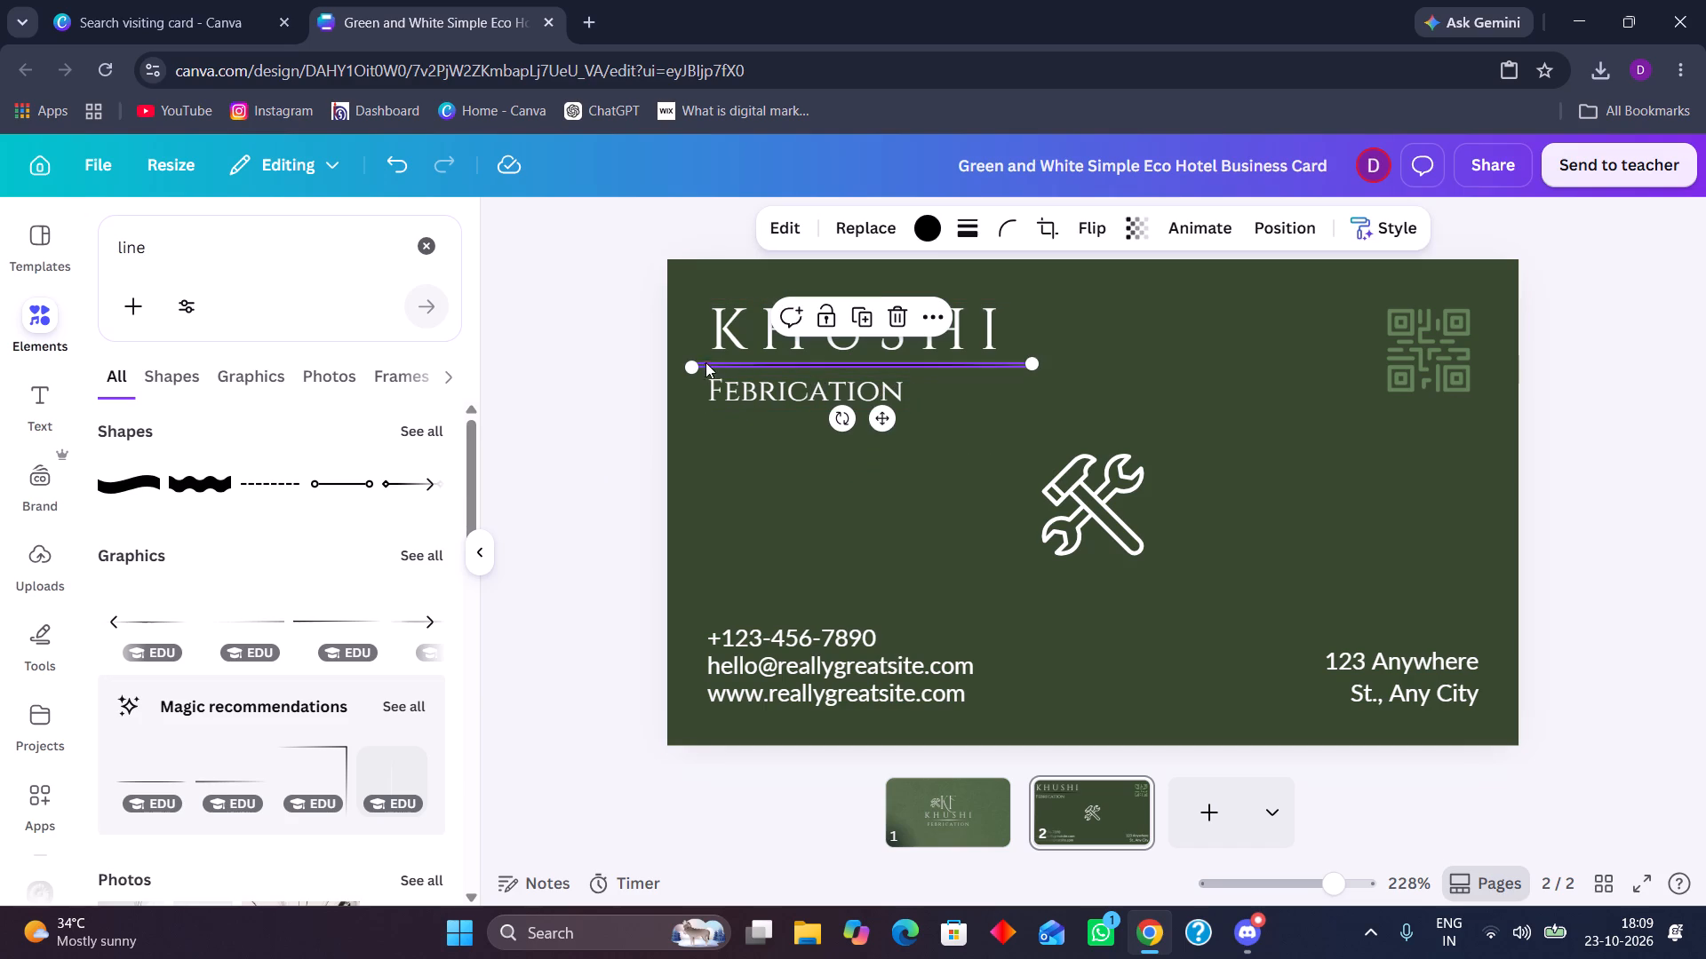
# Recolour the tapered divider line between KHUSHI and Febrication on page 2 white.
pyautogui.click(934, 219)
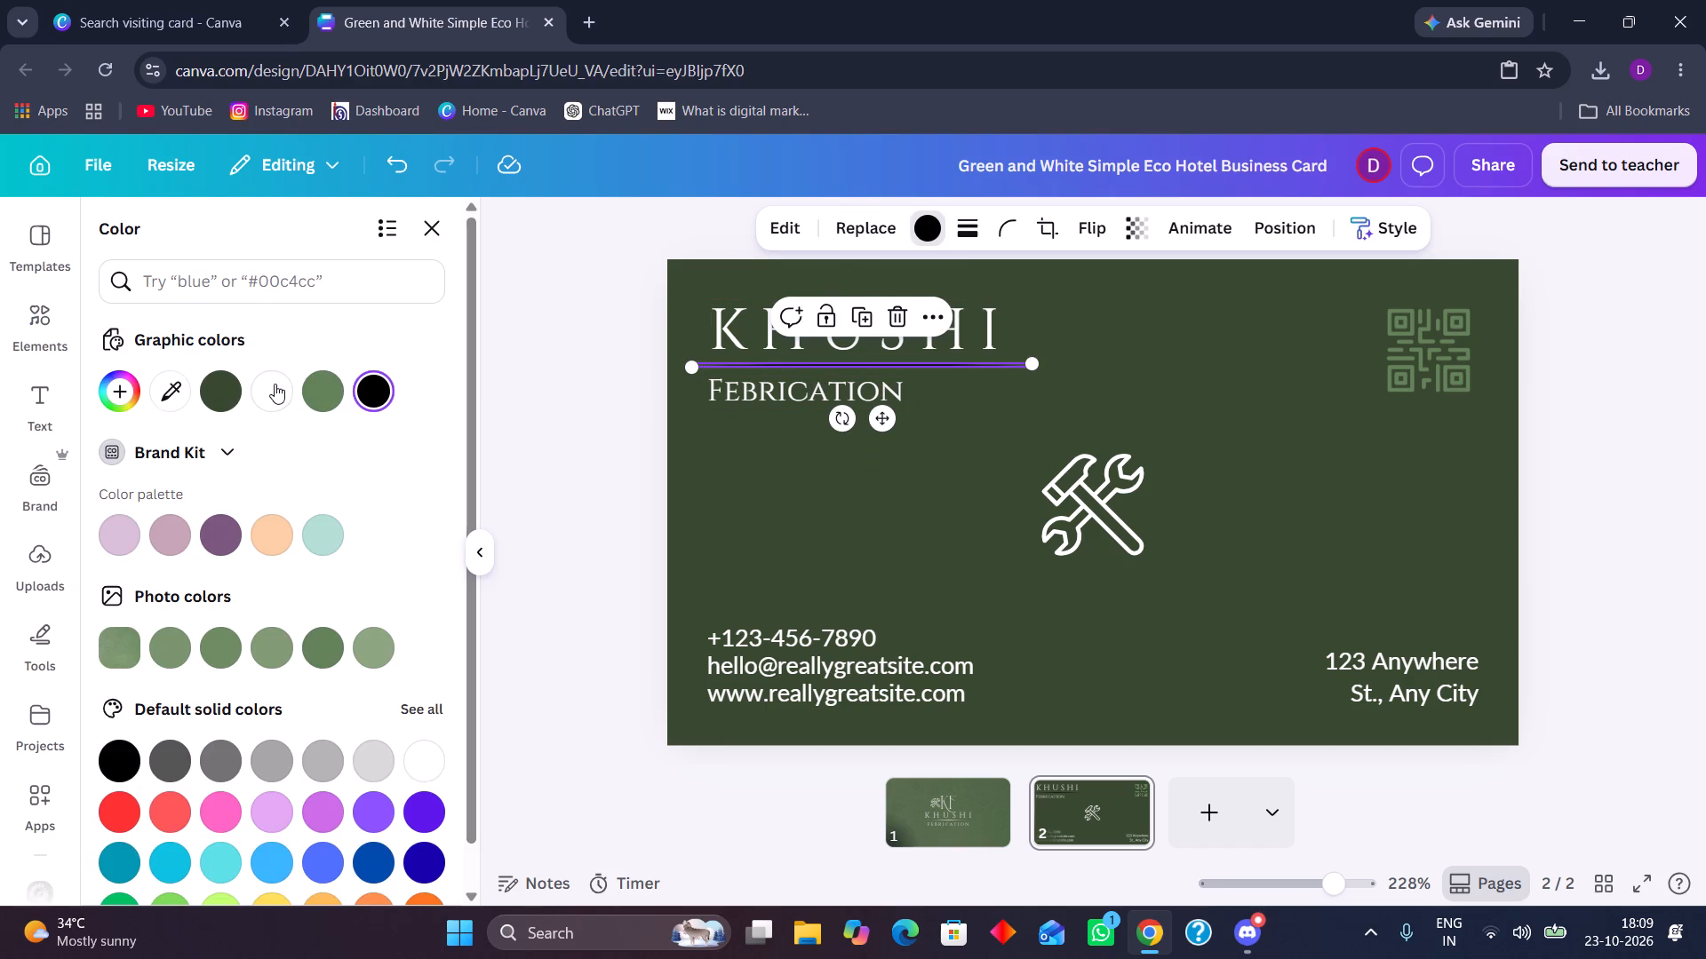
pyautogui.click(267, 386)
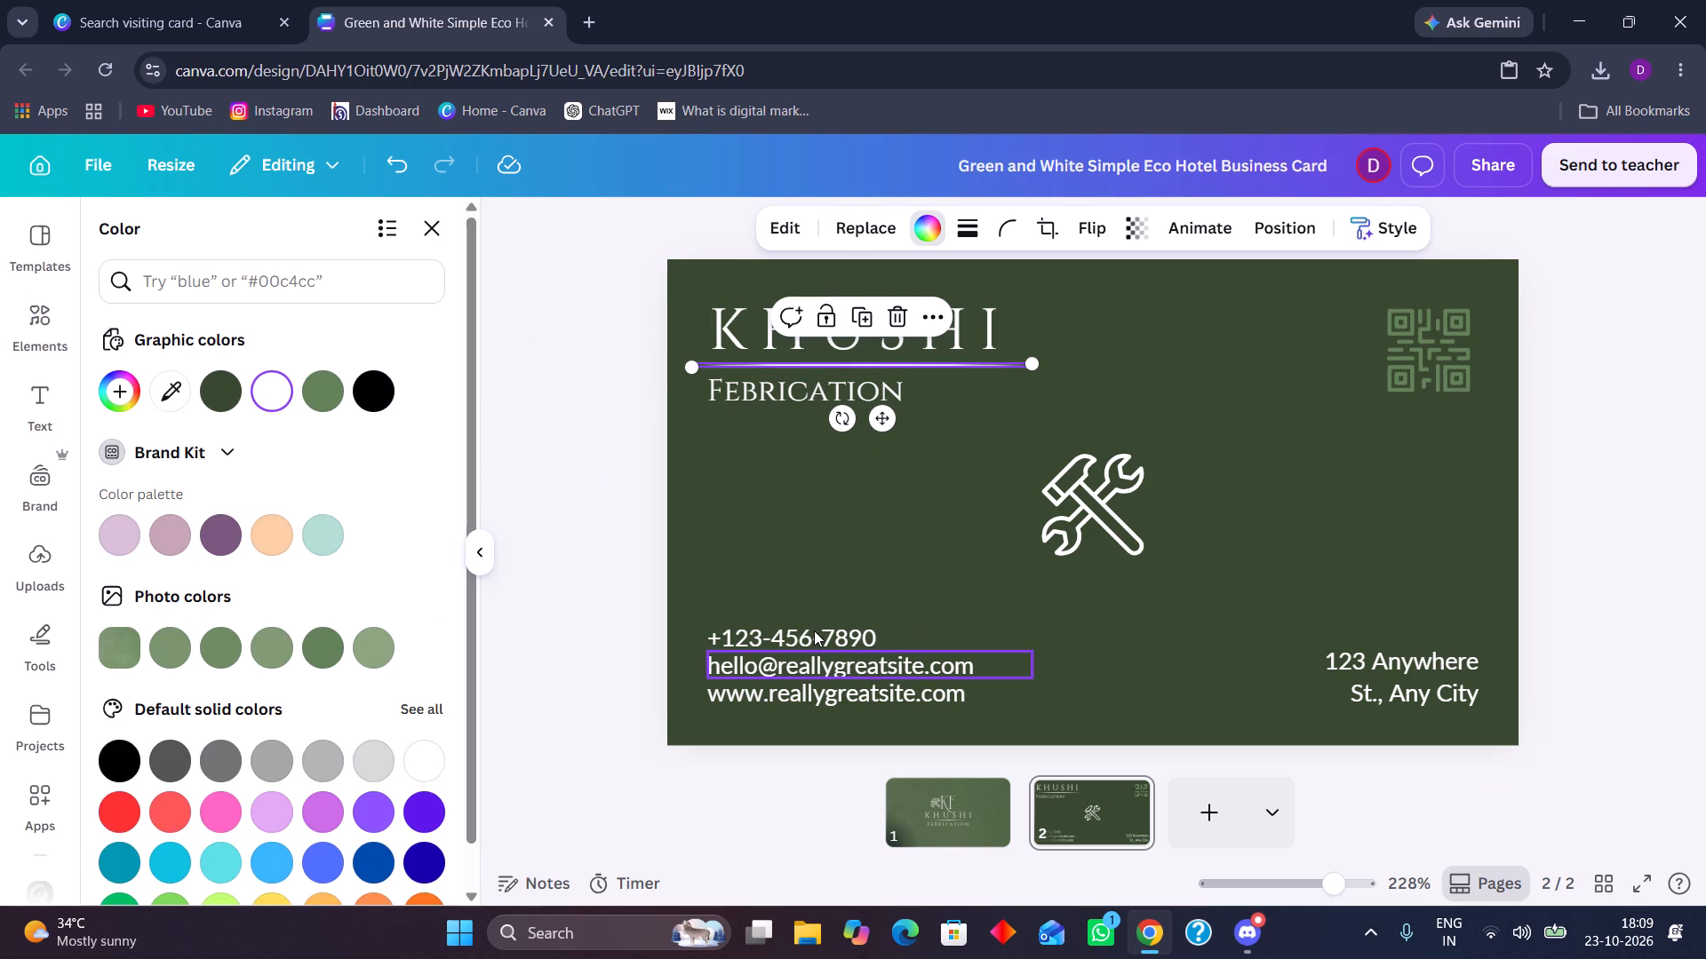
# Open the placeholder phone number on page 2 for editing with its whole text selected.
pyautogui.click(813, 630)
pyautogui.click(813, 630)
pyautogui.tripleClick(813, 630)
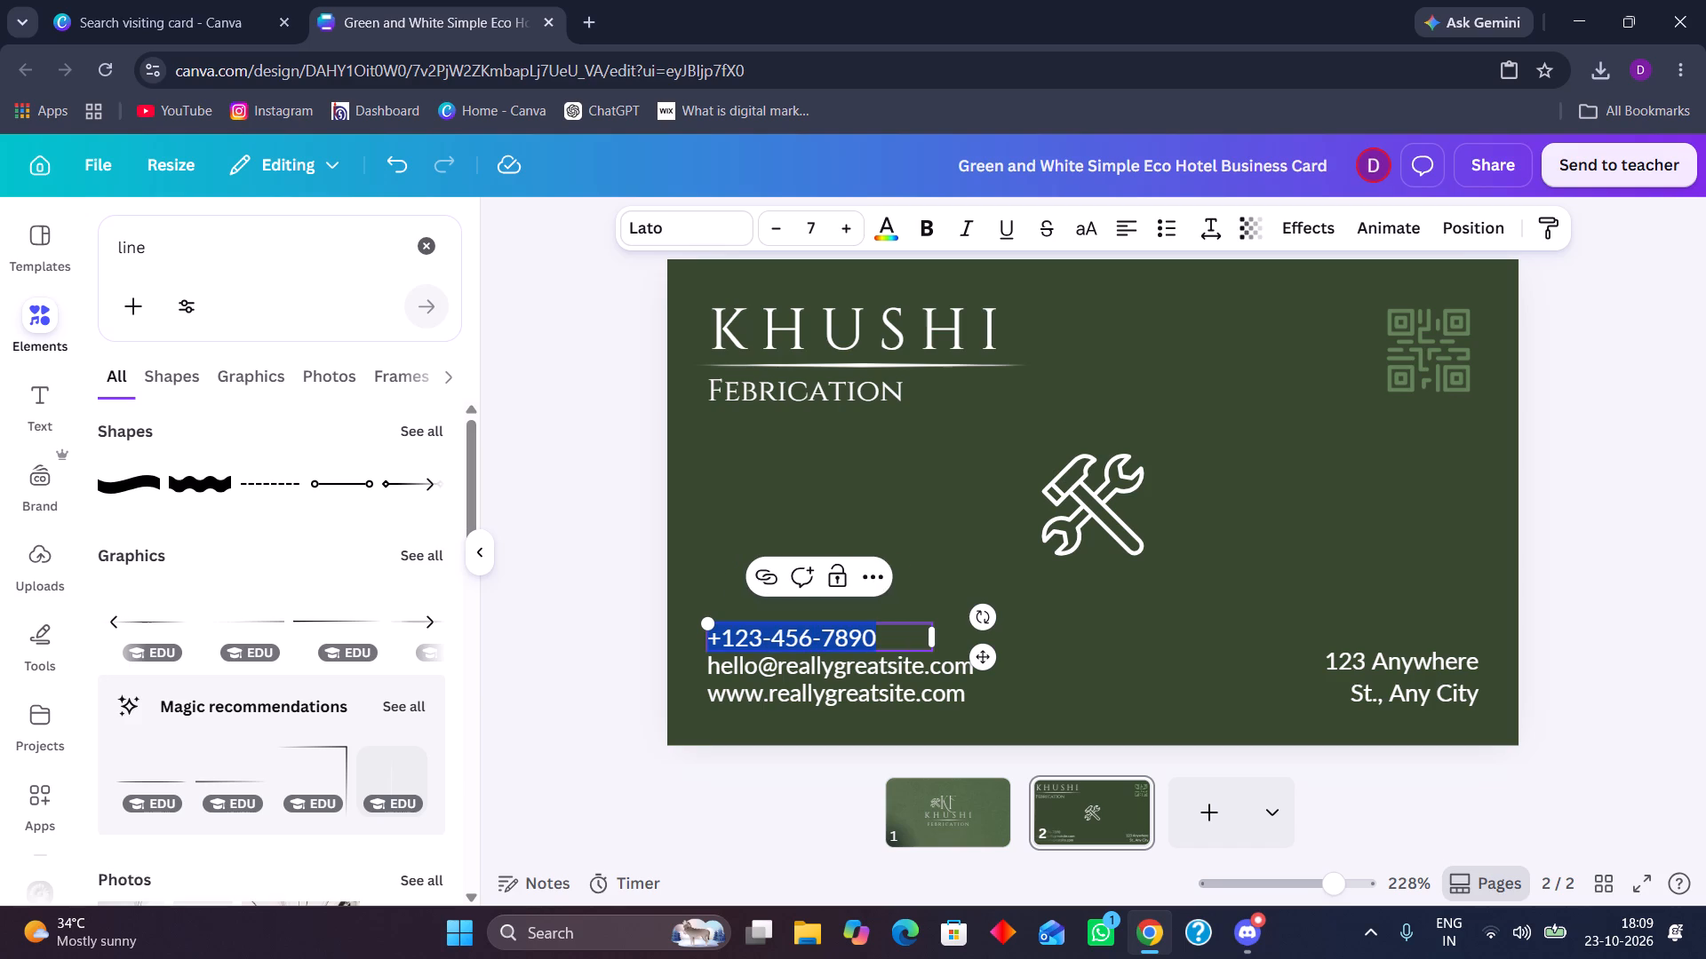
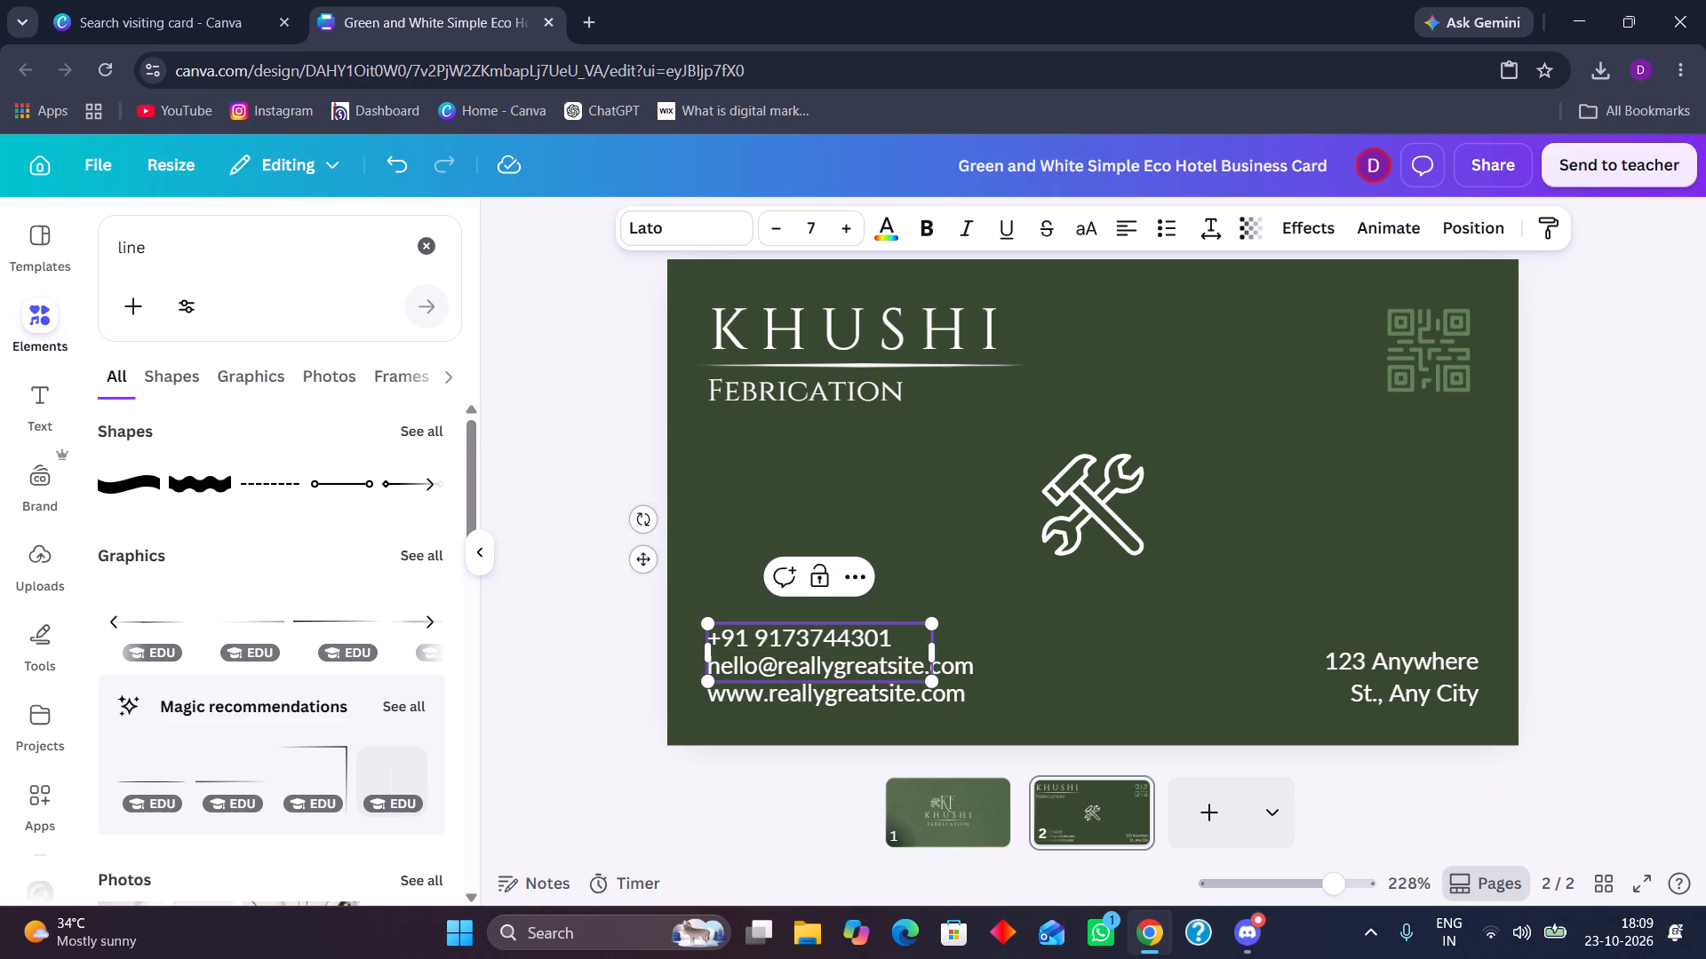
# Remove the extra blank line after the phone number in the contact details on page 2.
pyautogui.press('BackSpace')
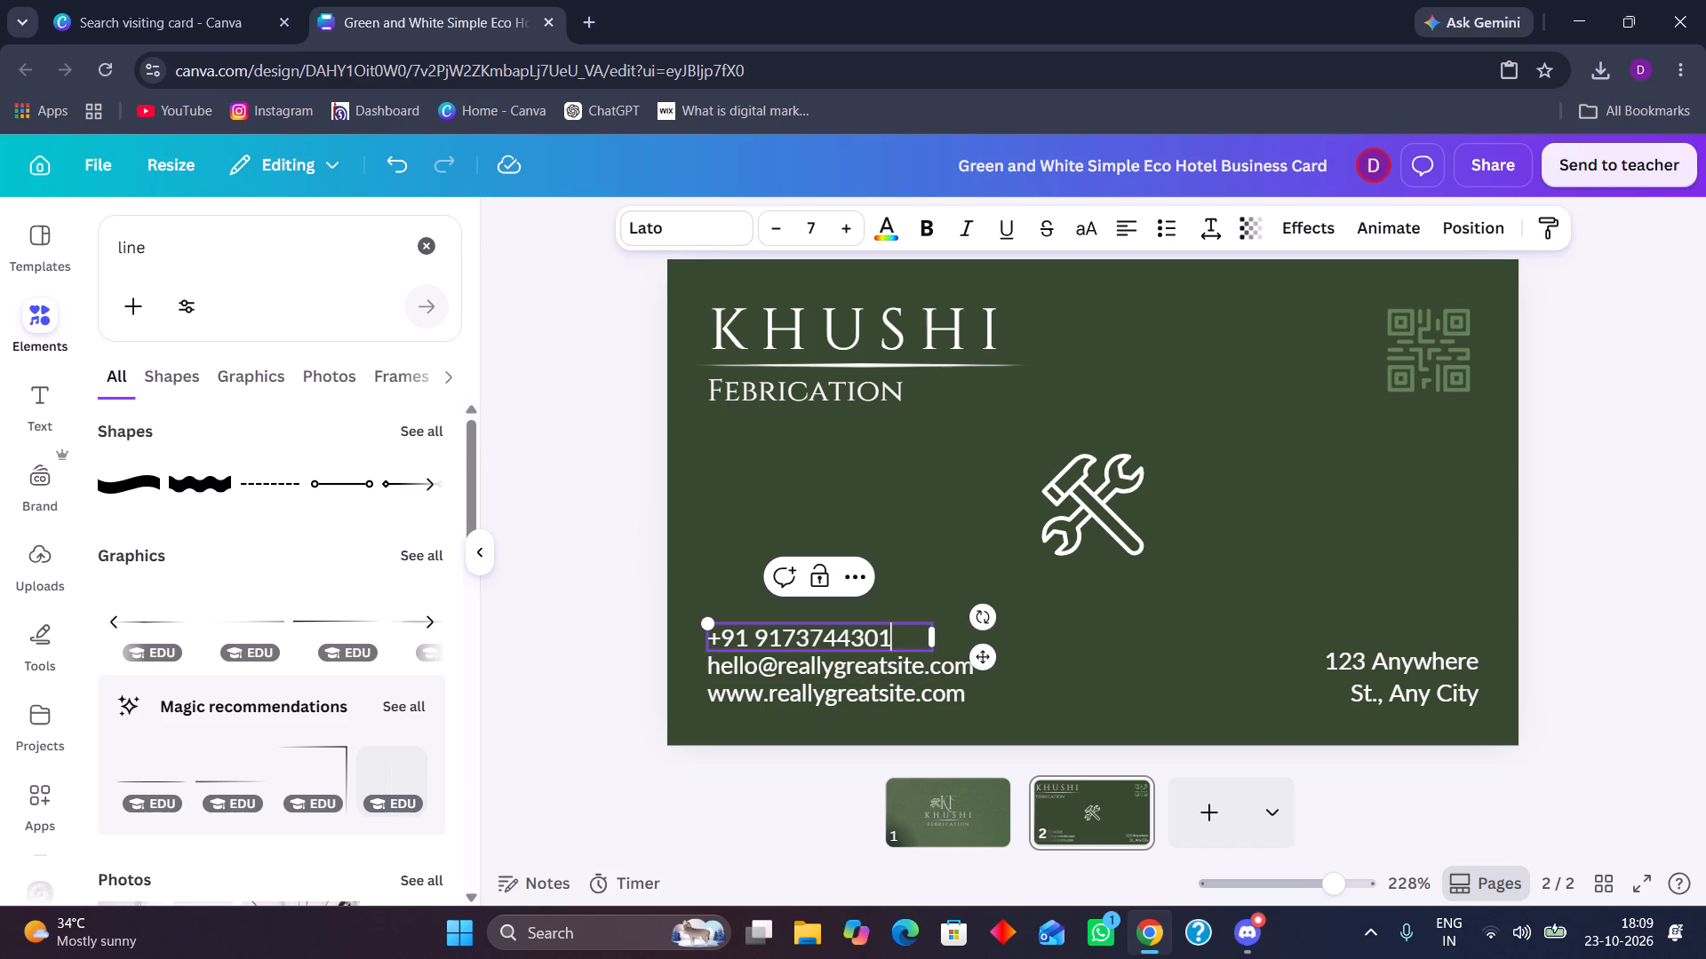
# Open the website placeholder line in the contact details on page 2 for editing, with all its text selected.
pyautogui.click(797, 663)
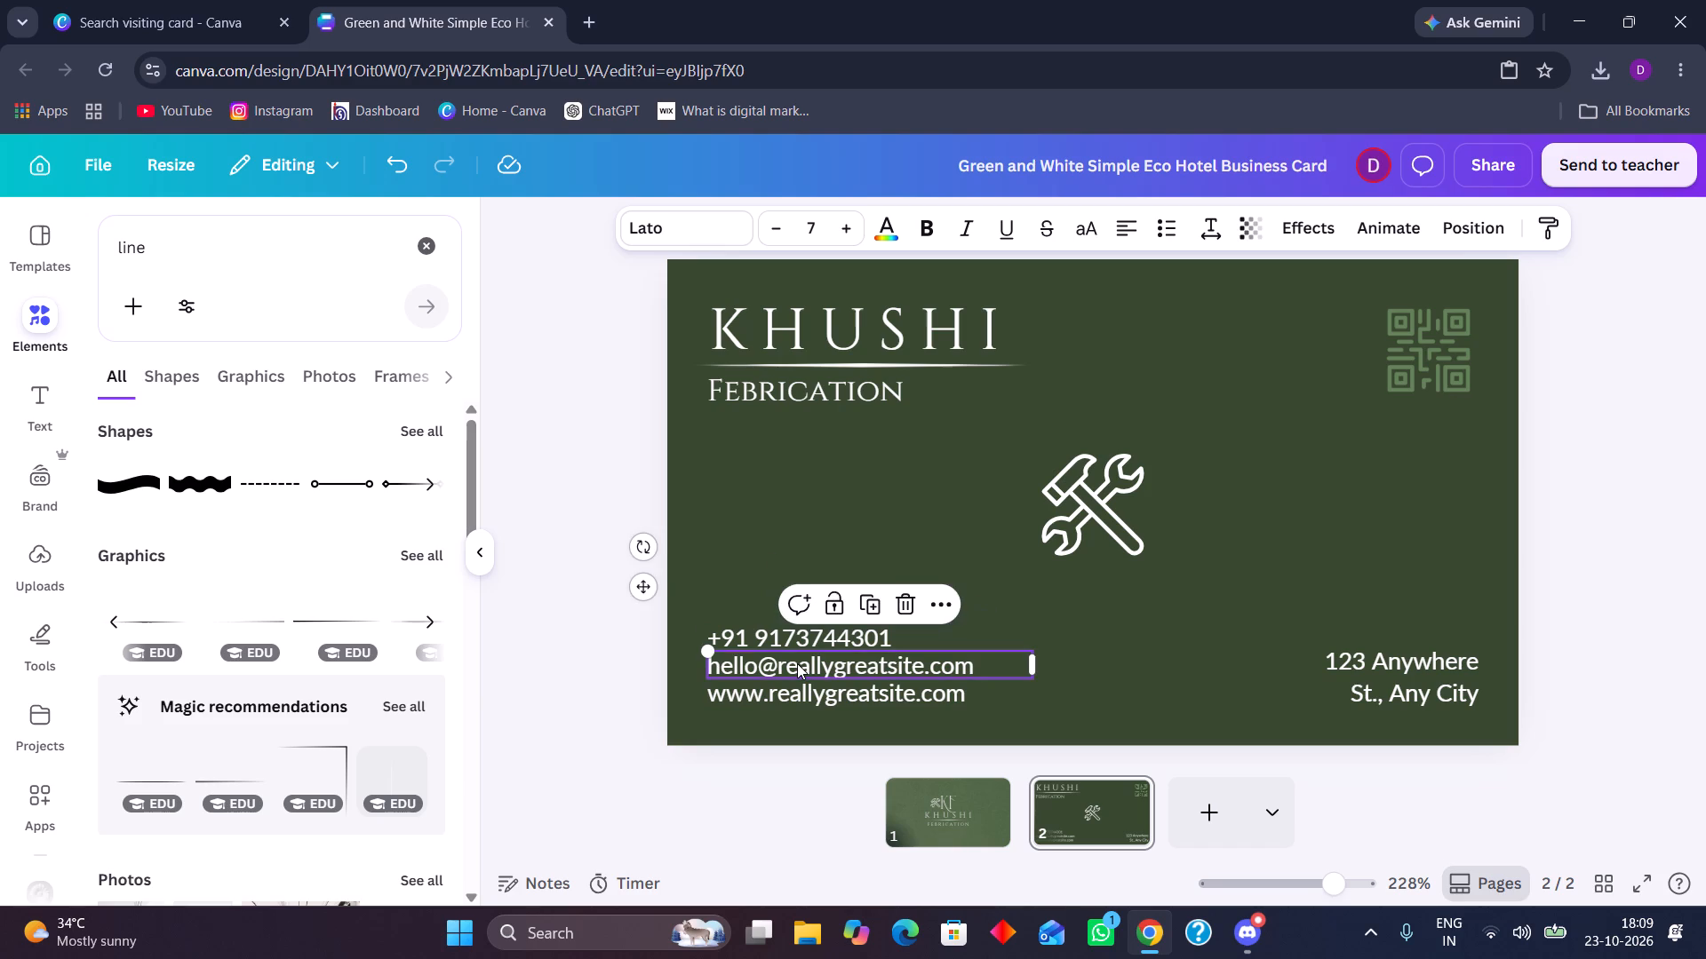
pyautogui.click(796, 663)
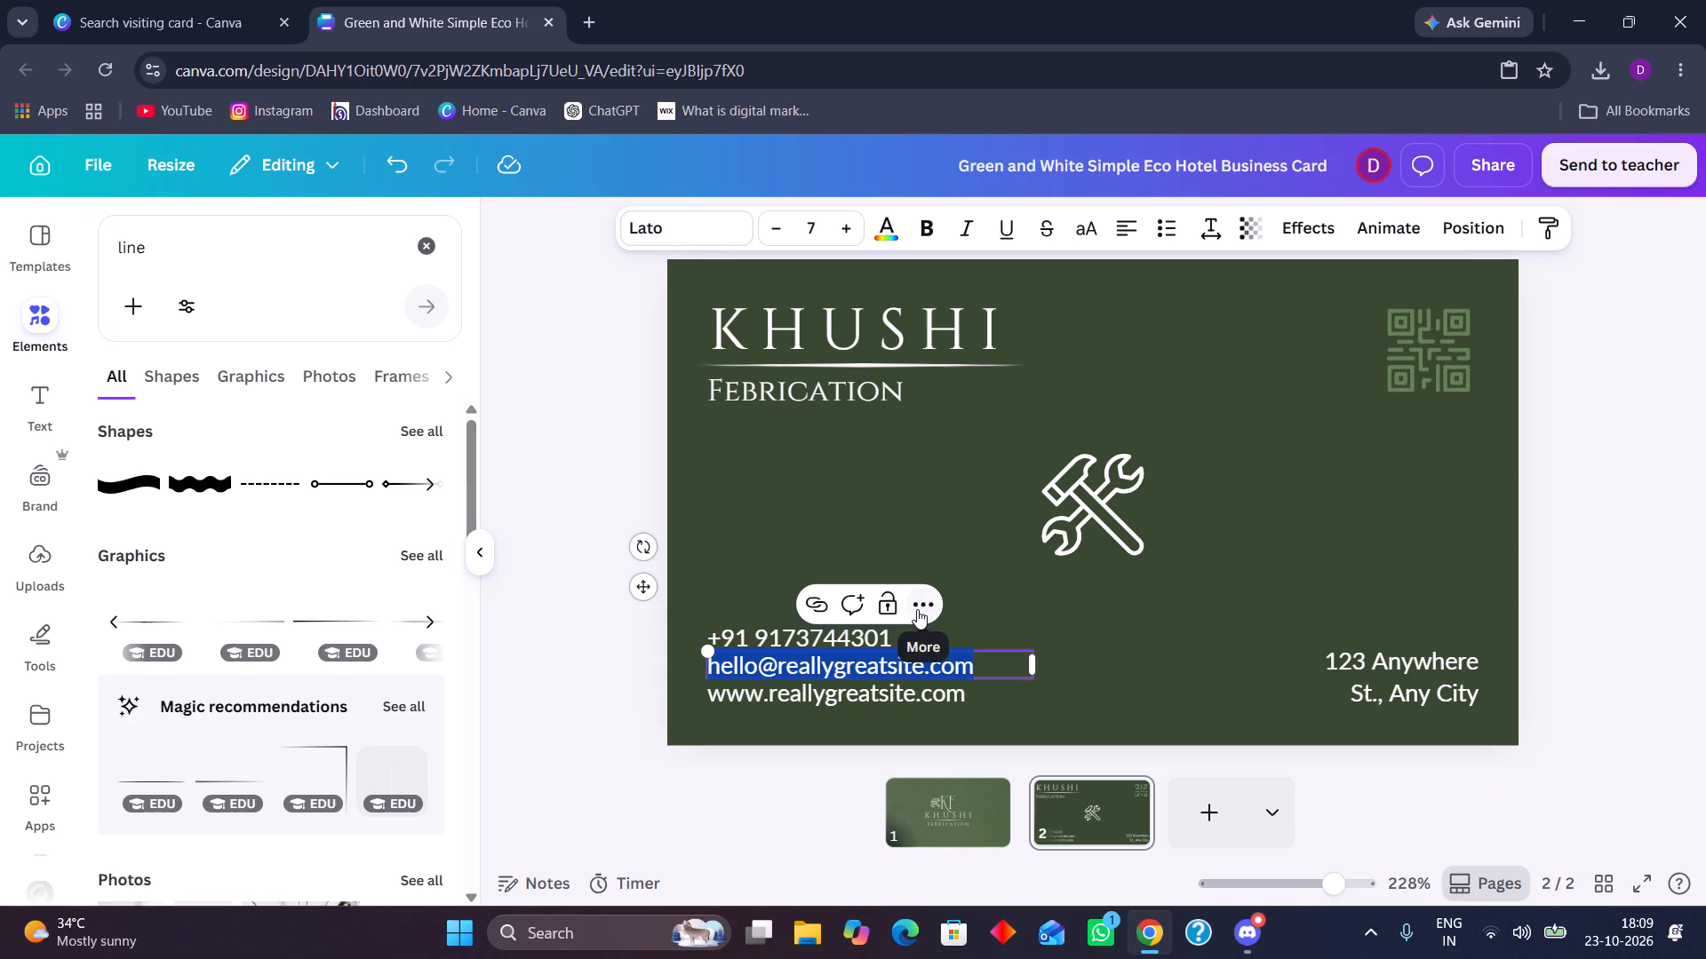
pyautogui.click(920, 695)
pyautogui.doubleClick(920, 695)
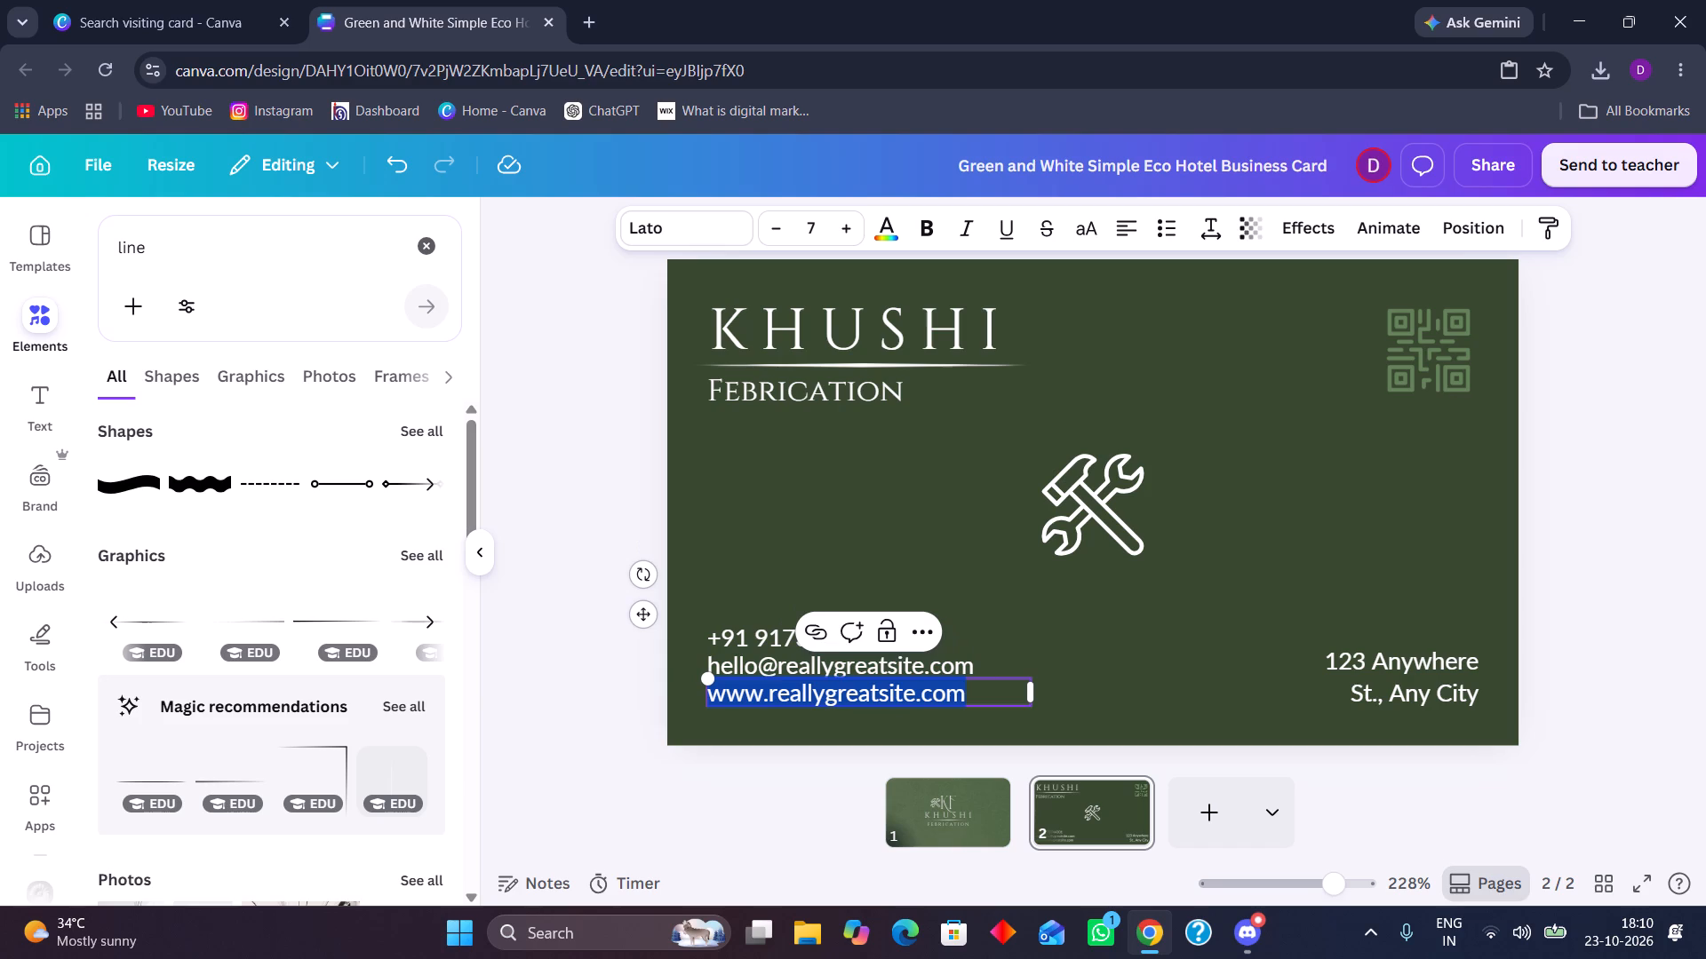
# Delete the website line from the contact details on page 2.
pyautogui.press('Delete')
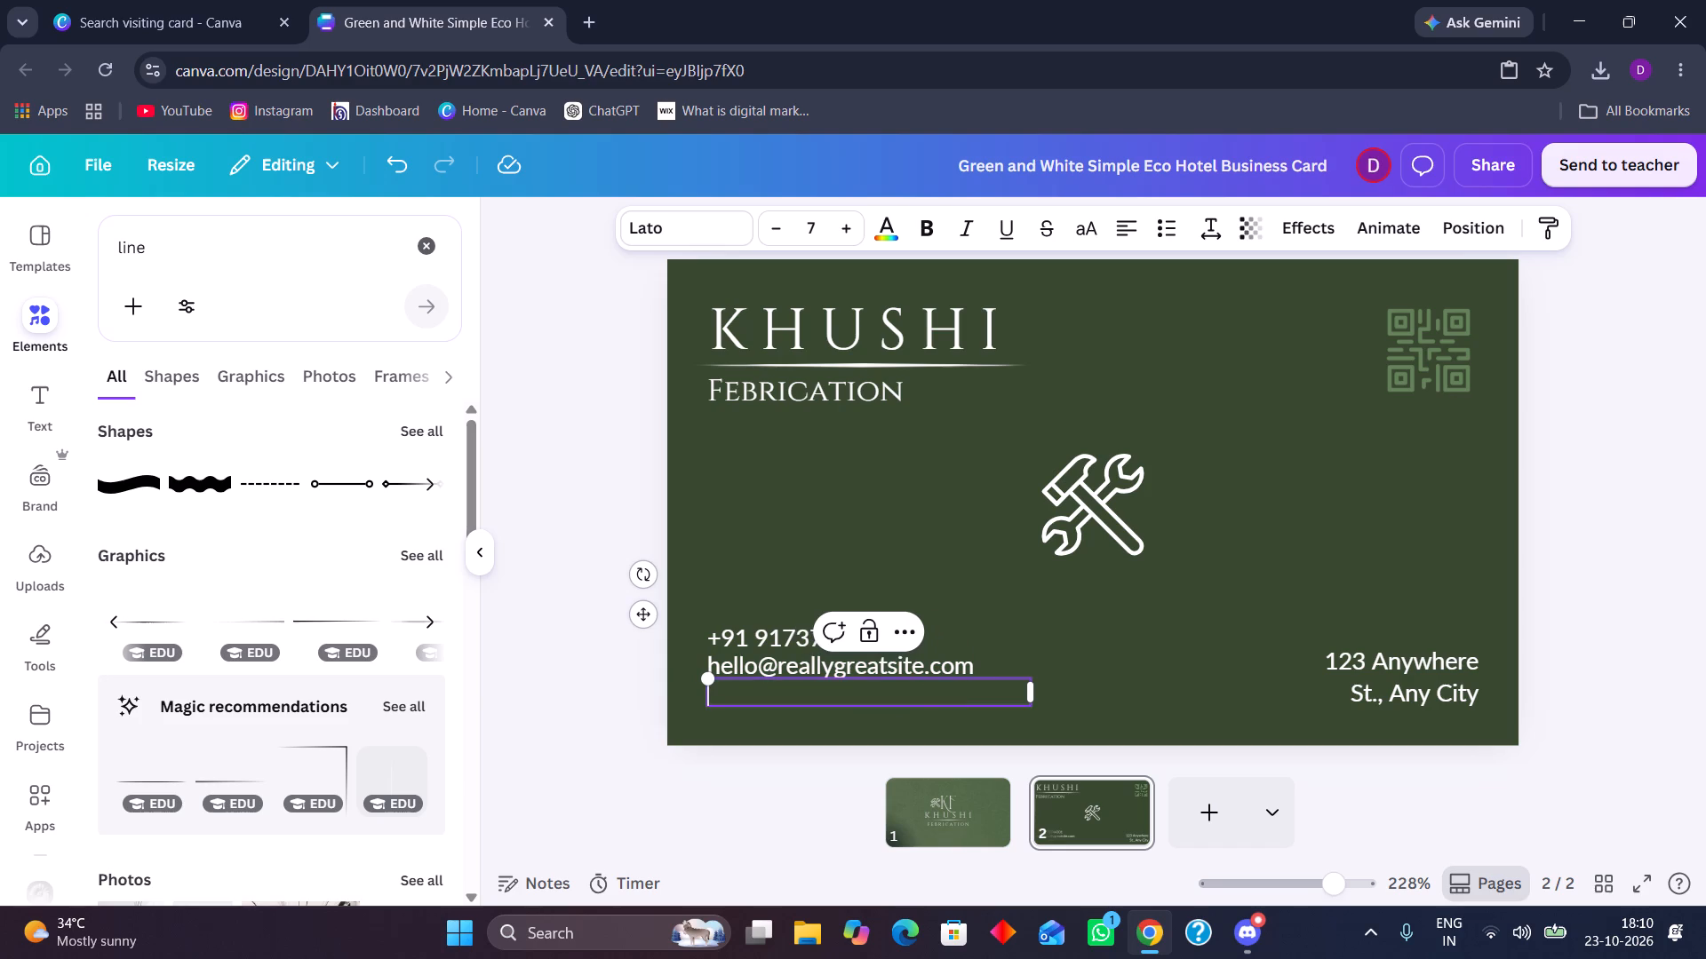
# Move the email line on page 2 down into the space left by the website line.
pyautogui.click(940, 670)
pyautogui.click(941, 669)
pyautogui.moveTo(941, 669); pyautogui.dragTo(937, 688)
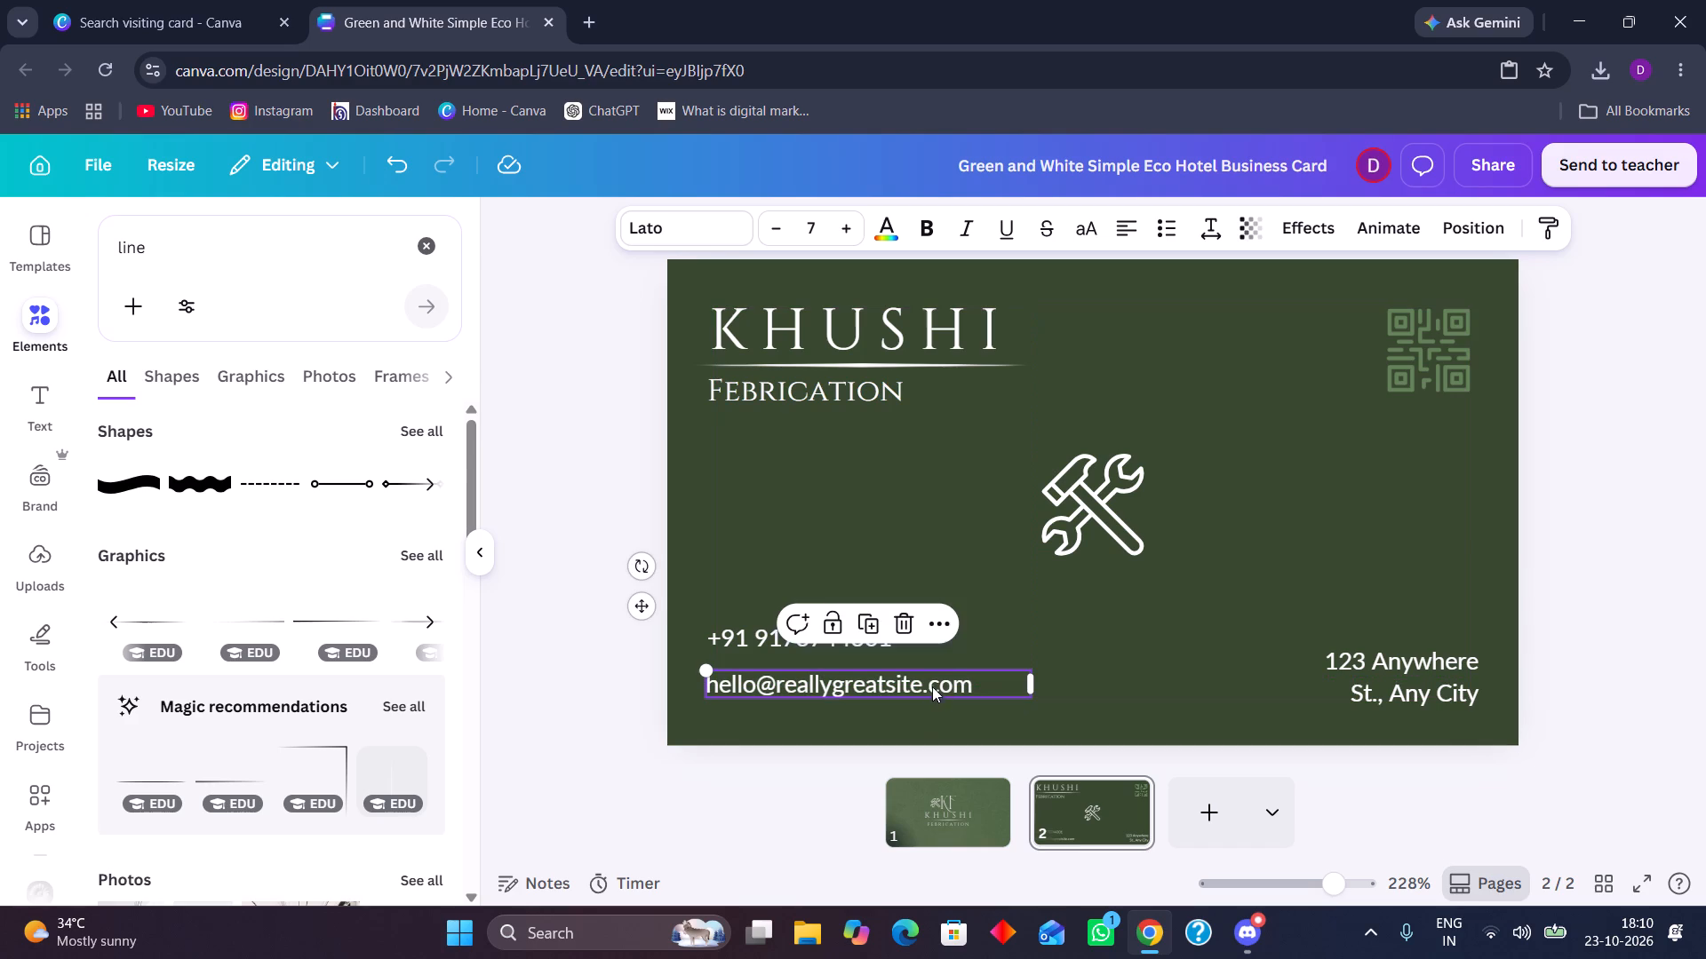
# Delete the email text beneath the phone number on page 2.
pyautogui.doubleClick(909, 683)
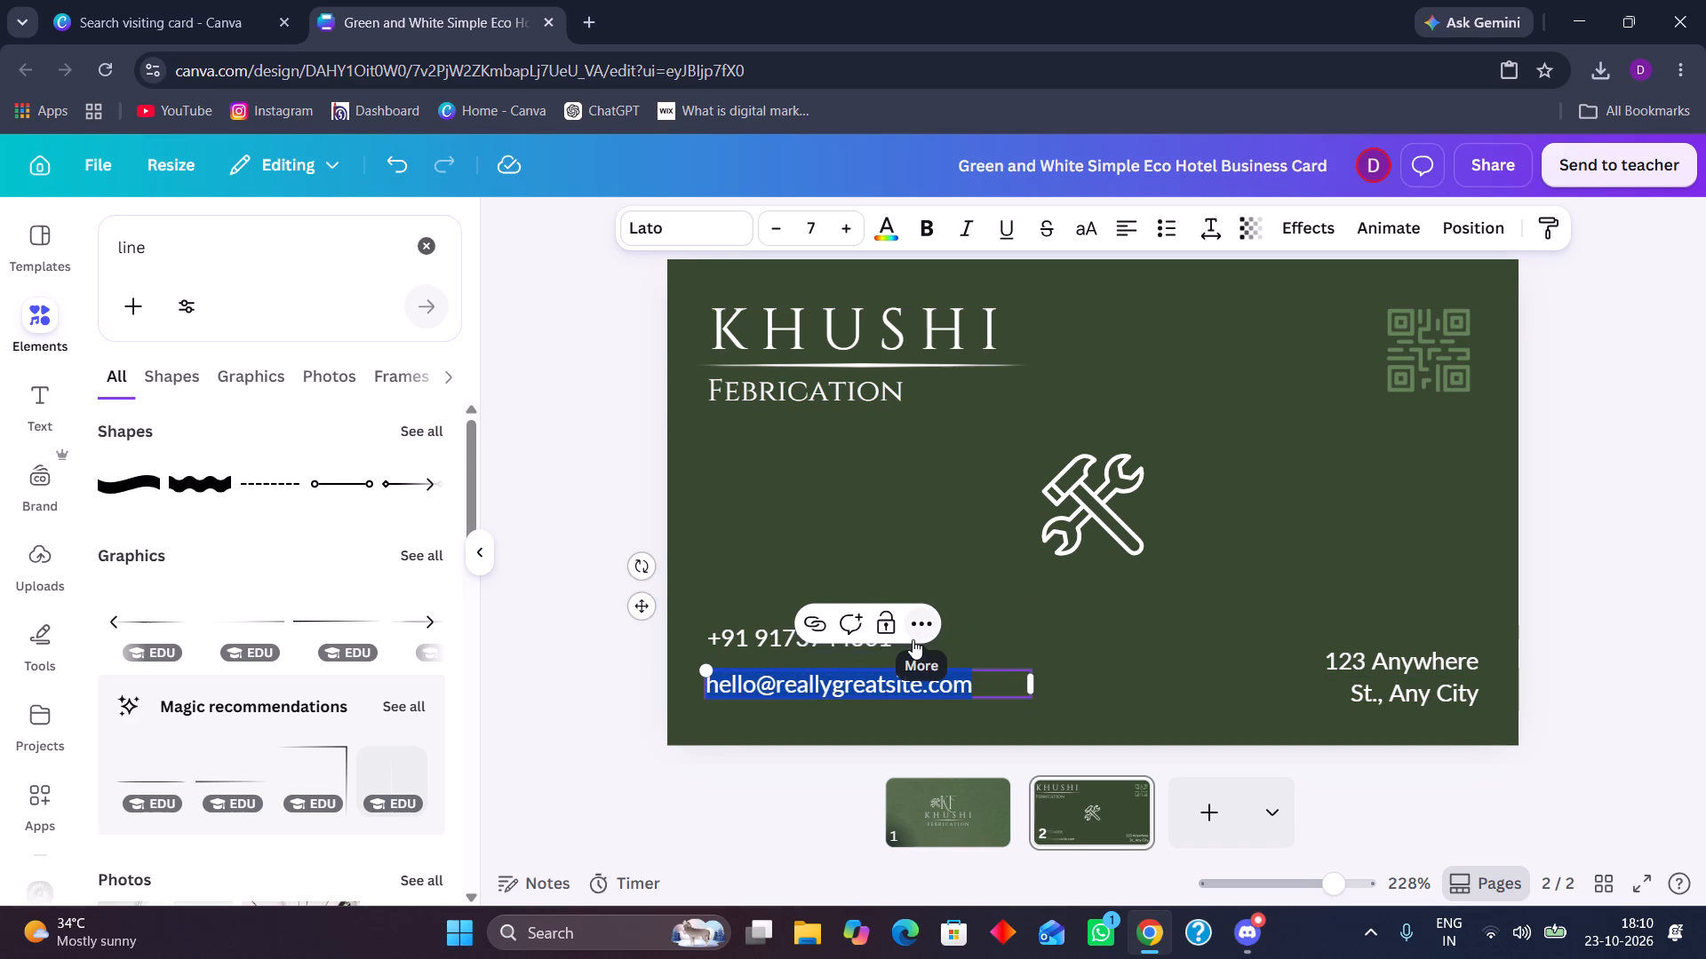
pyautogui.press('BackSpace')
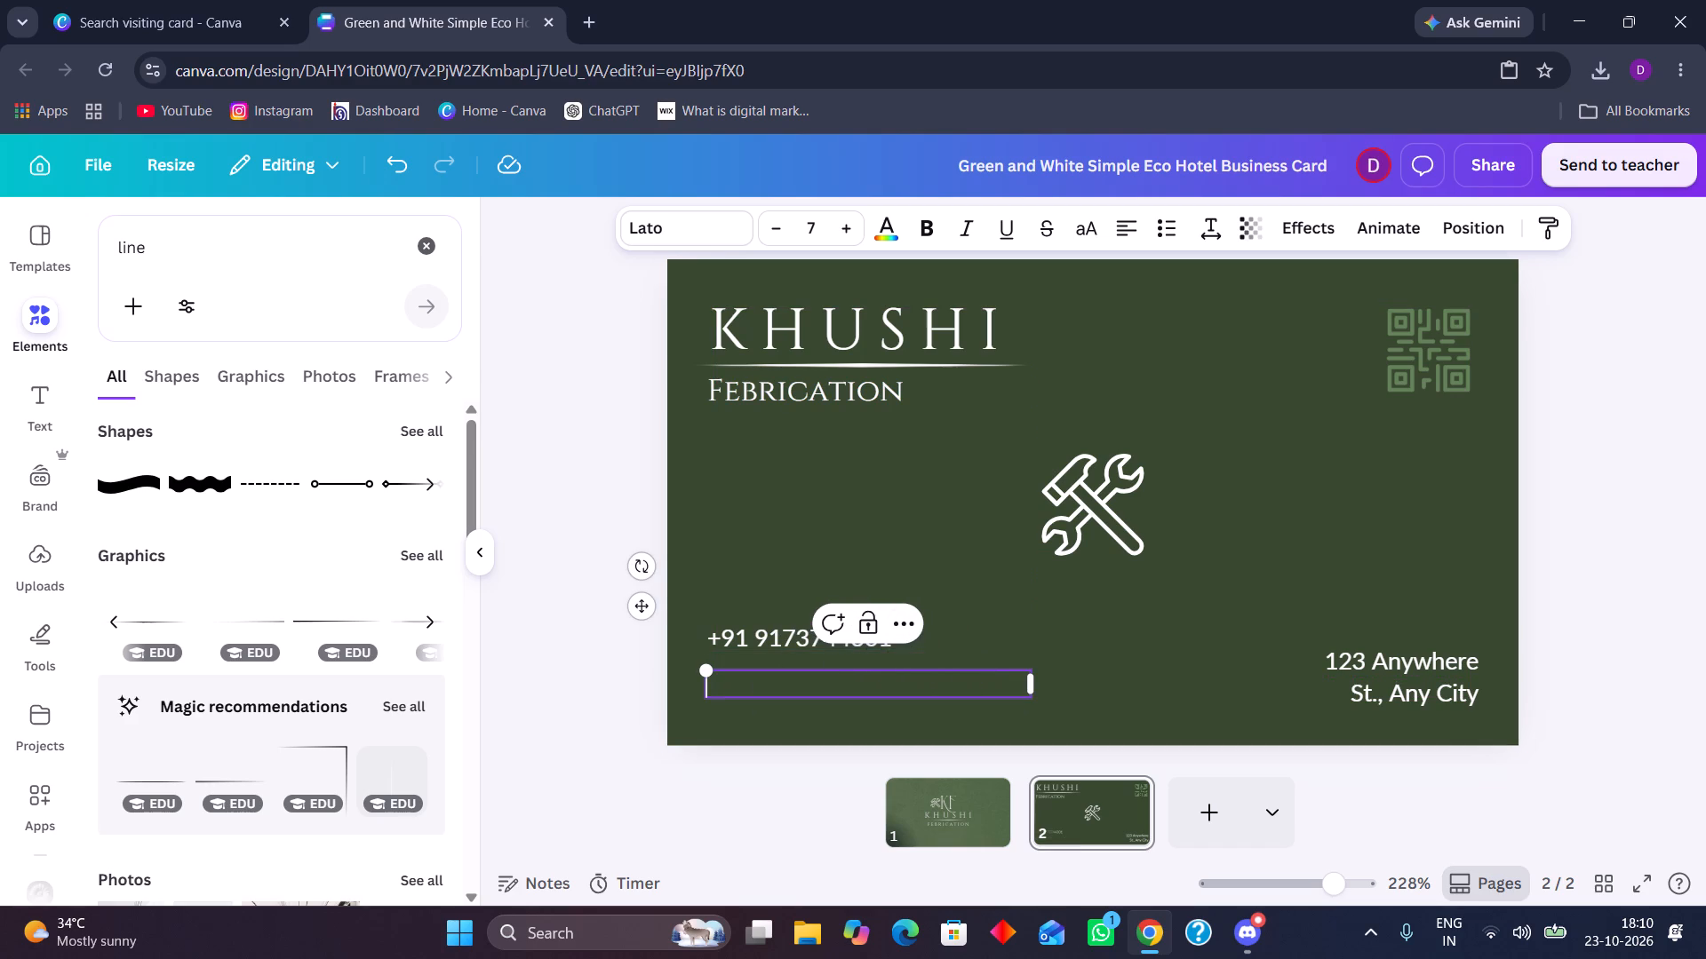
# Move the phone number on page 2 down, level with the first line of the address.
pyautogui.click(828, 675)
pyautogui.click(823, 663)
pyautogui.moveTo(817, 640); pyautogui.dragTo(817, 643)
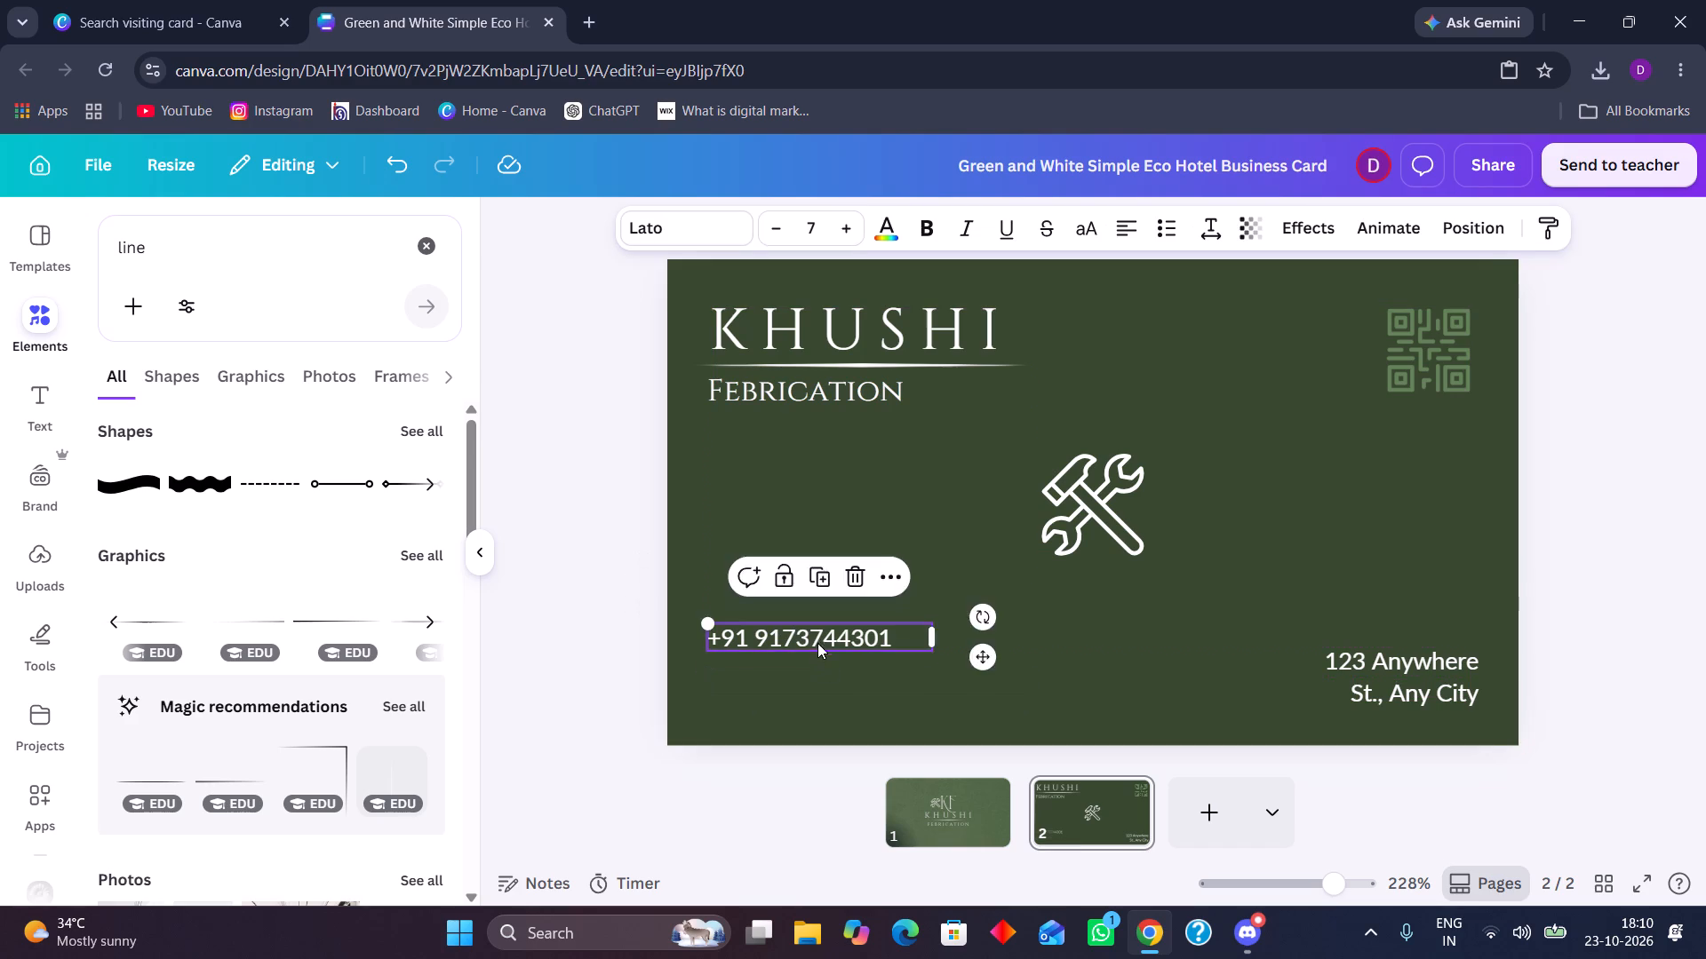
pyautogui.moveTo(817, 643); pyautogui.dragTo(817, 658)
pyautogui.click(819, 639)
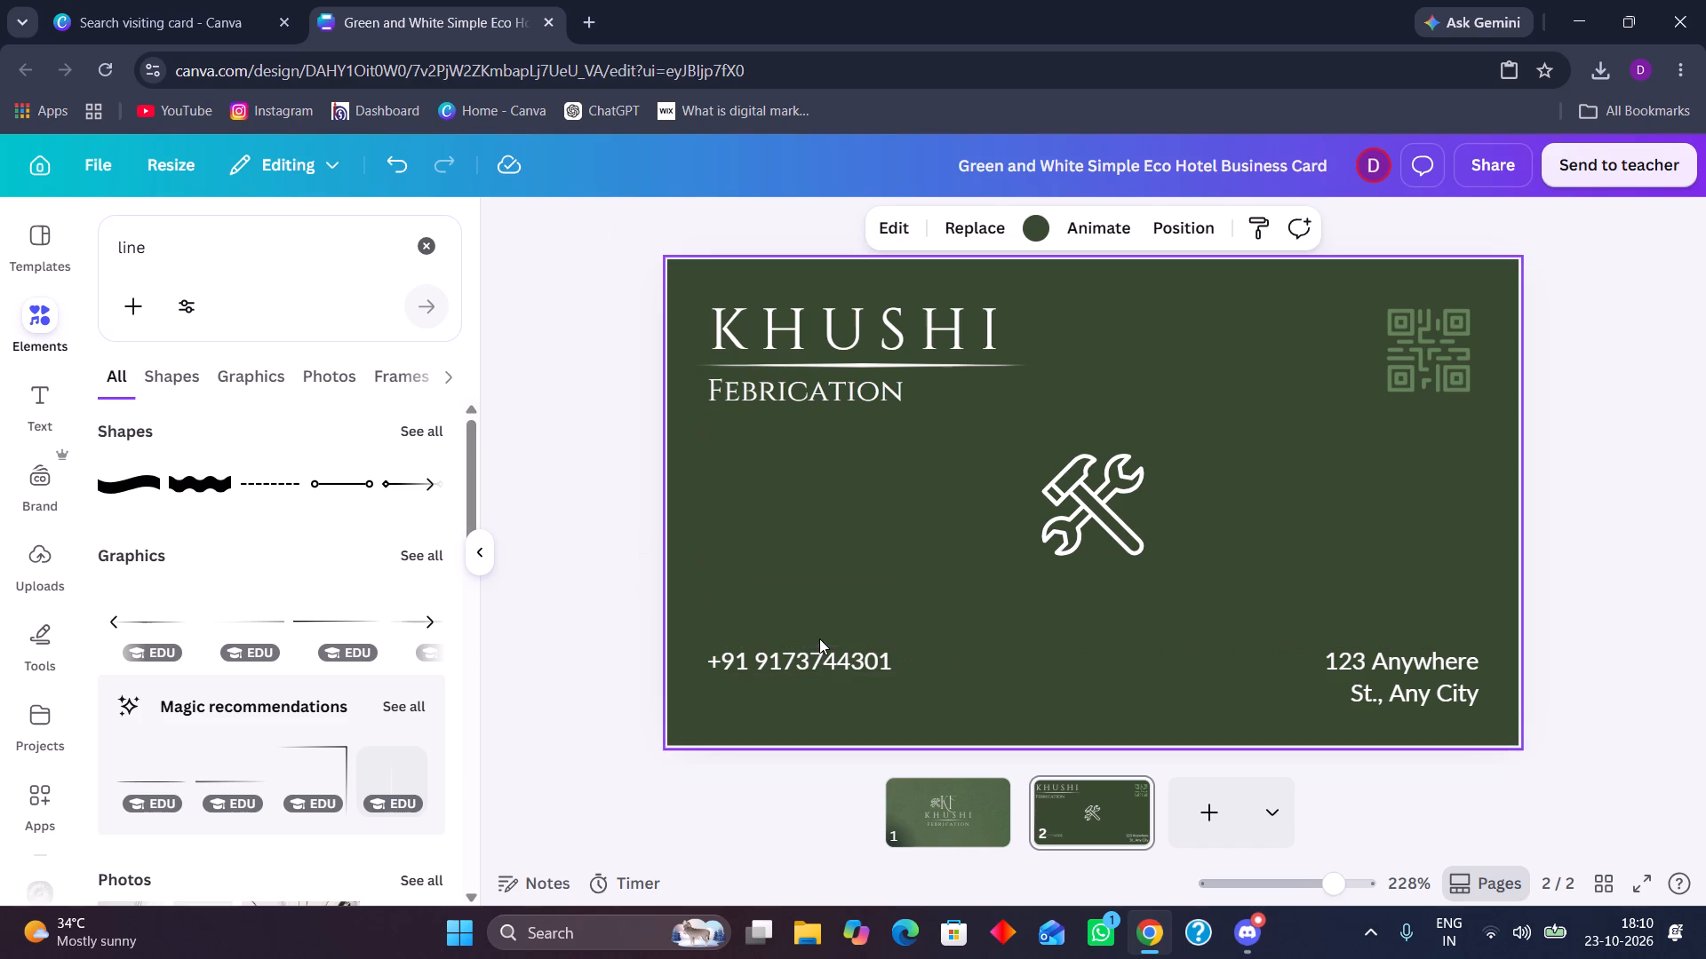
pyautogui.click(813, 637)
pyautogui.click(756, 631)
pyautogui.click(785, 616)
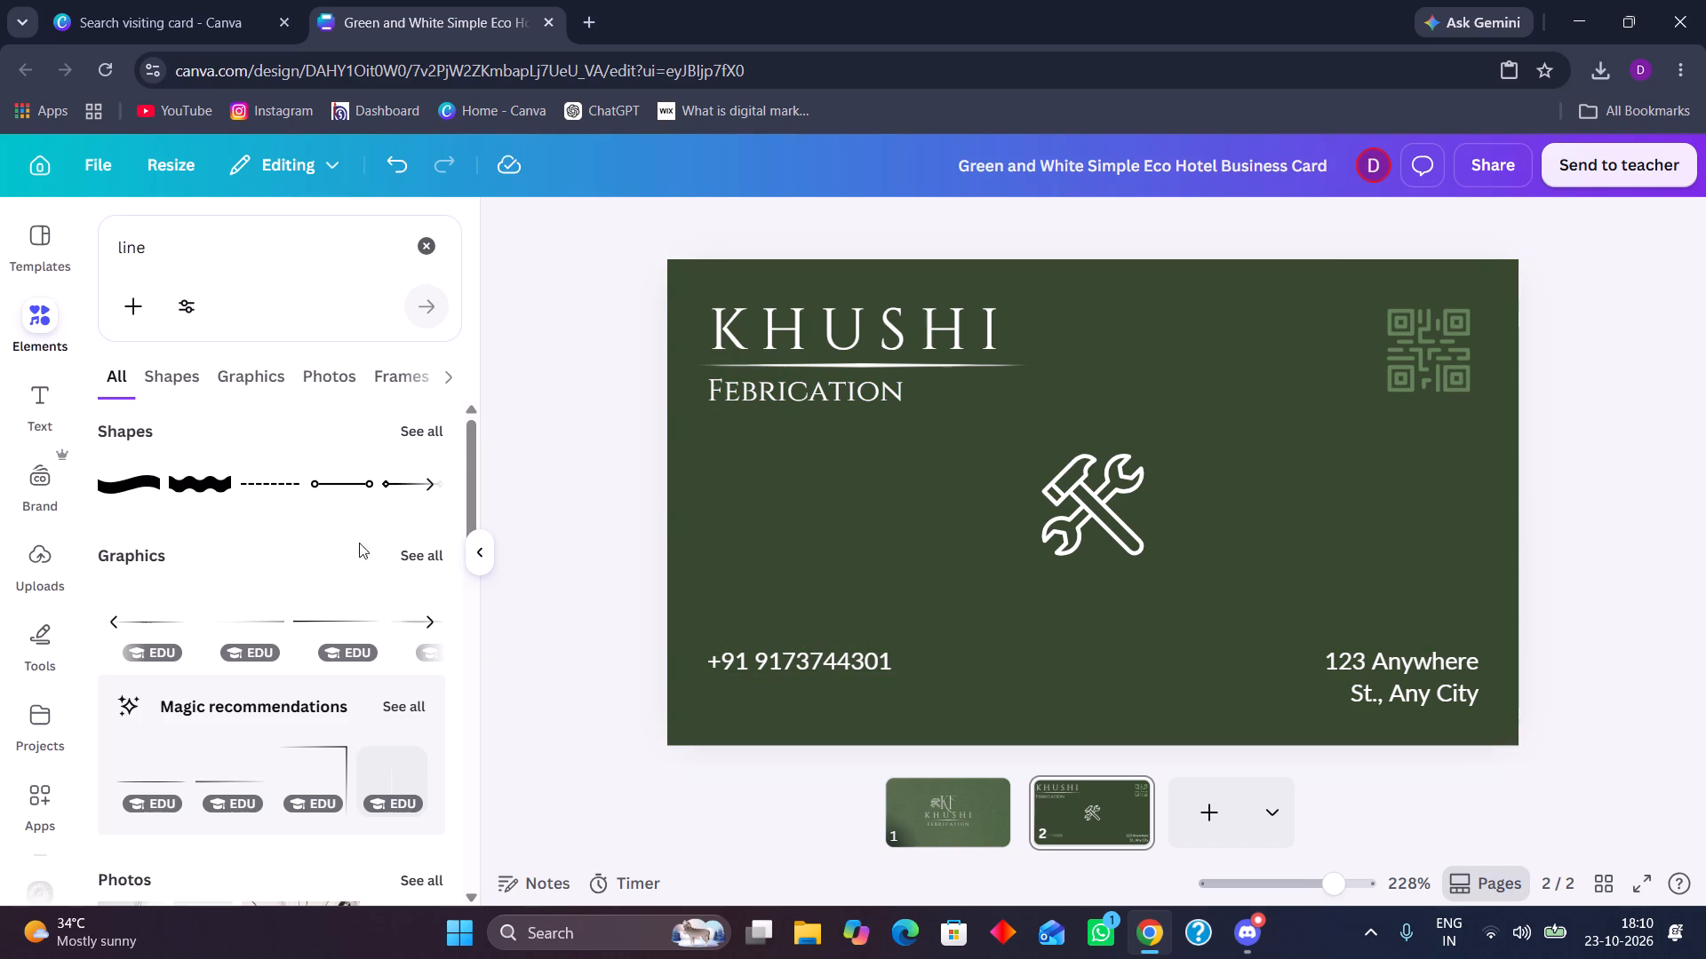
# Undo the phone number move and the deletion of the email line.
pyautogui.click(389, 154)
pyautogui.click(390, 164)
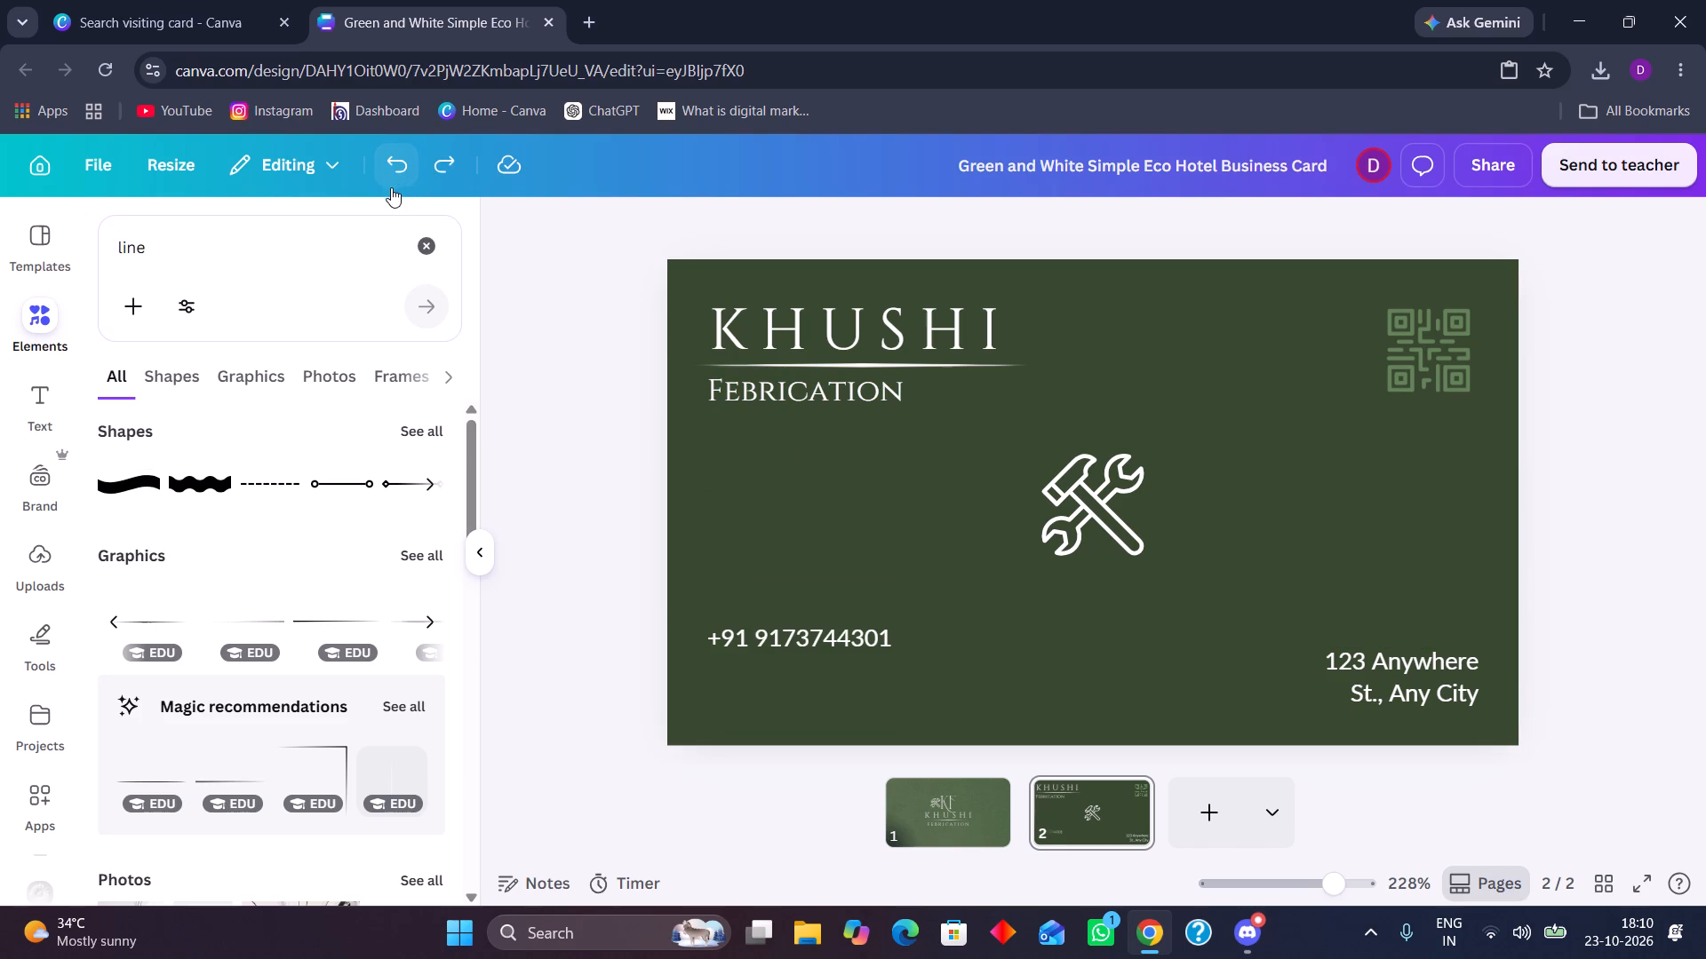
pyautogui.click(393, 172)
# Replace the email text beneath the phone number on page 2 with "Contact :".
pyautogui.click(772, 695)
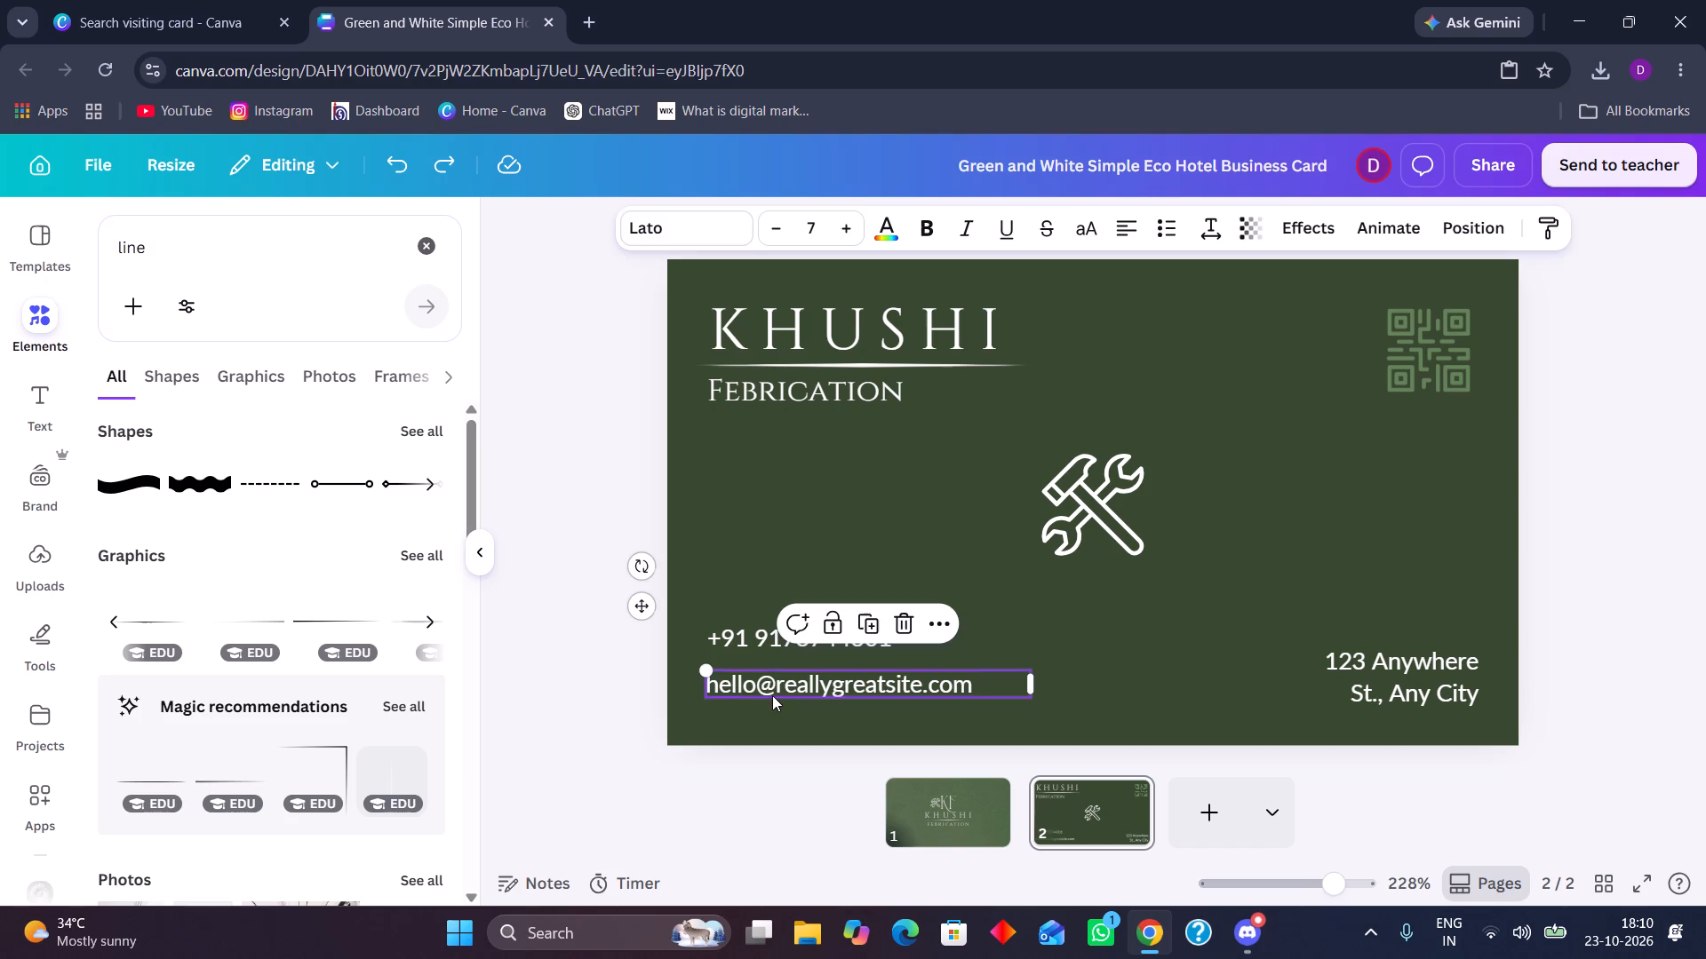
pyautogui.doubleClick(777, 682)
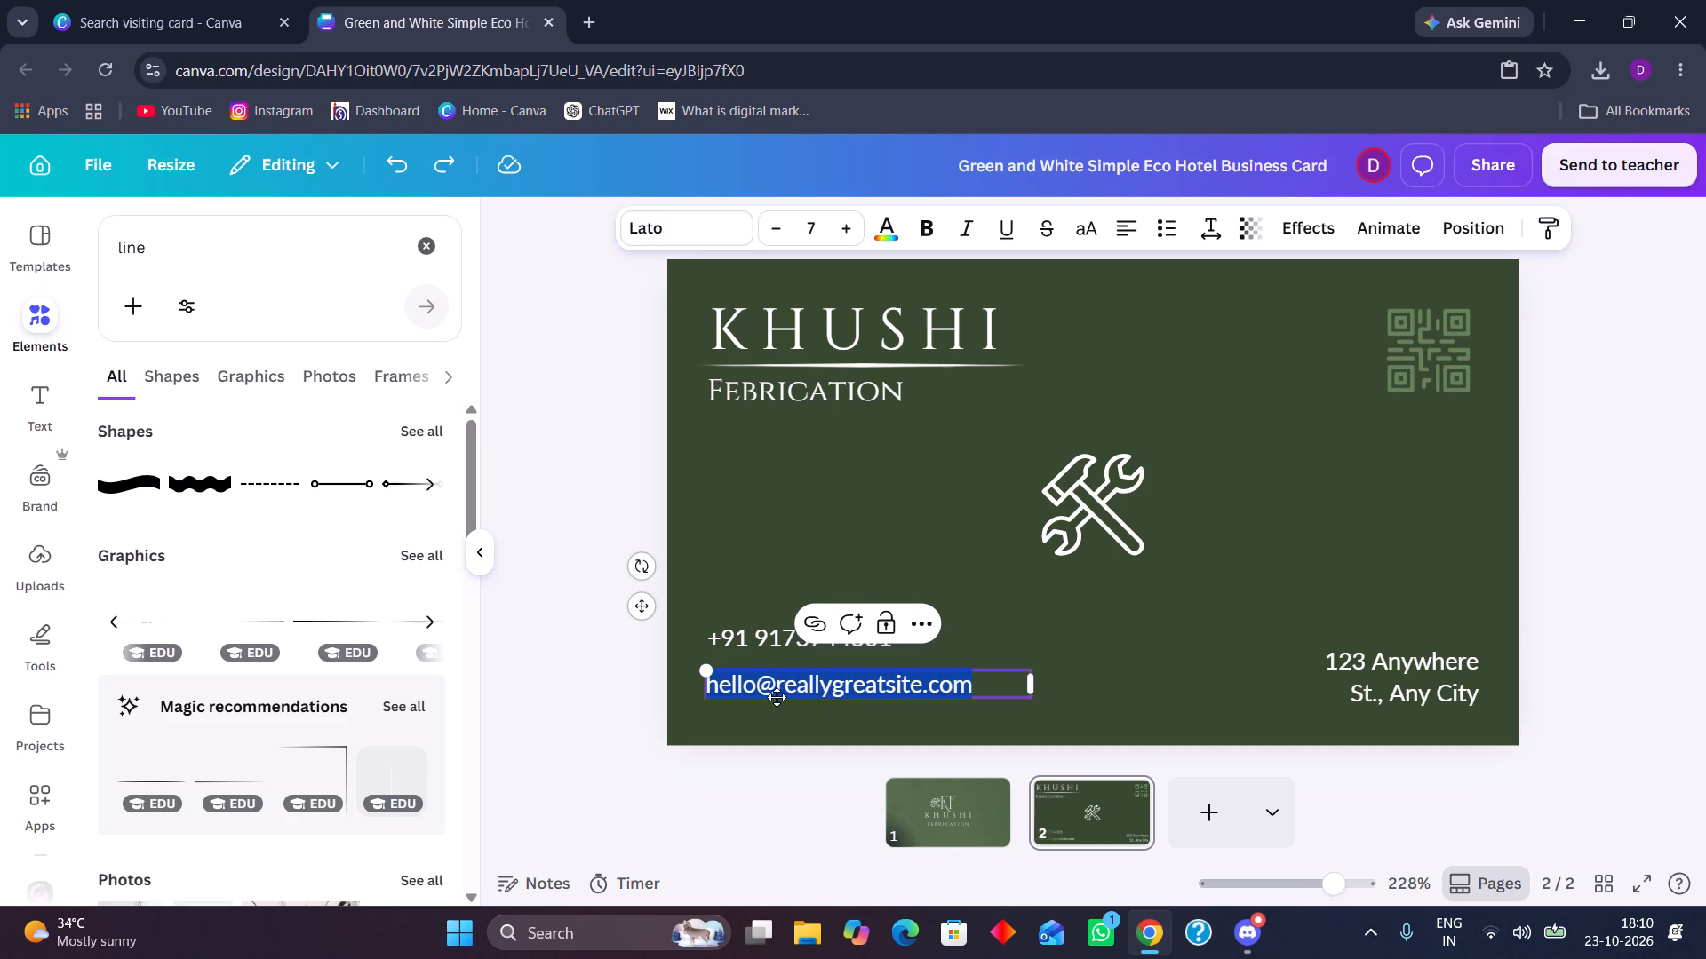
pyautogui.press('BackSpace')
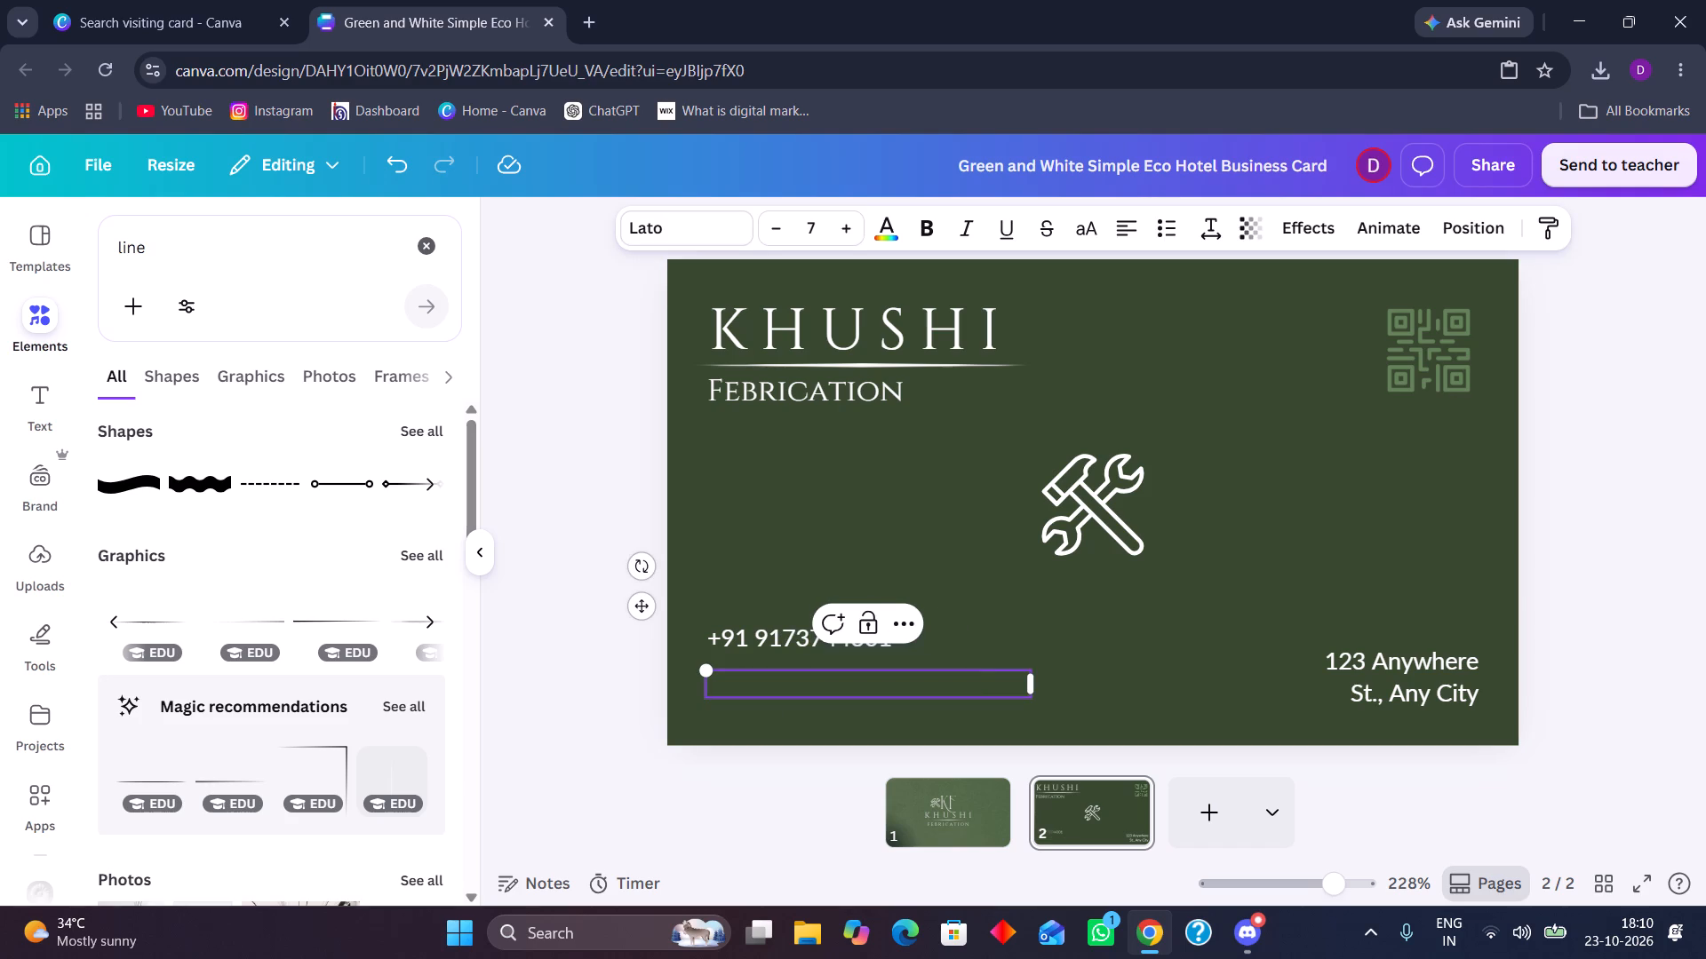
pyautogui.write('Co')
pyautogui.write('ntact')
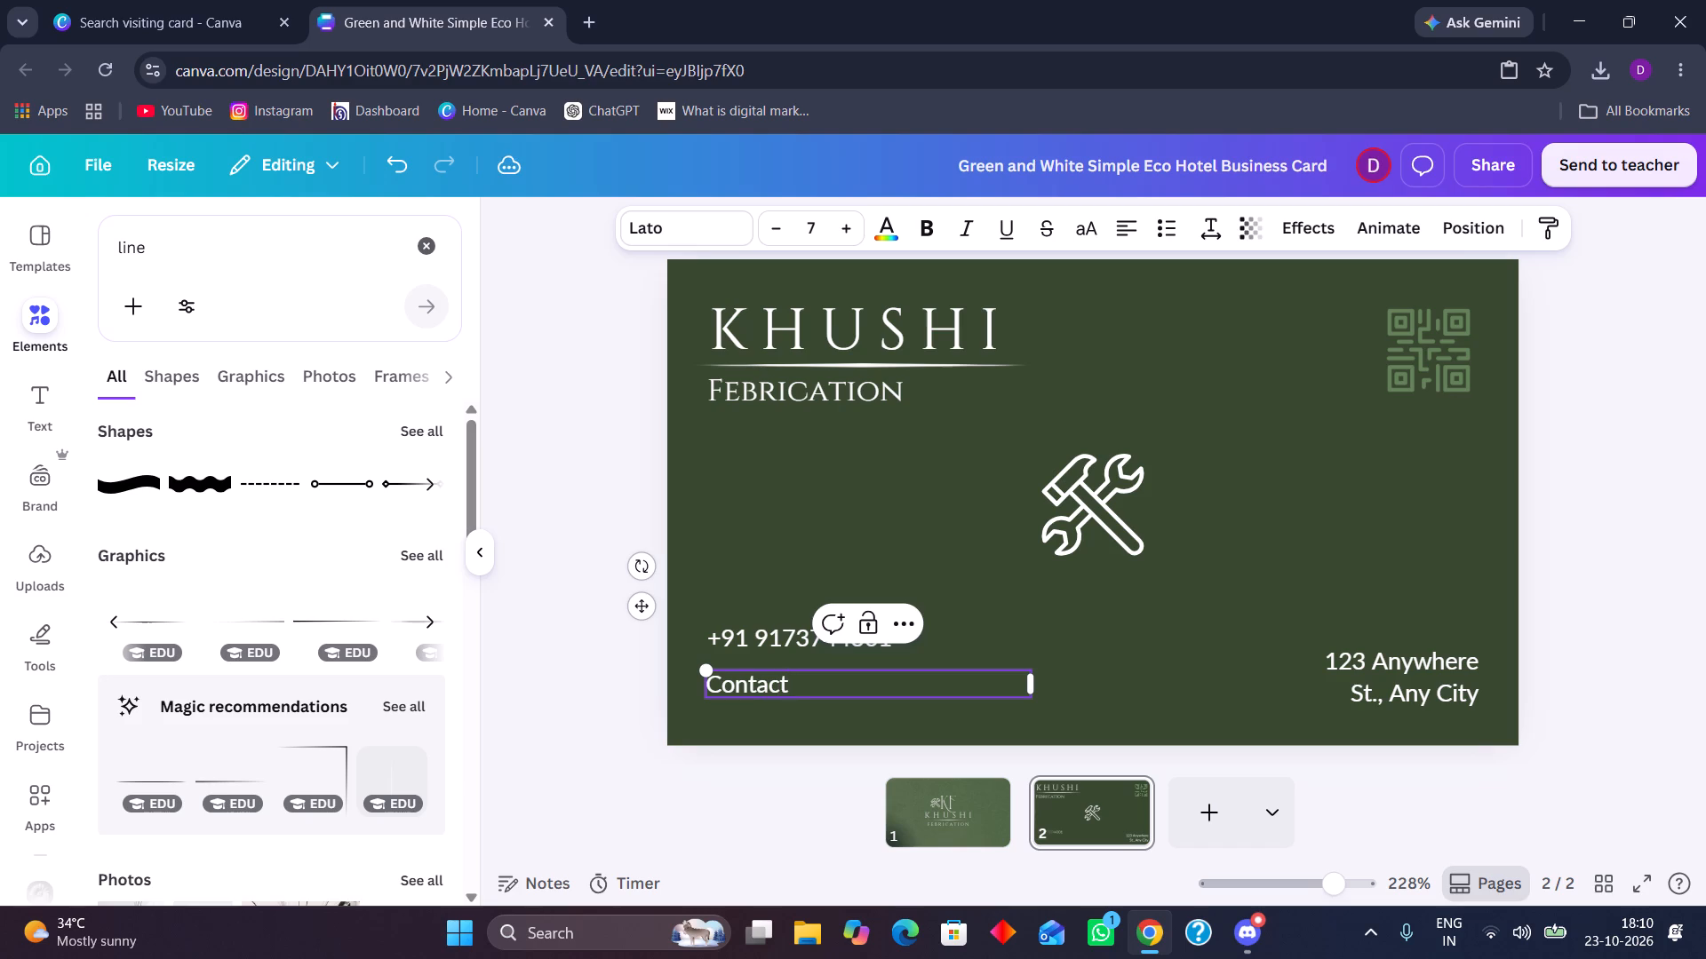
pyautogui.press(';')
pyautogui.press('BackSpace')
pyautogui.press('space')
pyautogui.write(';')
pyautogui.press('BackSpace')
pyautogui.hotkey('shift', ':')
pyautogui.click(601, 676)
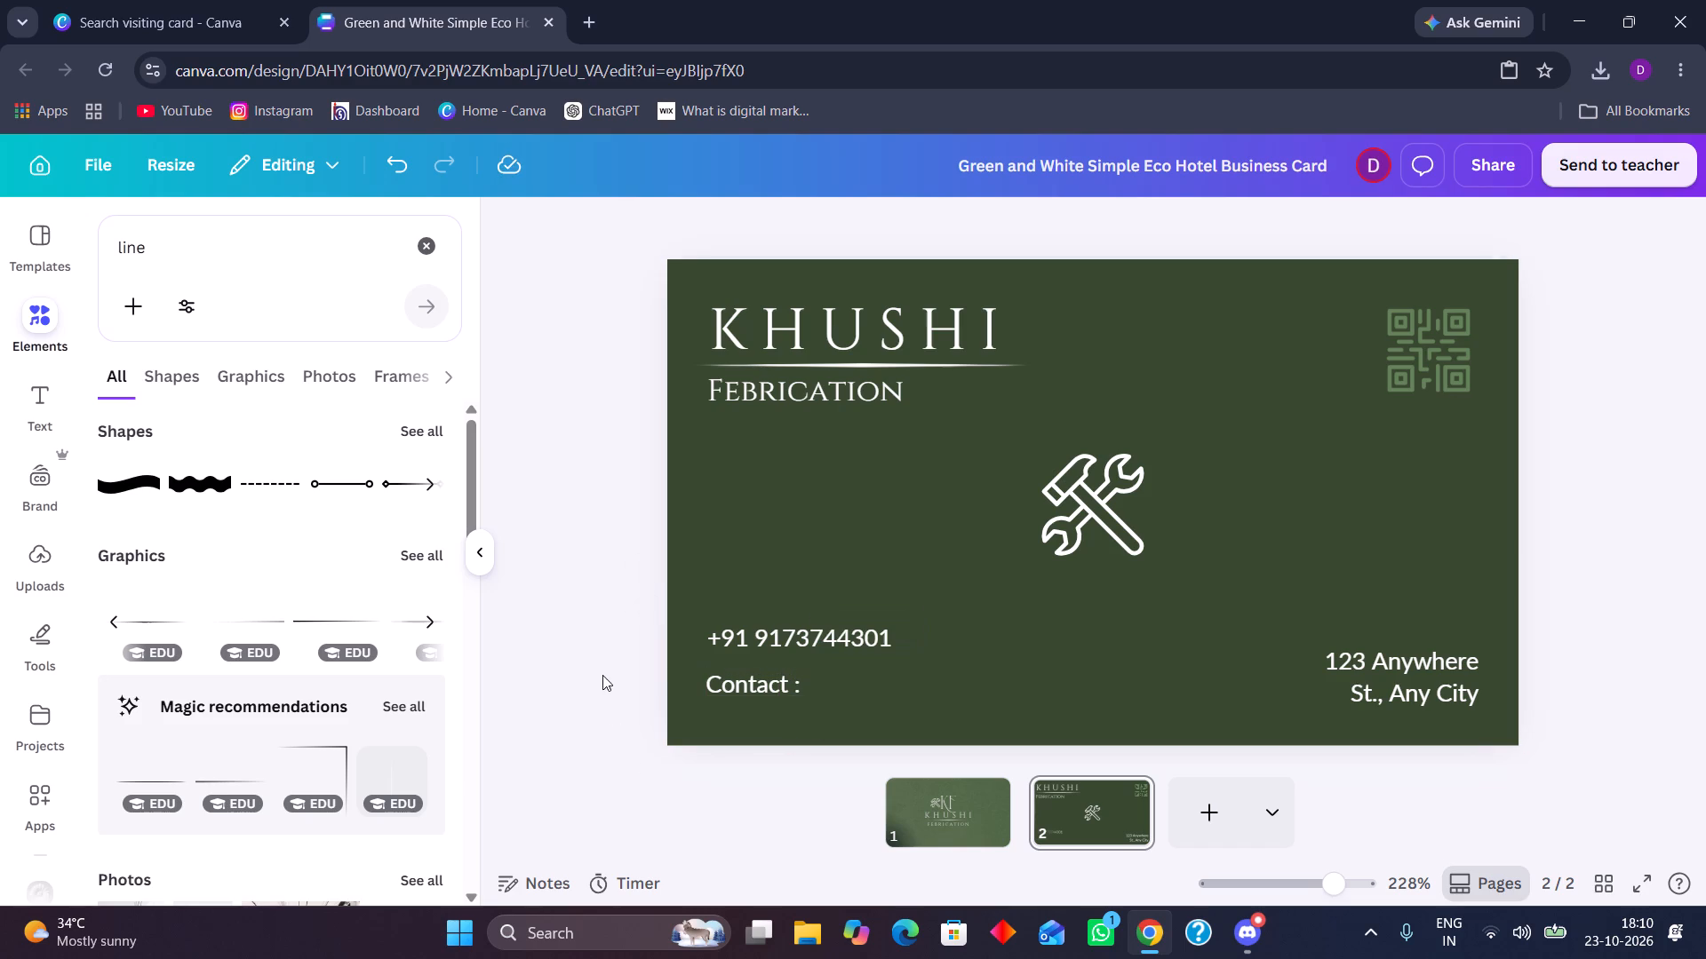
# Place the "Contact :" label directly above the phone number, left-aligned with it, and nudge the number down slightly for spacing.
pyautogui.moveTo(783, 678); pyautogui.dragTo(784, 604)
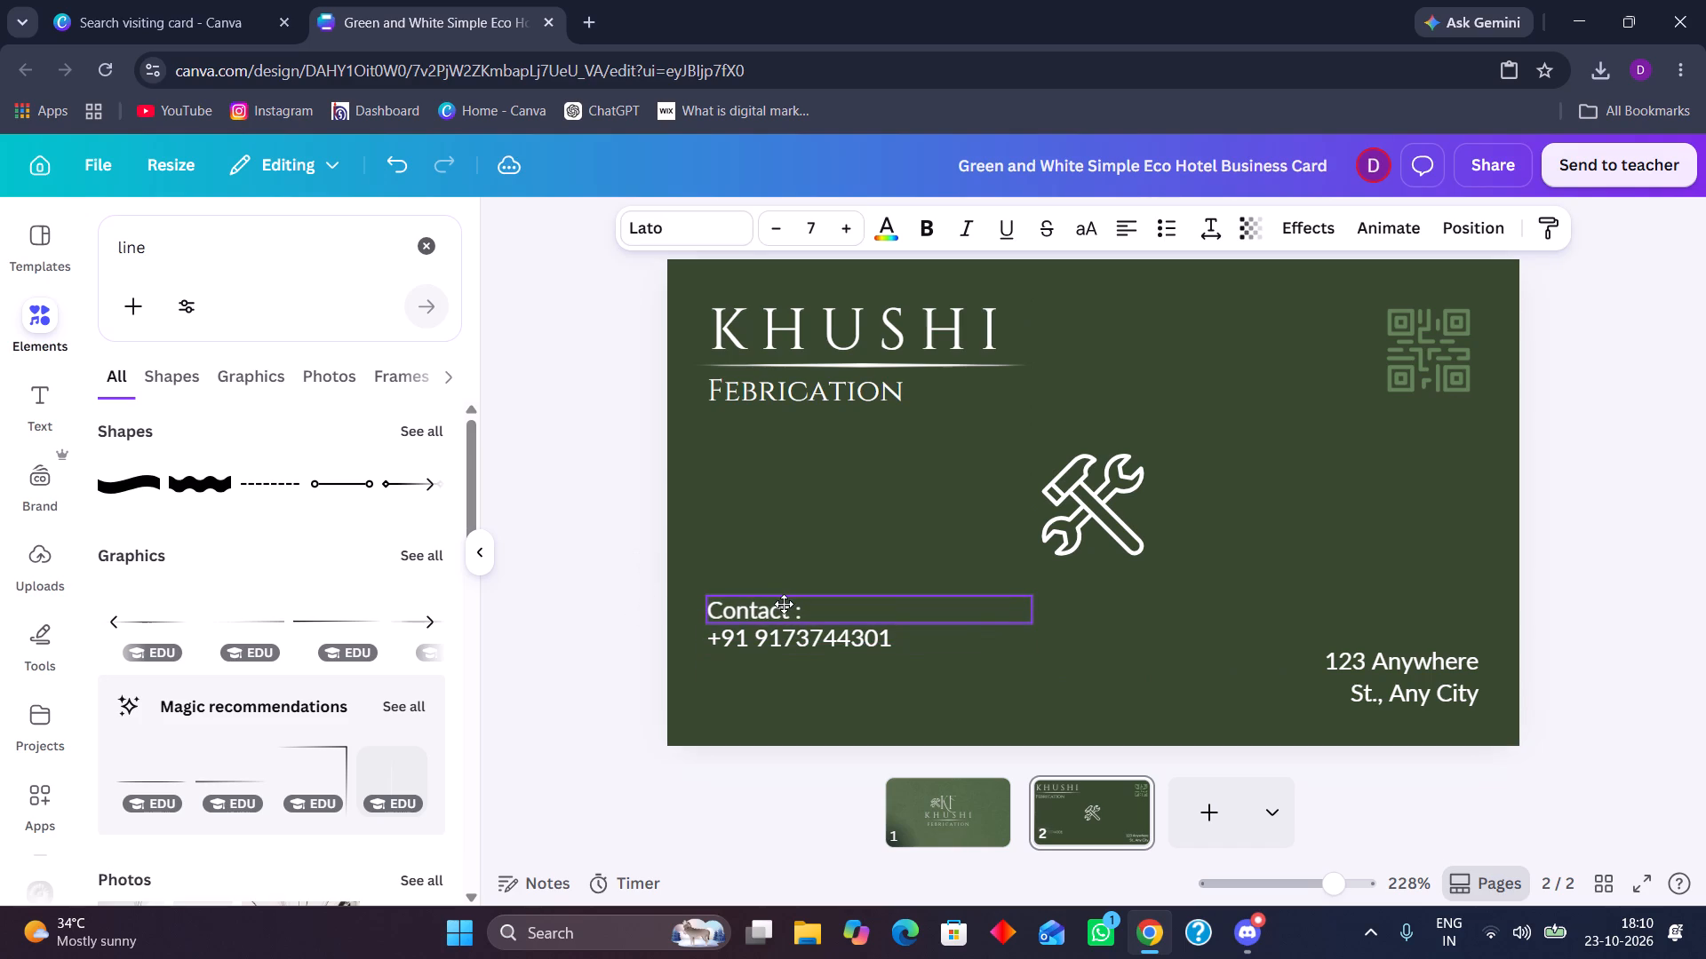
pyautogui.moveTo(784, 604); pyautogui.dragTo(784, 601)
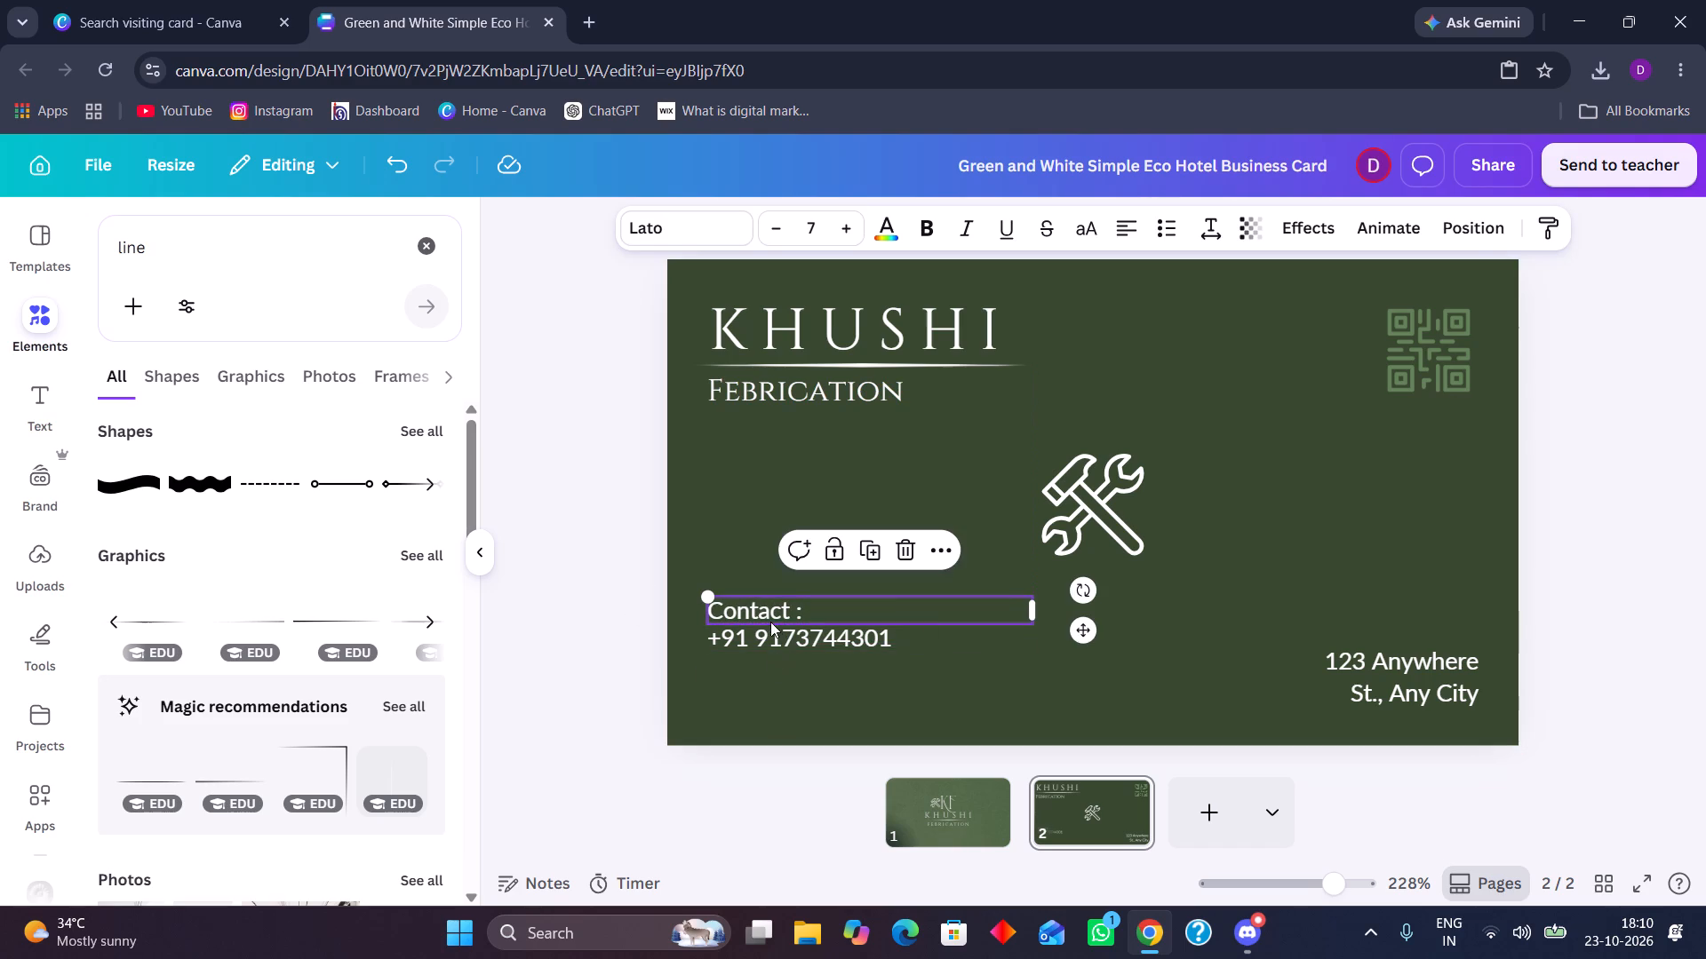
pyautogui.click(757, 646)
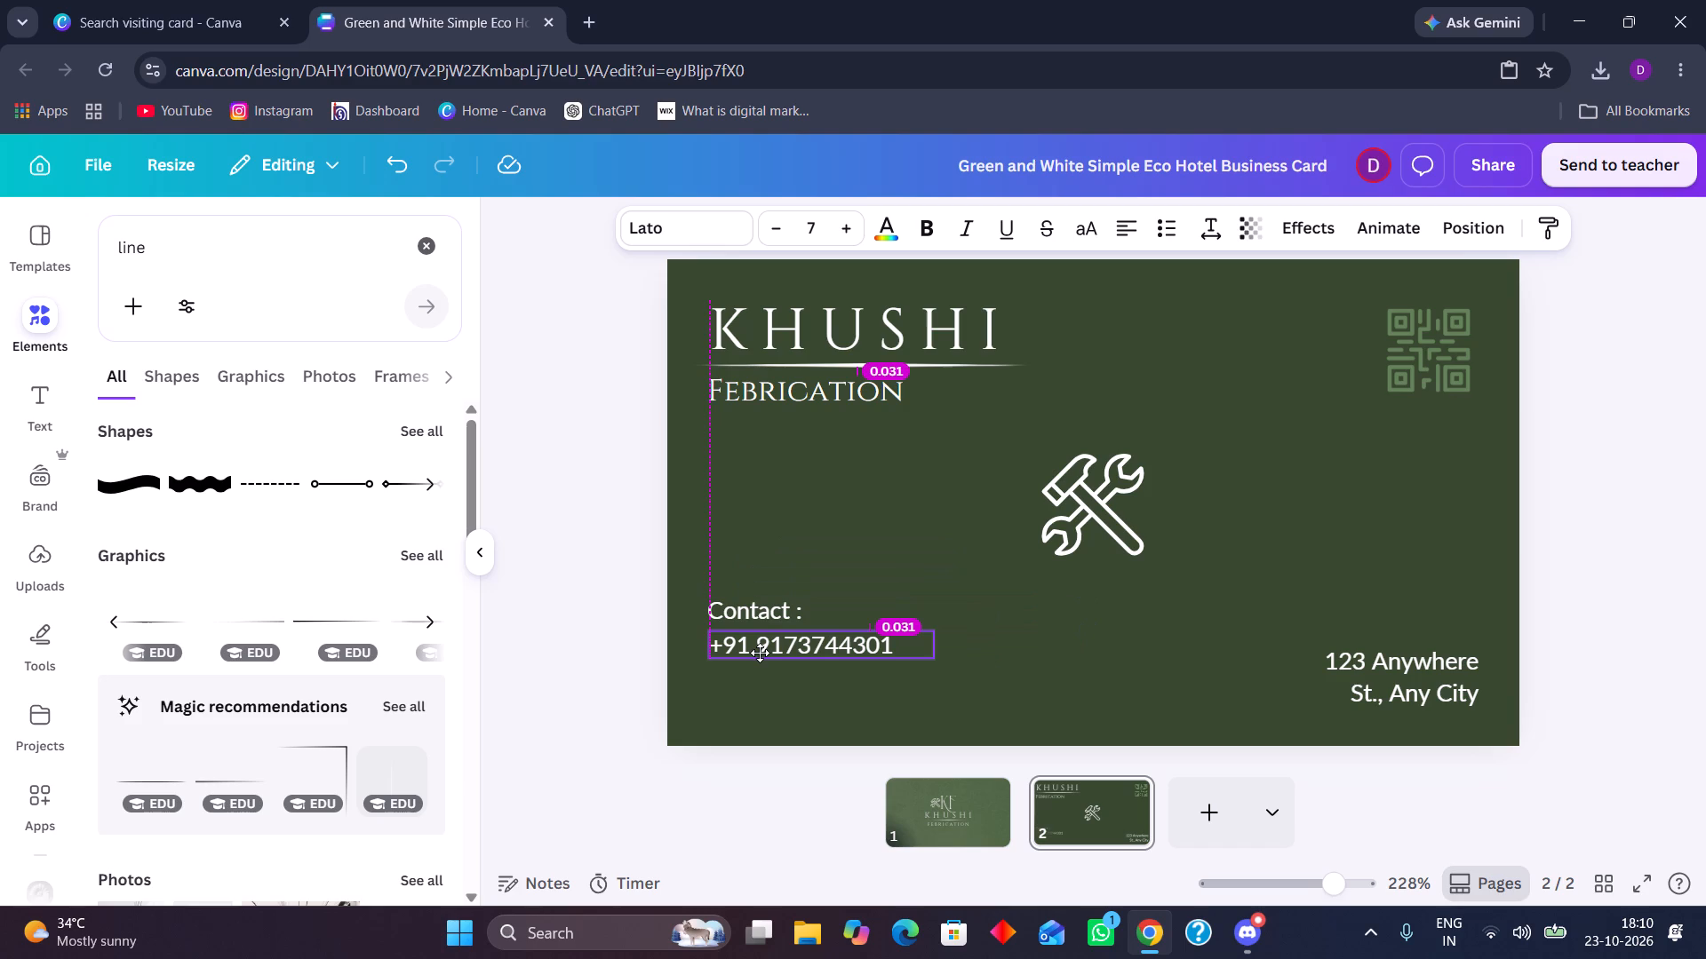
pyautogui.click(735, 701)
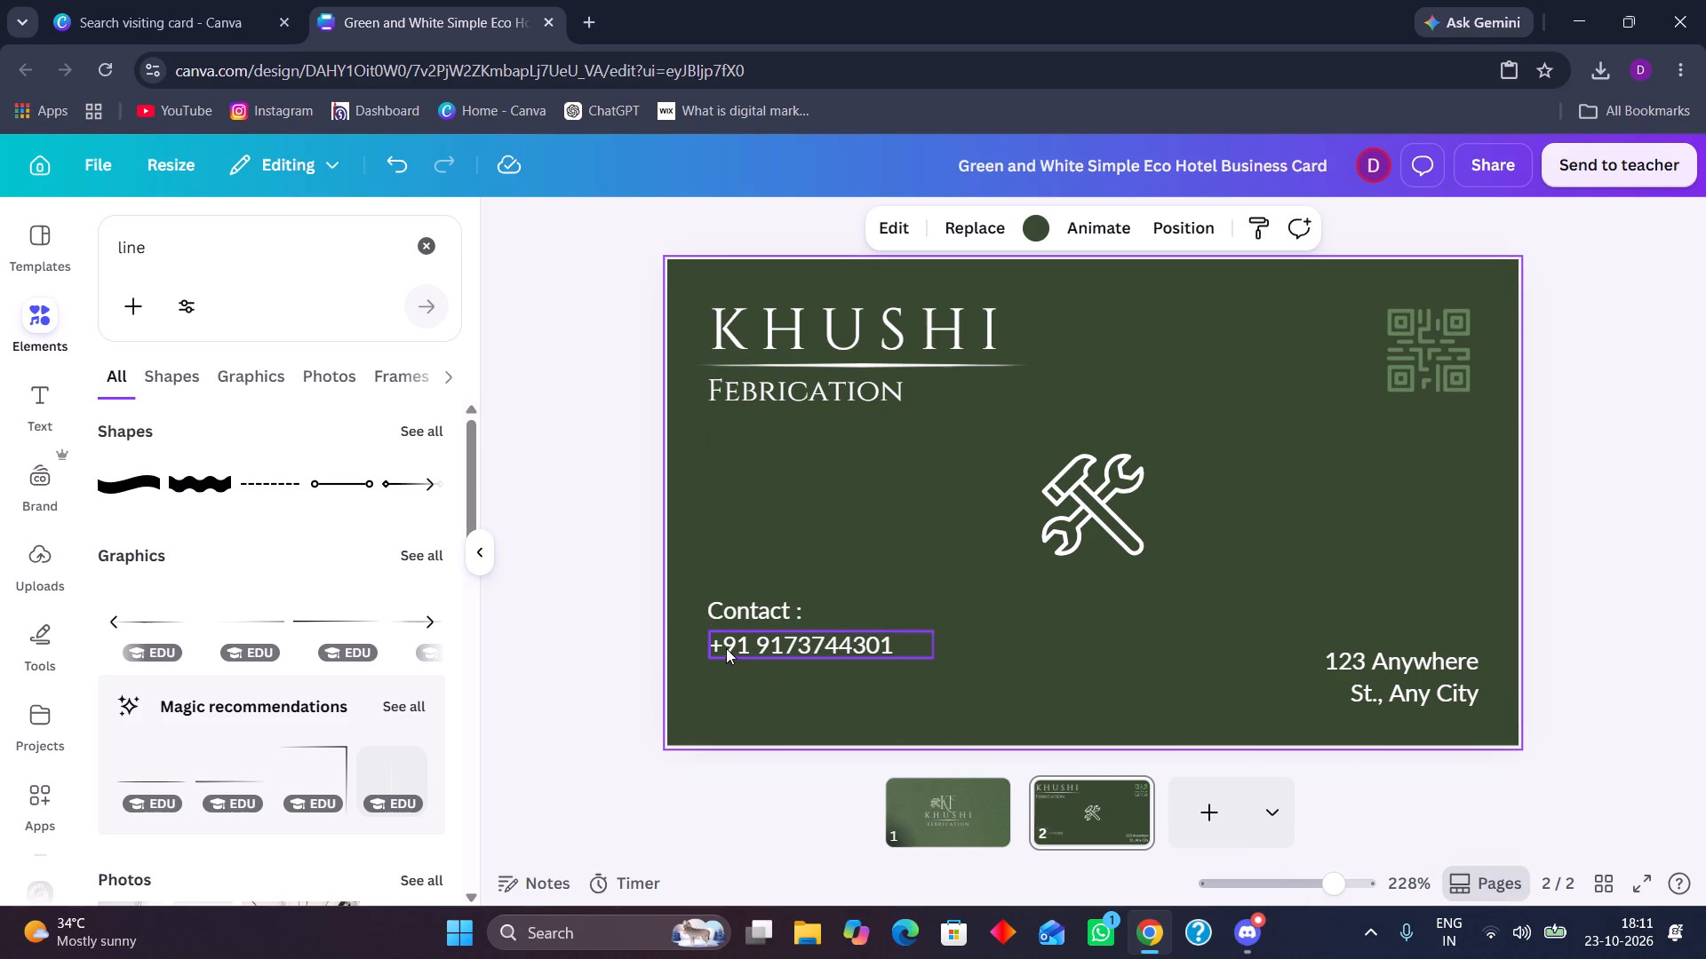
# Duplicate the phone number text box and place the copy directly below the original, aligned with the "Contact :" label.
pyautogui.click(816, 660)
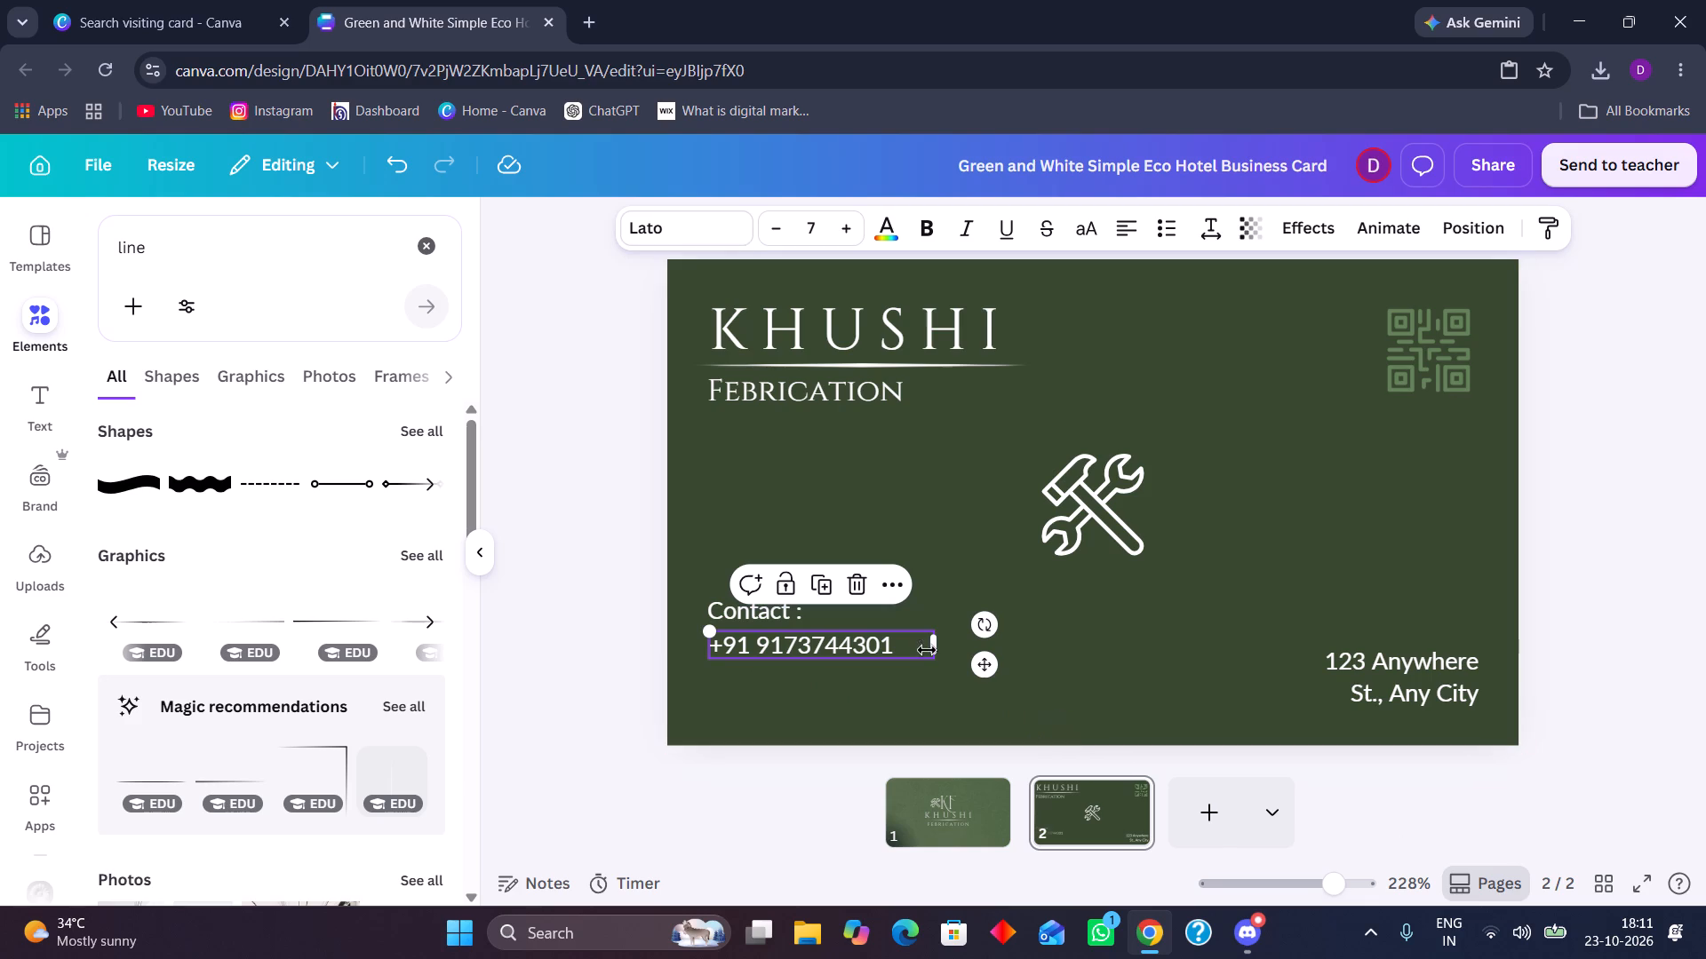
pyautogui.click(817, 584)
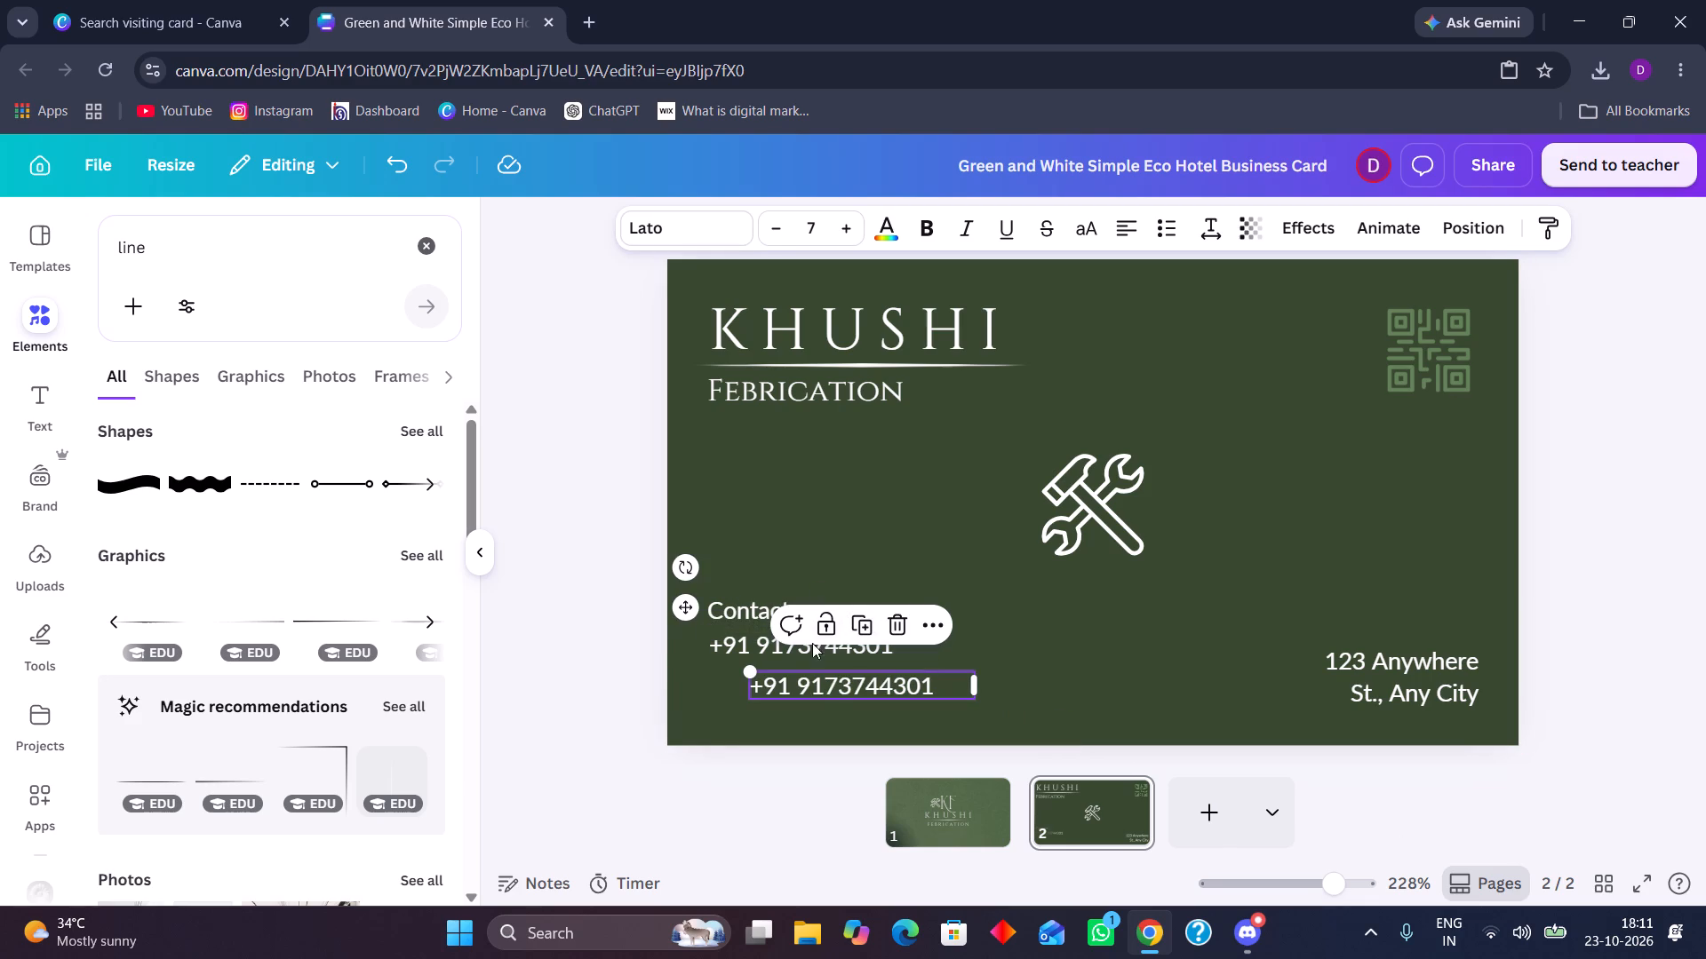
pyautogui.moveTo(826, 689); pyautogui.dragTo(782, 677)
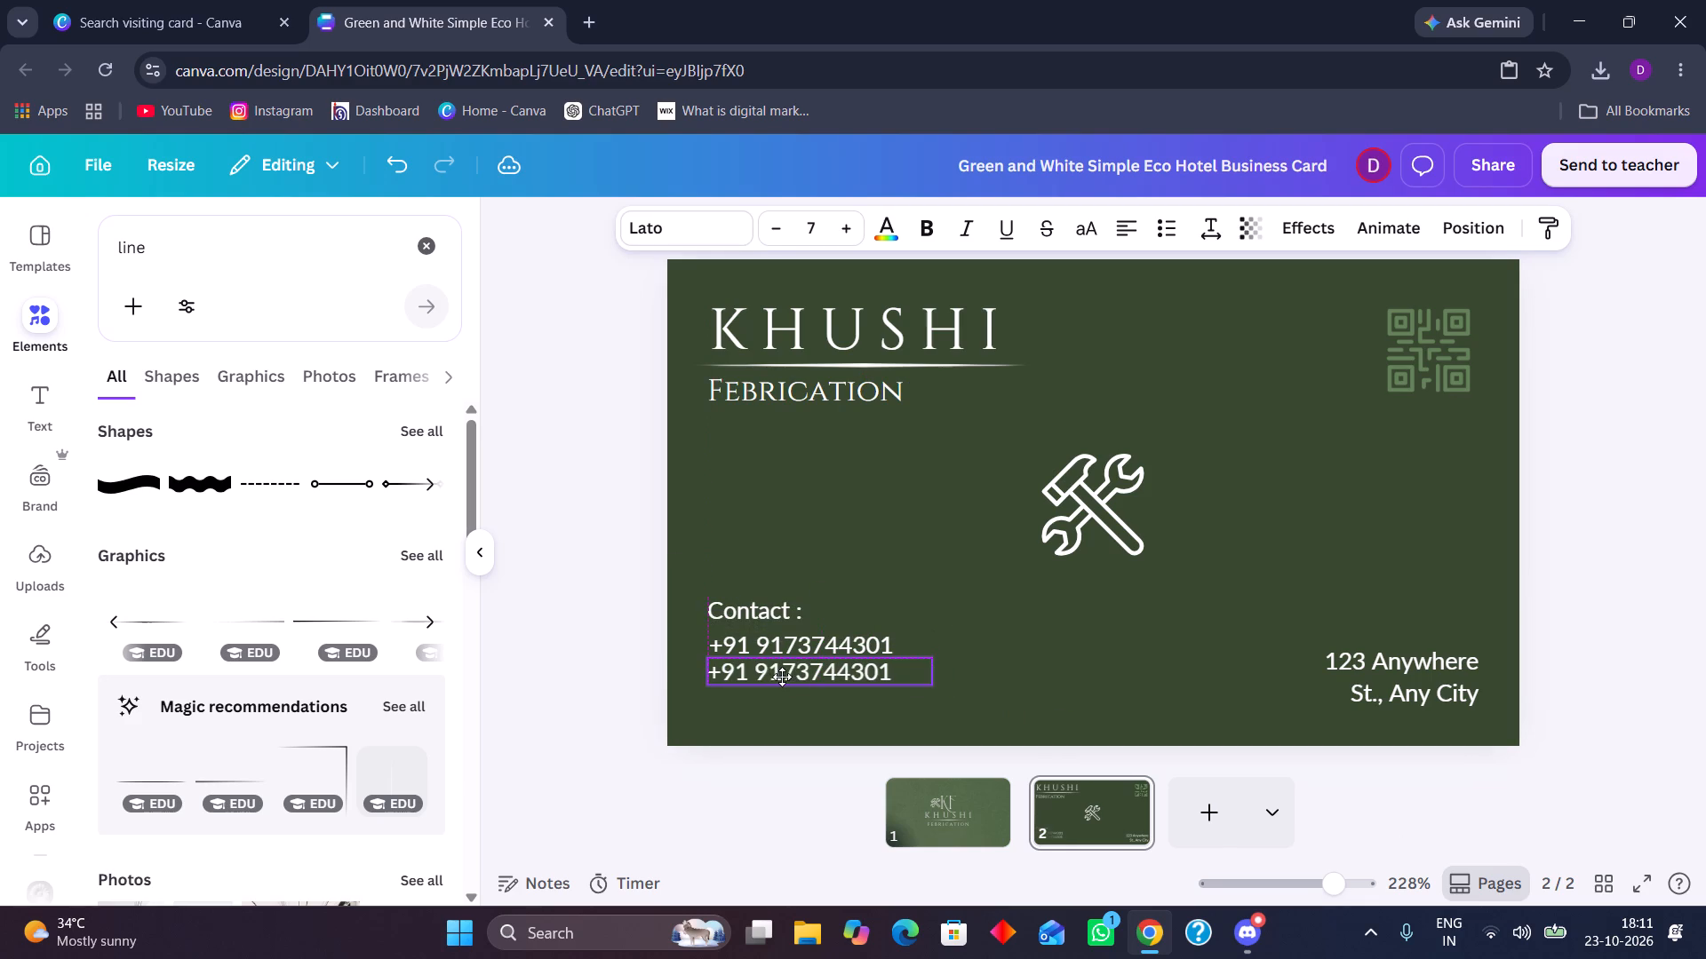
pyautogui.moveTo(782, 677); pyautogui.dragTo(777, 680)
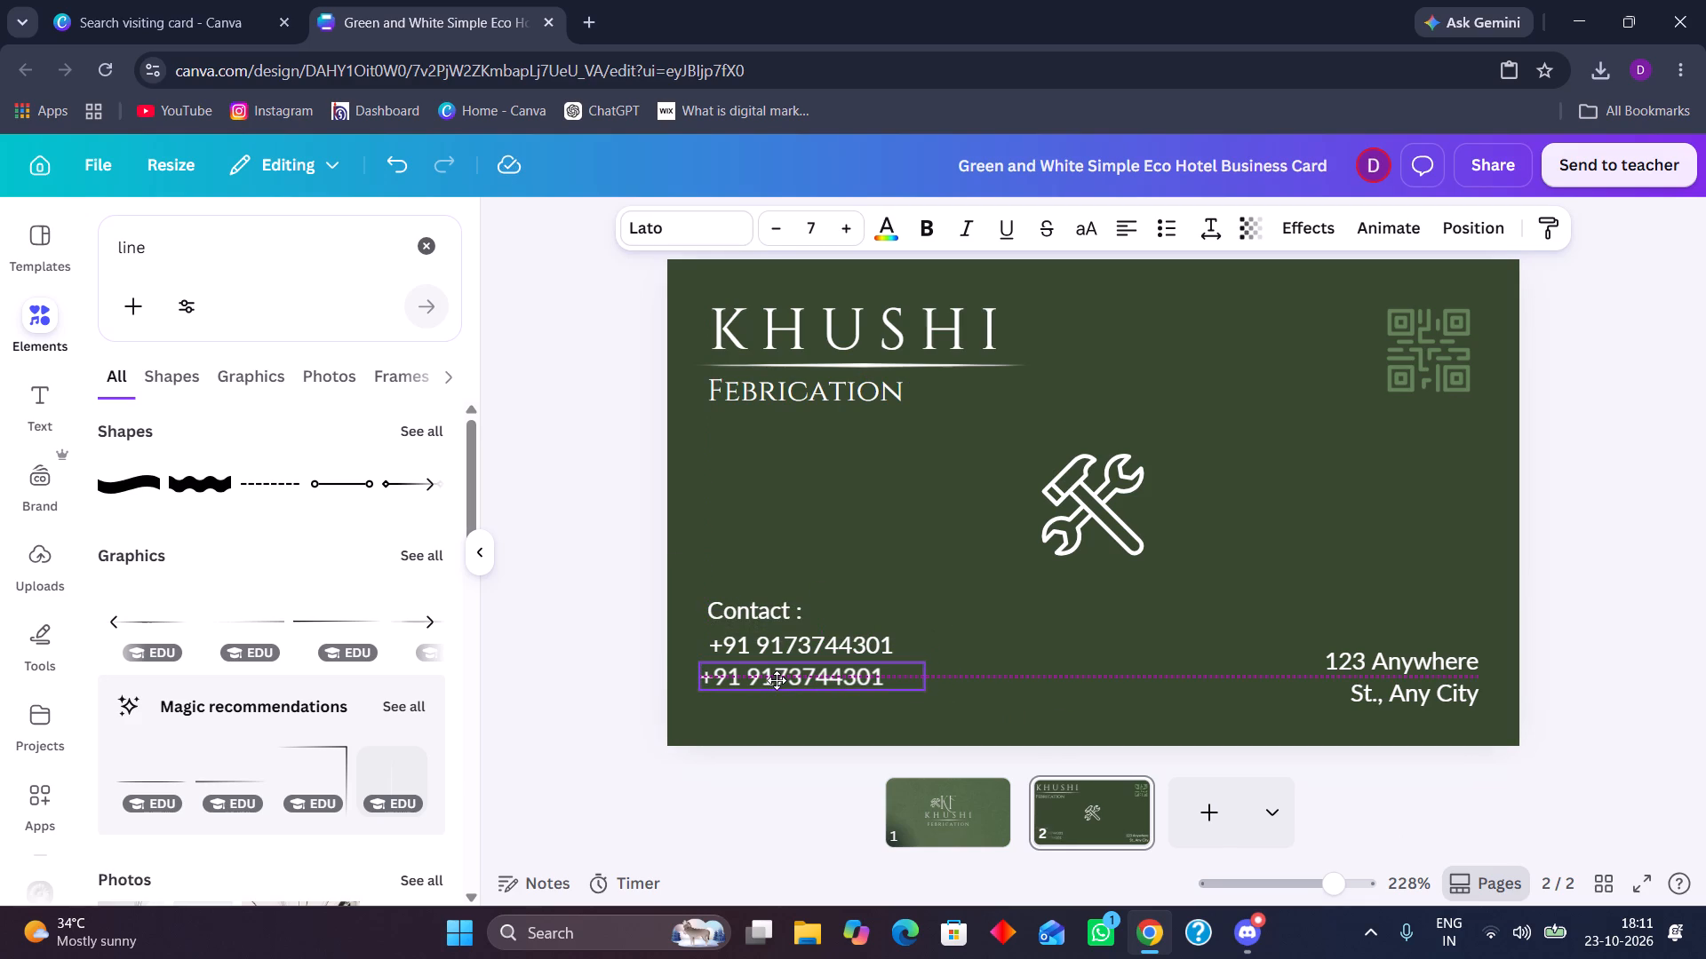
pyautogui.moveTo(777, 680); pyautogui.dragTo(779, 681)
# Open the duplicated phone number's text for editing.
pyautogui.doubleClick(812, 669)
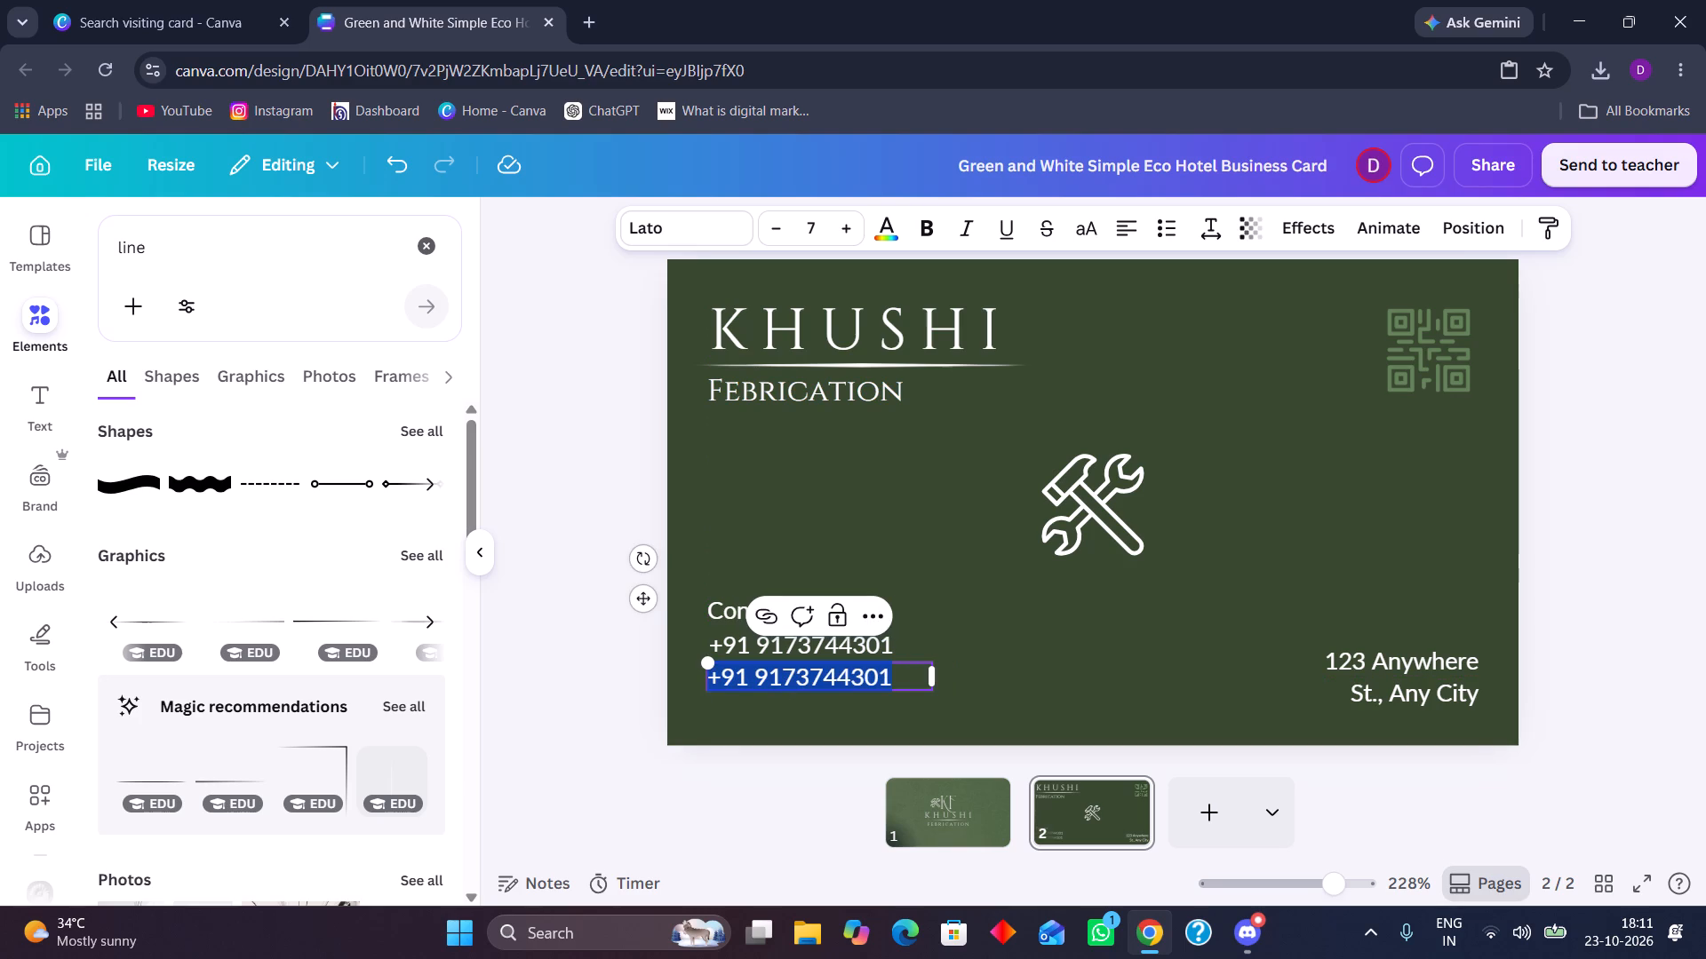
# Select the digits after the +91 country code in the lower, duplicated phone number on page 2.
pyautogui.click(761, 679)
pyautogui.click(758, 678)
pyautogui.moveTo(758, 678); pyautogui.dragTo(880, 693)
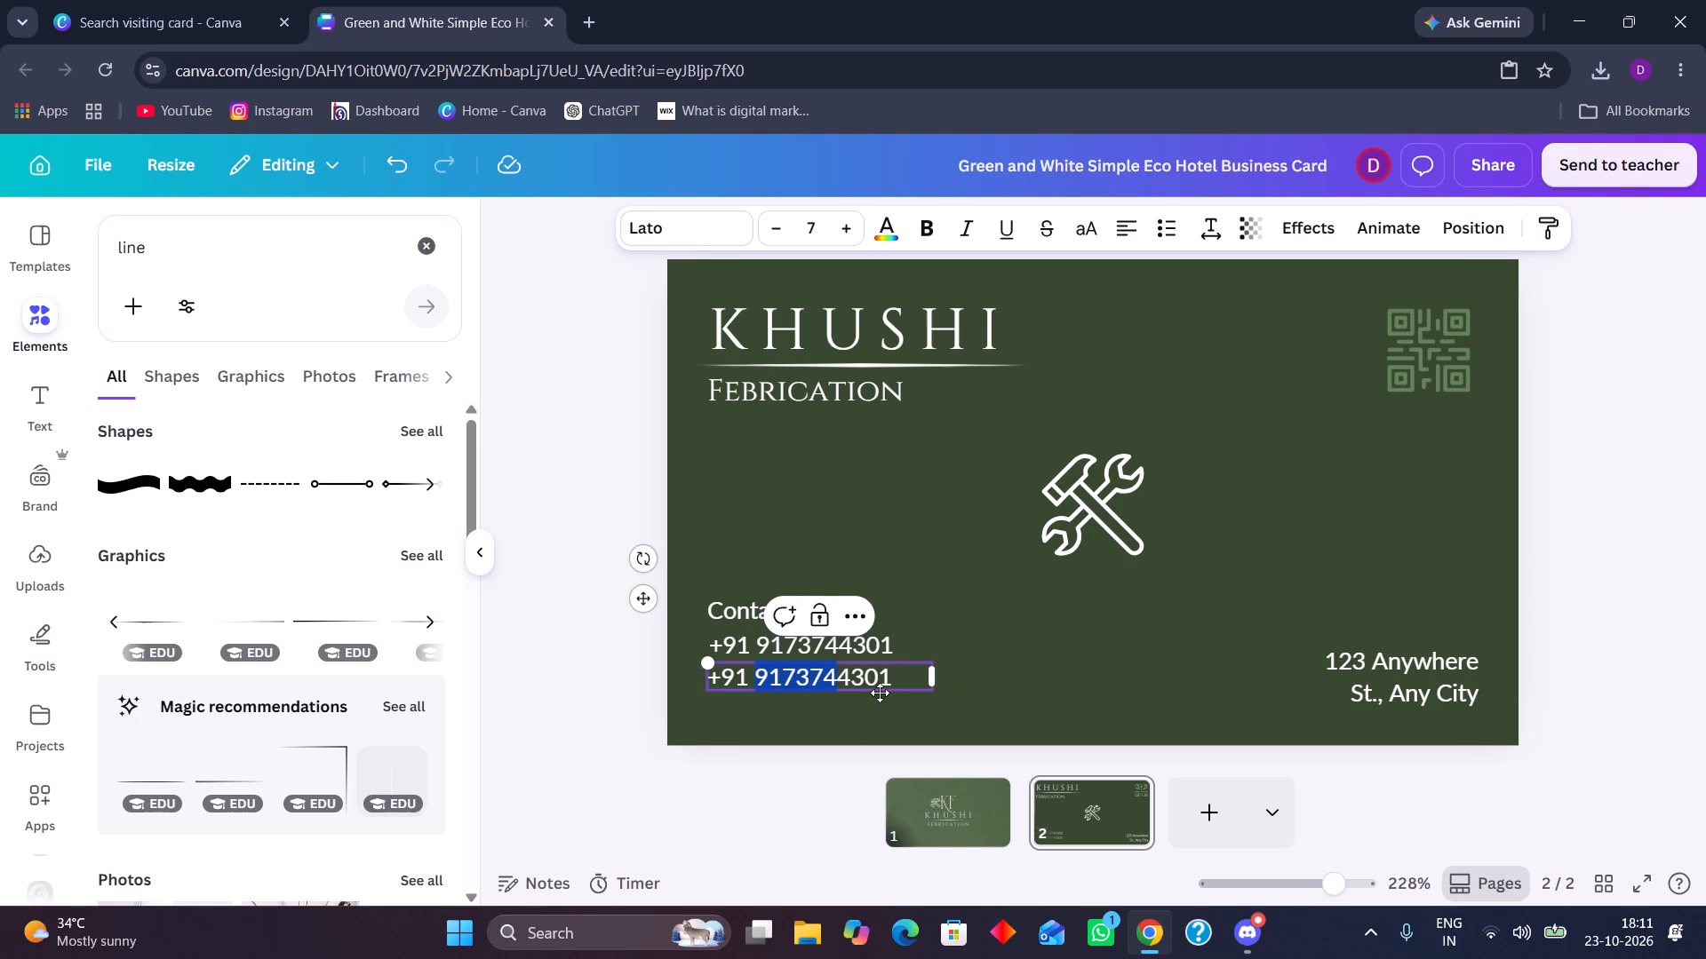
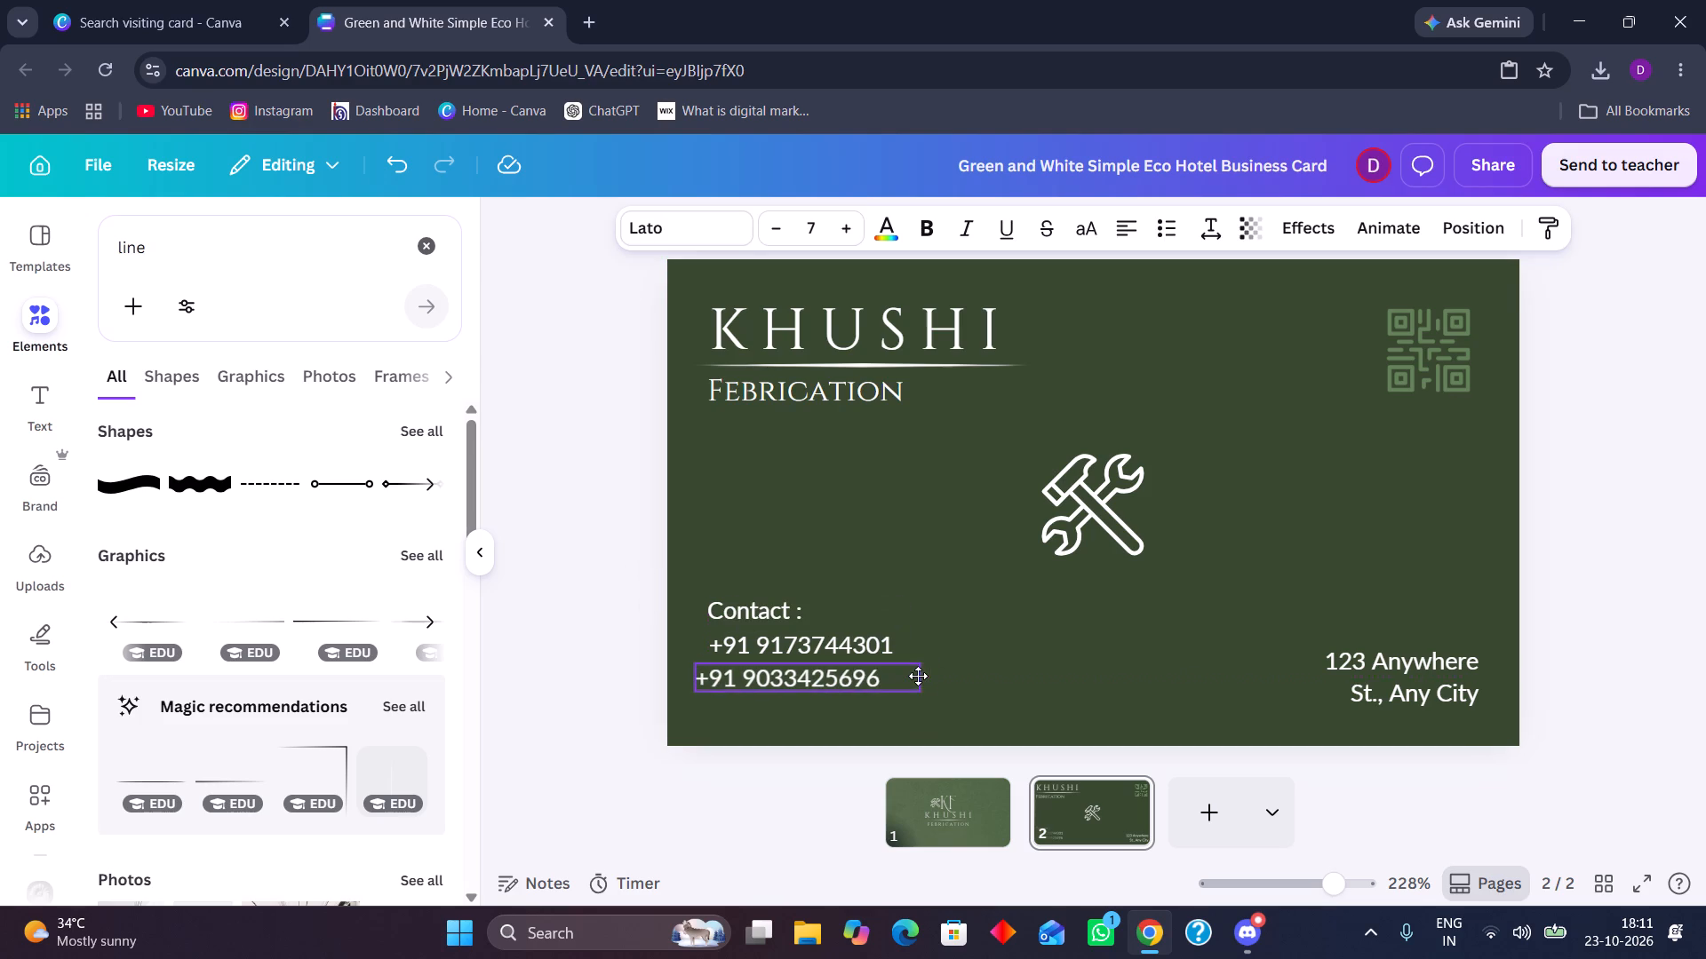
# Line up the "Contact :" label and both phone numbers on a common left edge with even spacing, trimming the number text boxes to fit.
pyautogui.moveTo(918, 676); pyautogui.dragTo(941, 672)
pyautogui.moveTo(941, 675); pyautogui.dragTo(927, 680)
pyautogui.click(885, 654)
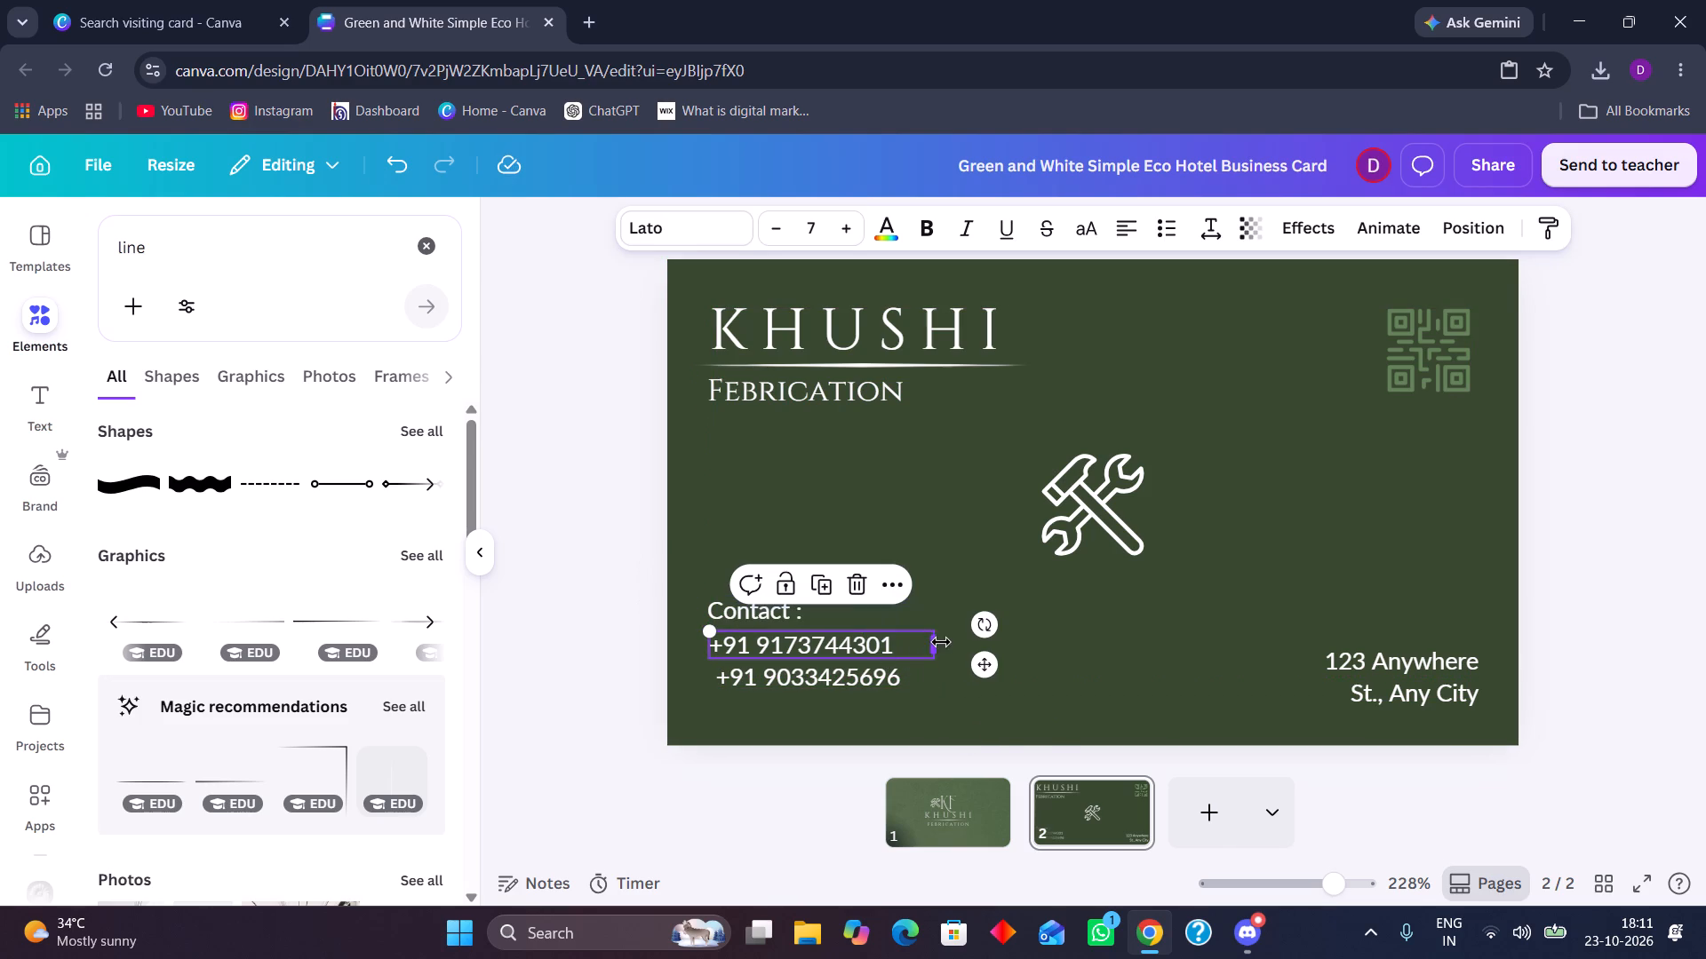
pyautogui.moveTo(936, 643); pyautogui.dragTo(925, 646)
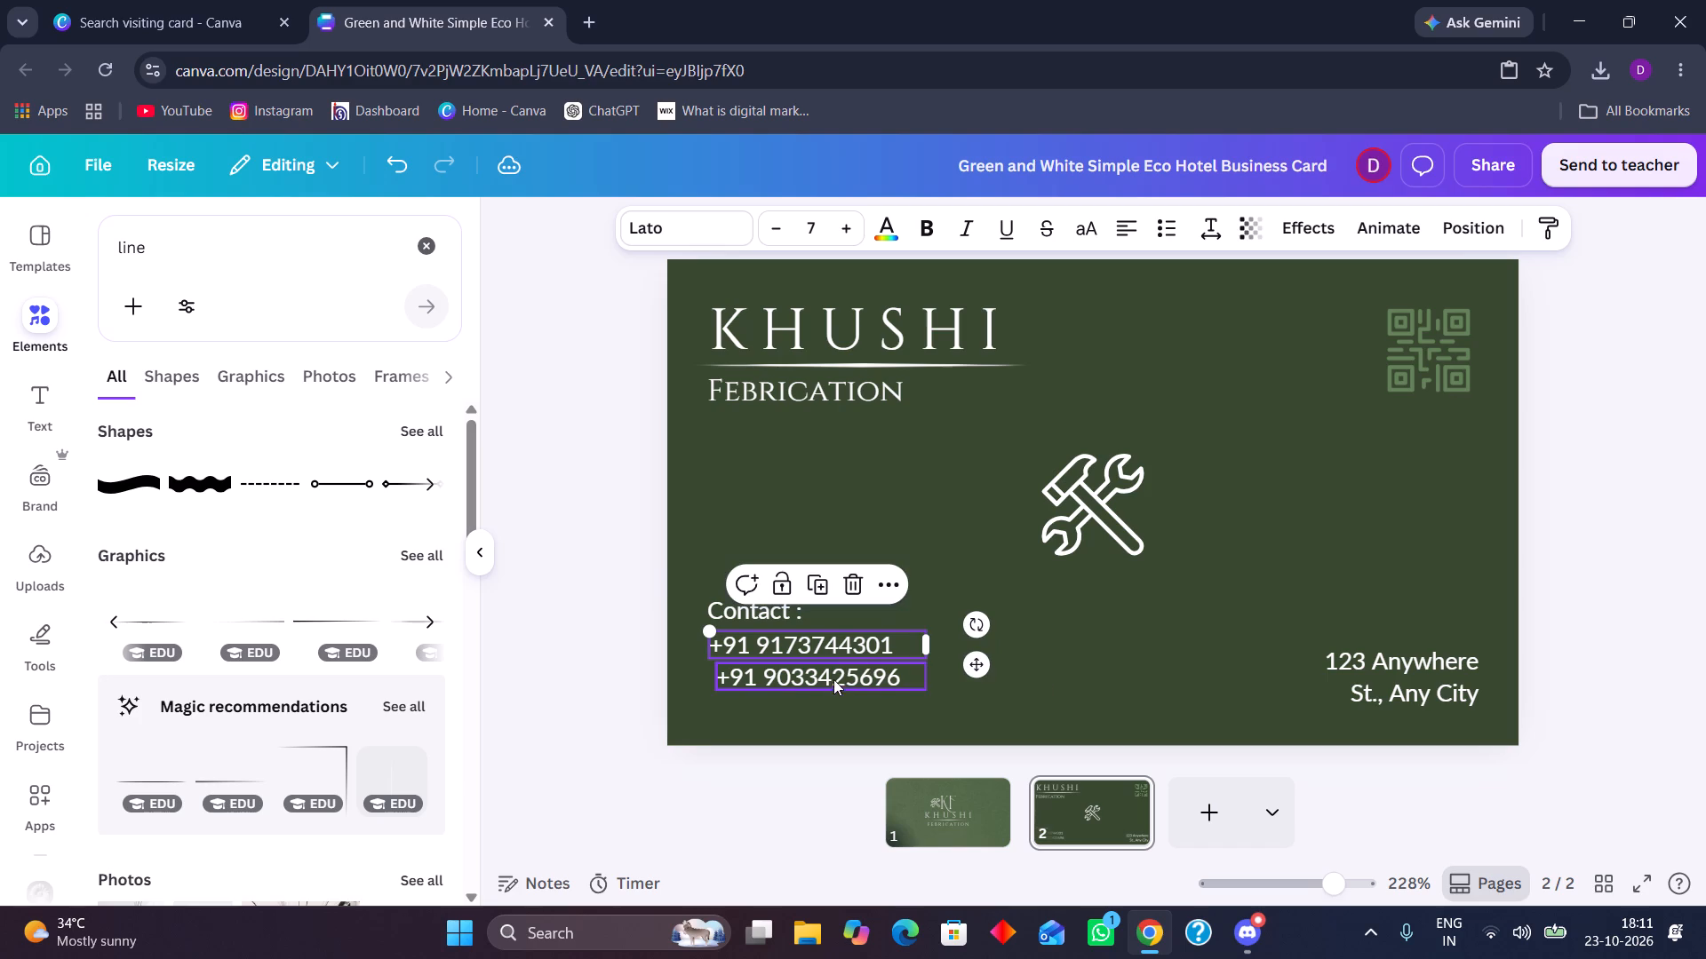
pyautogui.click(647, 801)
pyautogui.click(774, 678)
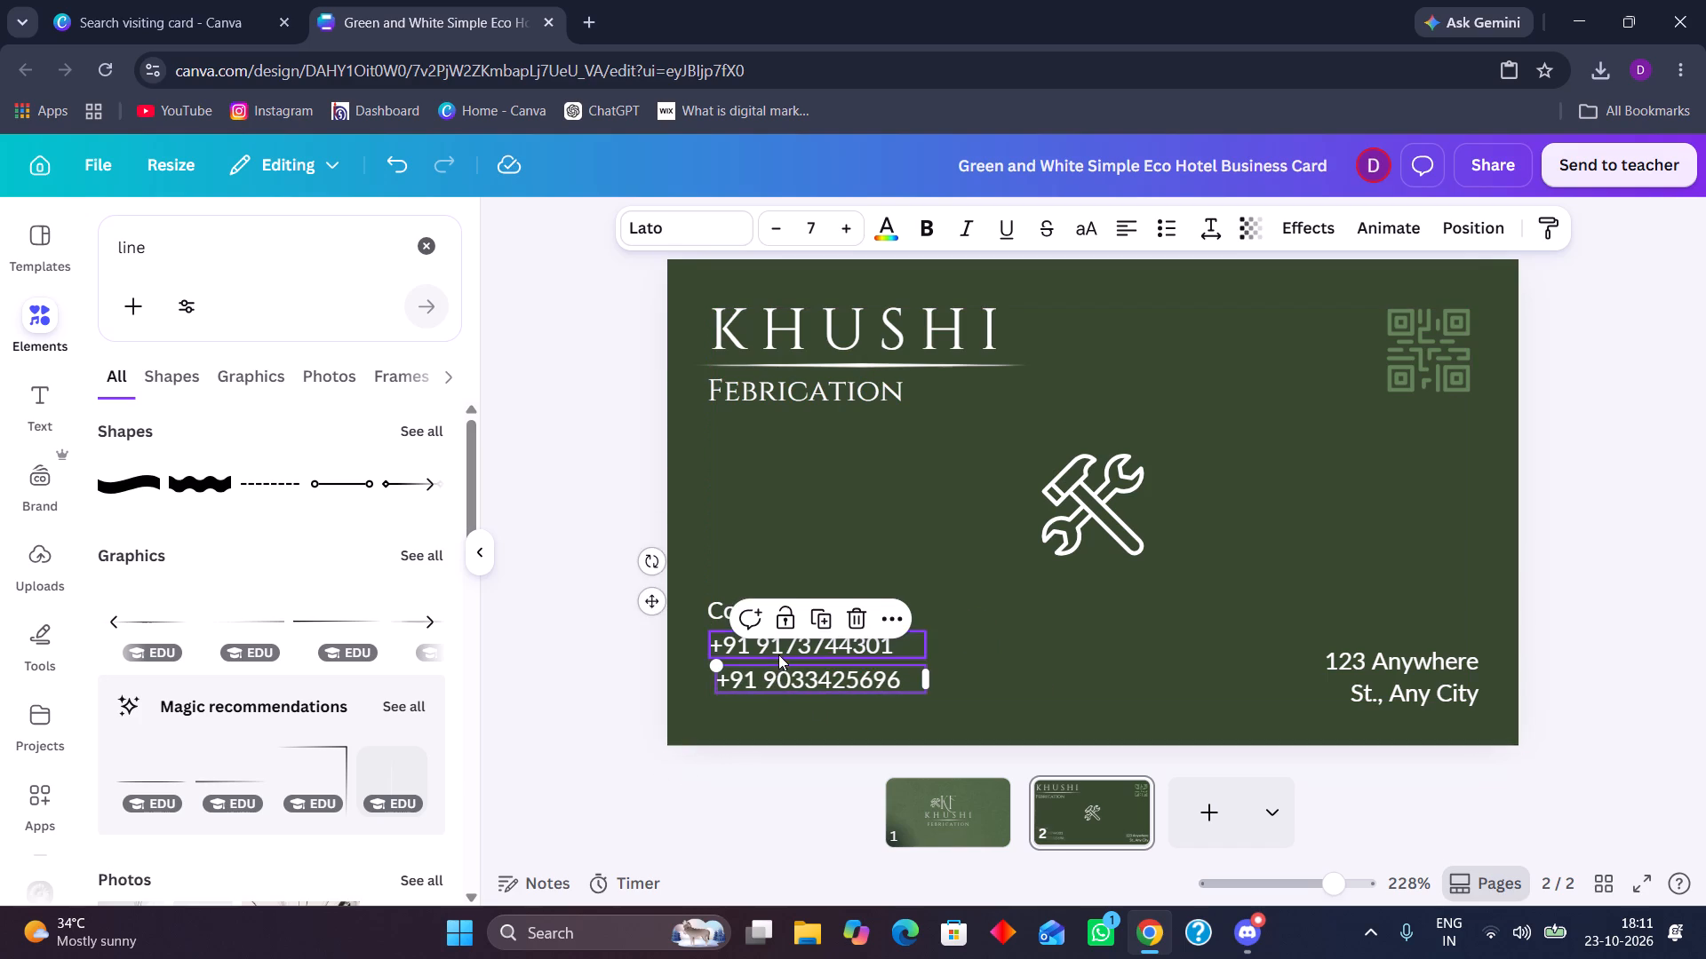
pyautogui.moveTo(779, 652); pyautogui.dragTo(787, 652)
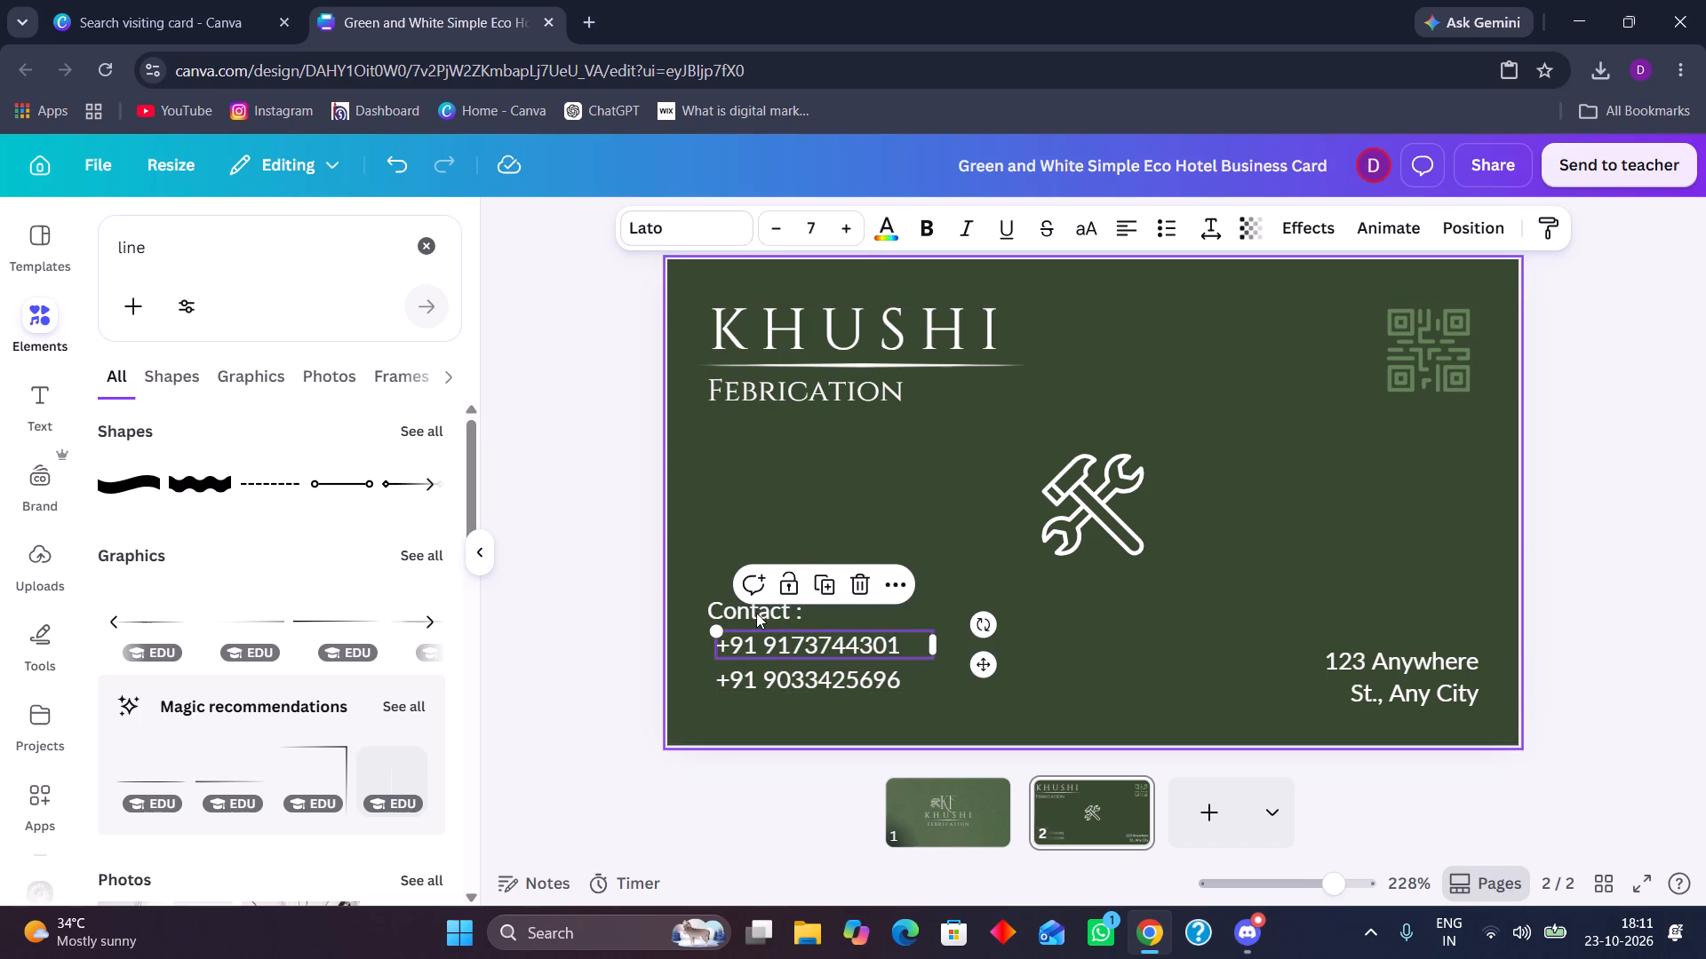
pyautogui.moveTo(756, 613); pyautogui.dragTo(765, 612)
pyautogui.click(747, 795)
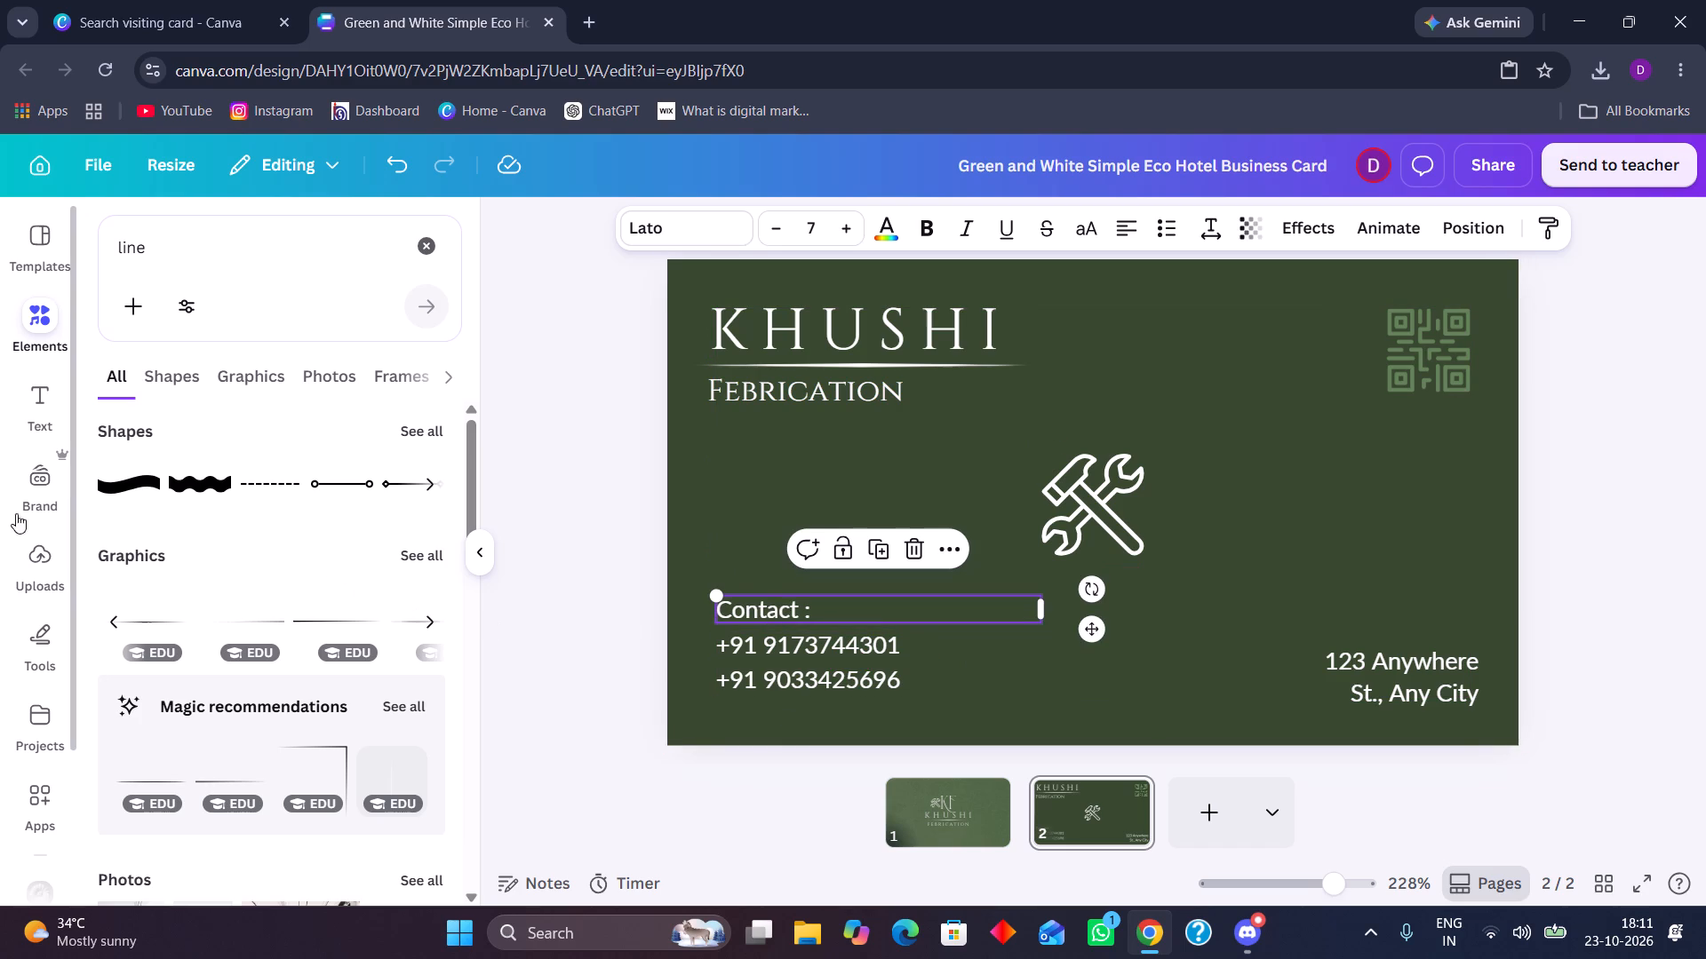
# Apply the Cinzel font to the "Contact :" label and to each of the two phone numbers below it.
pyautogui.click(46, 378)
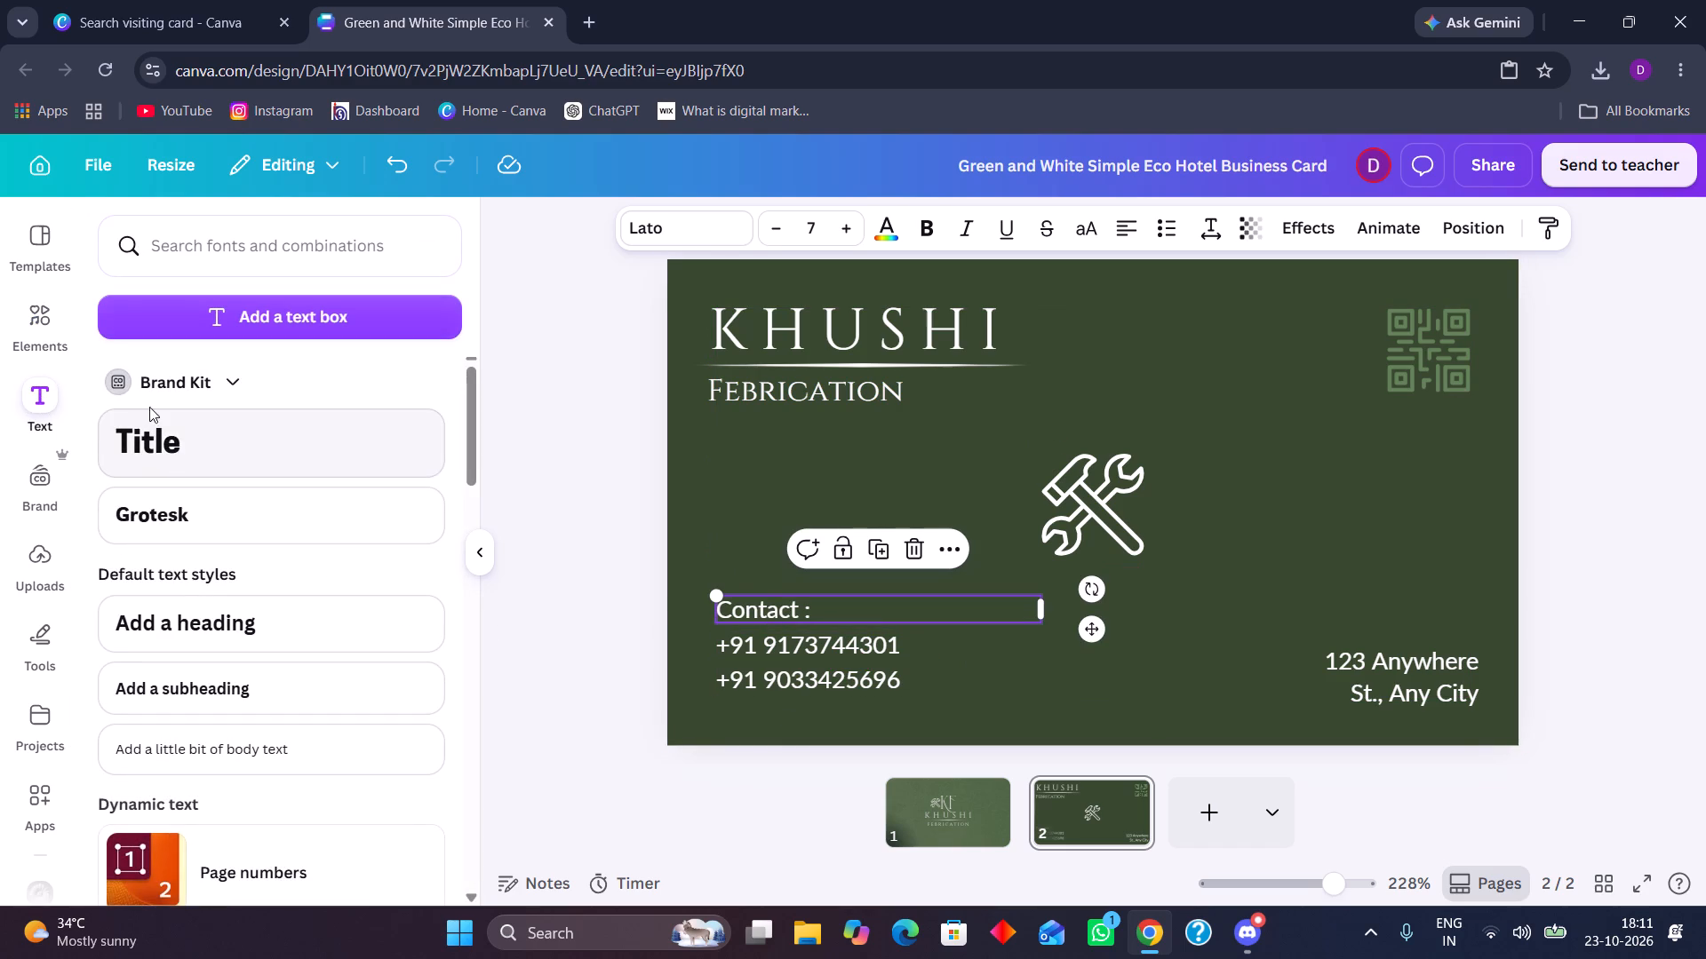
pyautogui.click(701, 236)
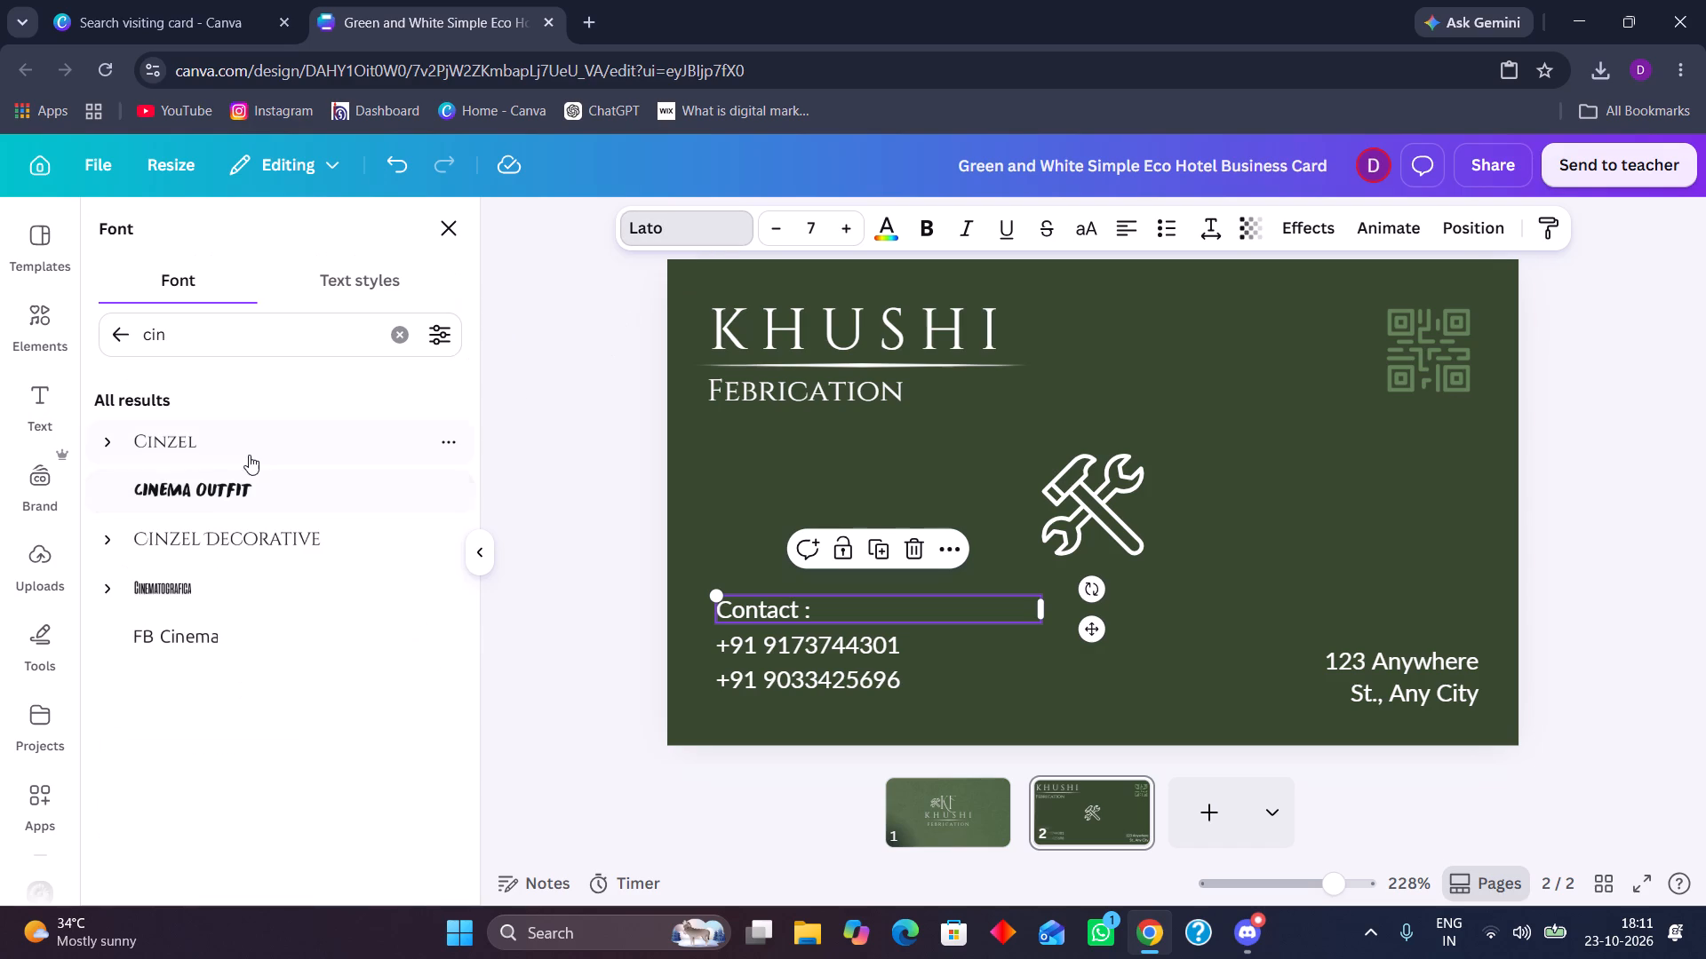
pyautogui.click(250, 452)
pyautogui.click(745, 645)
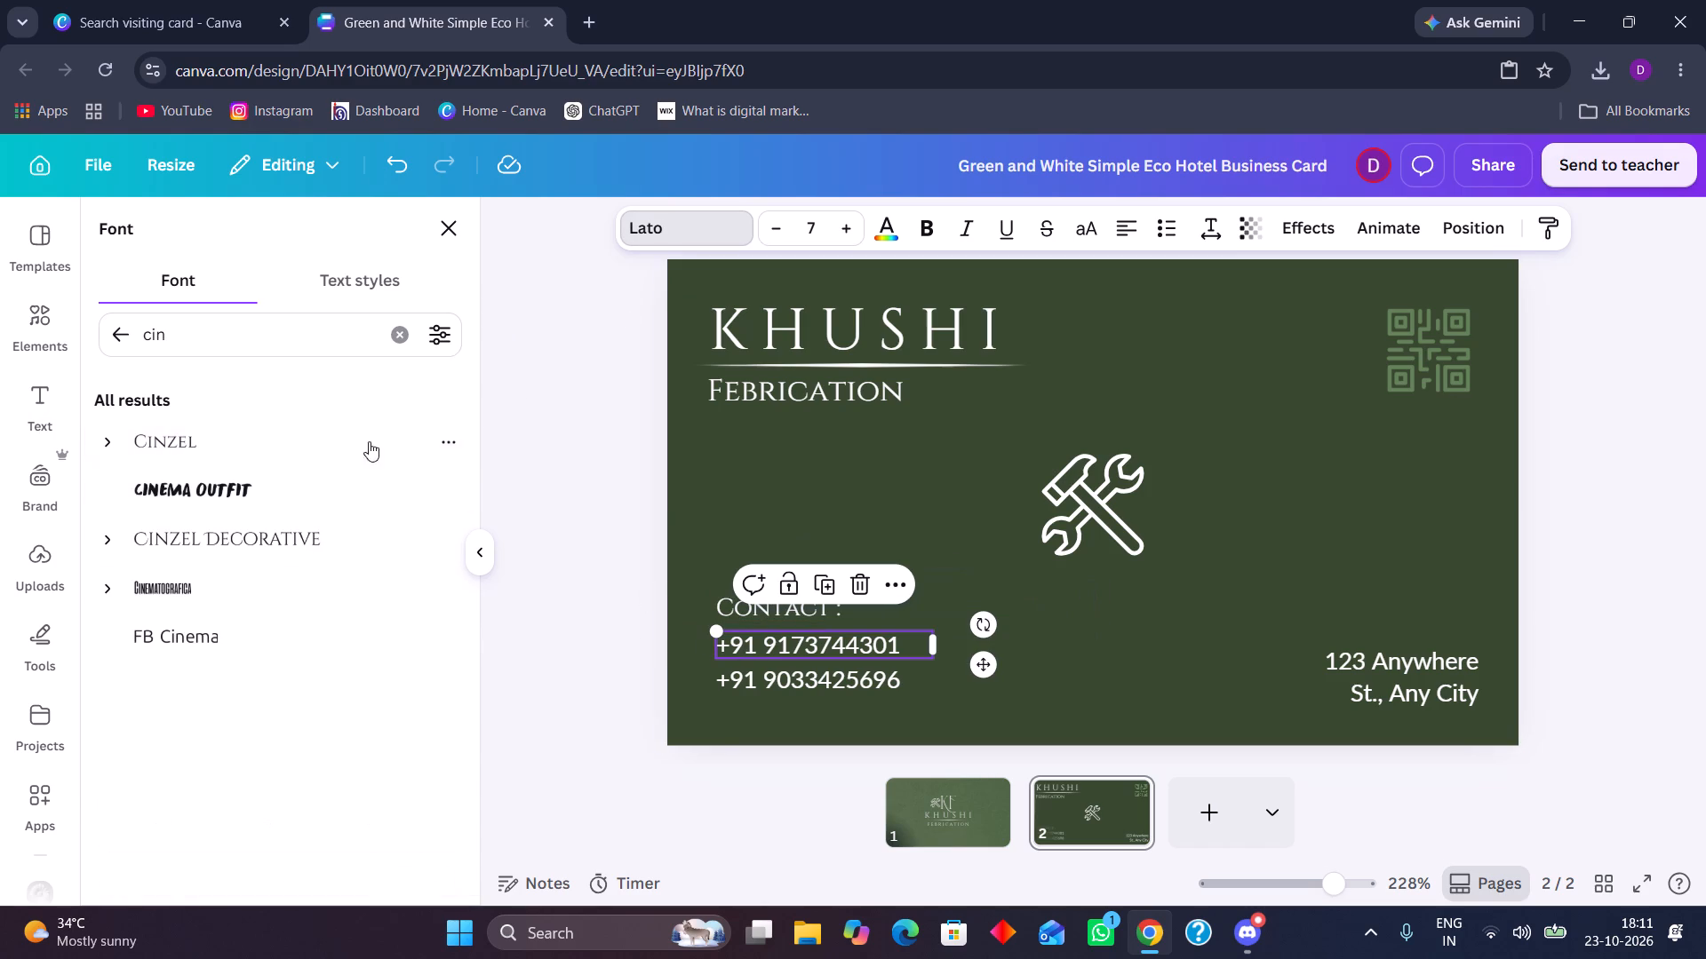
pyautogui.click(235, 443)
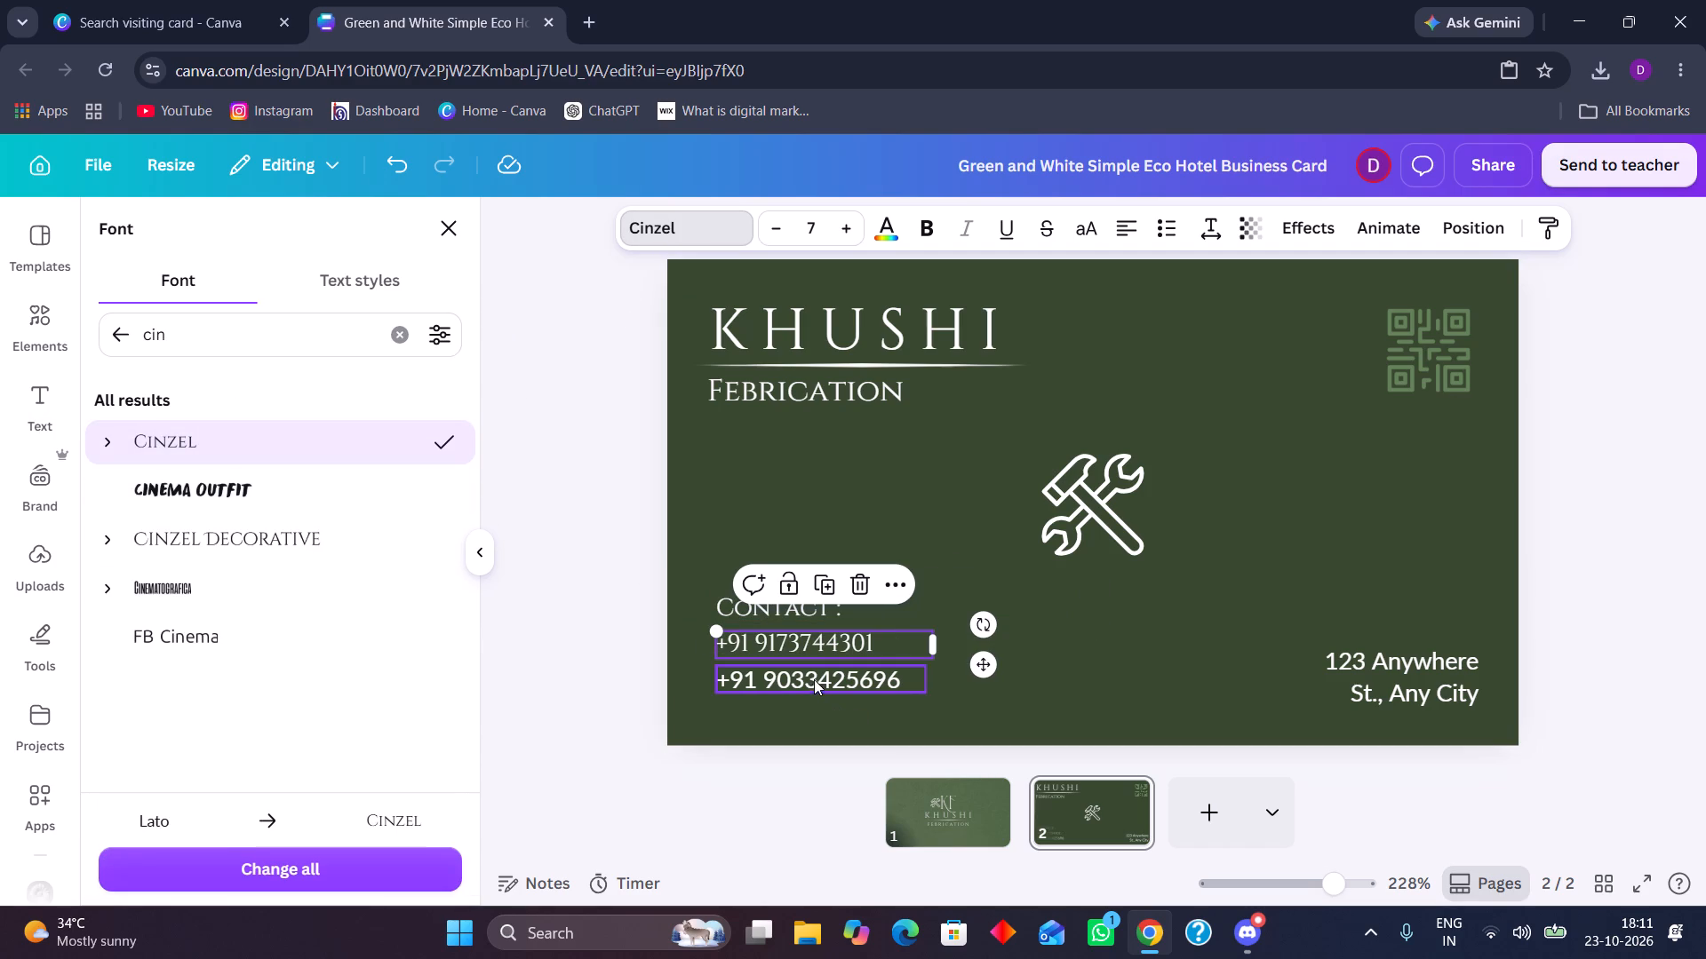
pyautogui.click(811, 675)
pyautogui.click(186, 453)
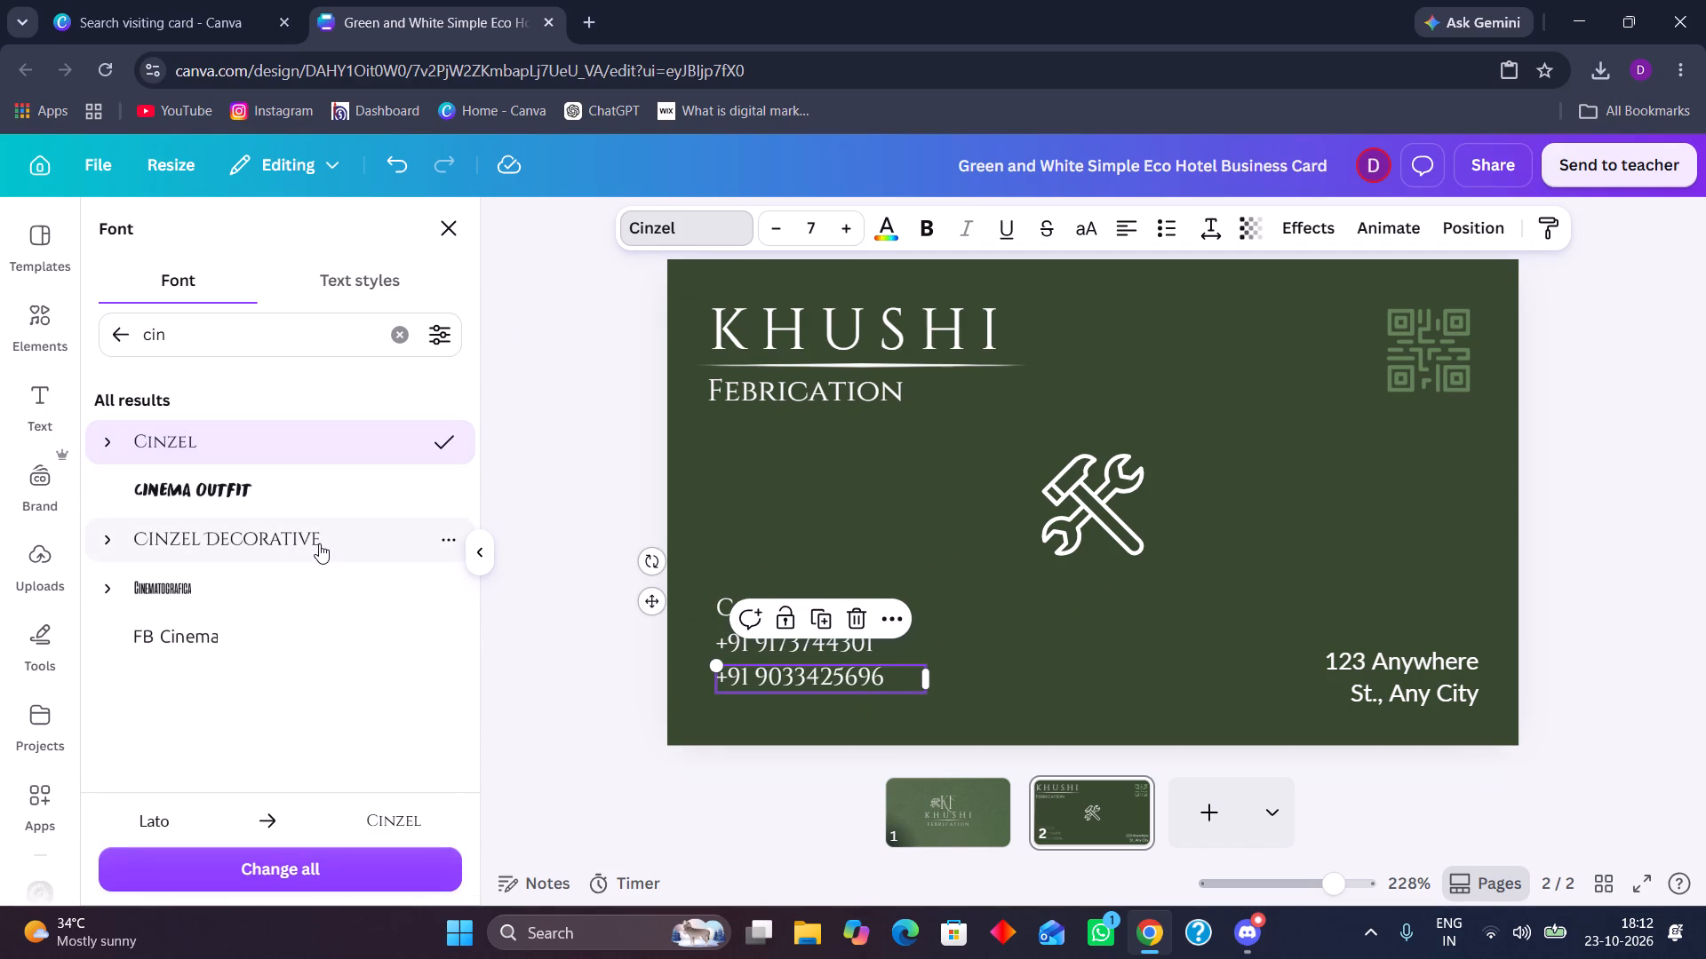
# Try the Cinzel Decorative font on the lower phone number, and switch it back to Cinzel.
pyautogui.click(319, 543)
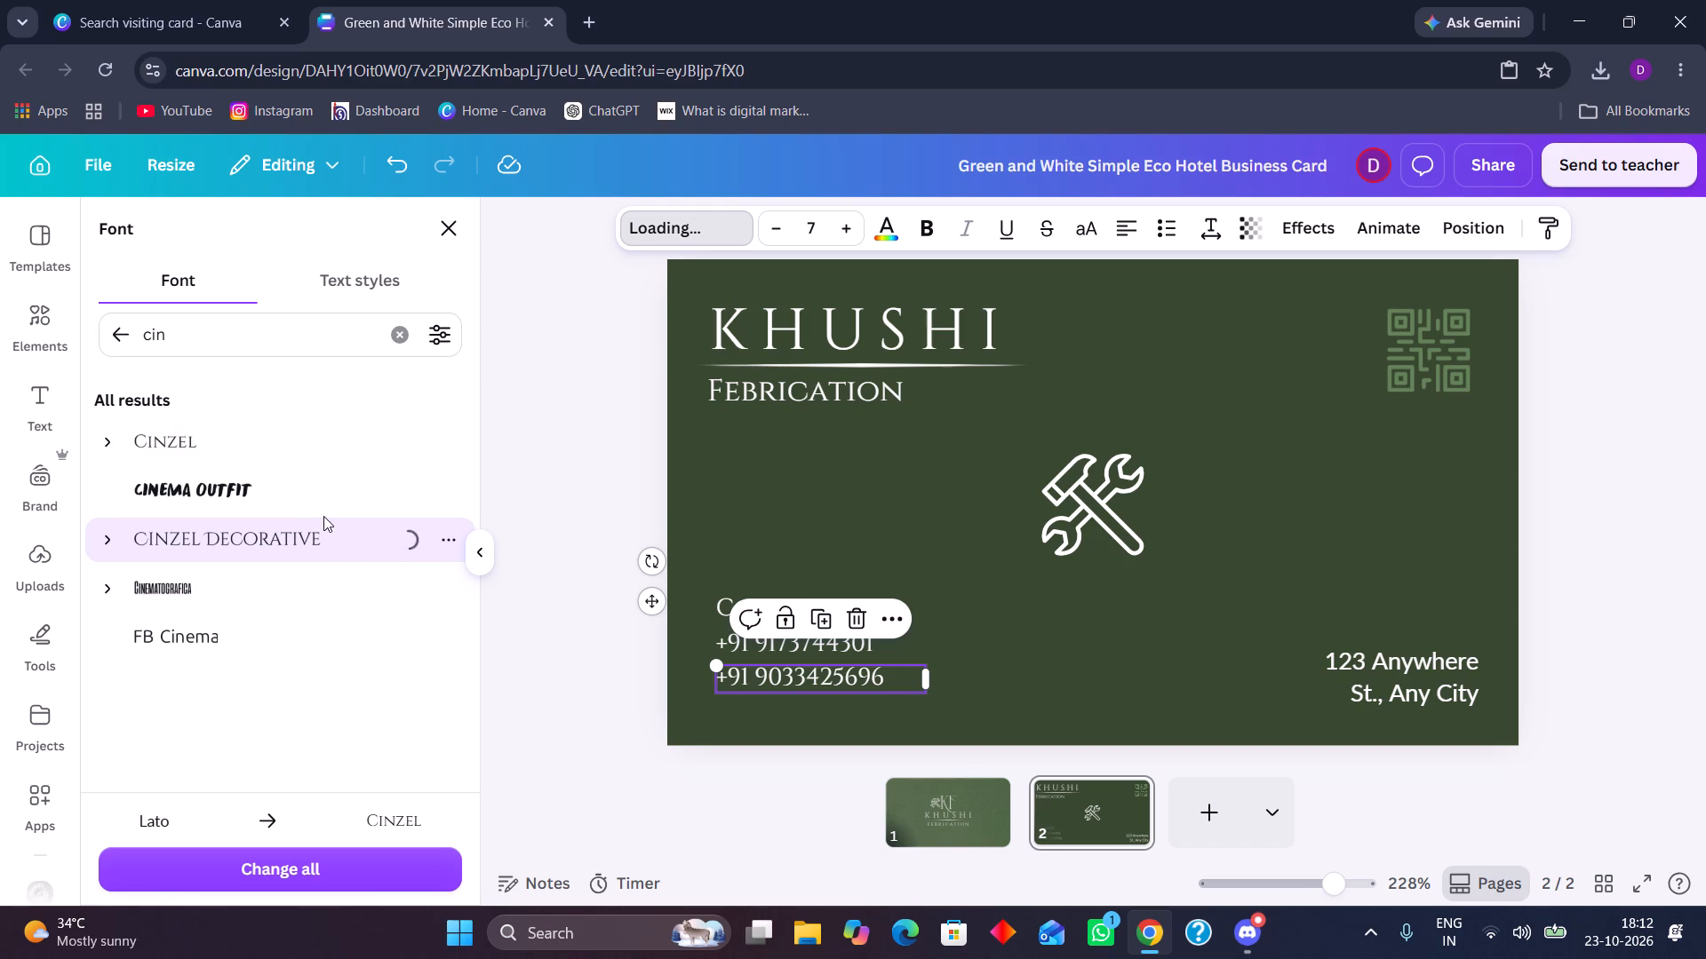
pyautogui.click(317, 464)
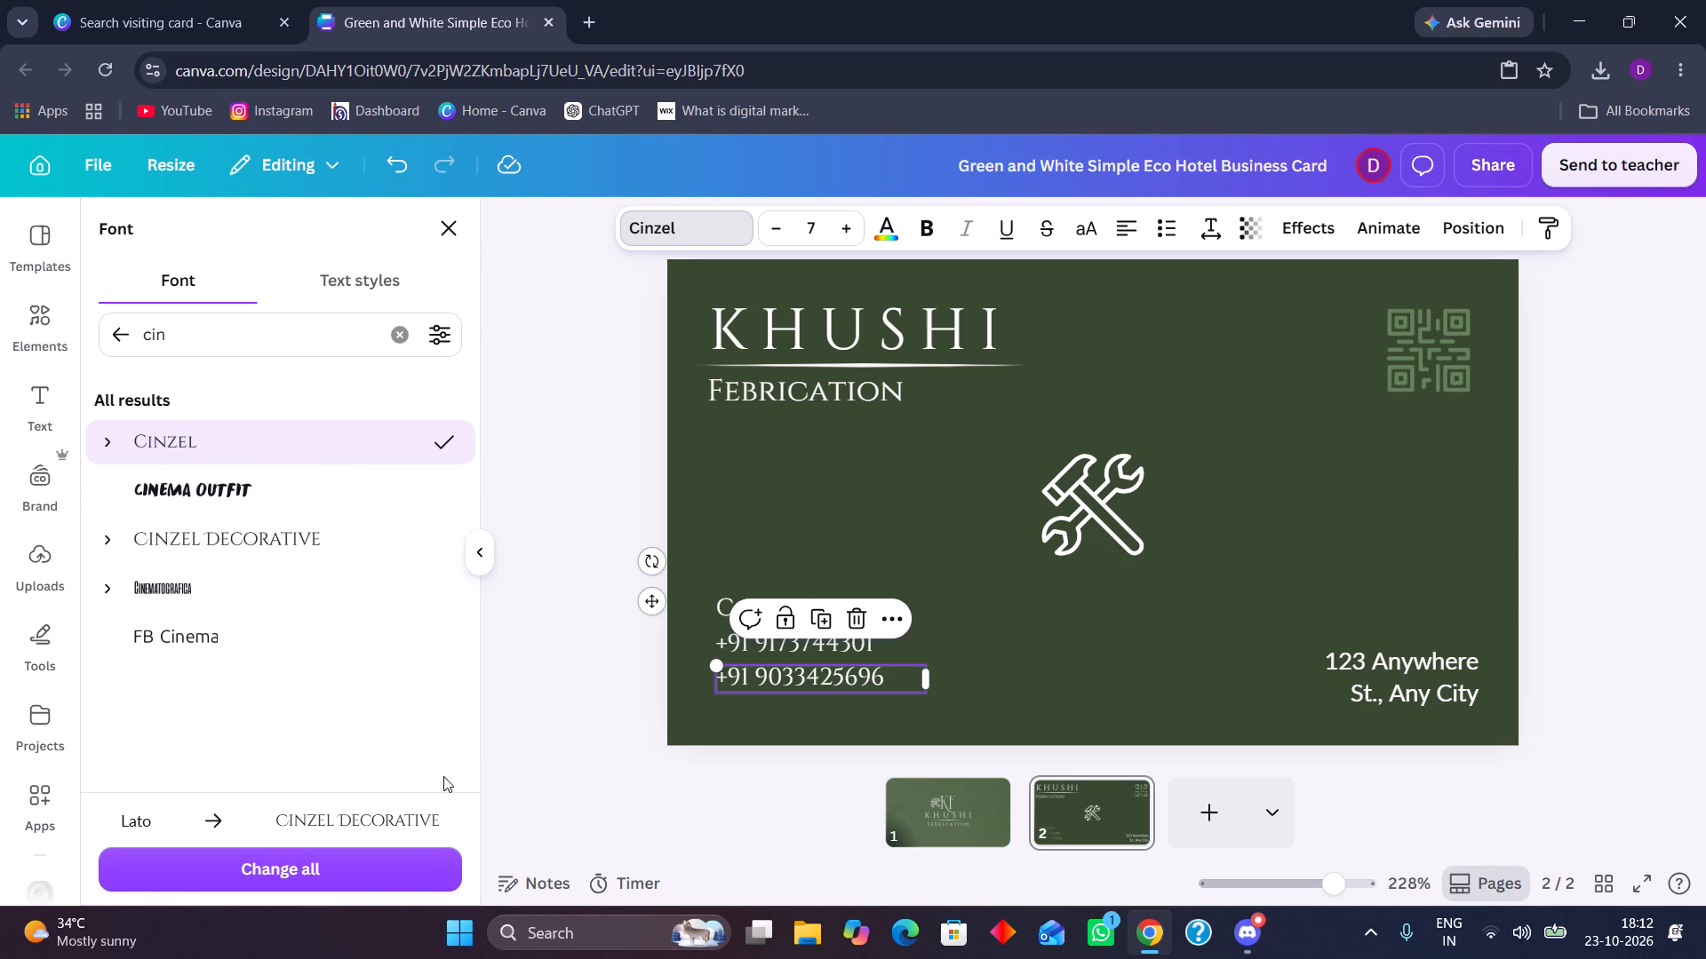
# Deselect the phone number and select the entire placeholder address "123 Anywhere St., Any City" for editing on page 2.
pyautogui.click(508, 762)
pyautogui.click(636, 808)
pyautogui.click(645, 798)
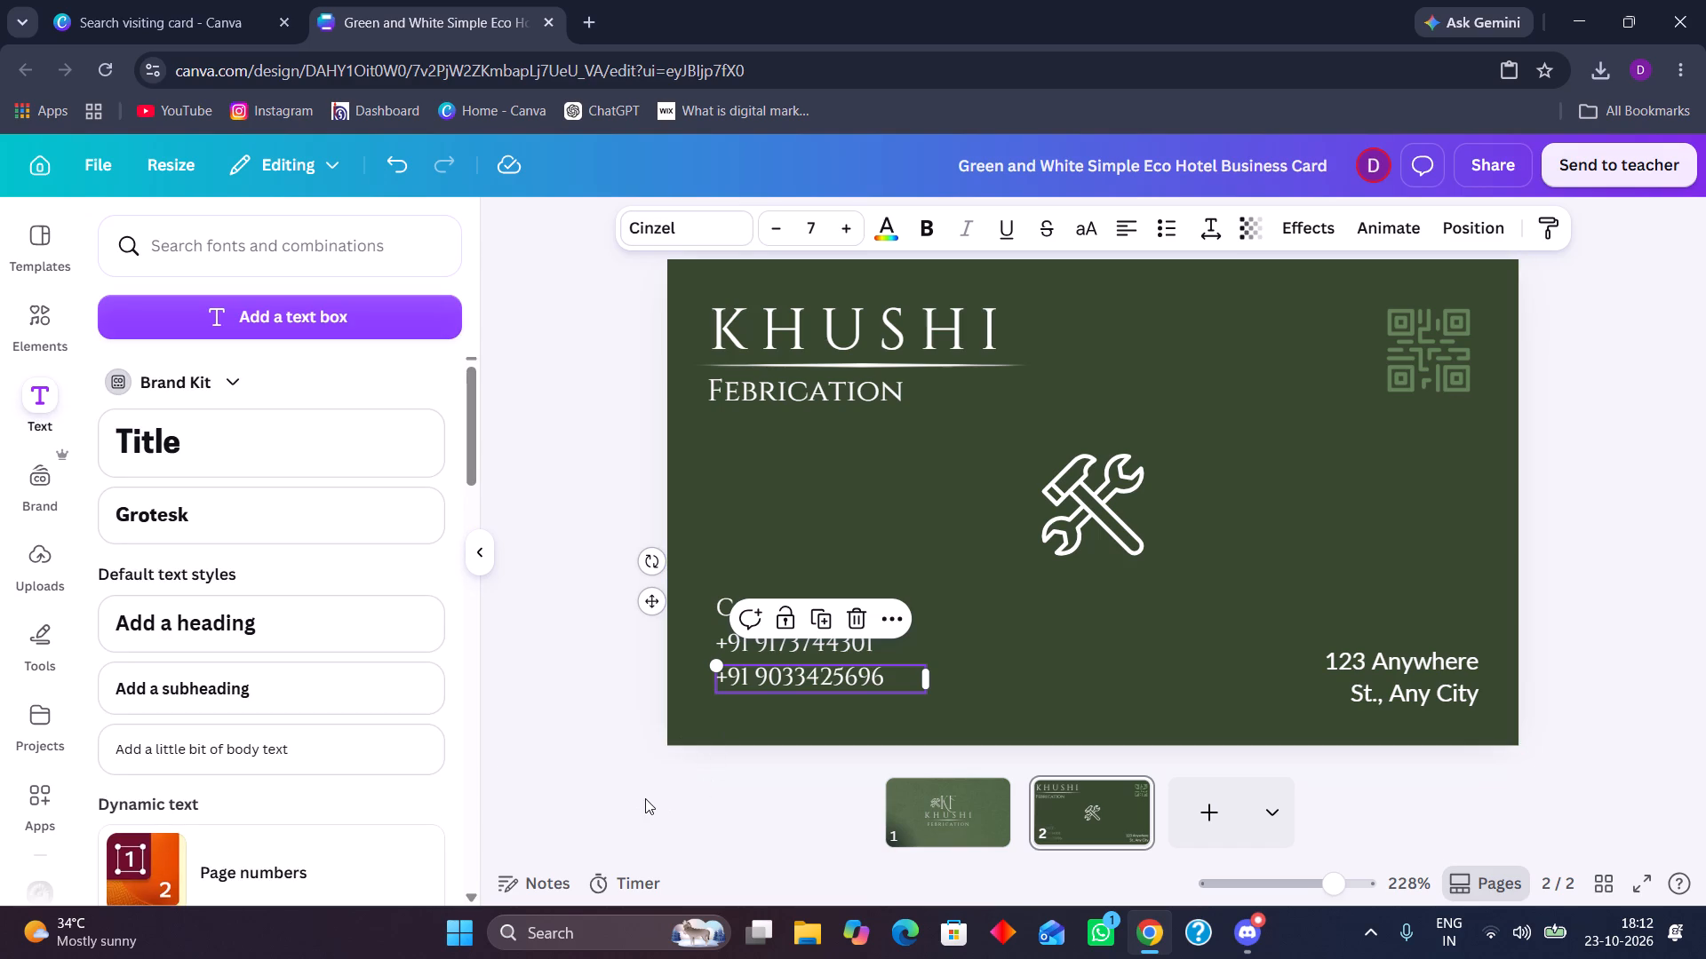
pyautogui.click(563, 739)
pyautogui.click(1351, 689)
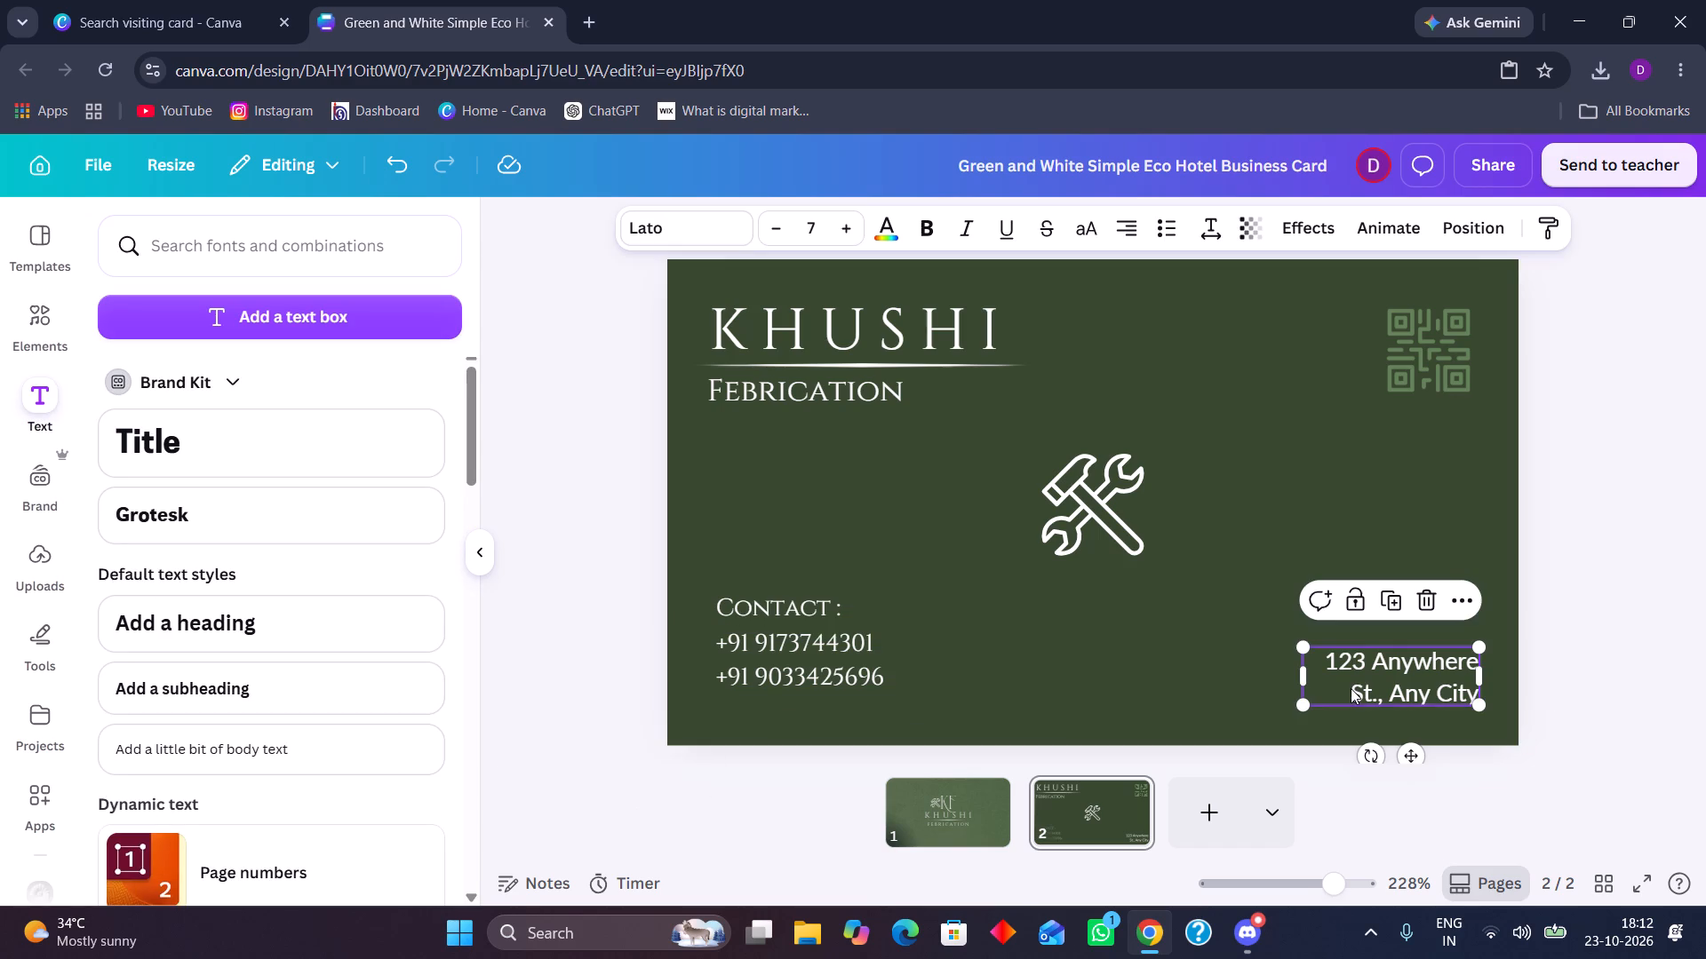
pyautogui.click(1351, 687)
pyautogui.click(1351, 686)
pyautogui.doubleClick(1411, 679)
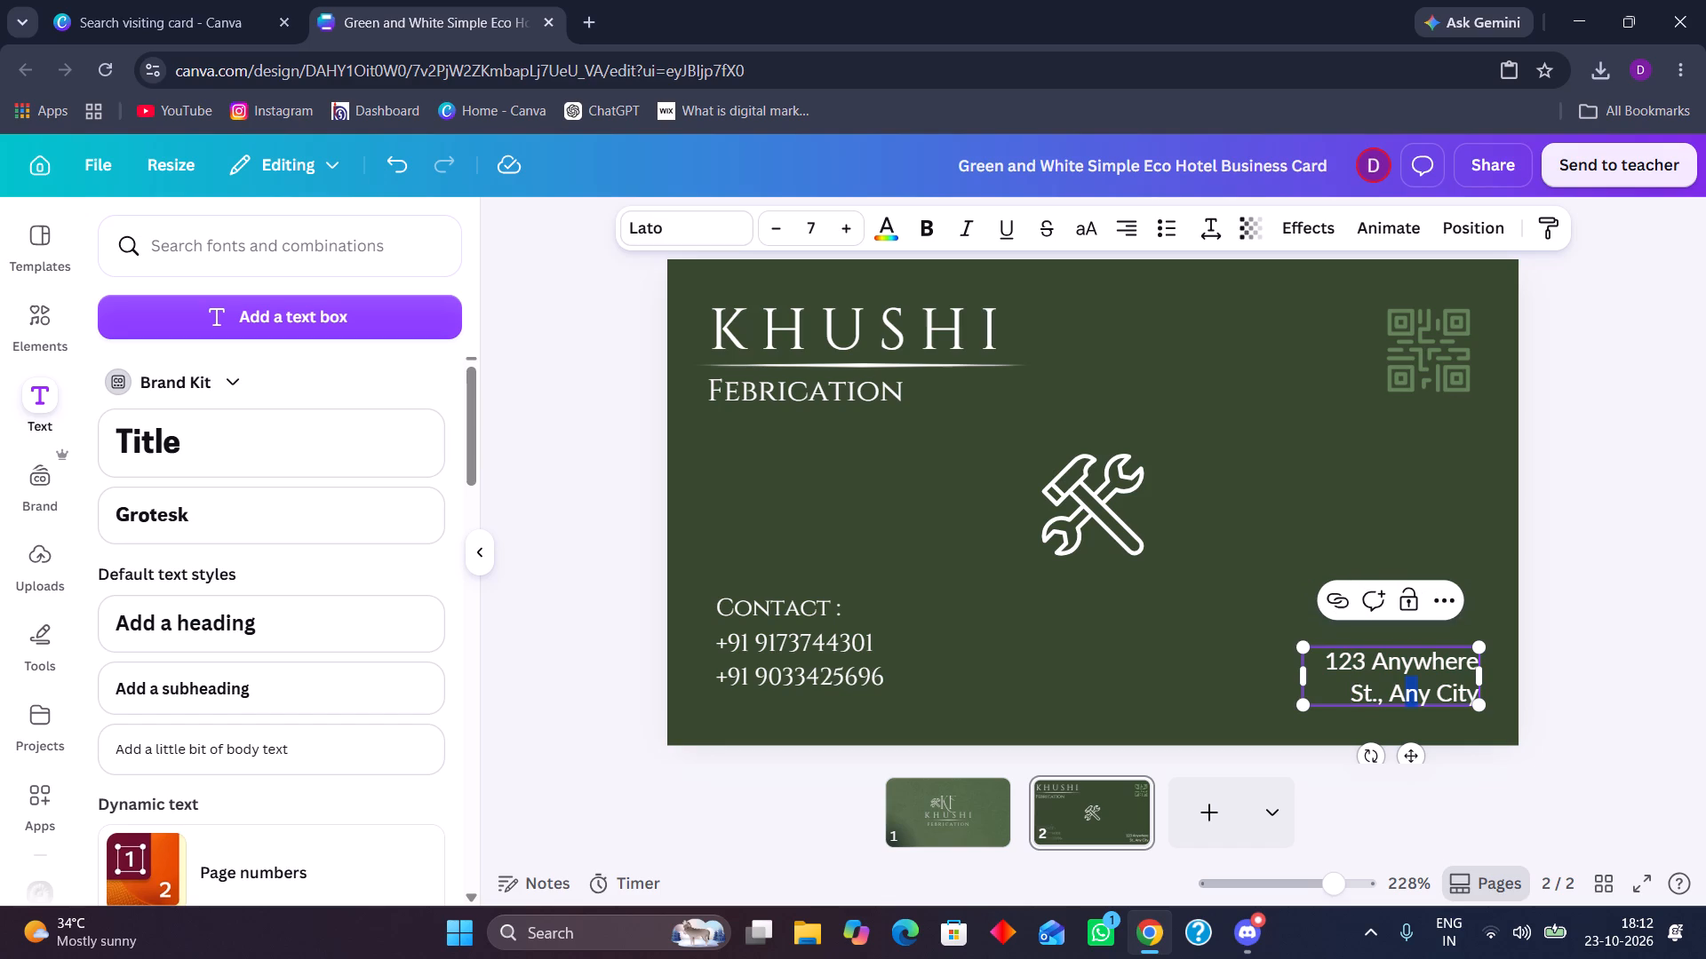
pyautogui.click(1322, 650)
pyautogui.click(1327, 651)
pyautogui.moveTo(1327, 651); pyautogui.dragTo(1367, 670)
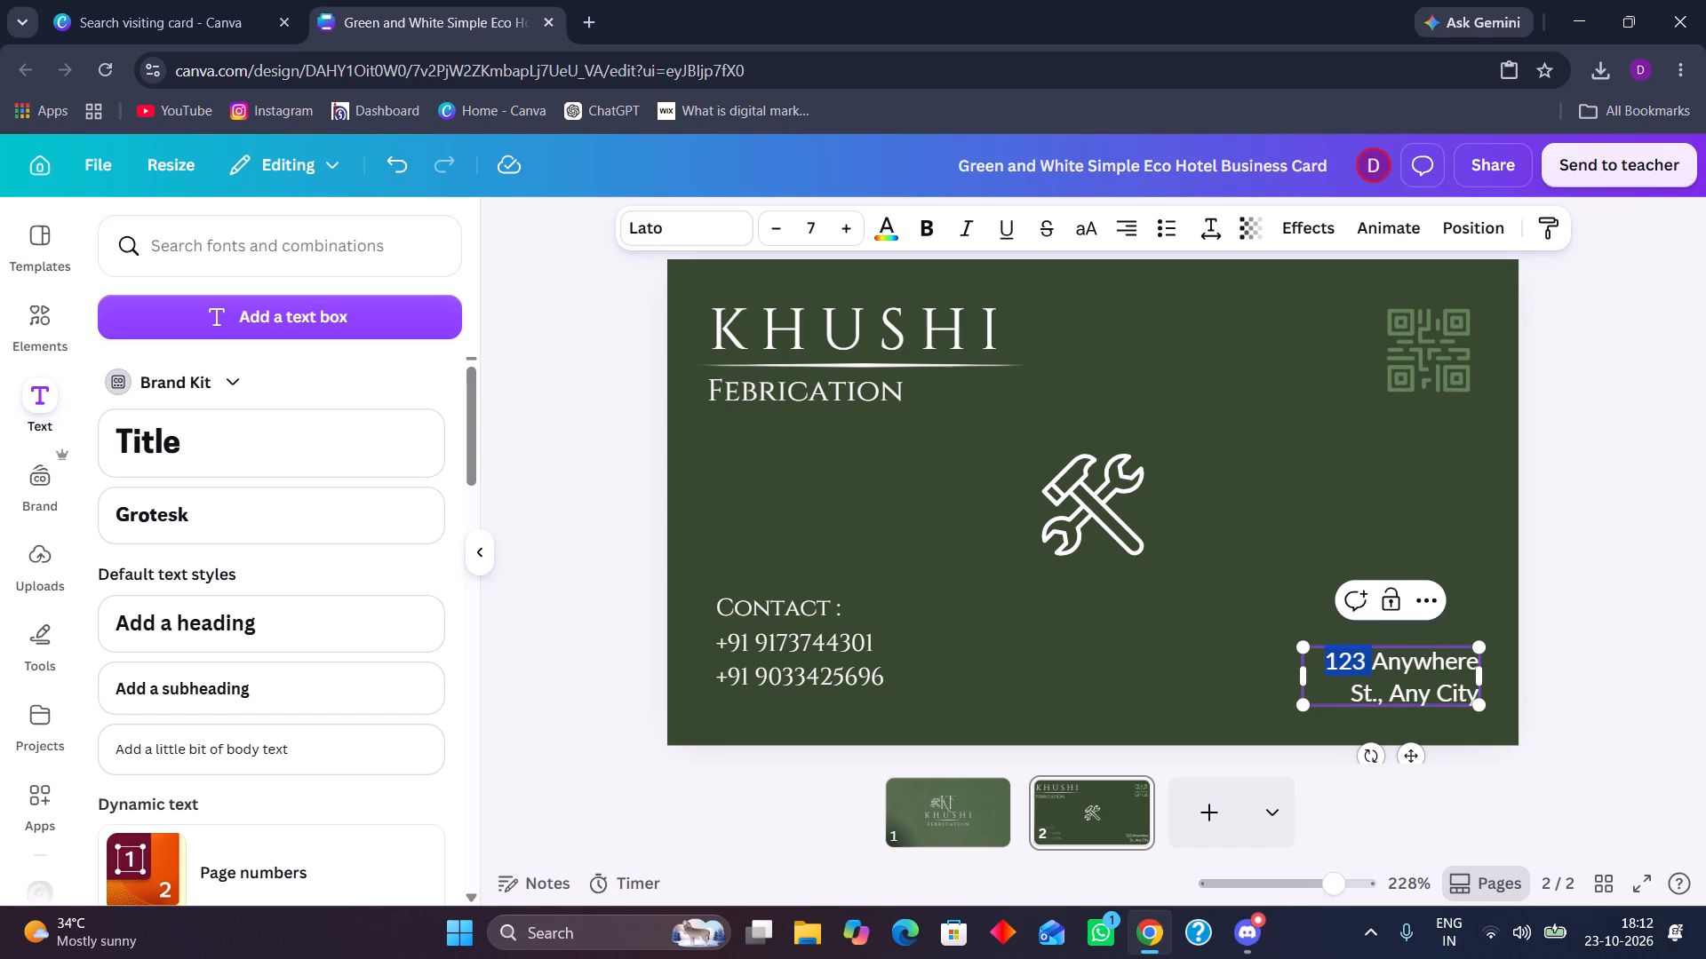
pyautogui.moveTo(1367, 670); pyautogui.dragTo(1471, 698)
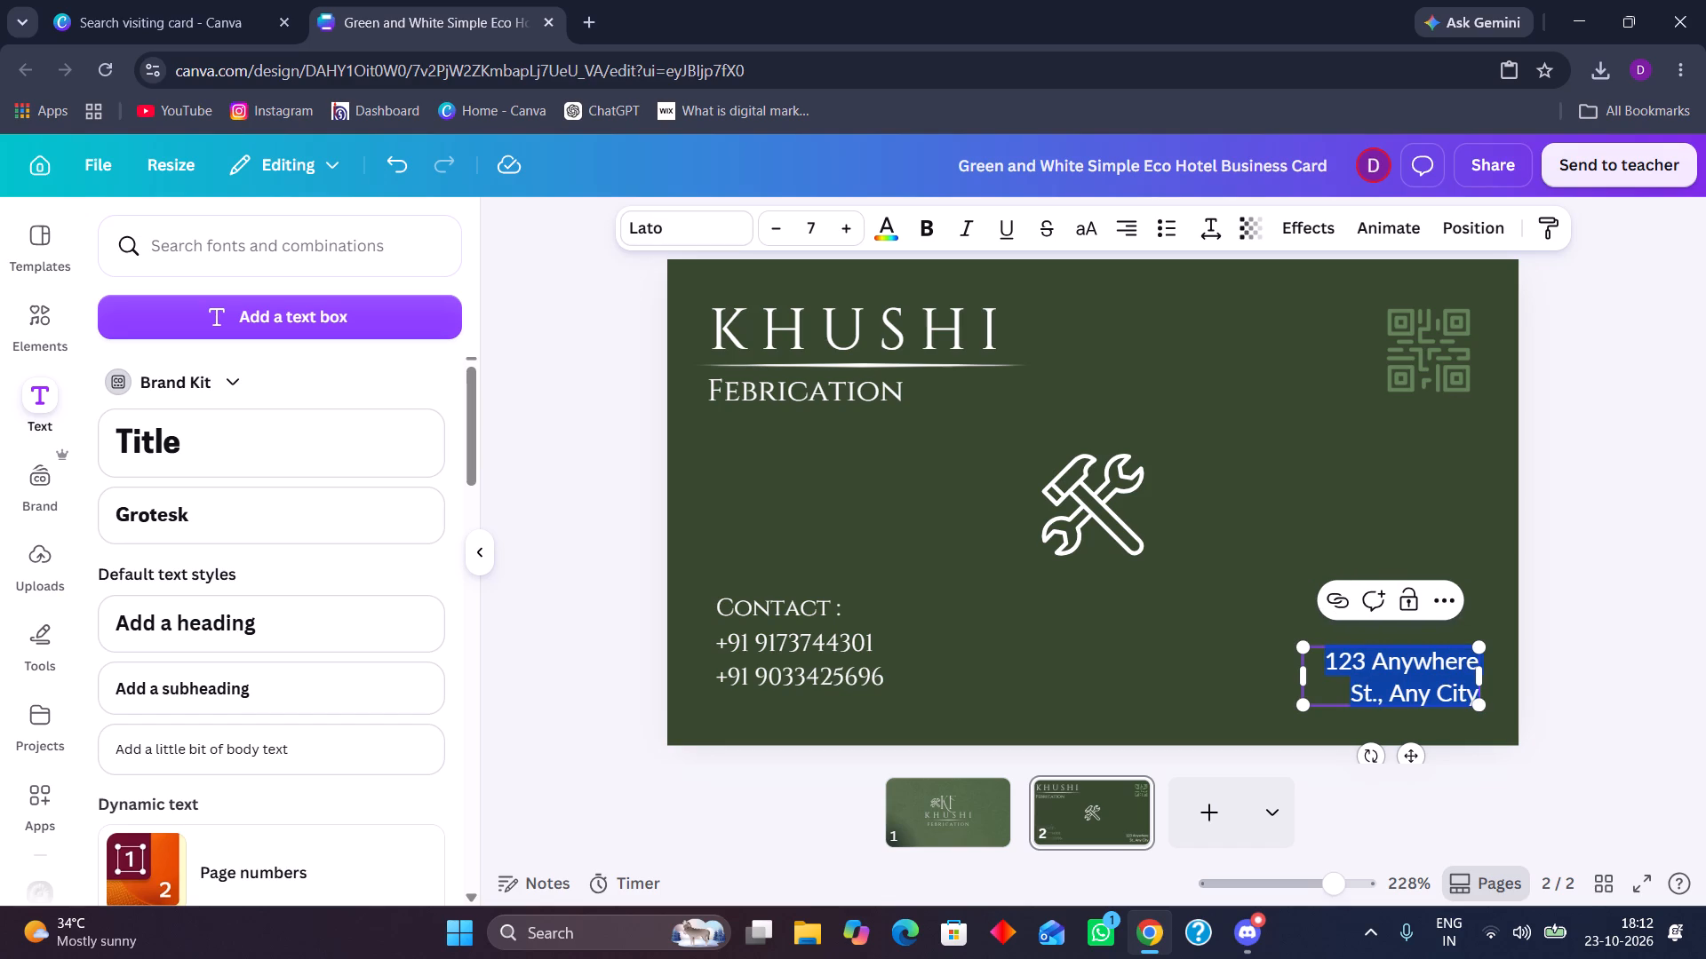
# Open the vibe_wearables Instagram profile in a new browser tab and dismiss the sign-up prompt.
pyautogui.click(588, 30)
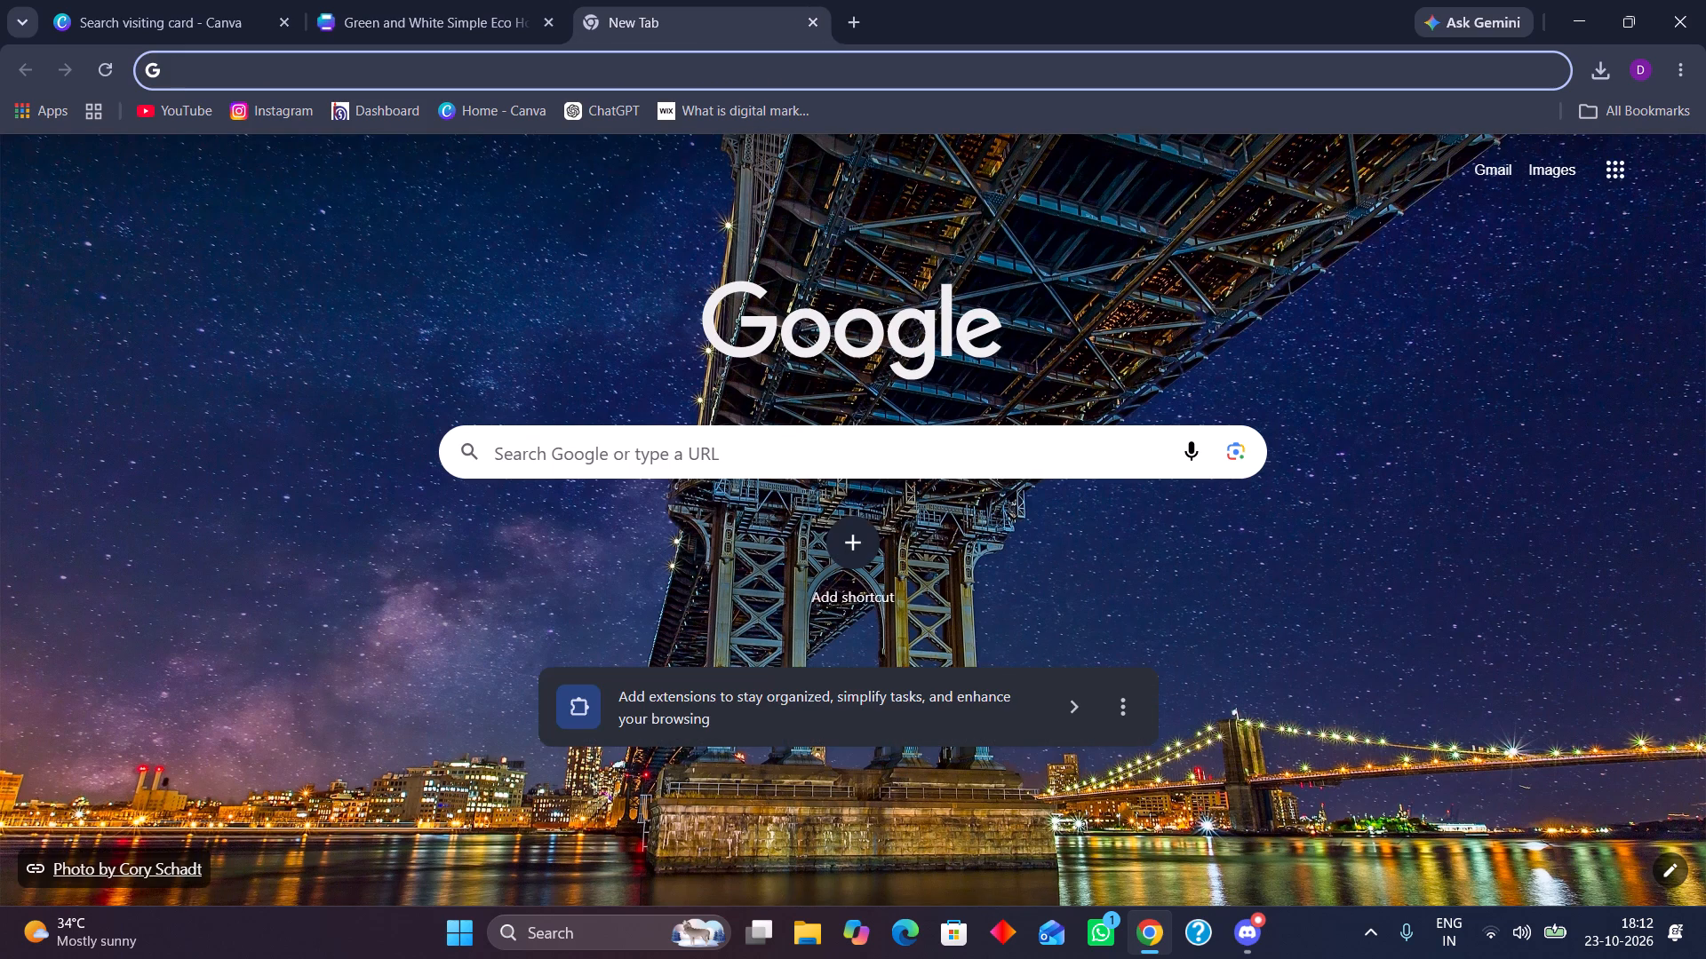
pyautogui.click(775, 437)
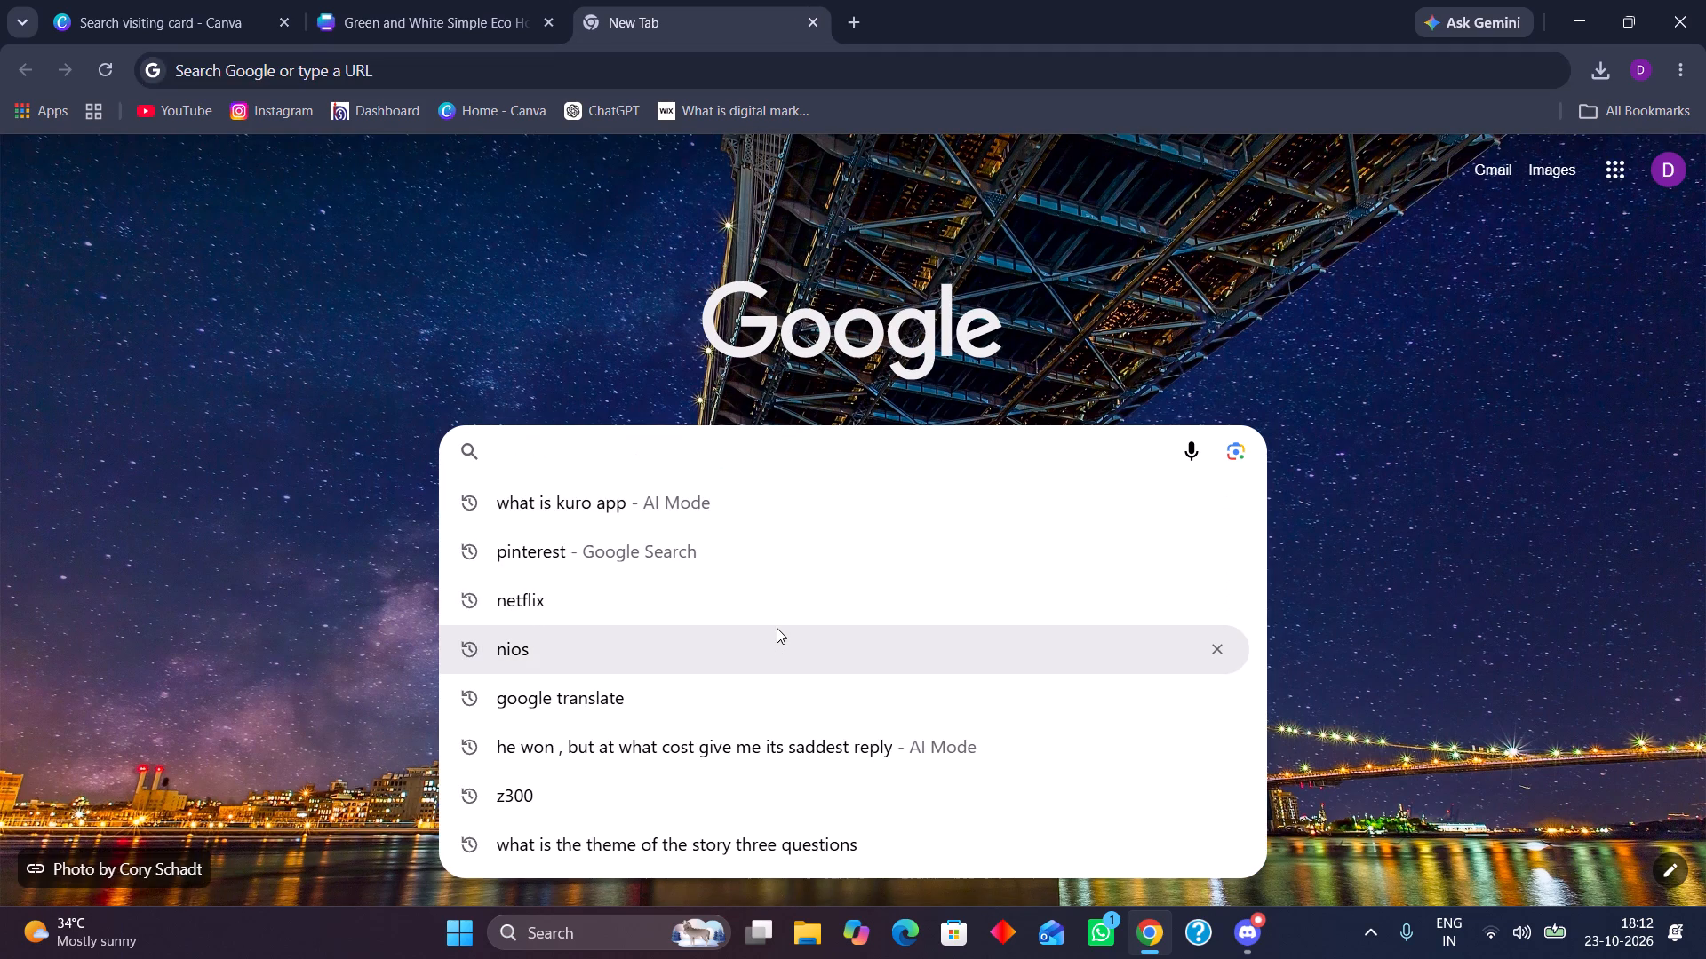
pyautogui.click(276, 99)
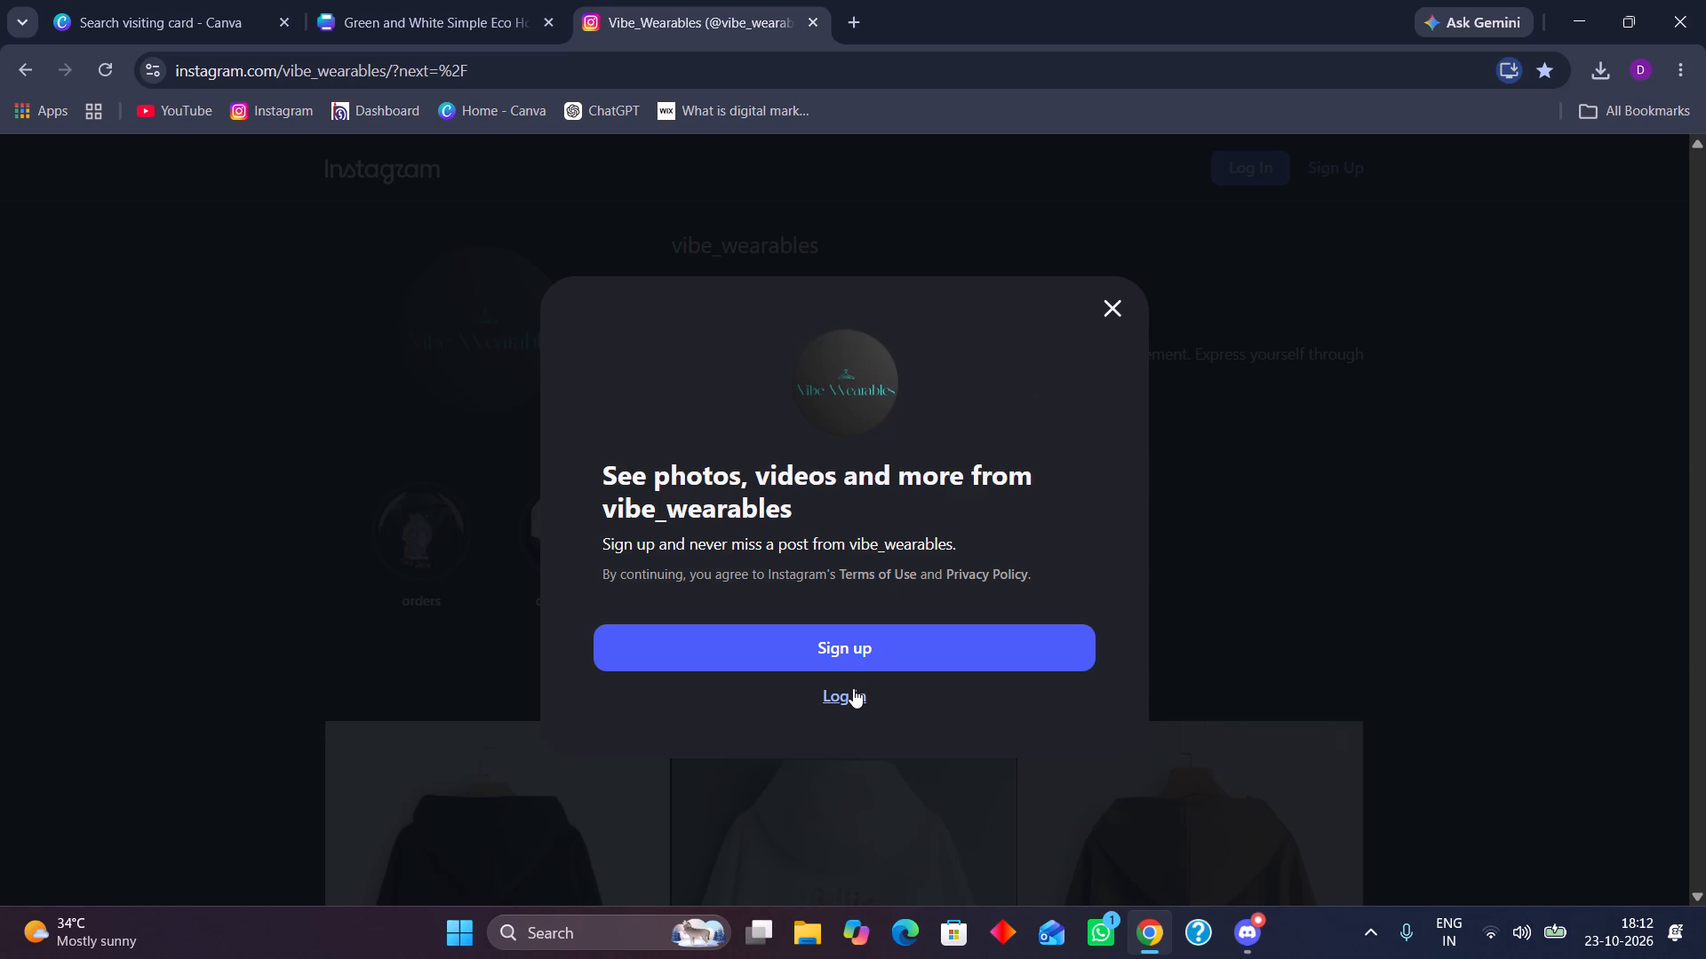
pyautogui.click(1104, 305)
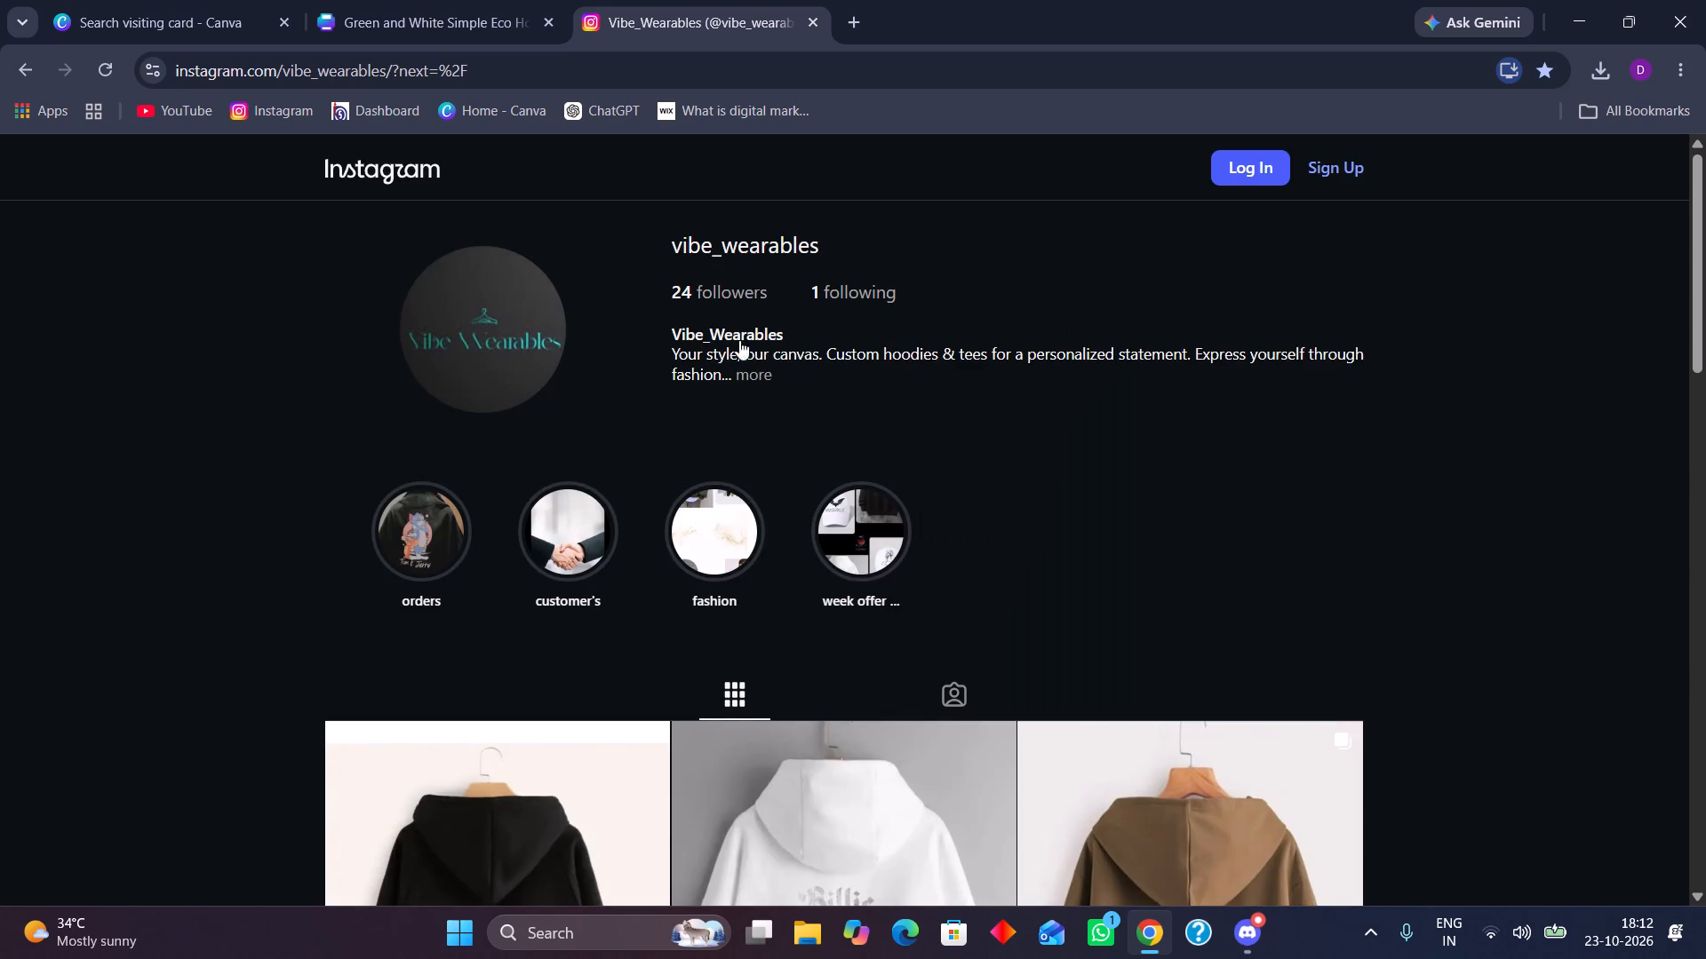
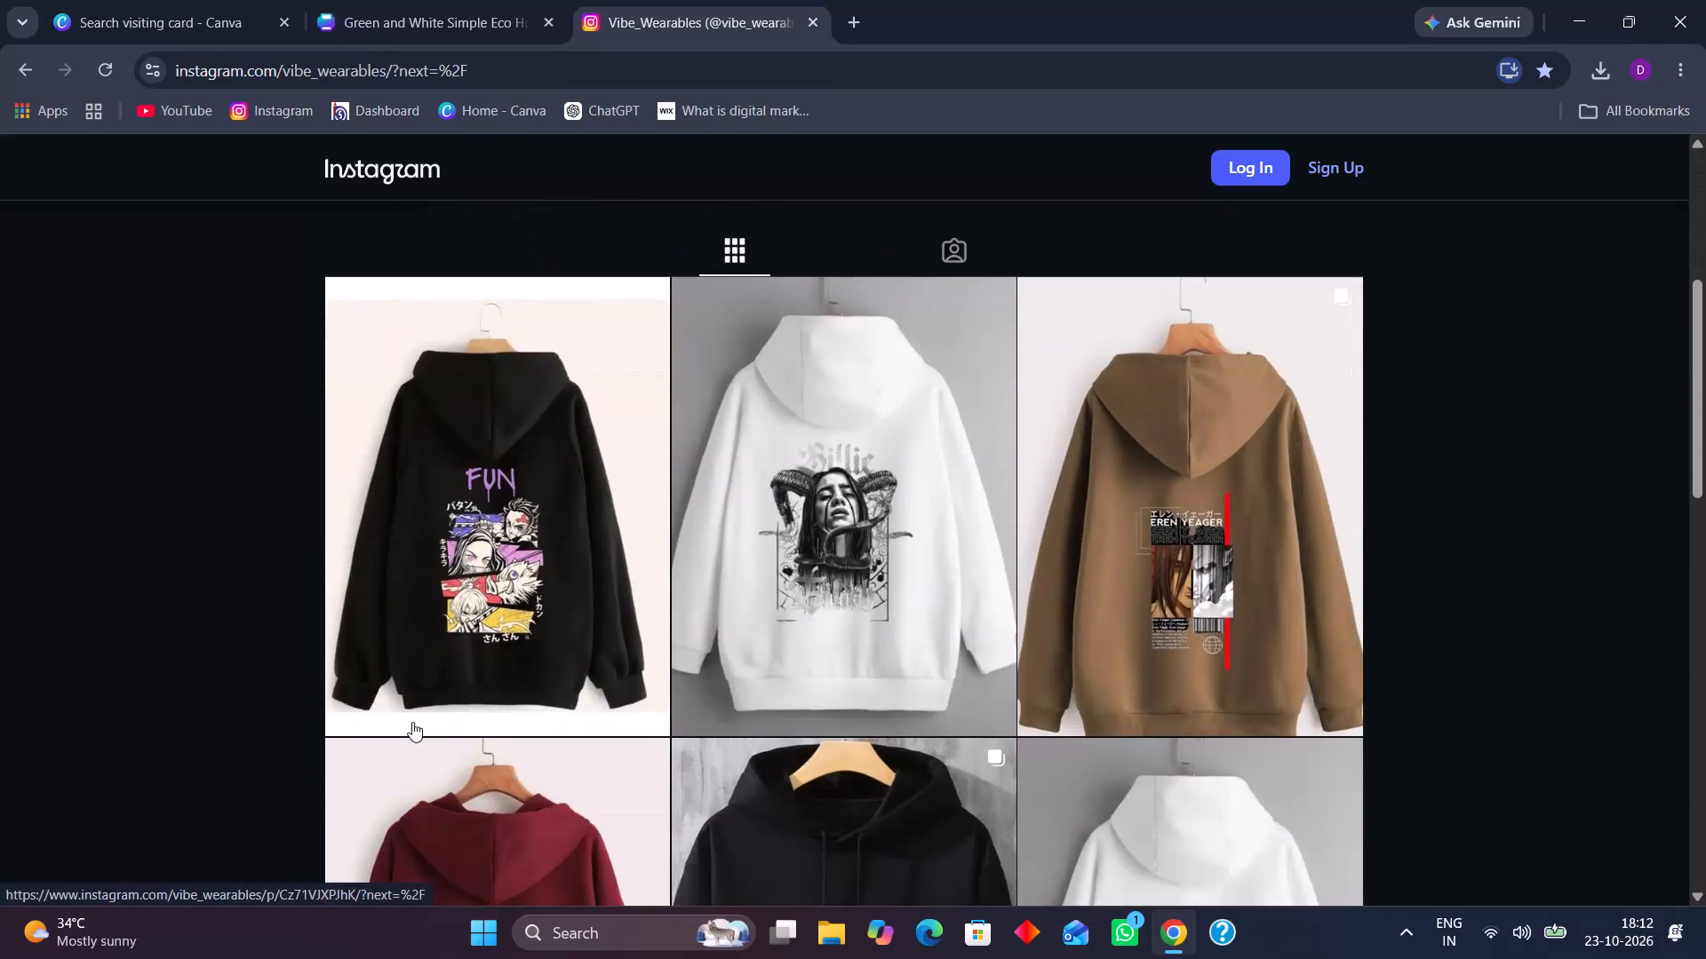
# Switch from the Vibe_Wearables Instagram profile back to the green business card design in Canva.
pyautogui.scroll(5, 412, 722)
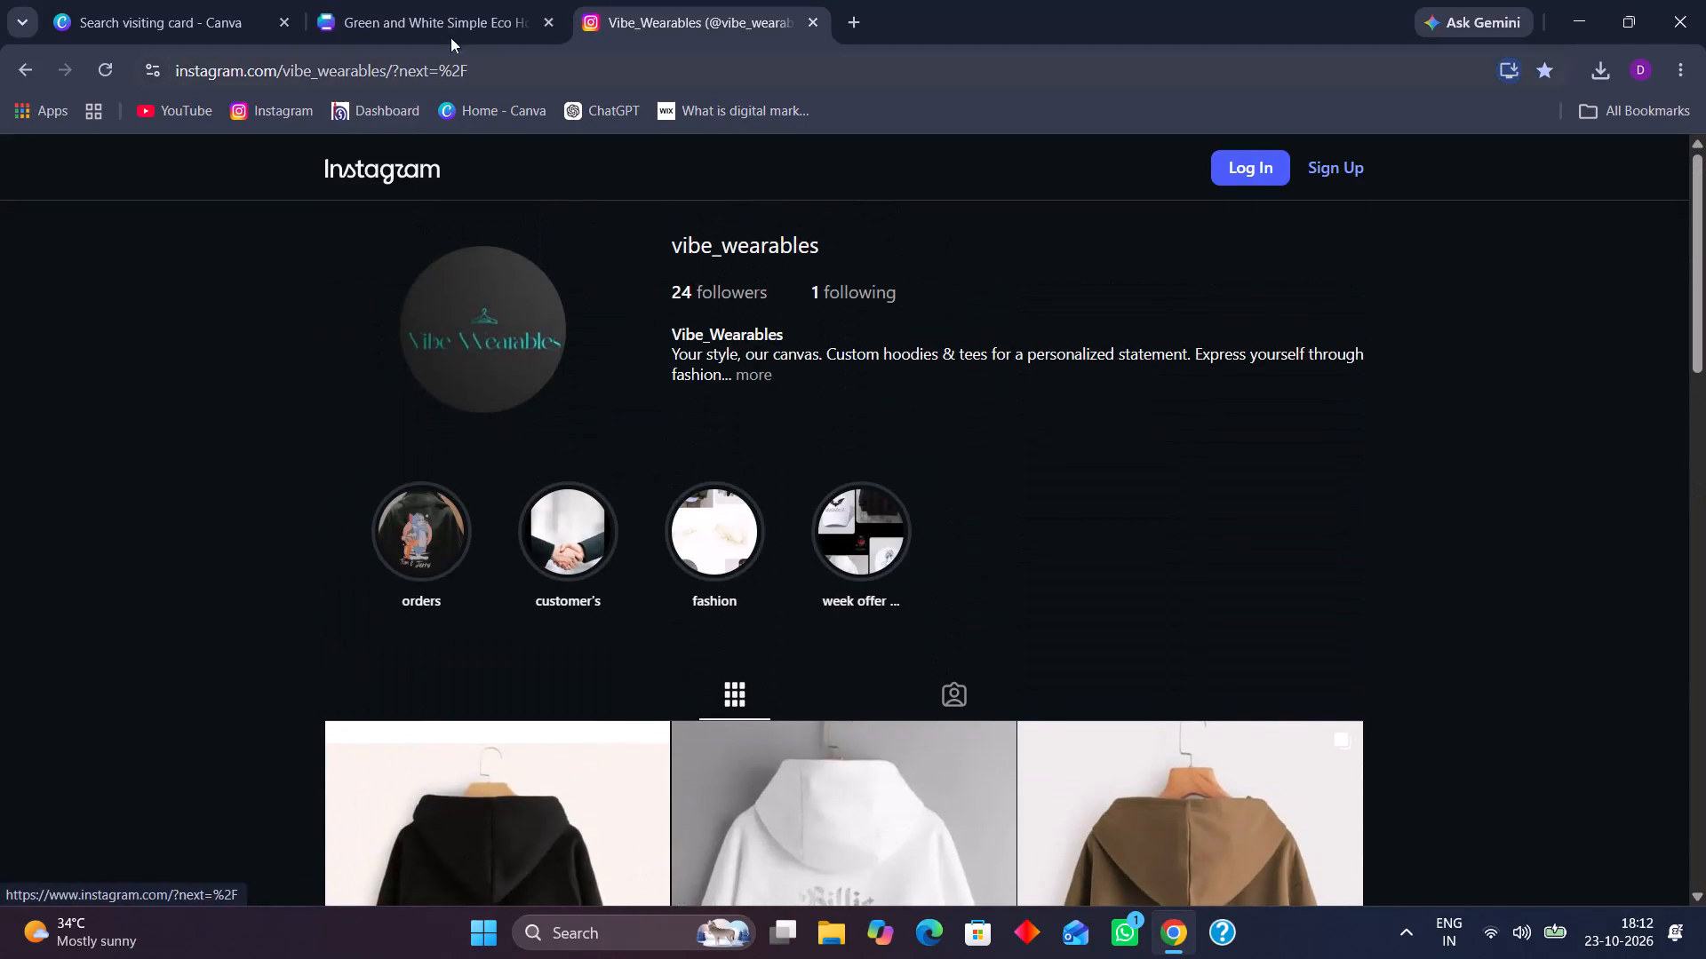
pyautogui.click(446, 10)
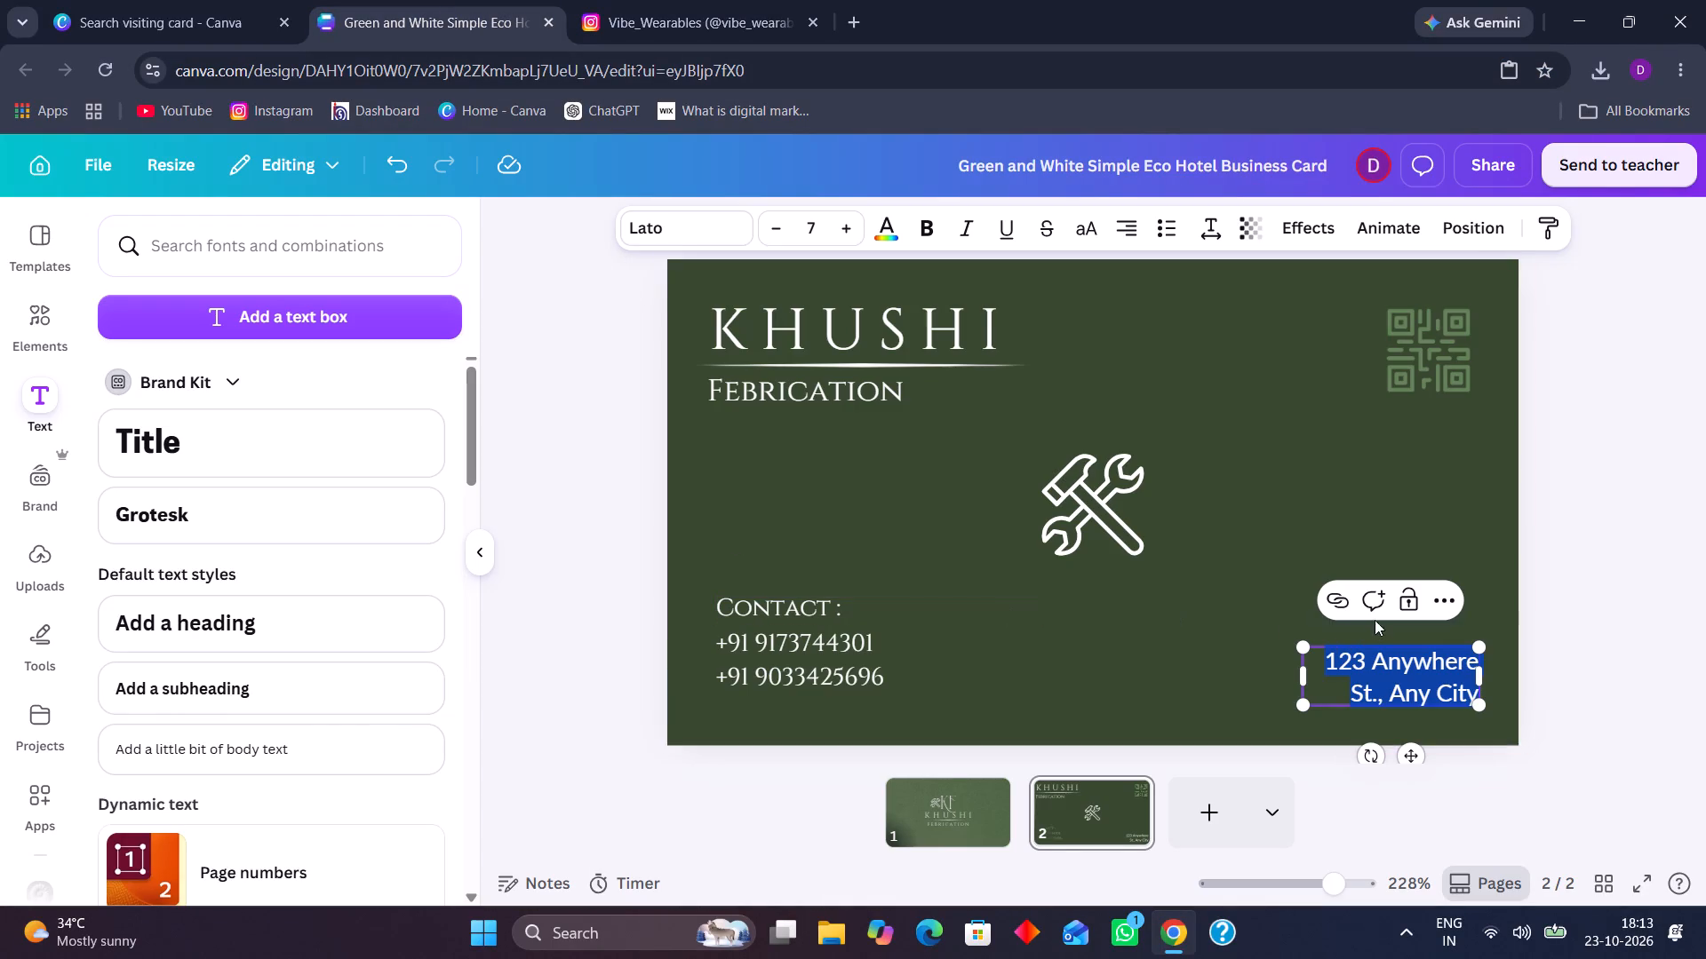